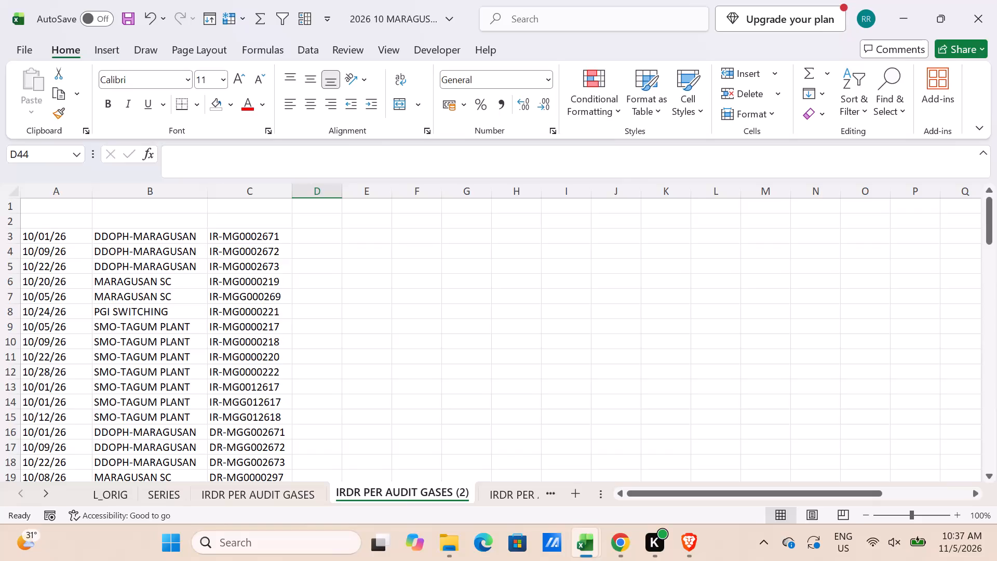
# Check where the SERIES list ends and how far the records on the IRDR PER AUDIT GASES (2) sheet extend.
pyautogui.scroll(5, 239, 322)
pyautogui.click(178, 488)
pyautogui.scroll(-10, 226, 471)
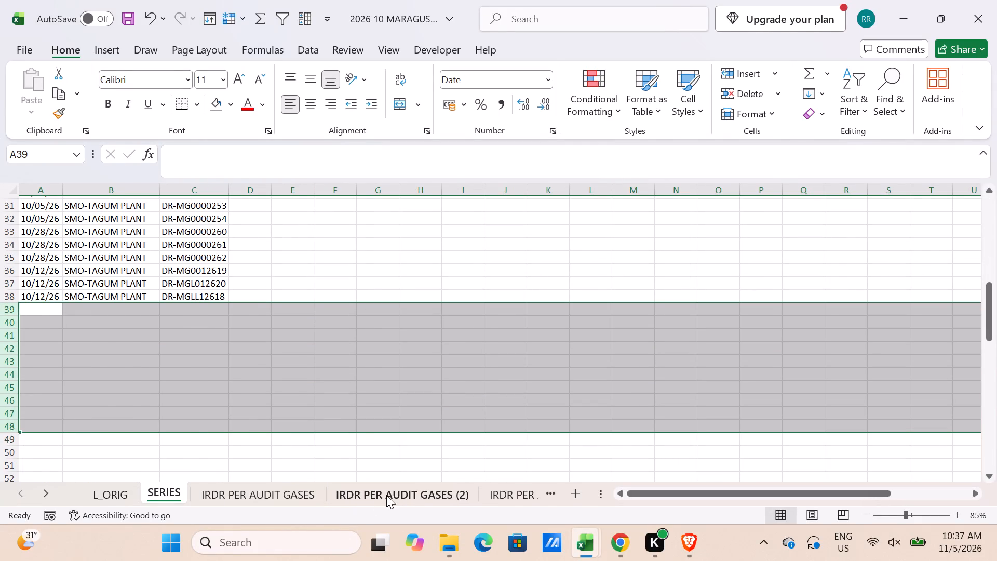
pyautogui.click(386, 495)
pyautogui.moveTo(6, 235); pyautogui.dragTo(12, 252)
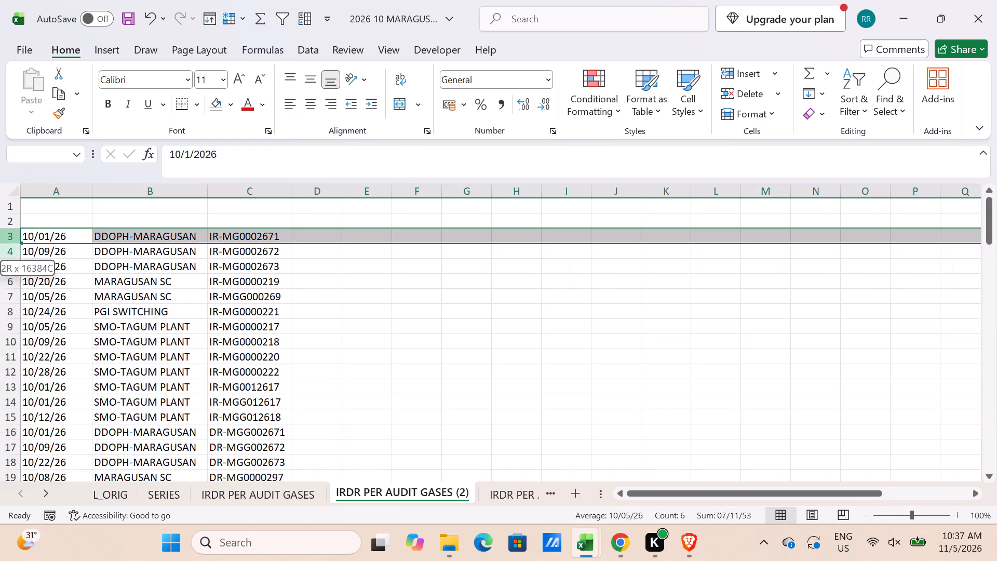
pyautogui.moveTo(12, 252); pyautogui.dragTo(21, 516)
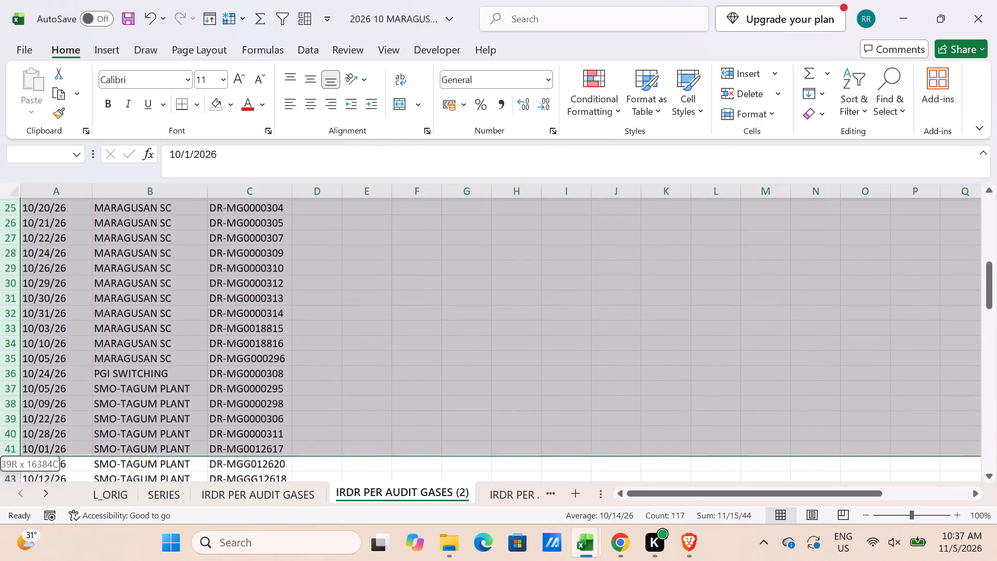
pyautogui.moveTo(21, 516); pyautogui.dragTo(25, 526)
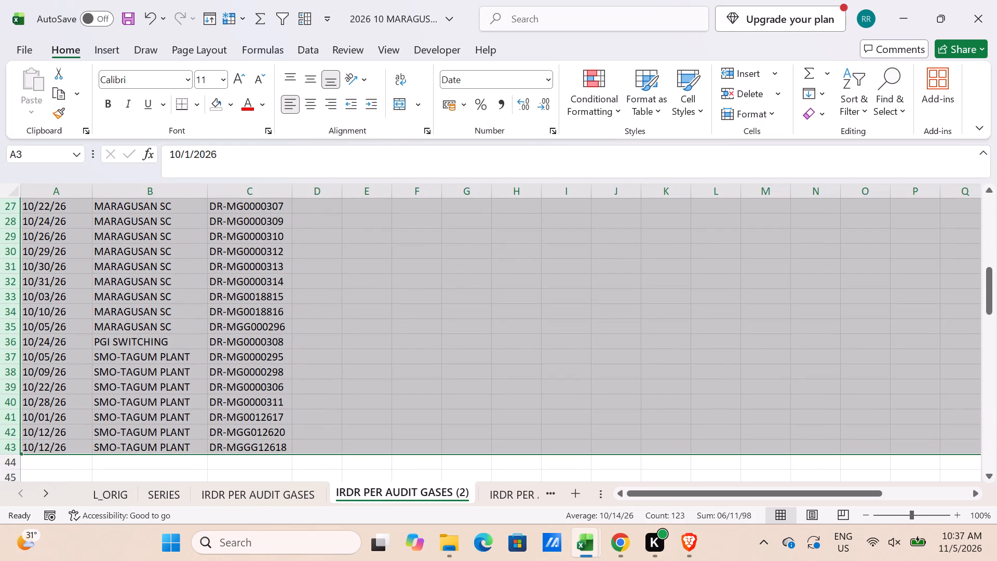
pyautogui.scroll(13, 236, 391)
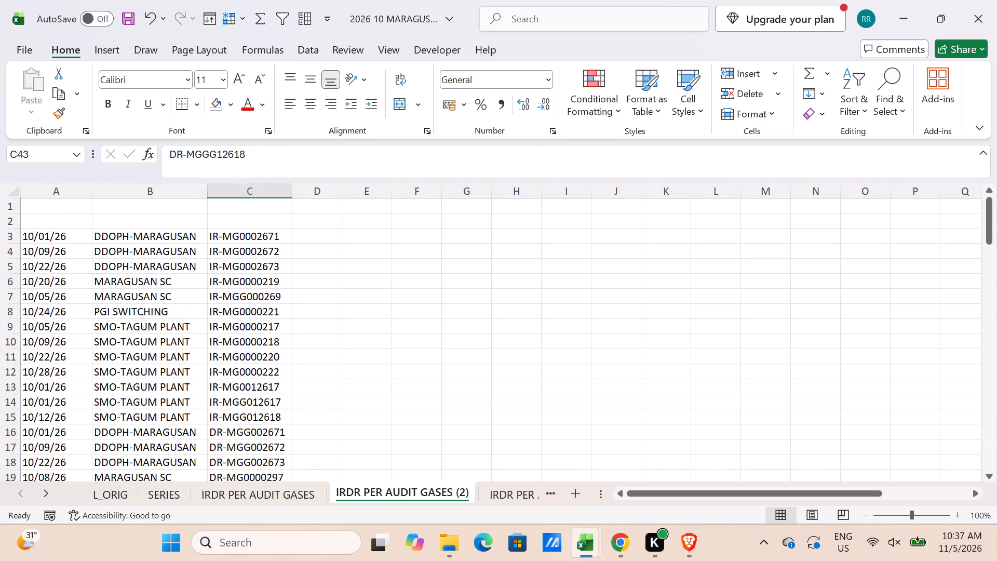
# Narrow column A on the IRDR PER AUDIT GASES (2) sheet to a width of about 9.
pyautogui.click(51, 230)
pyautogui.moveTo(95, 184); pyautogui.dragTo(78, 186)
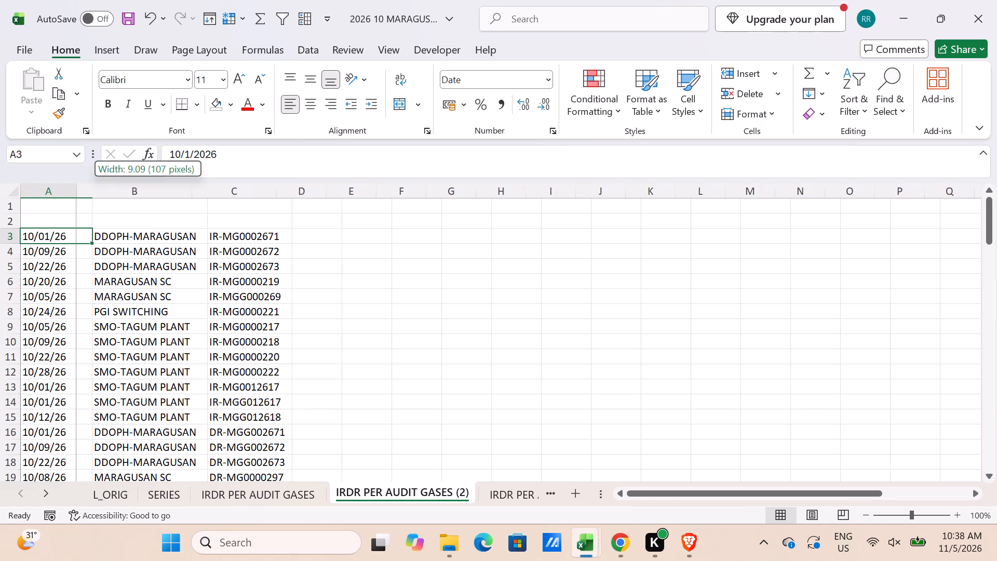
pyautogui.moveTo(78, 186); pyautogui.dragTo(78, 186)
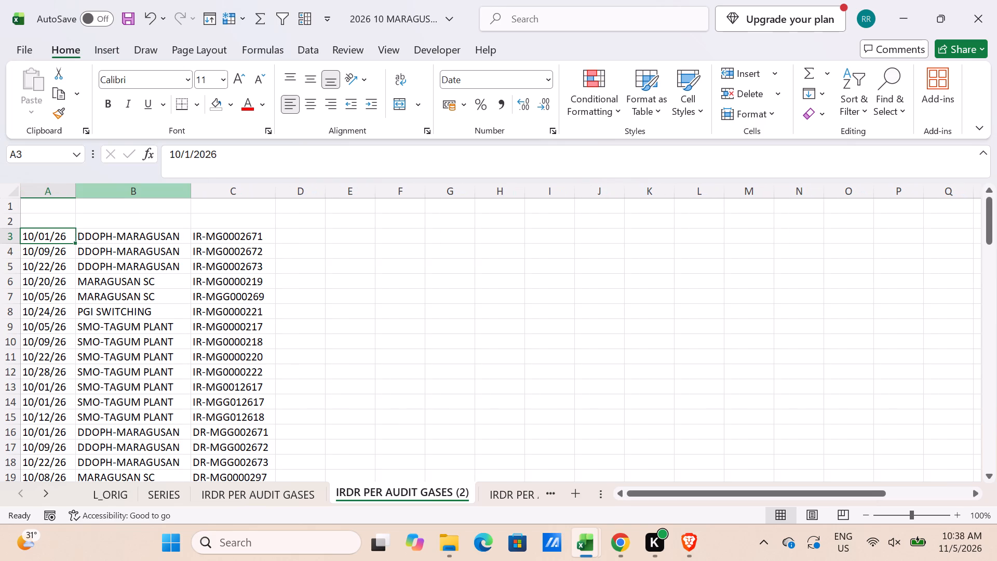
# Fill the records in A3:C43 of the IRDR PER AUDIT GASES (2) sheet with the lightest green theme colour.
pyautogui.click(65, 235)
pyautogui.scroll(-9, 111, 298)
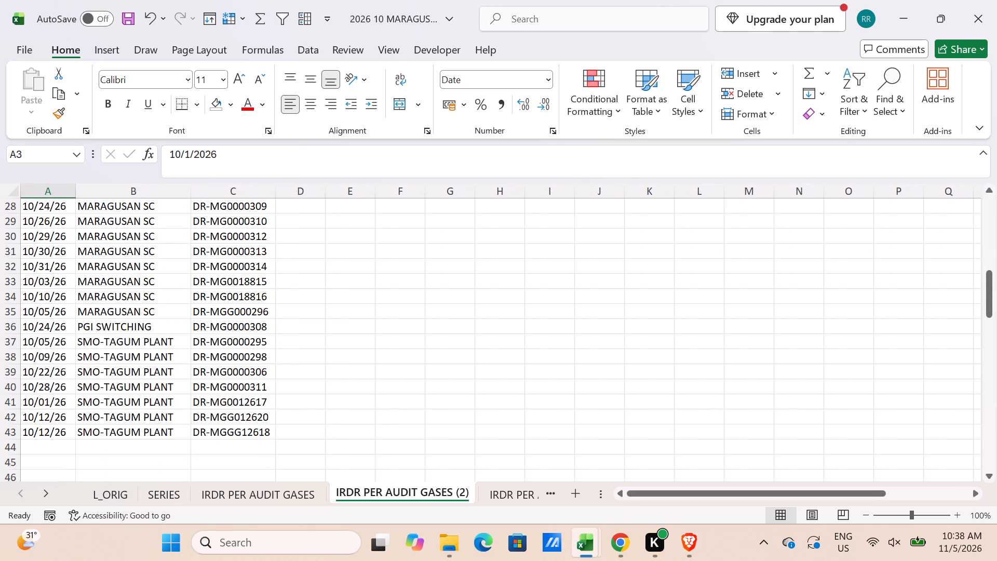
pyautogui.keyDown('shift'); pyautogui.click(268, 432); pyautogui.keyUp('shift')
pyautogui.click(231, 106)
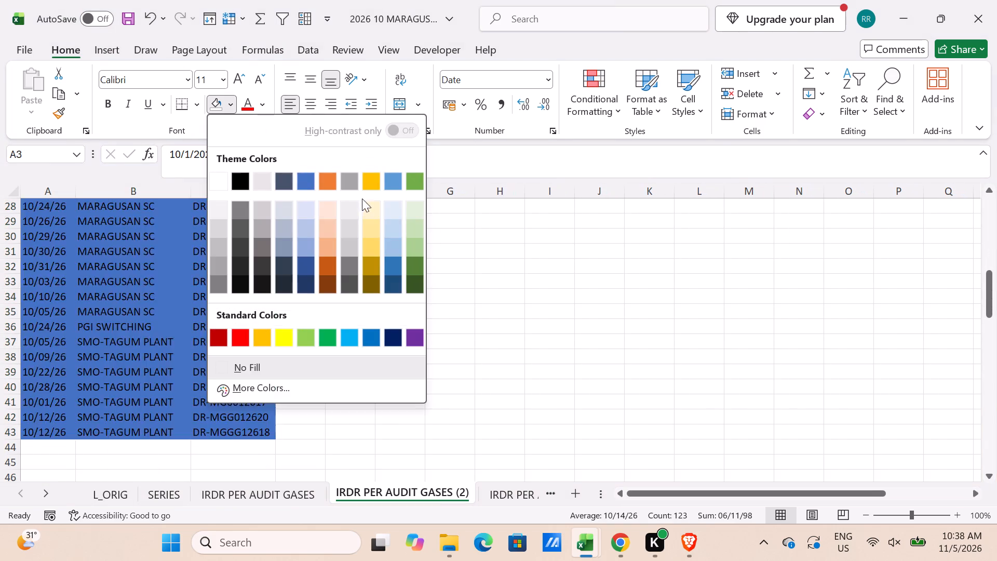
pyautogui.click(415, 210)
# Copy the green-filled records to the SERIES sheet, starting at A39 directly below the existing list.
pyautogui.hotkey('ctrl', 'c')
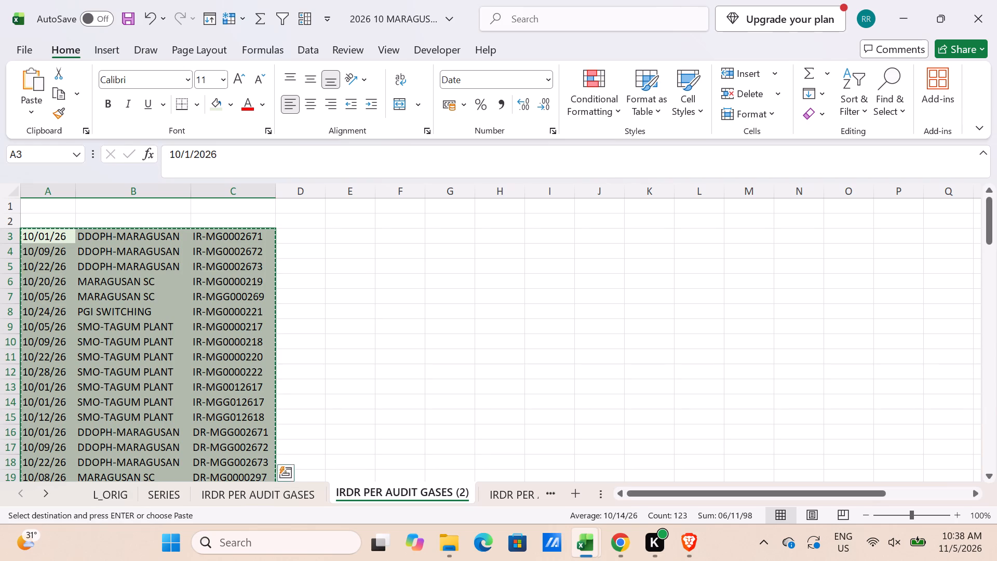
pyautogui.click(150, 495)
pyautogui.scroll(-1, 121, 418)
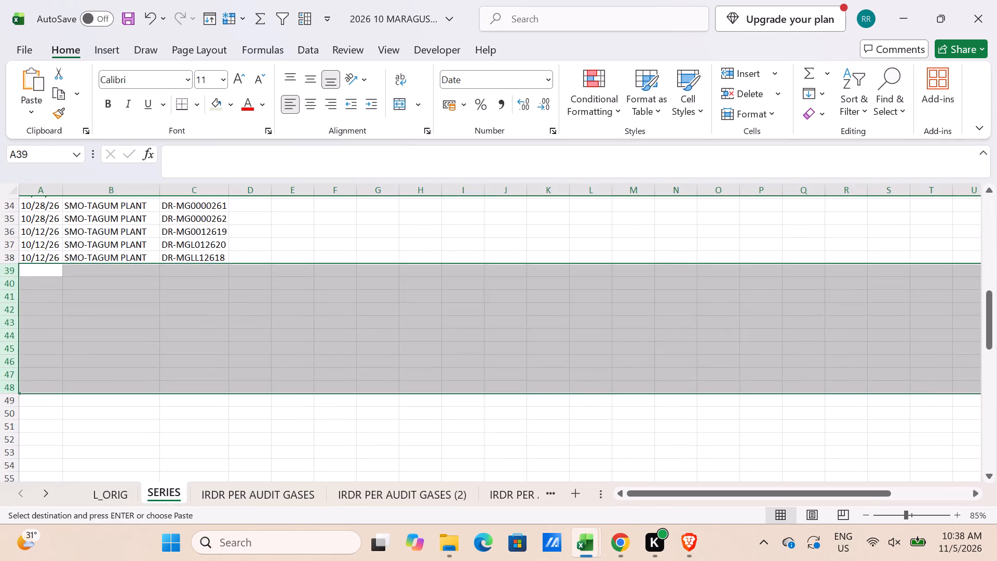
pyautogui.click(46, 271)
pyautogui.hotkey('ctrl', 'v')
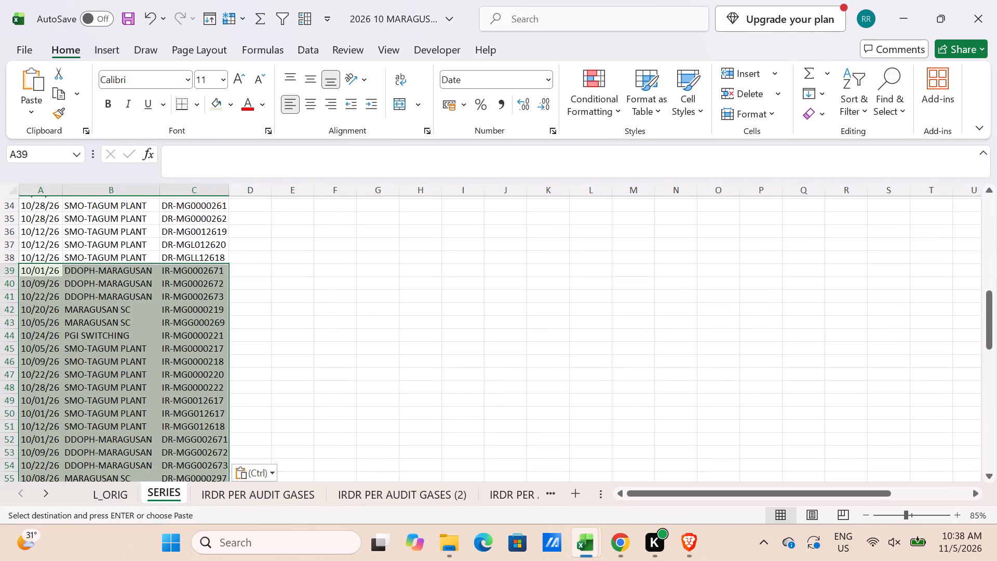
# Extract the last six characters of the document numbers with =RIGHT(C10,6) in D10 and fill the formula down to D79.
pyautogui.scroll(5, 259, 392)
pyautogui.scroll(4, 250, 301)
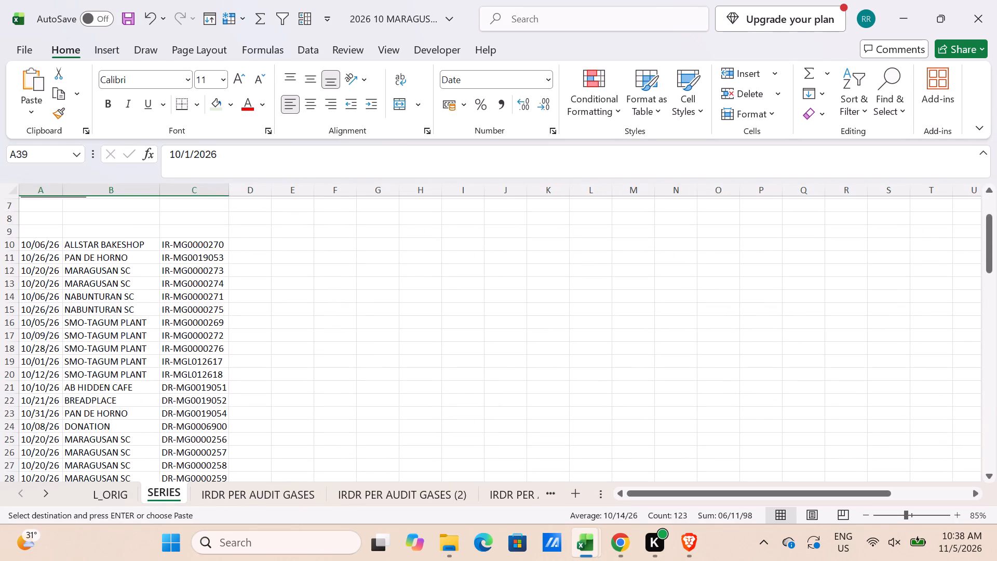
pyautogui.click(253, 247)
pyautogui.write('=right')
pyautogui.write('(c')
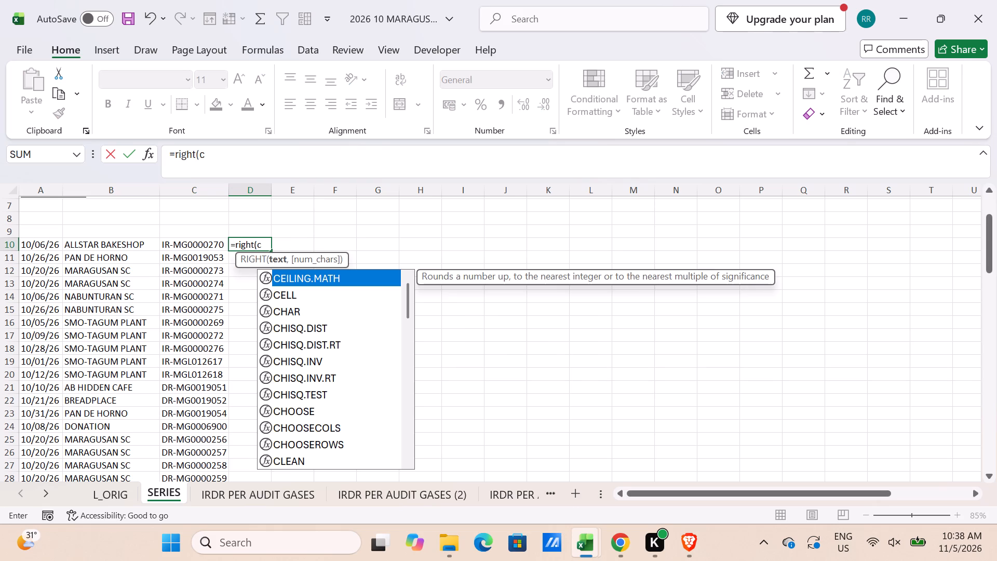
pyautogui.write('10,6')
pyautogui.press('Return')
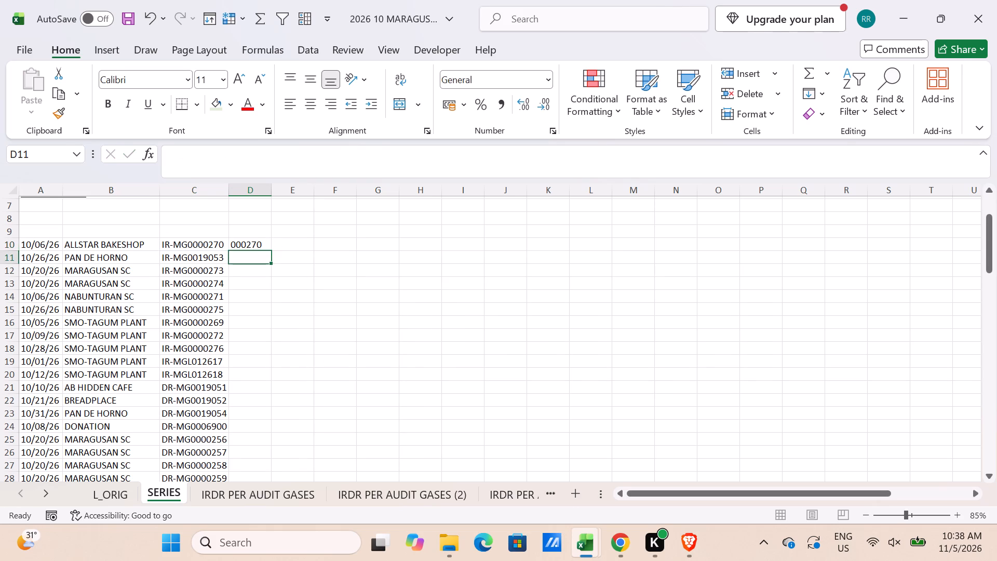
pyautogui.click(253, 247)
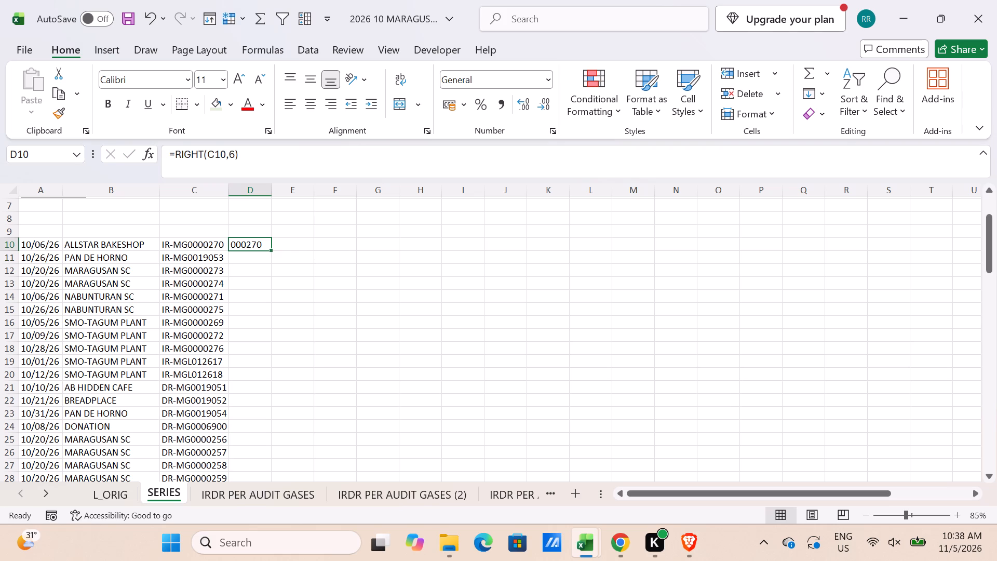
pyautogui.moveTo(271, 250); pyautogui.dragTo(256, 560)
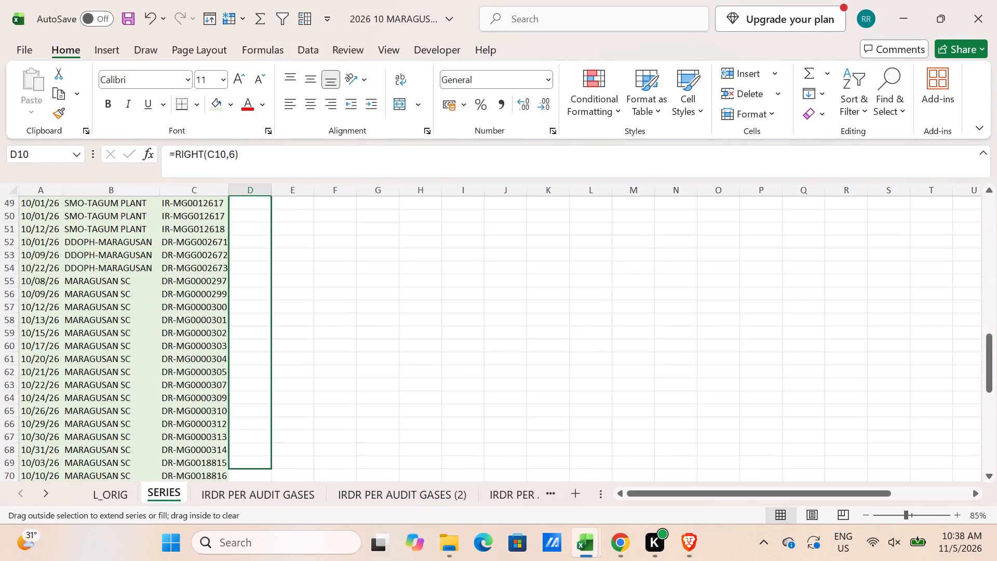
pyautogui.moveTo(256, 560); pyautogui.dragTo(249, 442)
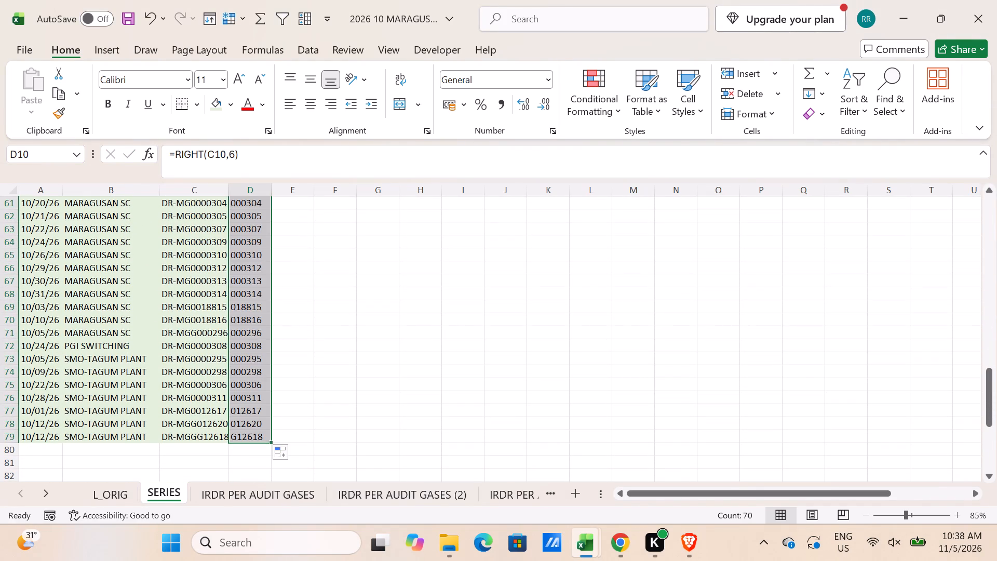
# Sort rows 10 to 79 of the SERIES sheet in ascending order by the extracted numbers in column D.
pyautogui.hotkey('shift', 'space')
pyautogui.hotkey('alt', 'a')
pyautogui.write('sa')
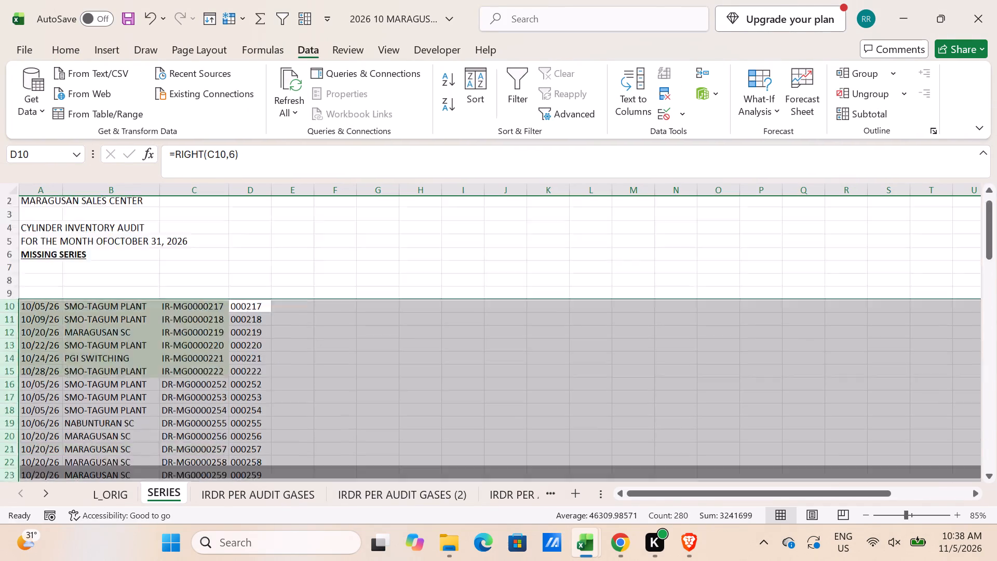
pyautogui.click(265, 381)
pyautogui.scroll(-1, 264, 381)
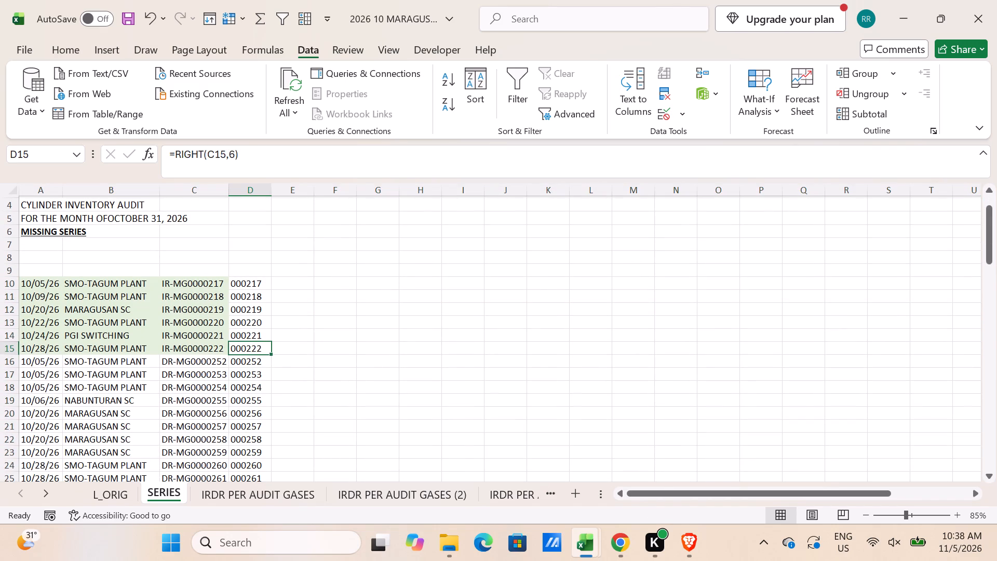
# Delete the IRDR PER AUDIT GASES (2) sheet.
pyautogui.click(434, 489)
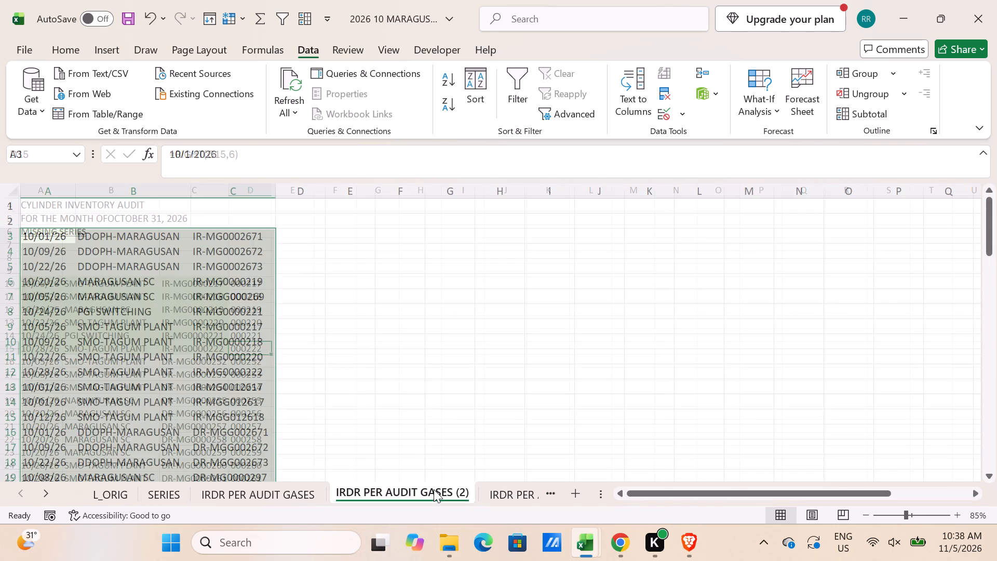
pyautogui.rightClick(434, 489)
pyautogui.click(477, 294)
pyautogui.click(534, 302)
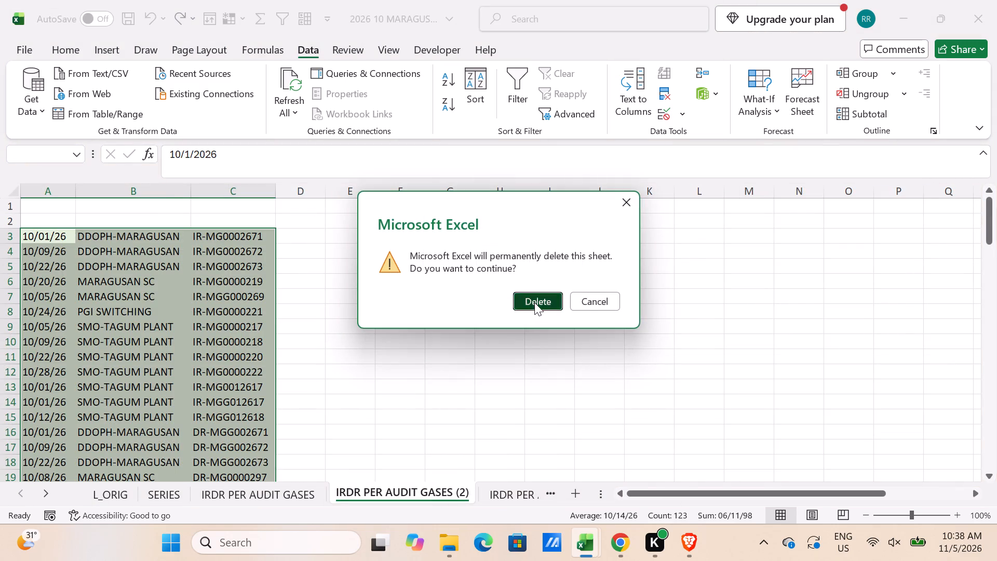
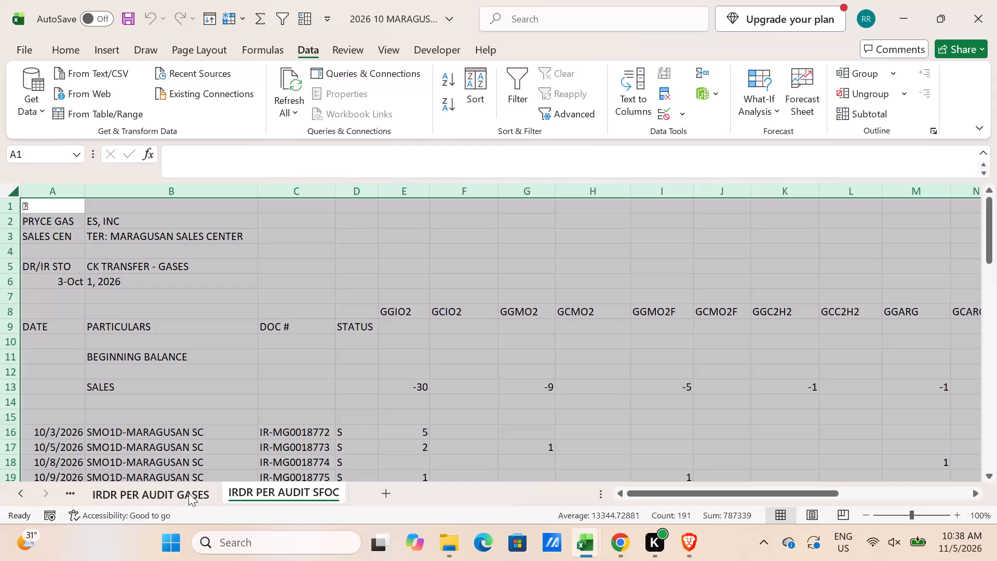
# Review the sorted records on the SERIES sheet from top to bottom for breaks between document number series.
pyautogui.tripleClick(23, 497)
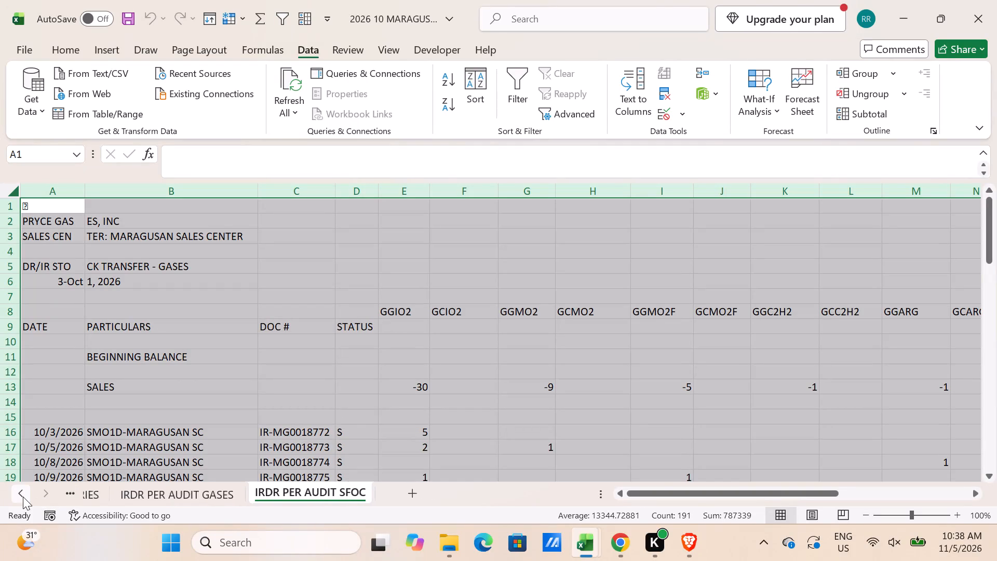
pyautogui.doubleClick(23, 497)
pyautogui.click(170, 490)
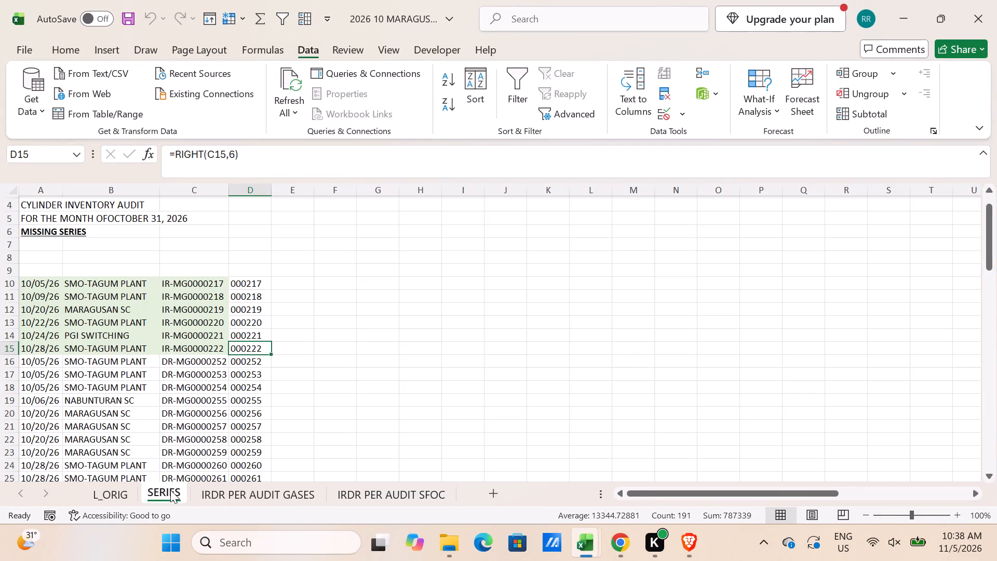
pyautogui.scroll(-5, 222, 422)
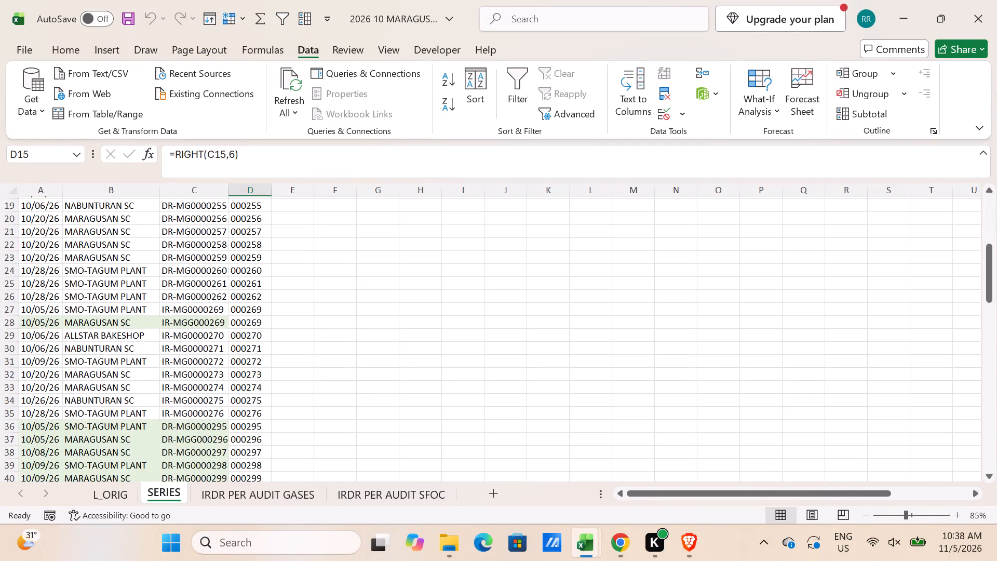
pyautogui.scroll(-6, 222, 422)
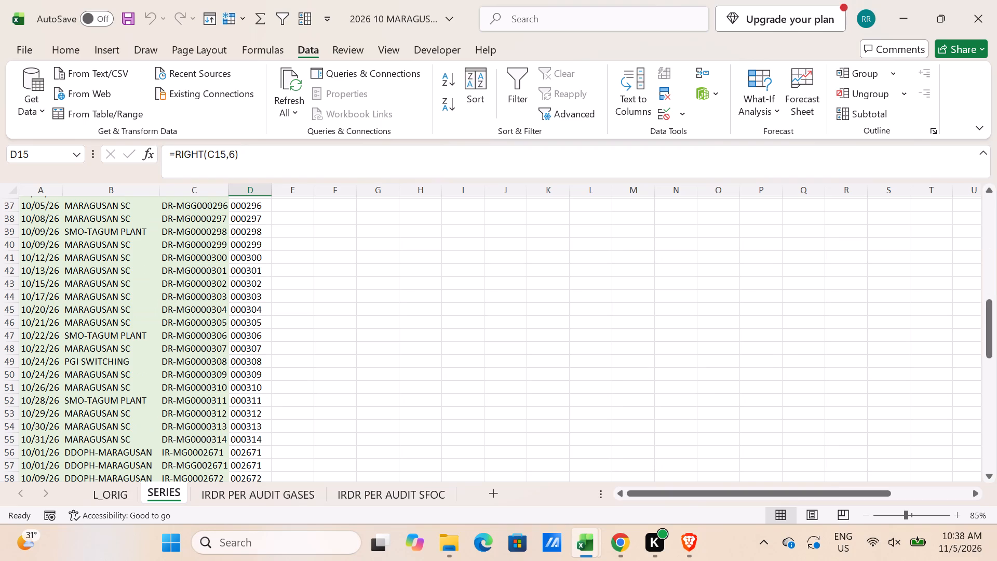
pyautogui.scroll(12, 222, 422)
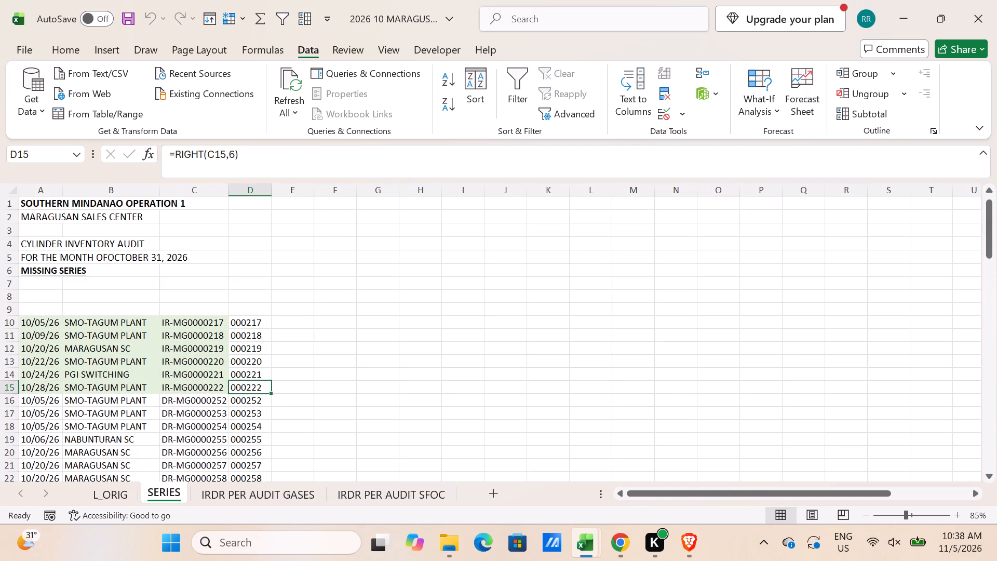
pyautogui.scroll(3, 222, 422)
pyautogui.scroll(-12, 222, 422)
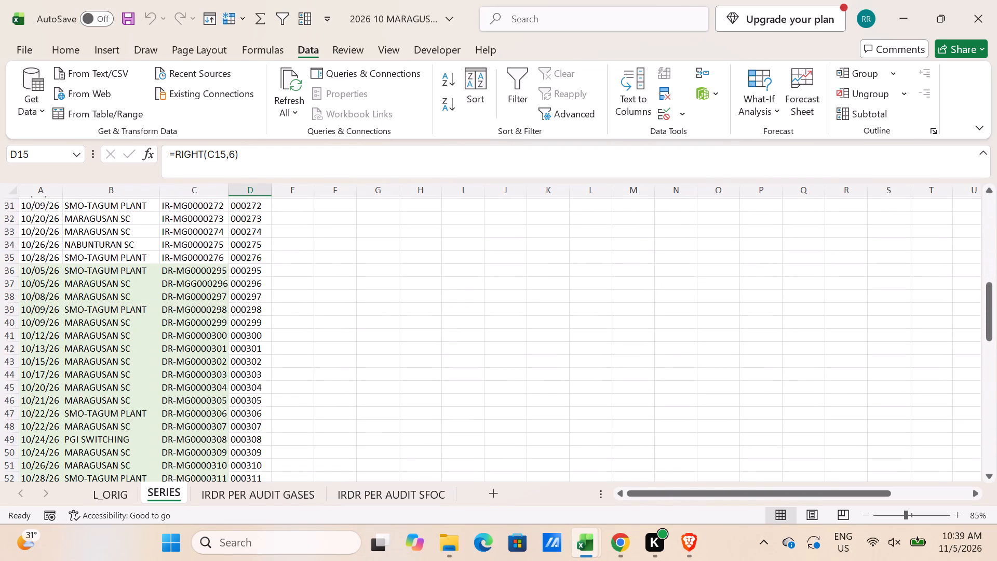
pyautogui.scroll(-9, 222, 422)
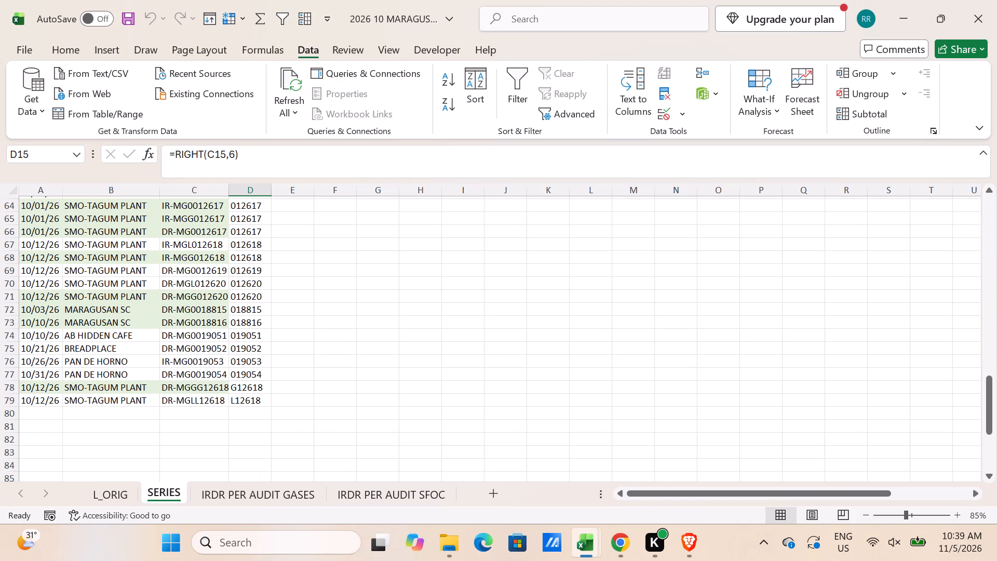
pyautogui.scroll(18, 222, 422)
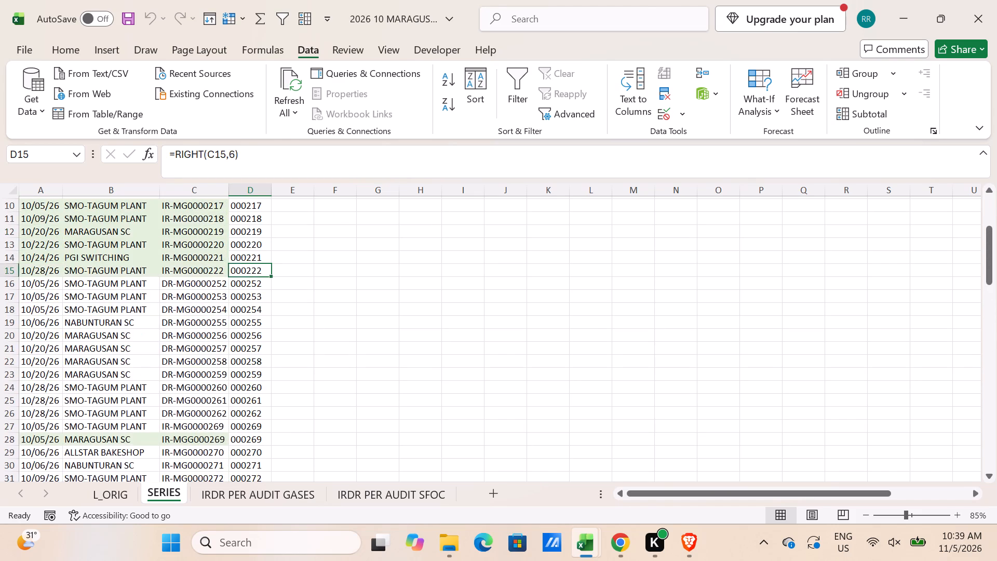
pyautogui.scroll(4, 222, 422)
pyautogui.scroll(-4, 222, 422)
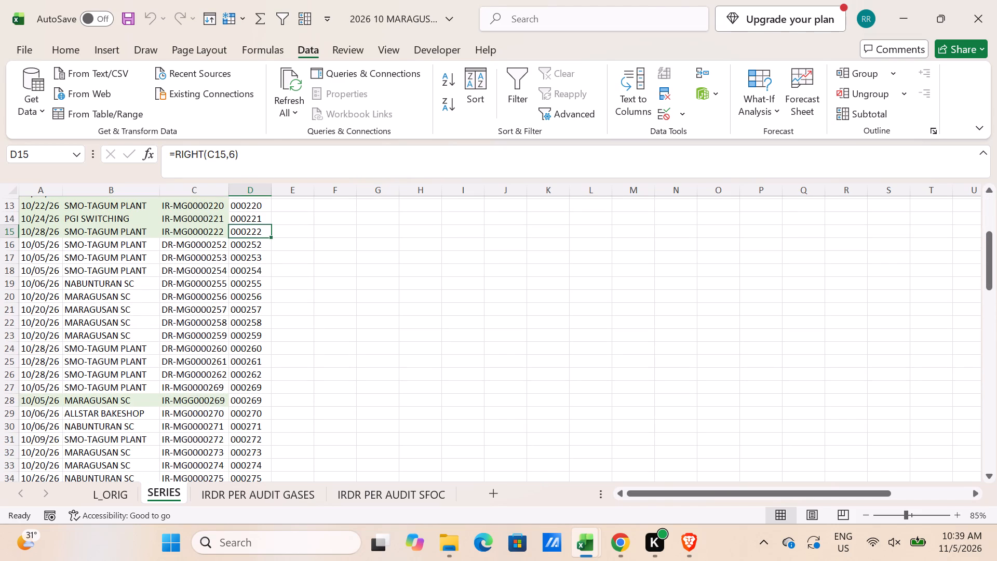
pyautogui.click(370, 498)
pyautogui.click(161, 499)
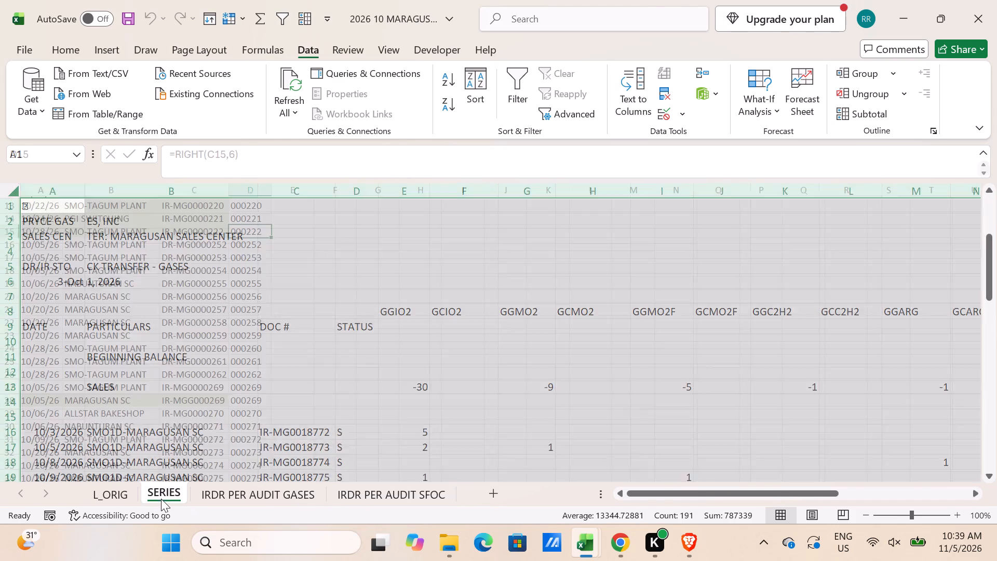
pyautogui.scroll(5, 253, 440)
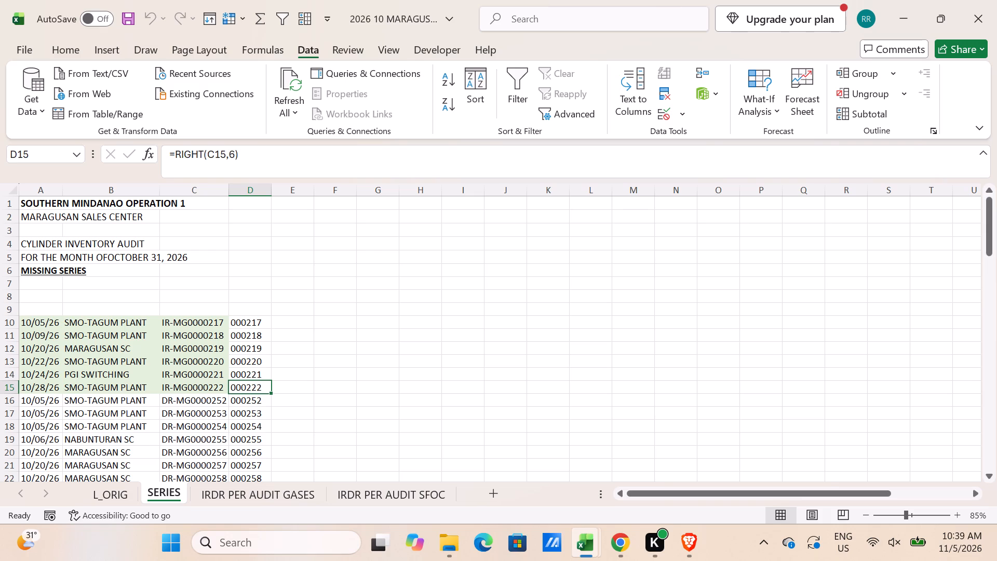
# Insert two blank rows above the DR-MG0000252 record at row 16 and remove the fill colour from the new rows.
pyautogui.scroll(-1, 214, 396)
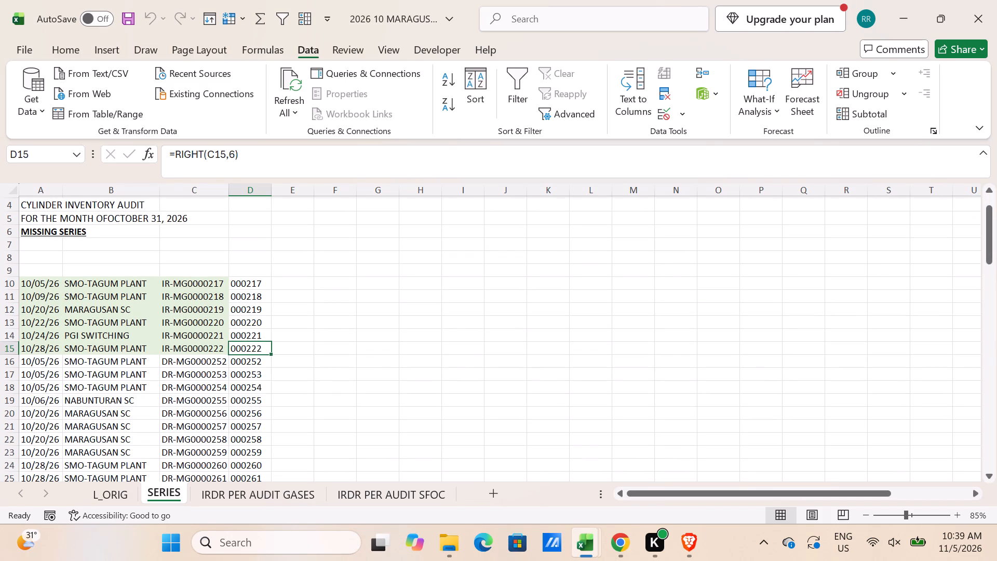
pyautogui.click(16, 360)
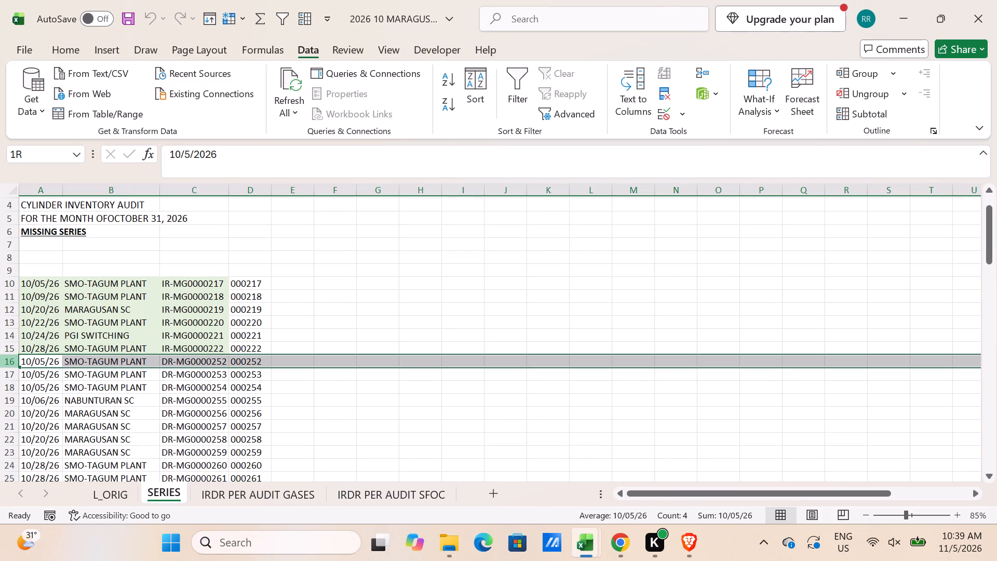
pyautogui.hotkey('ctrl', 'shift', '=')
pyautogui.hotkey('ctrl', 'shift', '=')
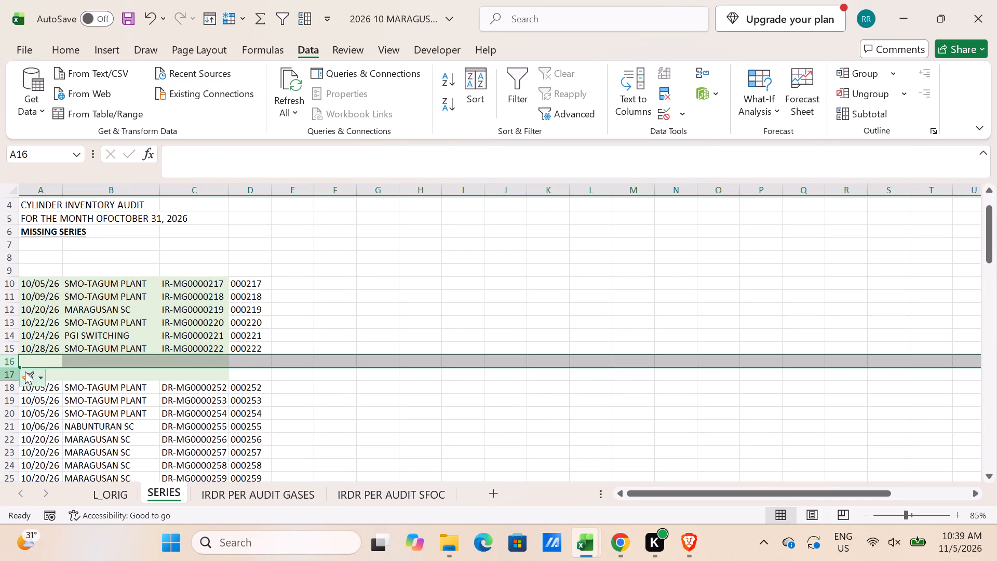
pyautogui.hotkey('shift', 'Down')
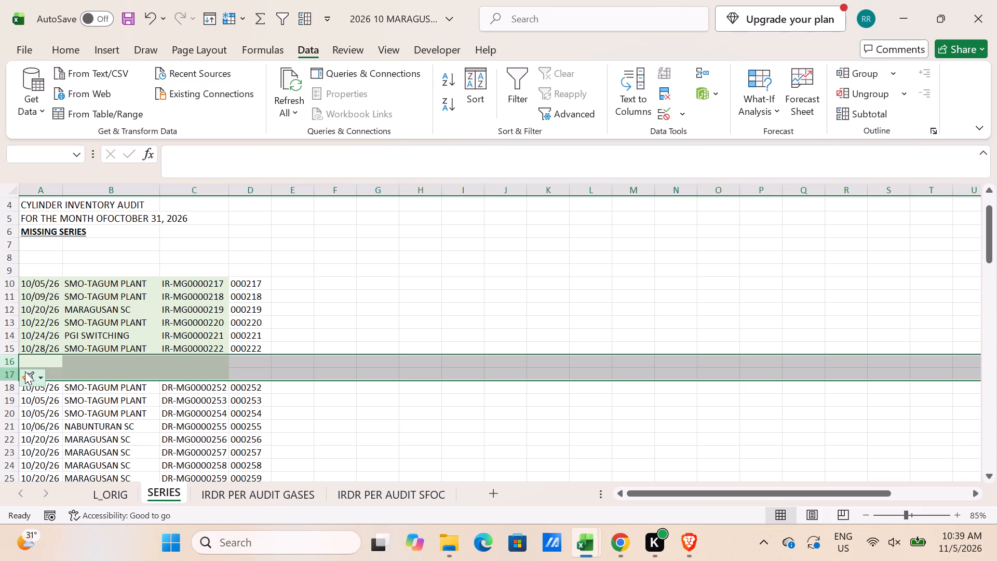
pyautogui.hotkey('alt', 'h')
pyautogui.press('h')
pyautogui.press('Escape')
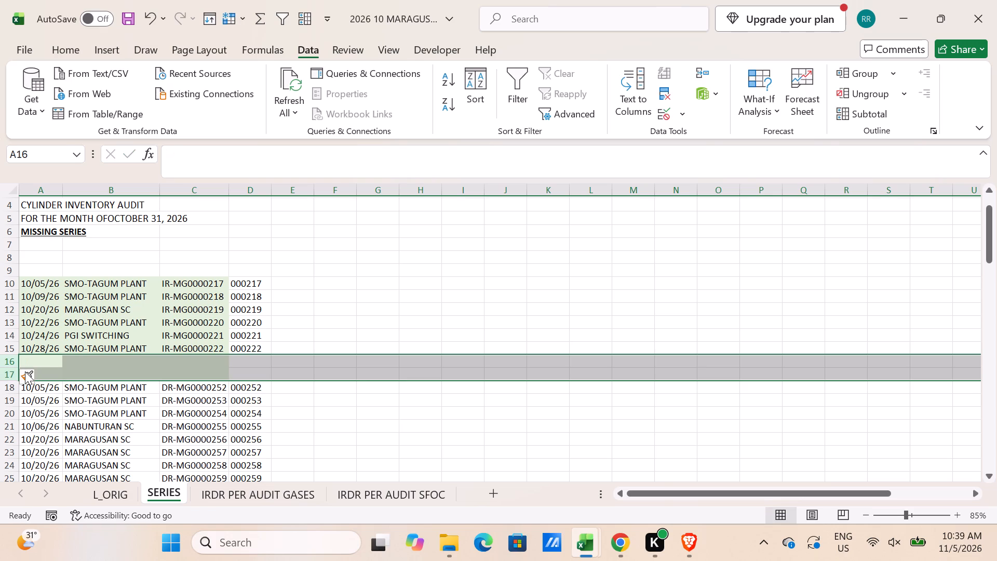
pyautogui.hotkey('alt', 'h')
pyautogui.press('h')
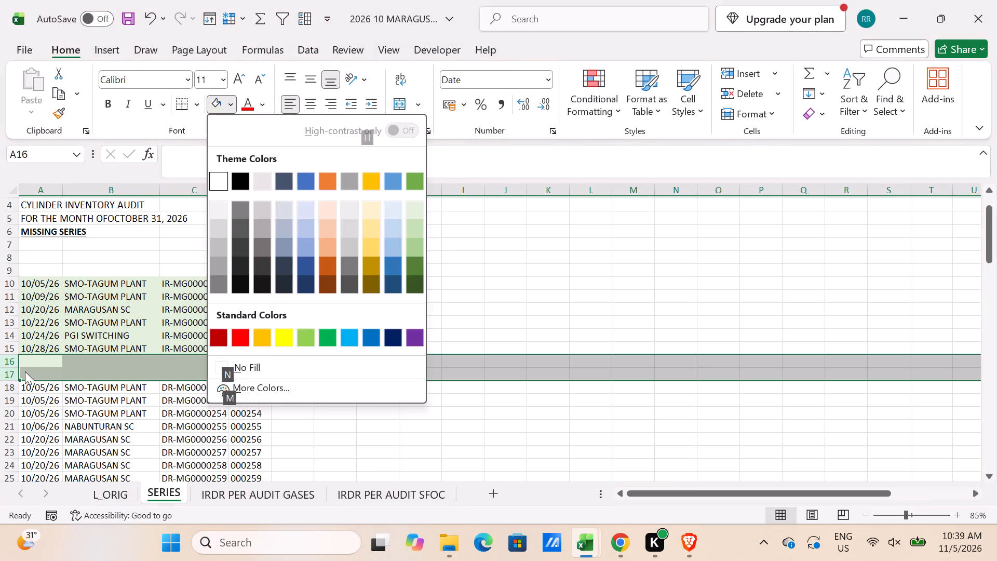
pyautogui.press('n')
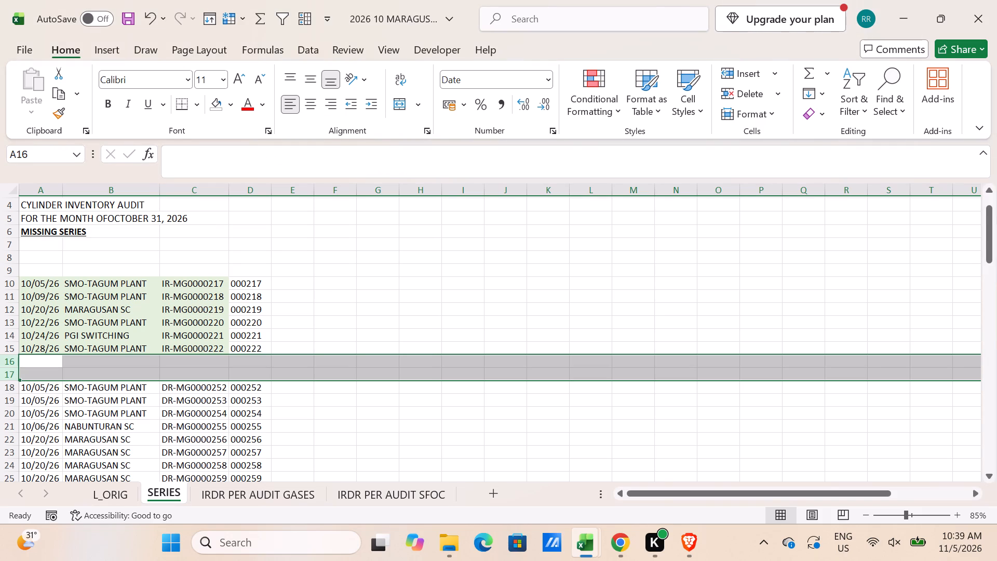
pyautogui.click(14, 373)
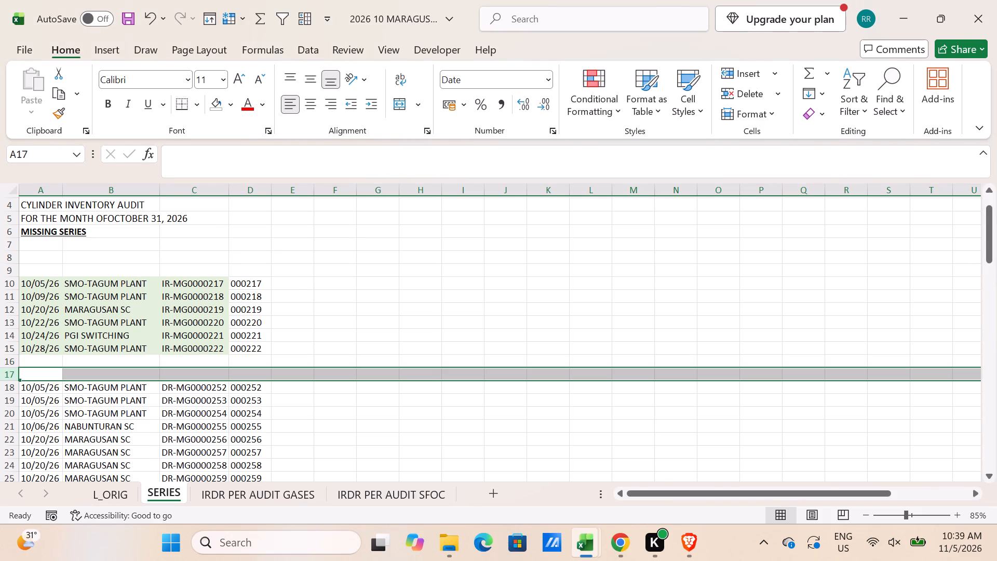
# Fill the number-extraction formula from D15 down through the blank rows to D17.
pyautogui.click(250, 350)
pyautogui.moveTo(270, 357); pyautogui.dragTo(269, 386)
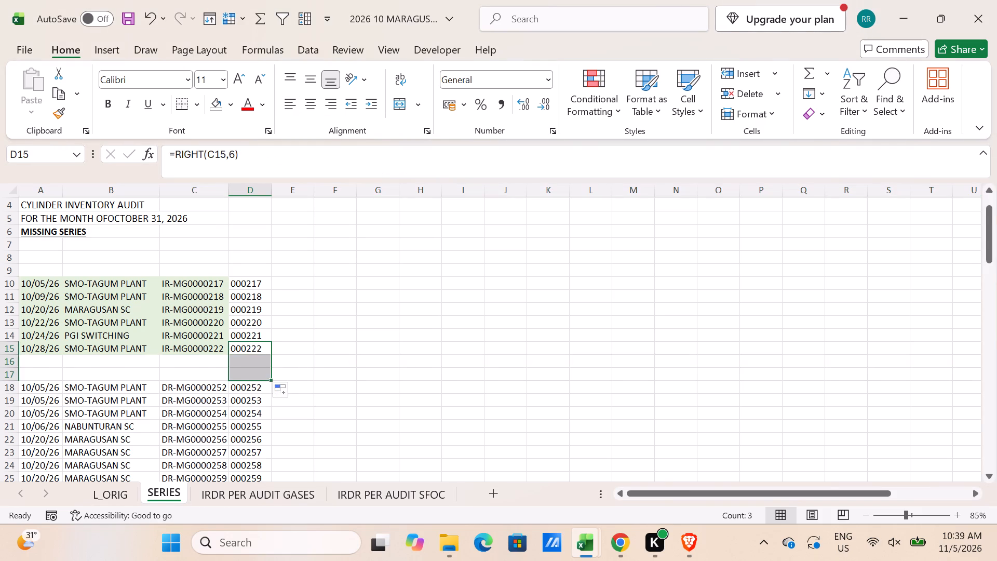
pyautogui.scroll(-1, 248, 387)
pyautogui.click(232, 460)
pyautogui.scroll(-2, 222, 442)
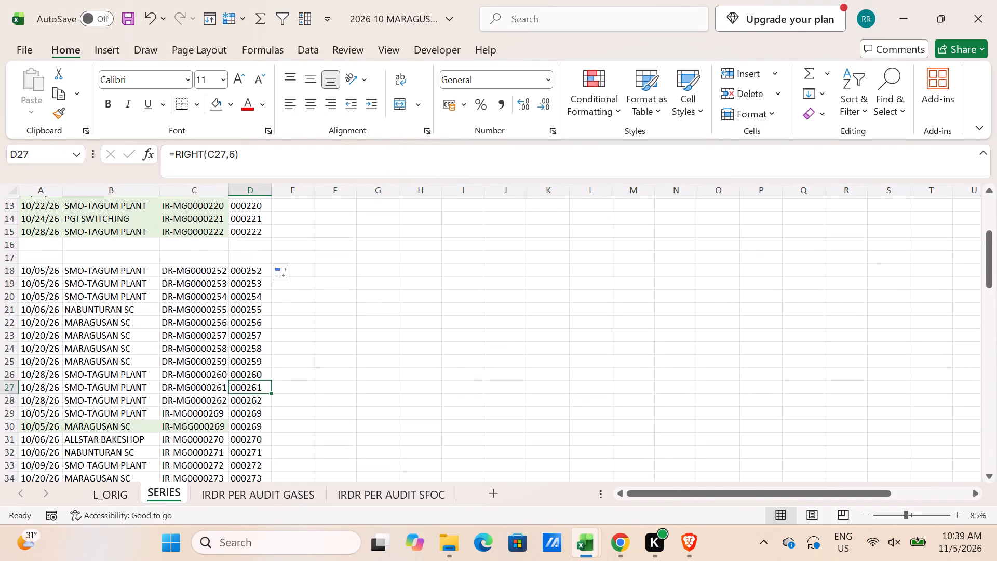
pyautogui.scroll(-1, 210, 415)
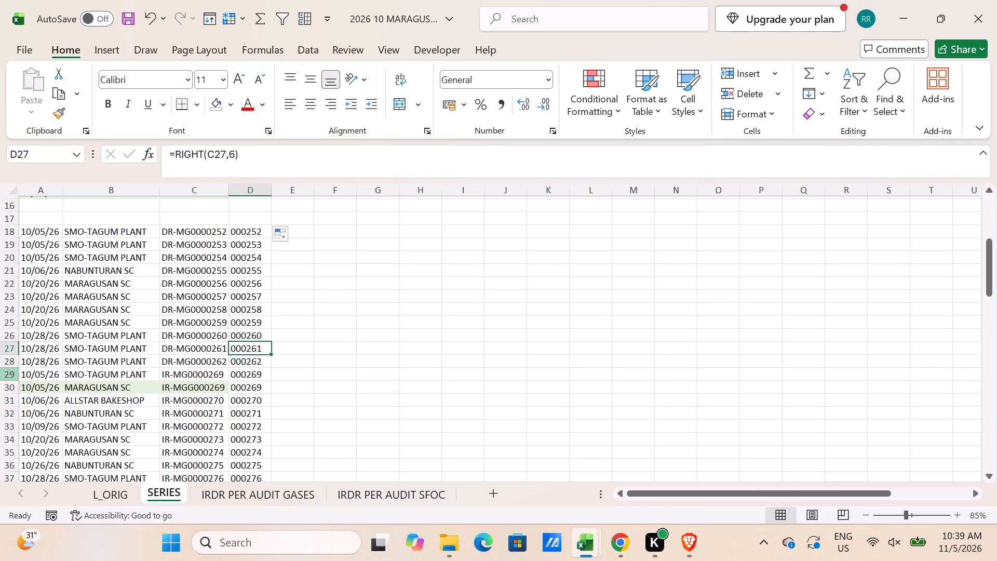
pyautogui.click(10, 373)
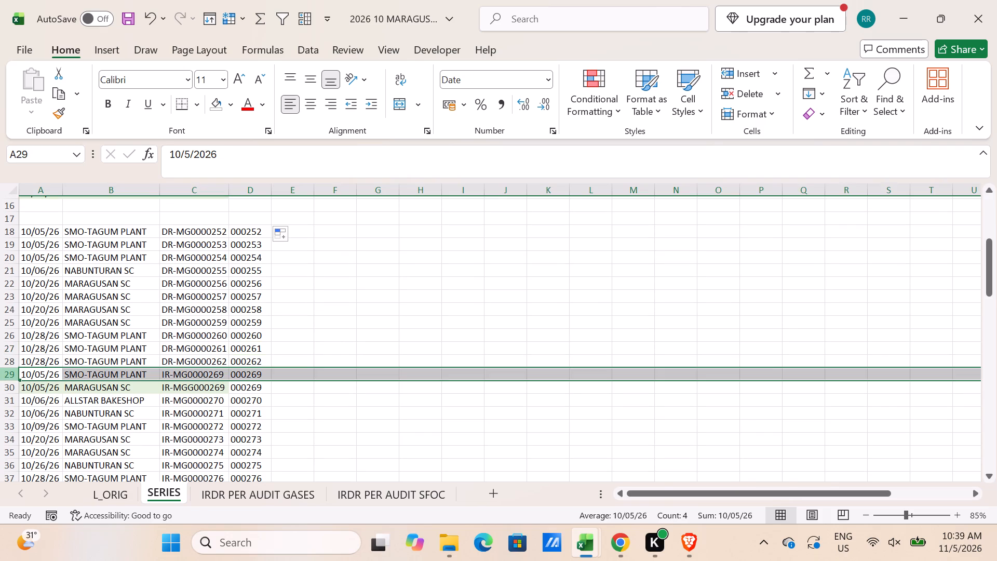
pyautogui.hotkey('ctrl', 'shift', '=')
pyautogui.hotkey('ctrl', 'shift', '=')
pyautogui.click(250, 359)
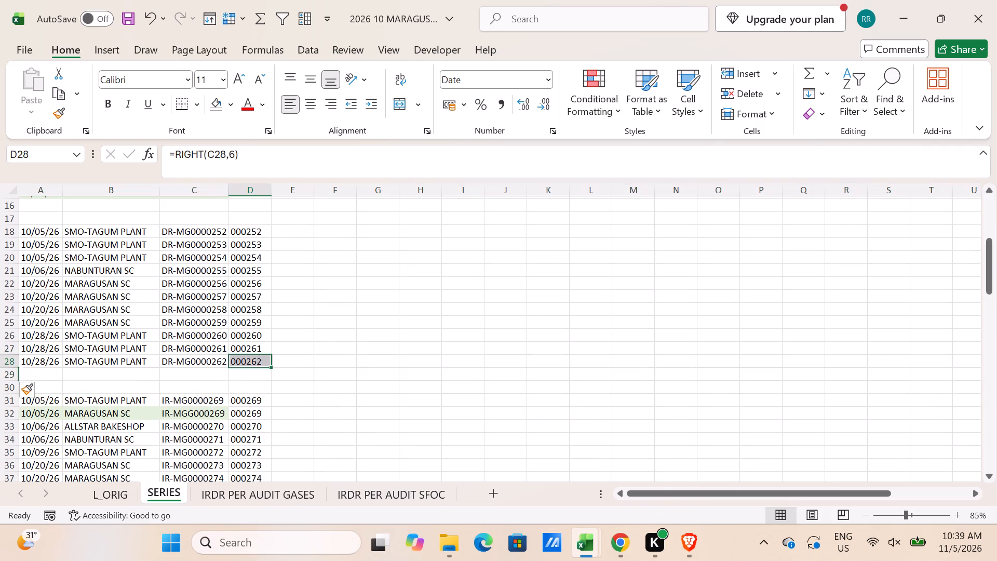
pyautogui.moveTo(270, 367); pyautogui.dragTo(268, 415)
# Insert two blank rows above the DR-MG0000295 record at row 40 and fill the formula from D39 down to D43.
pyautogui.scroll(-2, 252, 412)
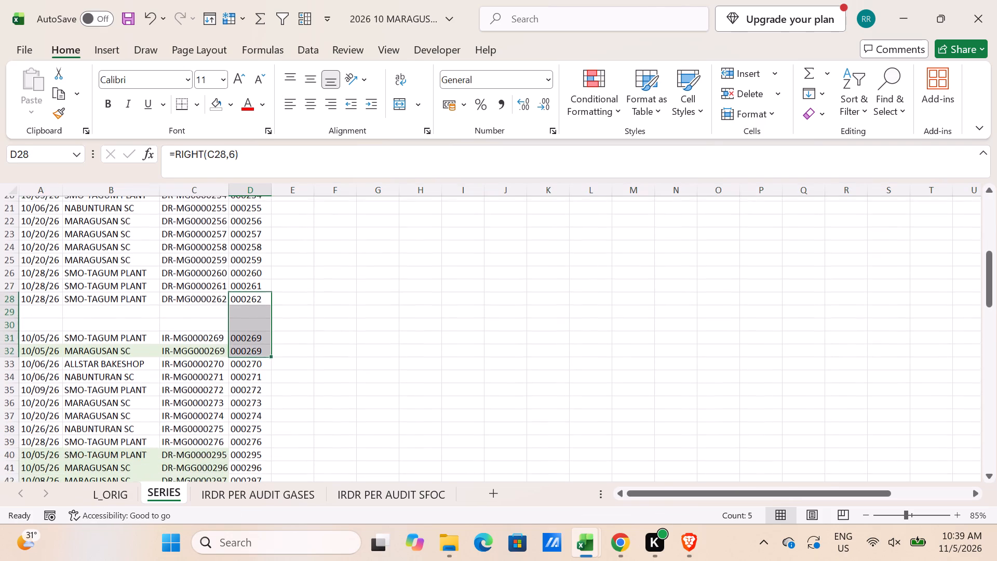
pyautogui.scroll(-1, 221, 381)
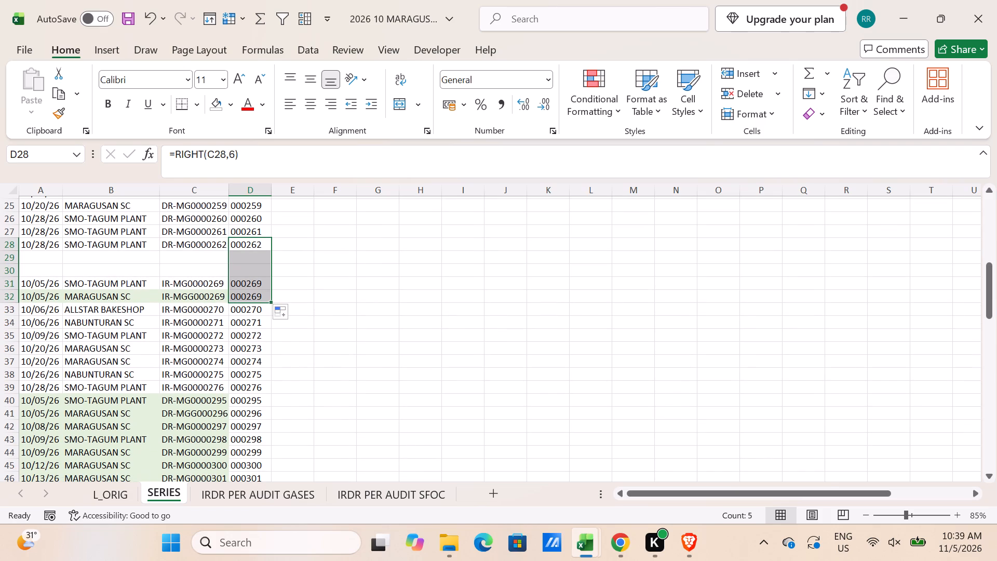
pyautogui.click(15, 400)
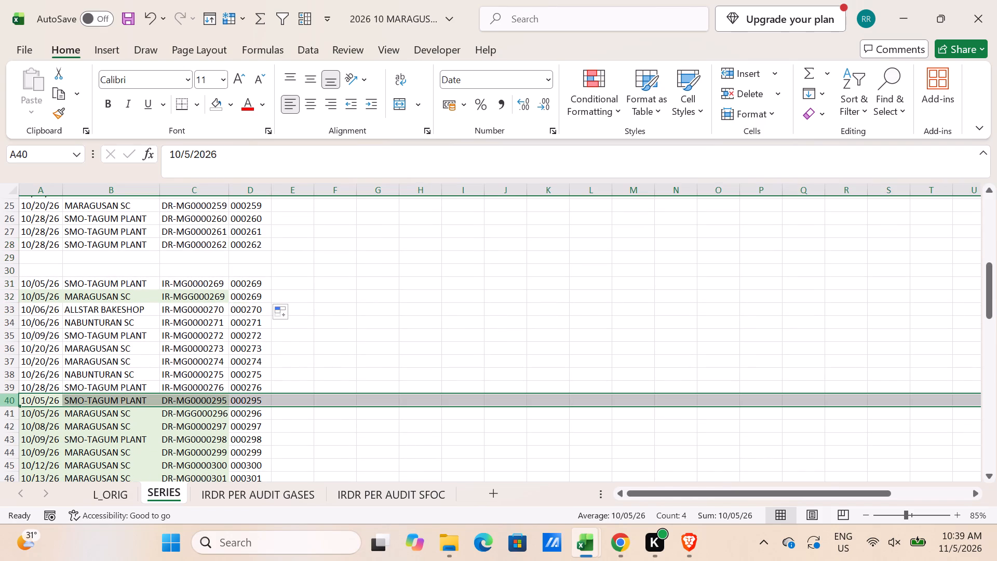
pyautogui.hotkey('ctrl', 'shift', '=')
pyautogui.hotkey('ctrl', 'shift', '=')
pyautogui.click(244, 383)
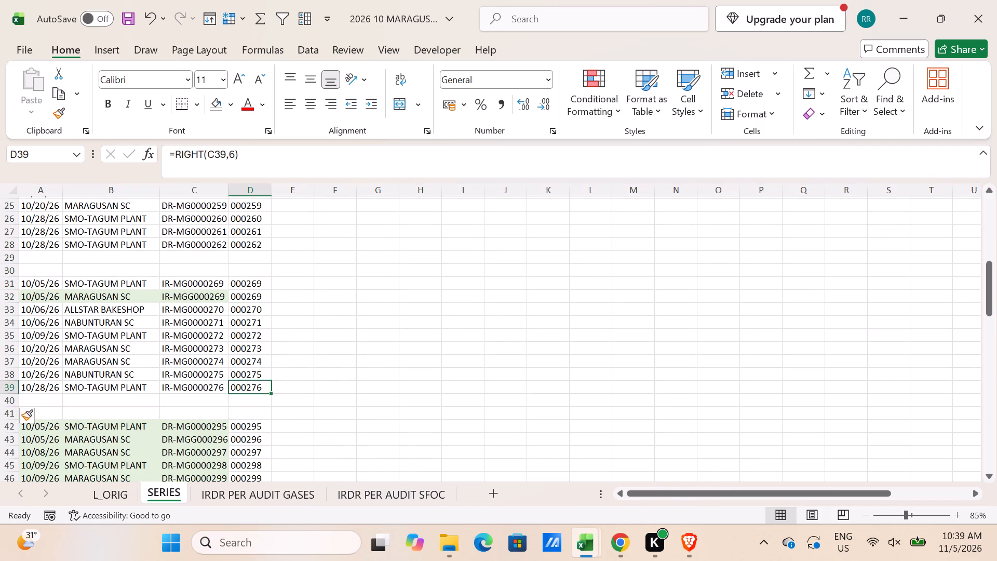
pyautogui.moveTo(270, 391); pyautogui.dragTo(270, 443)
# Insert one blank row above the DR-MG0000301 record at row 48 and remove the new row's fill colour.
pyautogui.scroll(-4, 222, 427)
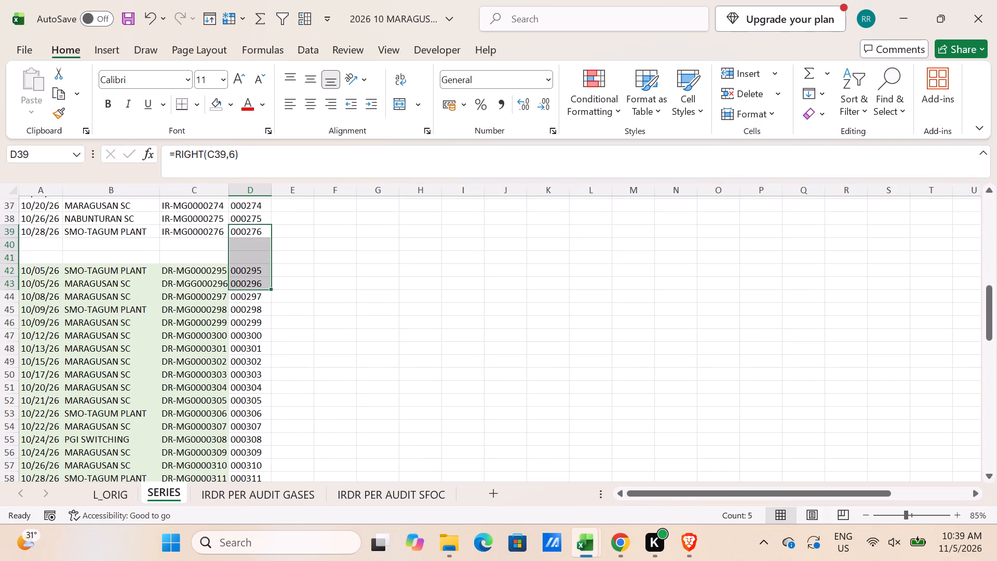
pyautogui.click(238, 352)
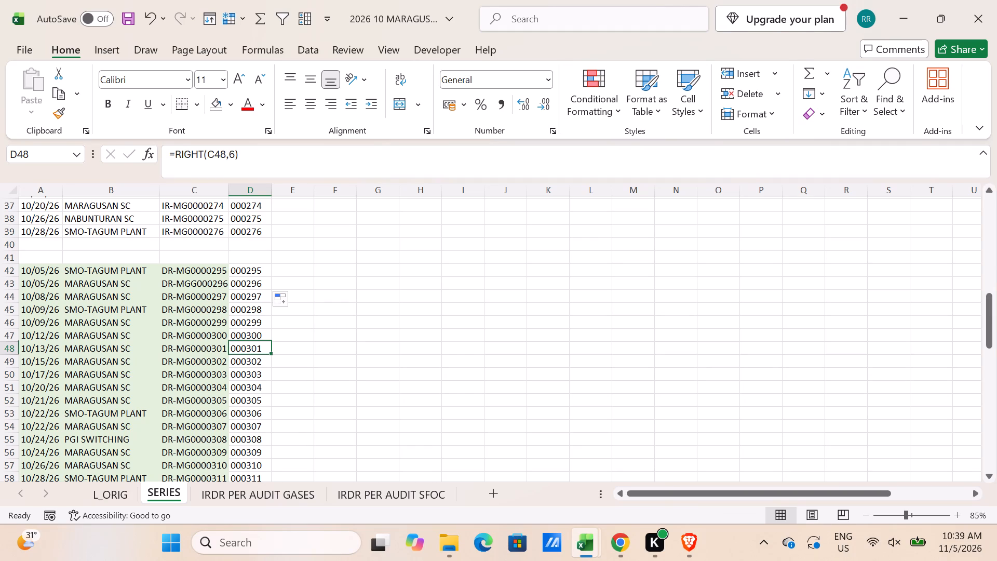
pyautogui.click(16, 348)
pyautogui.hotkey('ctrl', 'shift', '=')
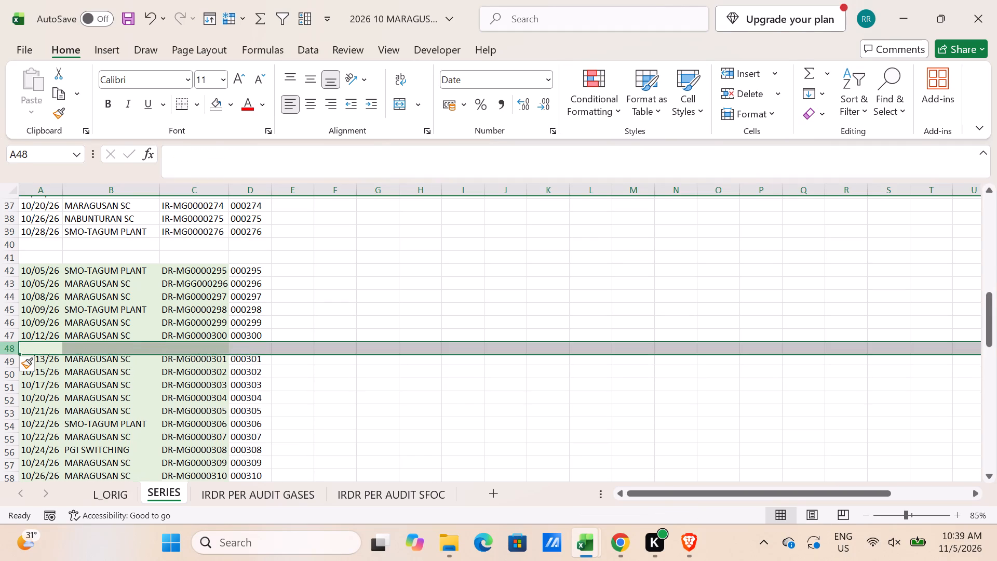
pyautogui.hotkey('alt', 'h')
pyautogui.write('hn')
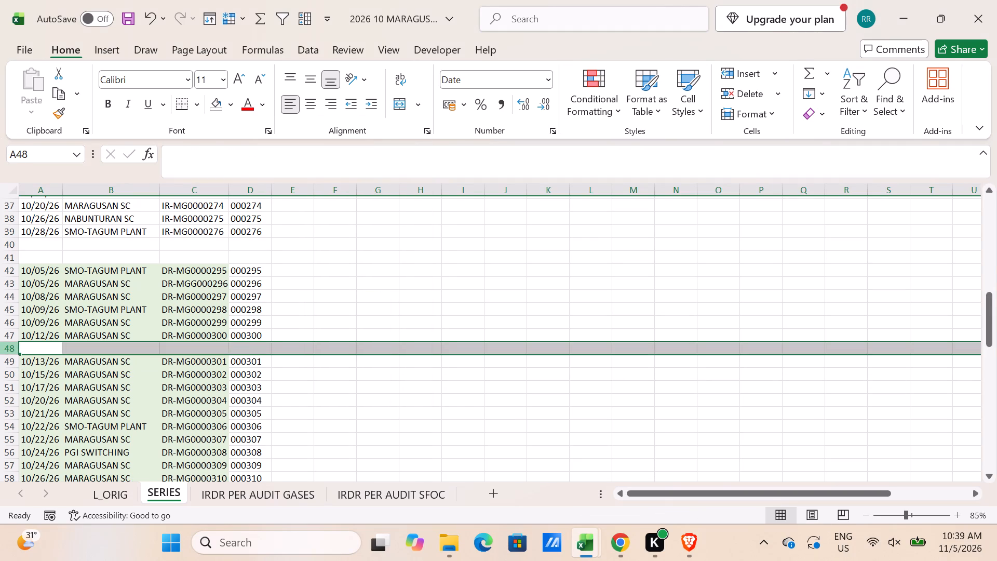
pyautogui.click(201, 416)
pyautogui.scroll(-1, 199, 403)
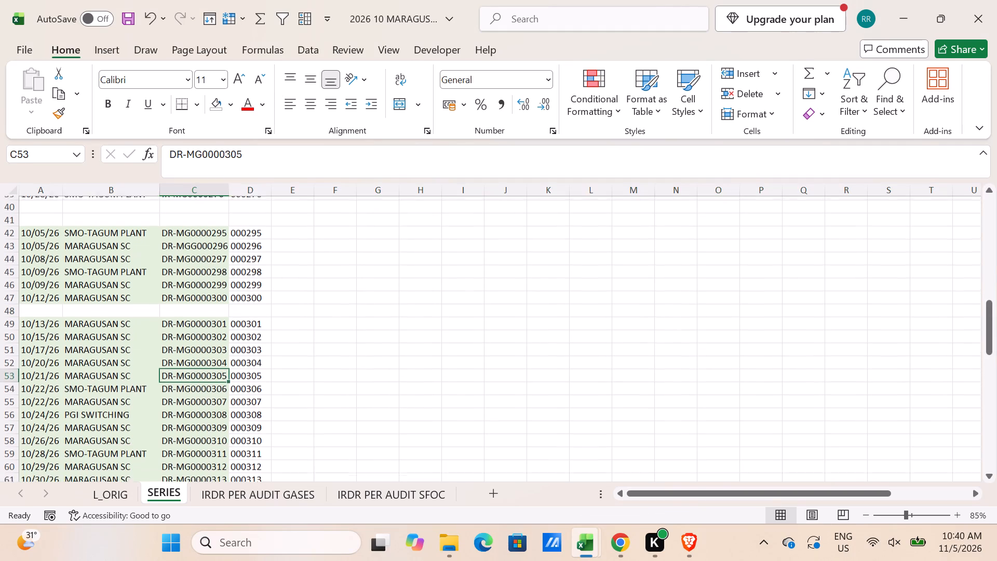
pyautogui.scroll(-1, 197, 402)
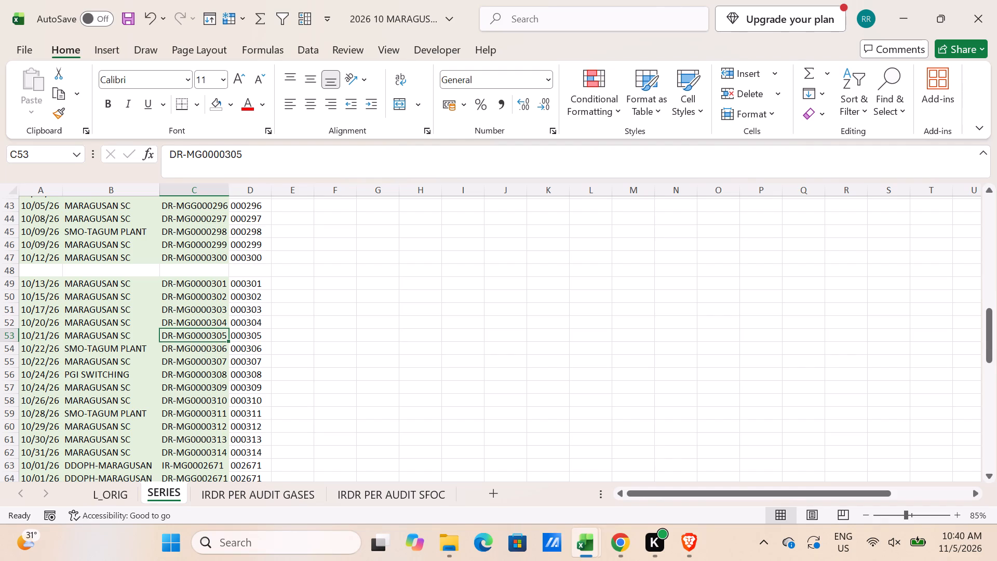
# Insert two blank rows above the IR-MG0002671 record at row 63, clear their fill colour, and fill the formula from D62 down to D65.
pyautogui.click(250, 431)
pyautogui.scroll(-3, 233, 427)
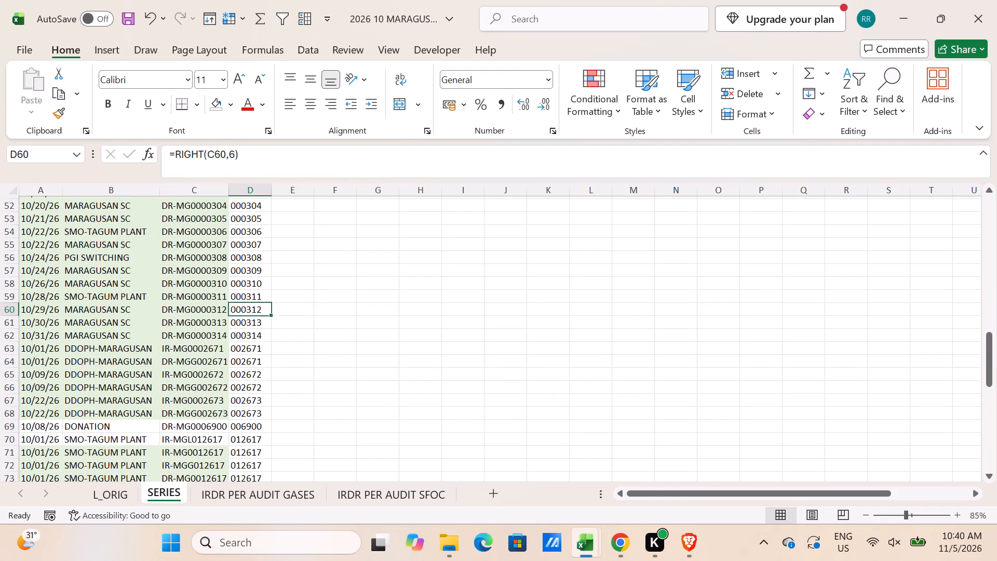
pyautogui.click(10, 345)
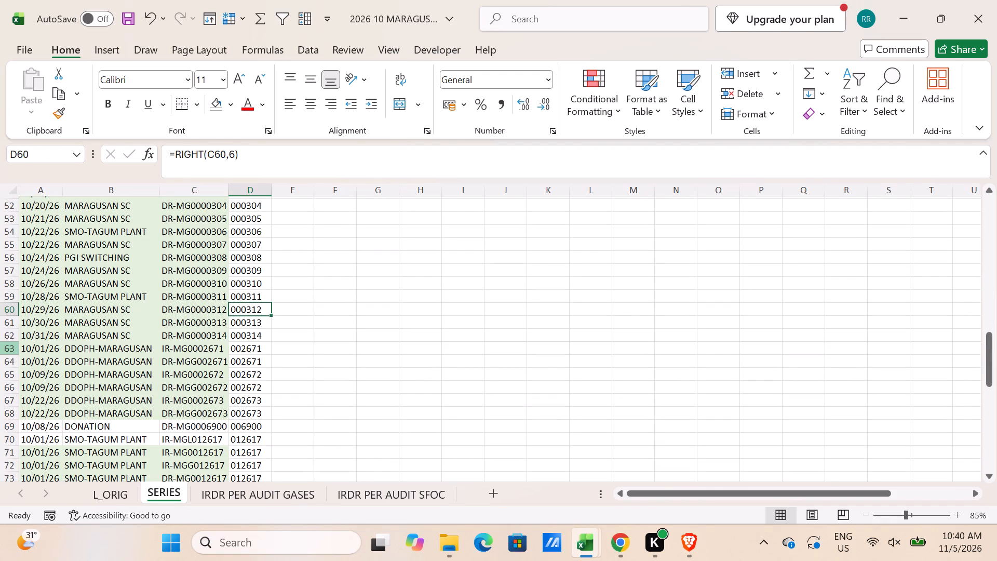
pyautogui.click(10, 349)
pyautogui.hotkey('ctrl', 'shift', '=')
pyautogui.hotkey('ctrl', 'shift', '=')
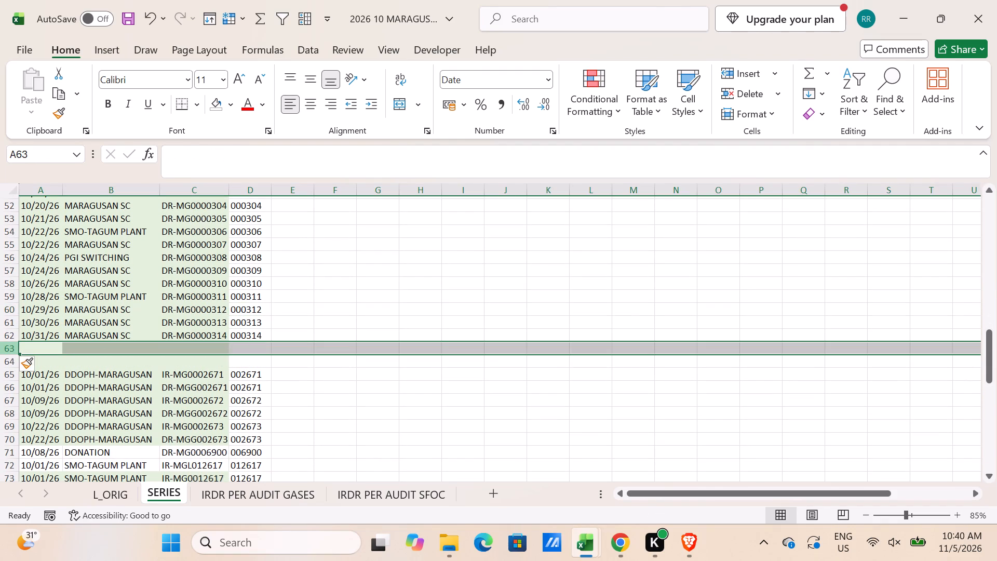
pyautogui.hotkey('shift', 'Down')
pyautogui.hotkey('alt', 'h')
pyautogui.write('hn')
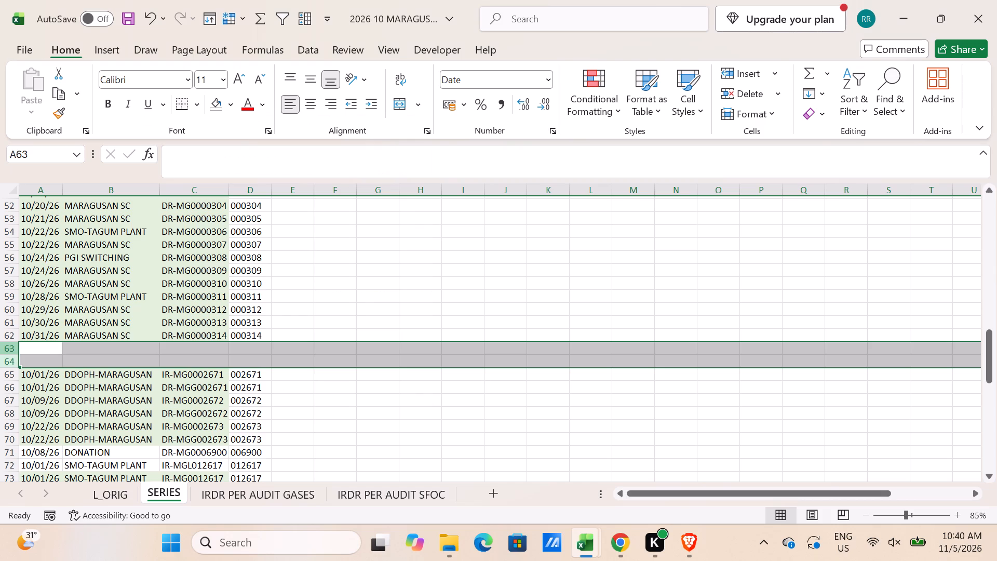
pyautogui.click(245, 331)
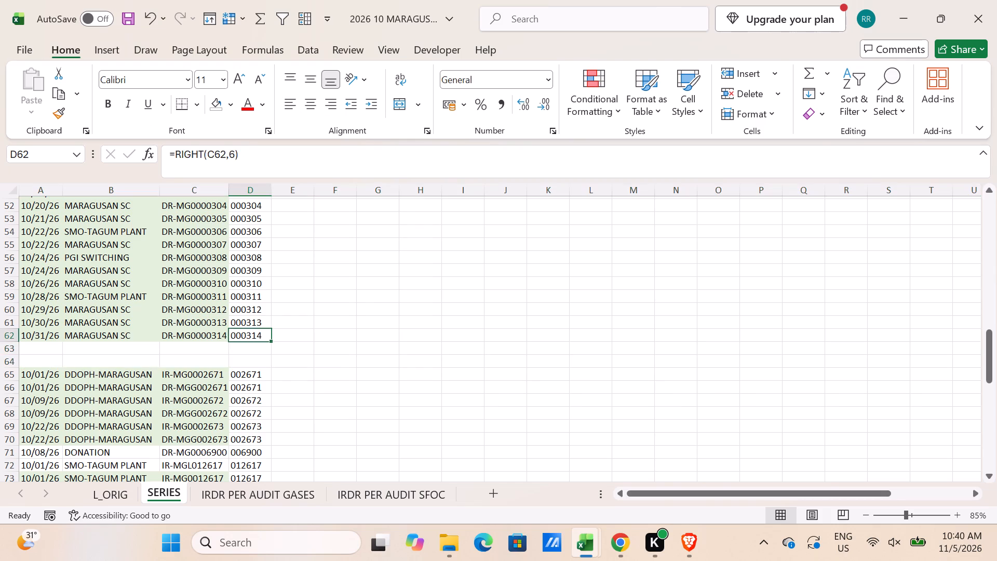
pyautogui.moveTo(270, 339); pyautogui.dragTo(269, 382)
pyautogui.scroll(-1, 269, 382)
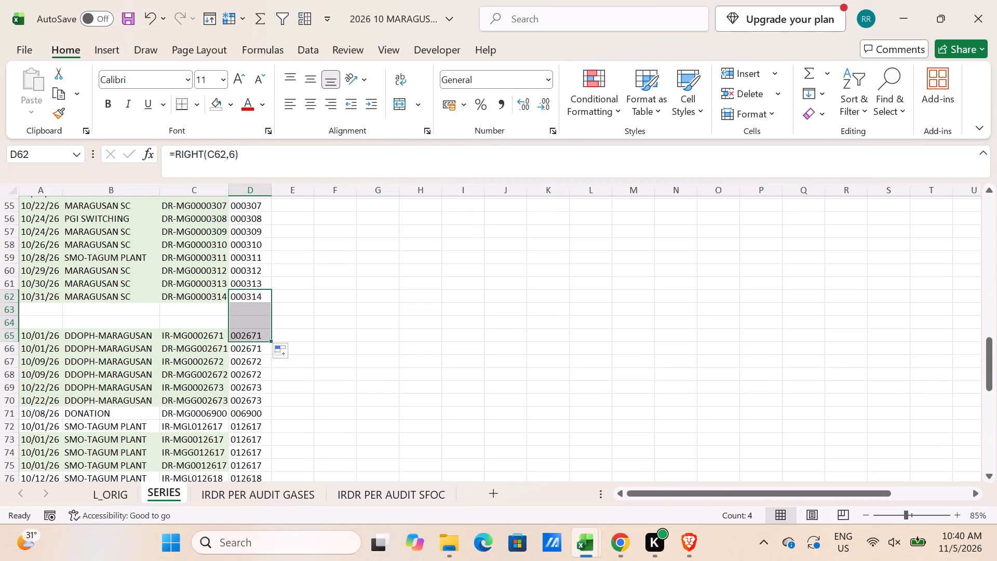
pyautogui.scroll(-2, 269, 382)
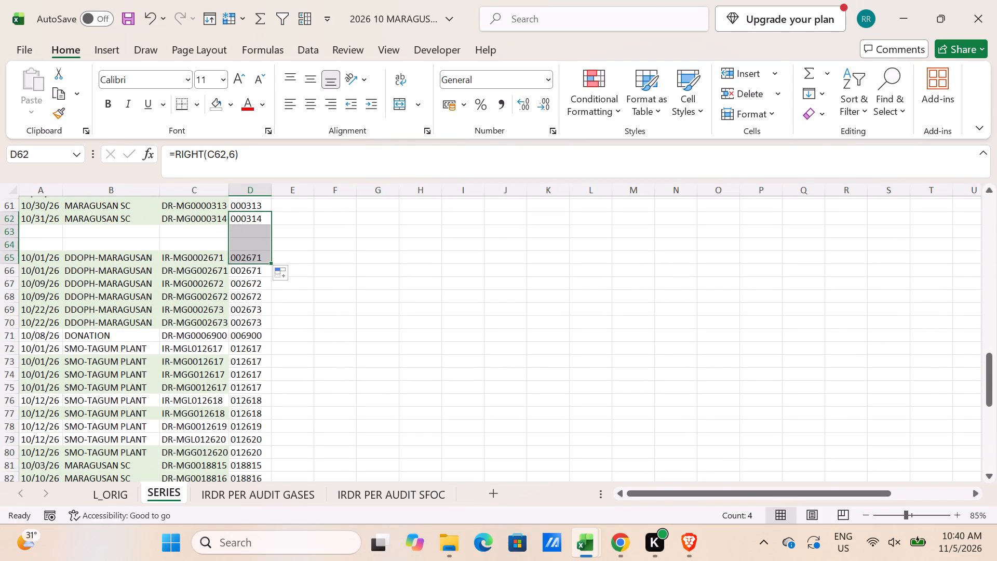
pyautogui.click(14, 333)
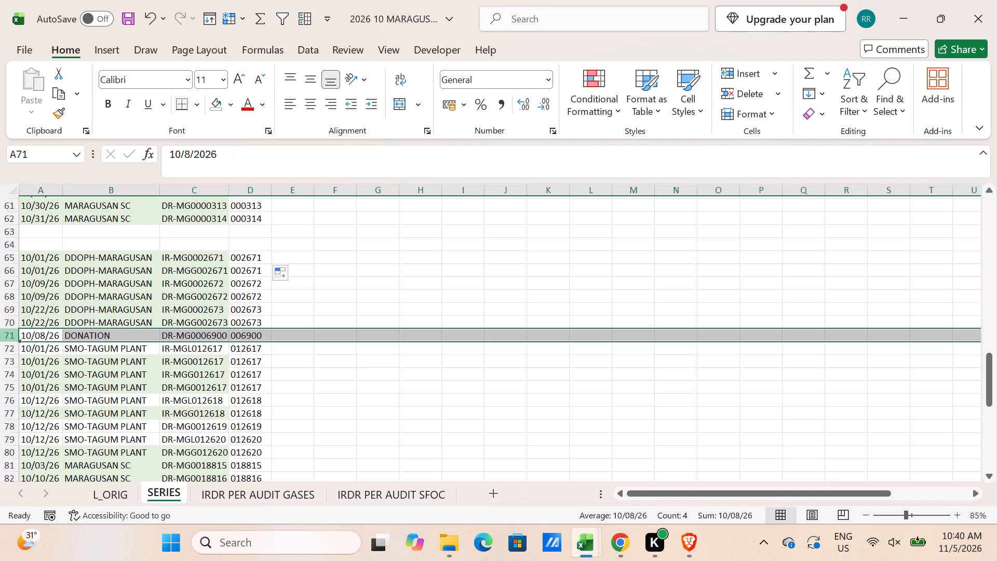
pyautogui.hotkey('ctrl', 'shift', '=')
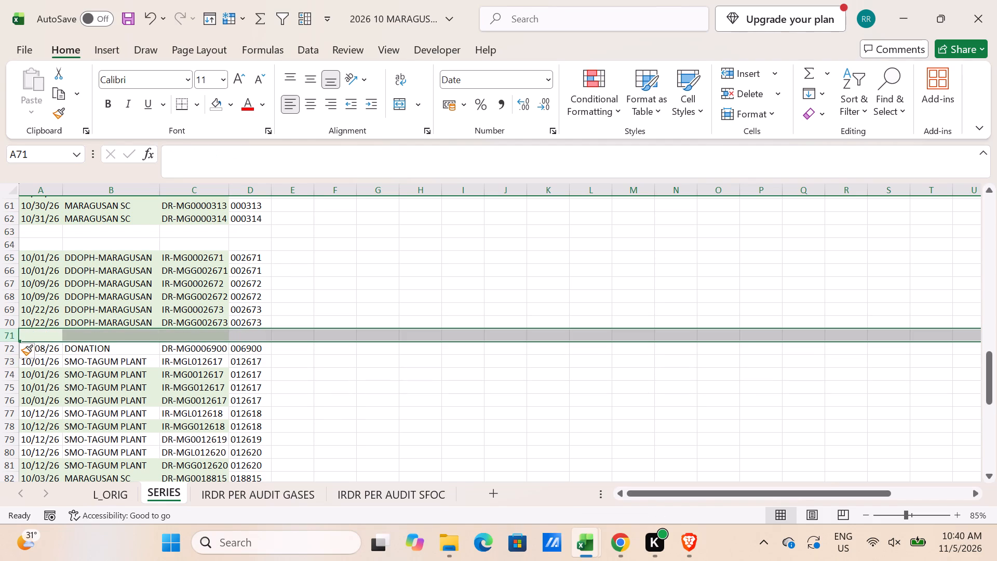
pyautogui.hotkey('ctrl', 'shift', '=')
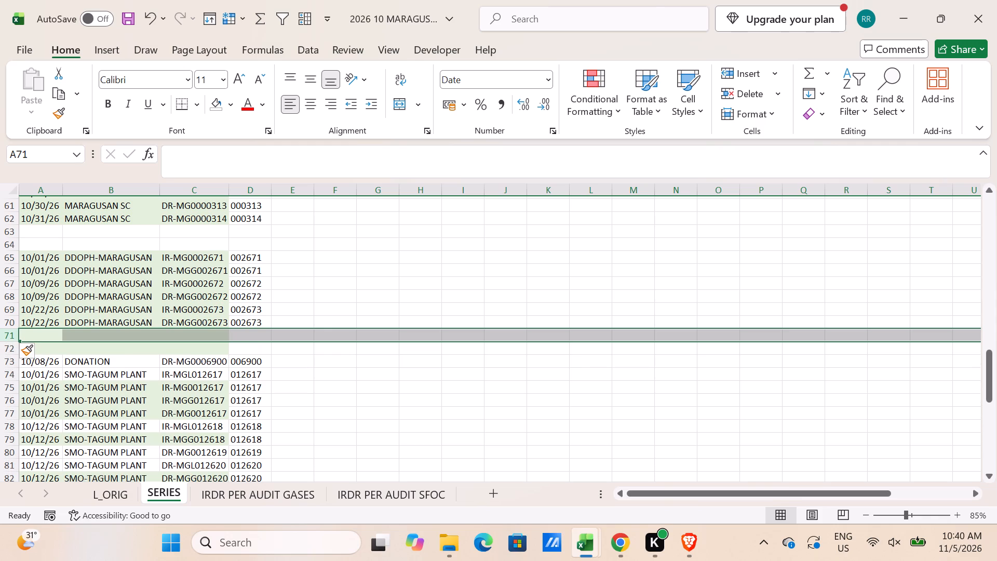
pyautogui.hotkey('shift', 'Down')
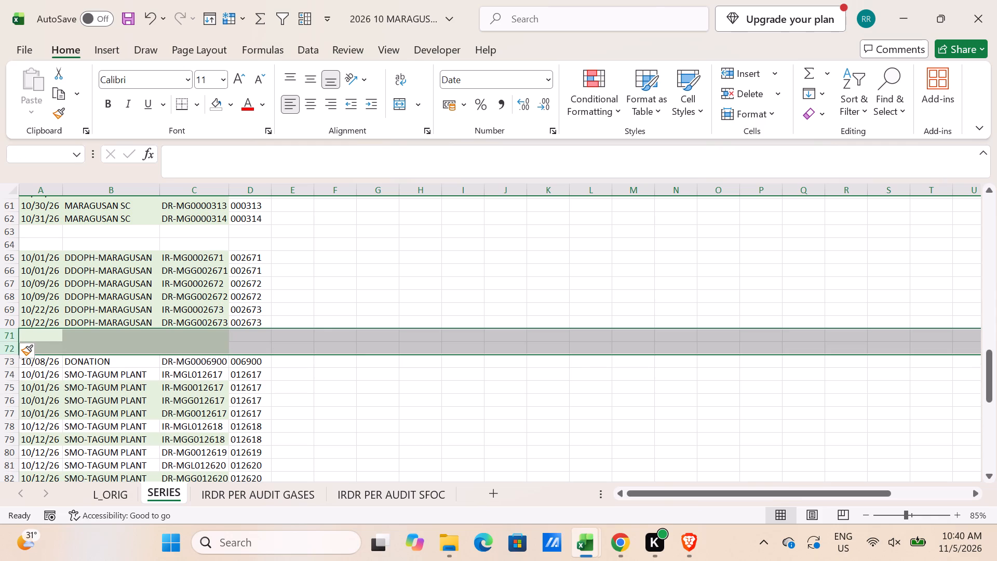
pyautogui.write('hhn')
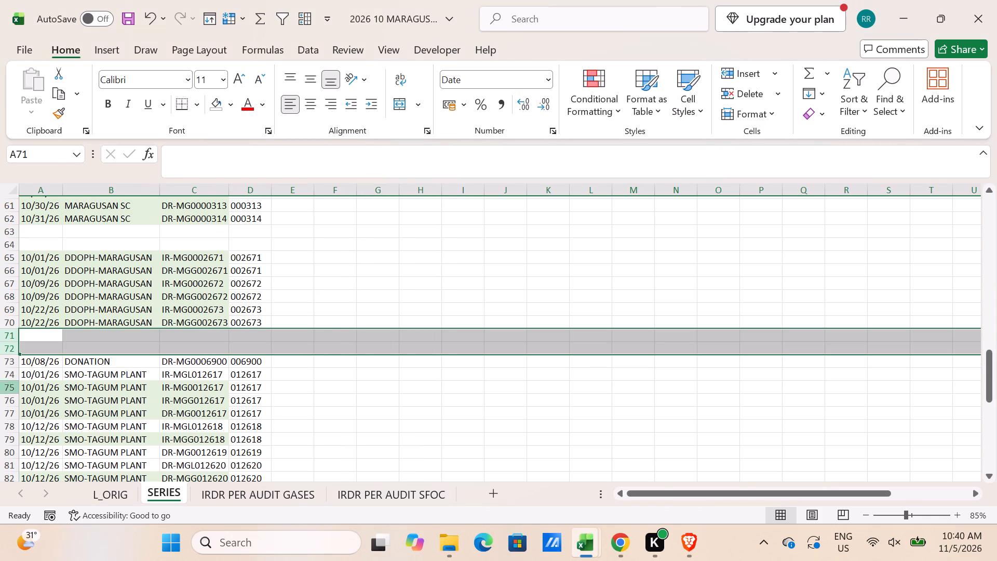
# Insert two blank rows above the IR-MGL012617 record at row 74 and fill the formula from D73 down to D77.
pyautogui.click(18, 375)
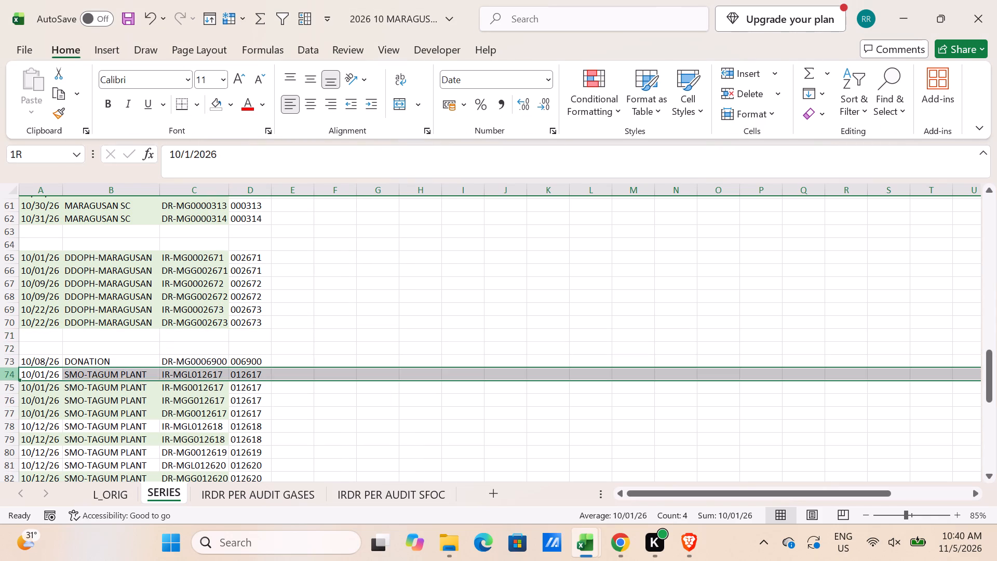
pyautogui.hotkey('ctrl', 'shift', '=')
pyautogui.hotkey('ctrl', 'shift', '=')
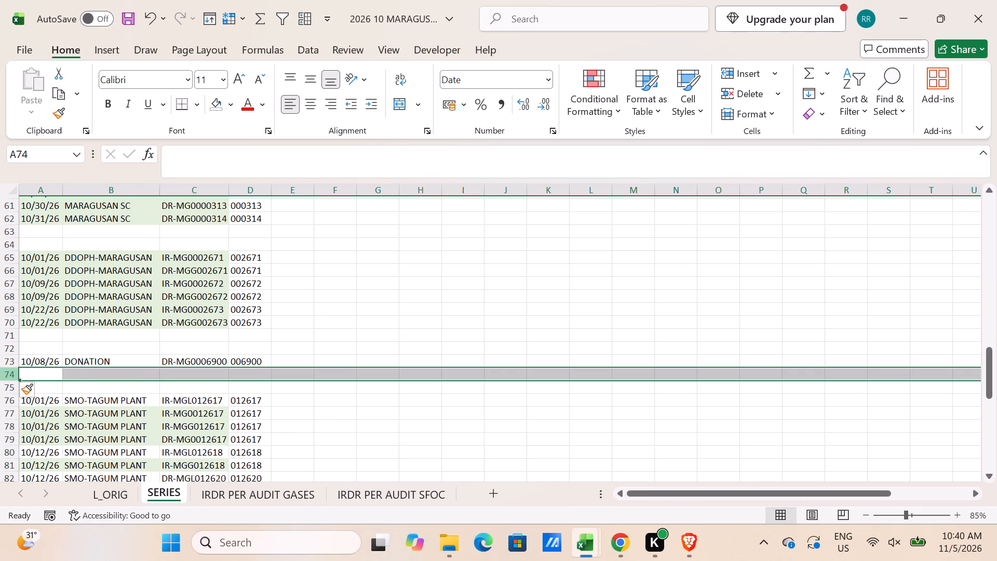
pyautogui.click(247, 363)
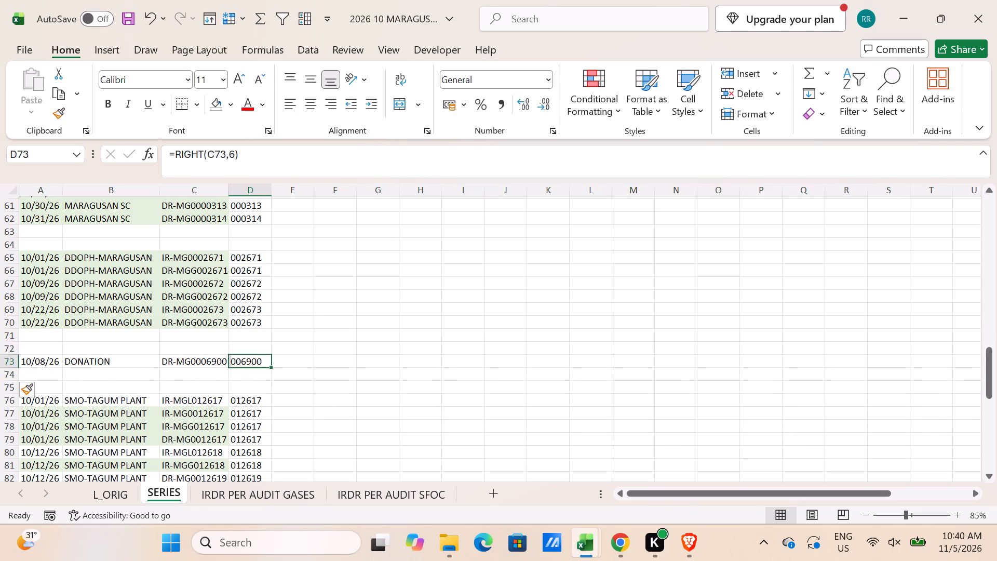
pyautogui.moveTo(272, 367); pyautogui.dragTo(274, 425)
# Insert two blank rows above the DR-MG0018815 record at row 85 and remove the new rows' fill colour.
pyautogui.scroll(-1, 260, 270)
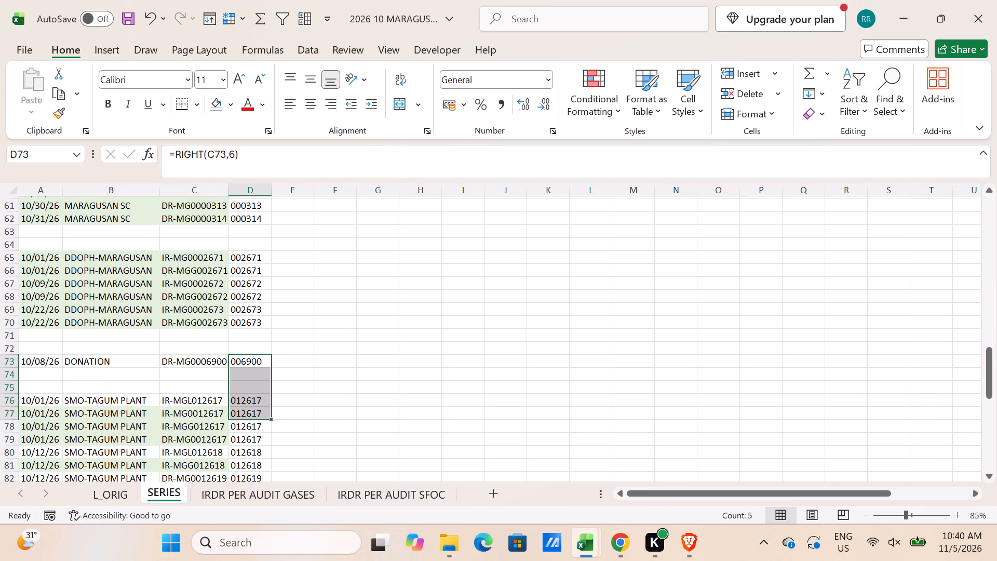
pyautogui.scroll(-1, 258, 271)
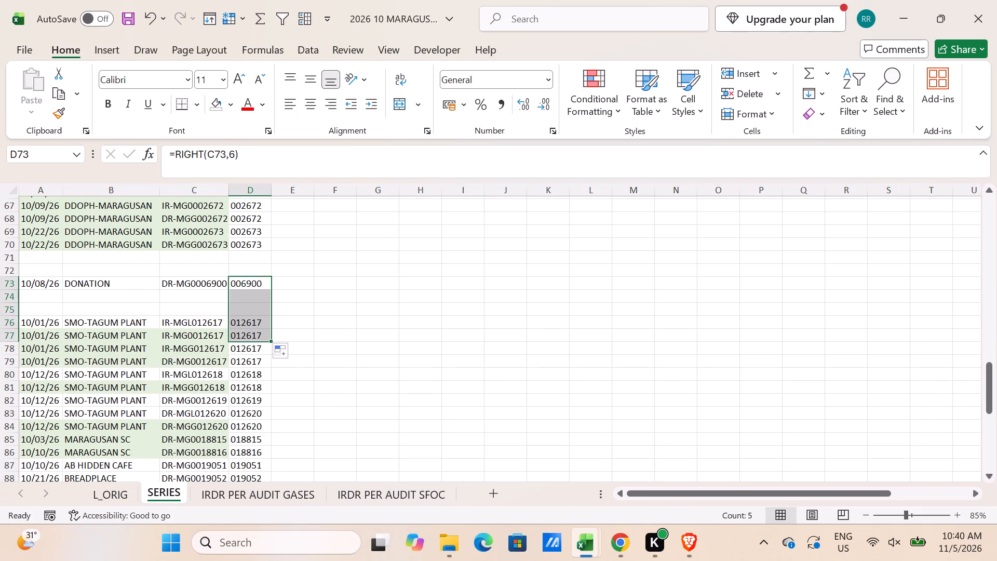
pyautogui.click(229, 423)
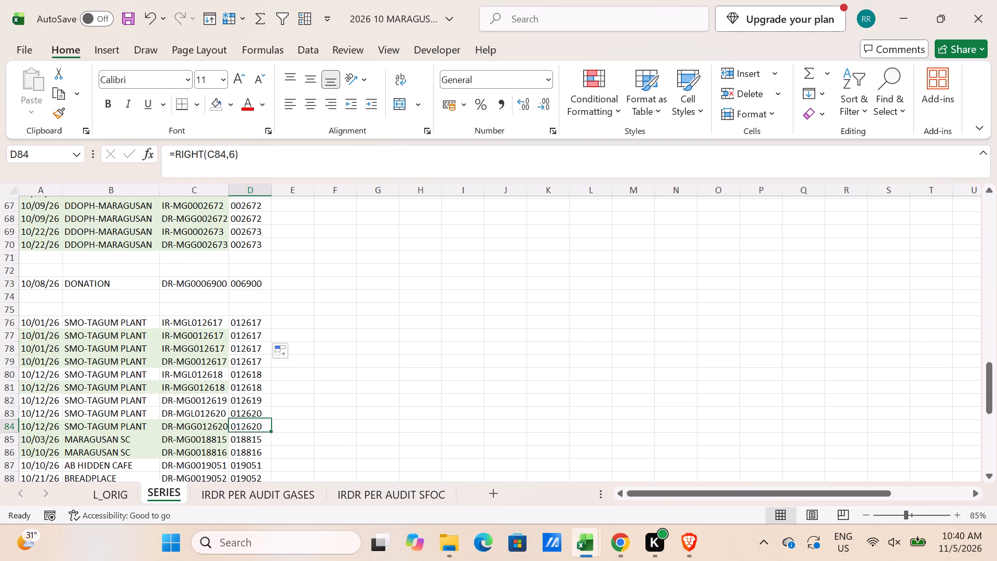
pyautogui.click(10, 439)
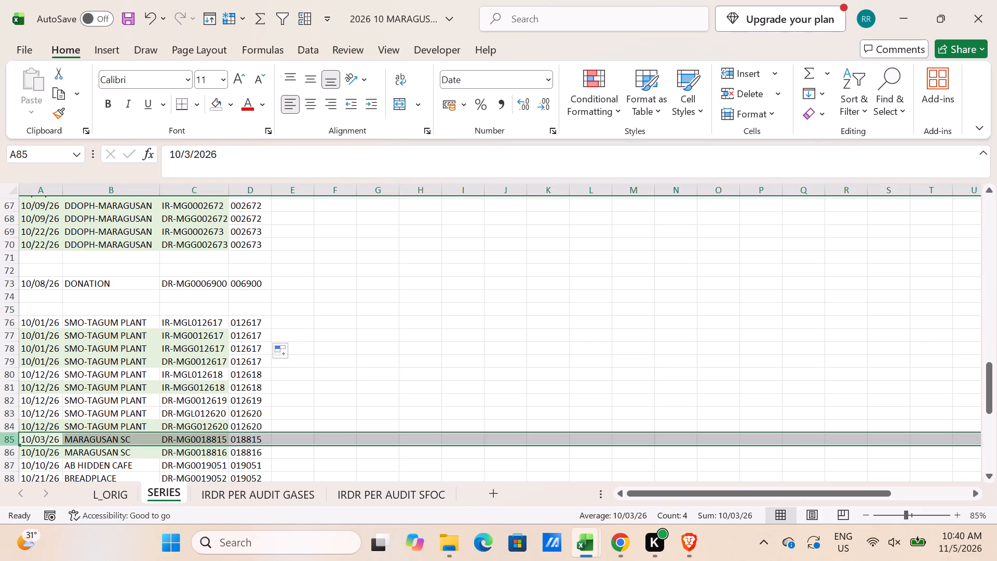
pyautogui.hotkey('ctrl', 'shift', '=')
pyautogui.hotkey('ctrl', 'shift', '=')
pyautogui.hotkey('shift', 'Down')
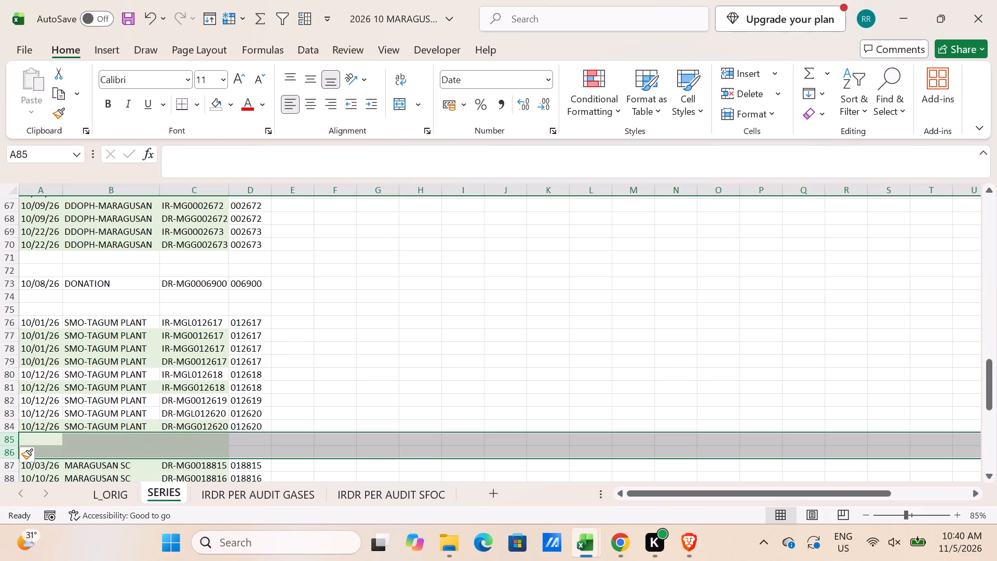
pyautogui.click(210, 105)
pyautogui.scroll(-3, 249, 275)
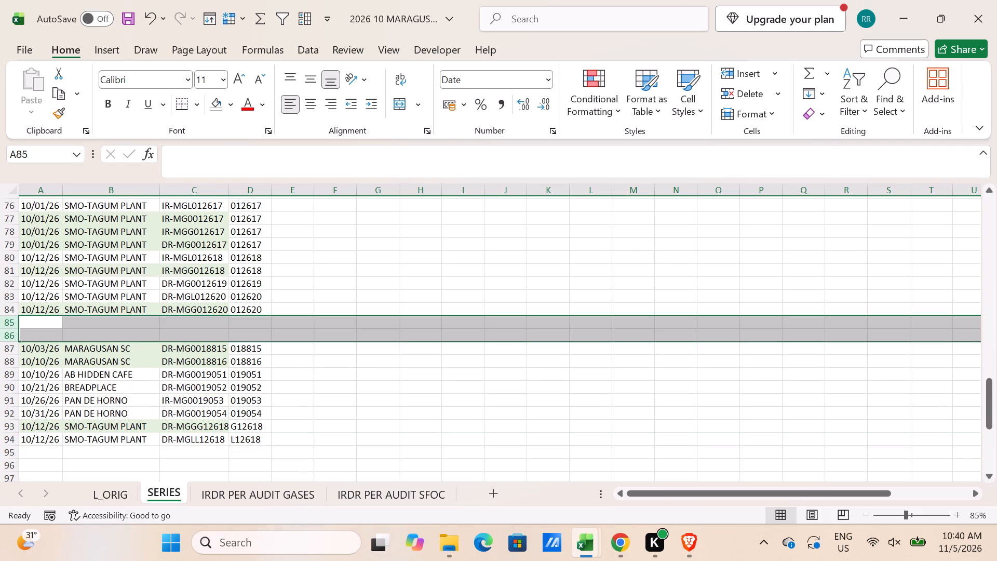
pyautogui.scroll(-1, 155, 396)
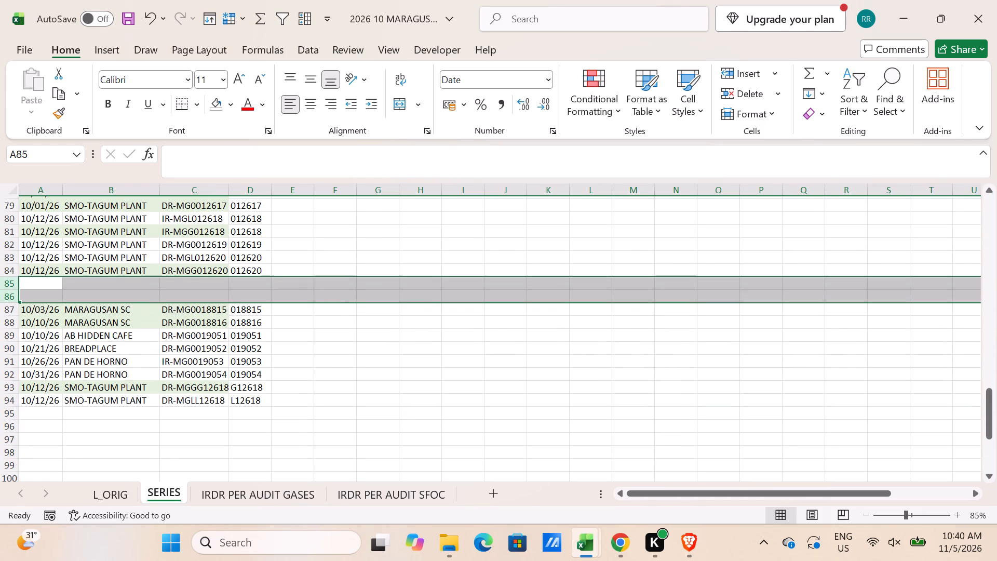
pyautogui.click(9, 336)
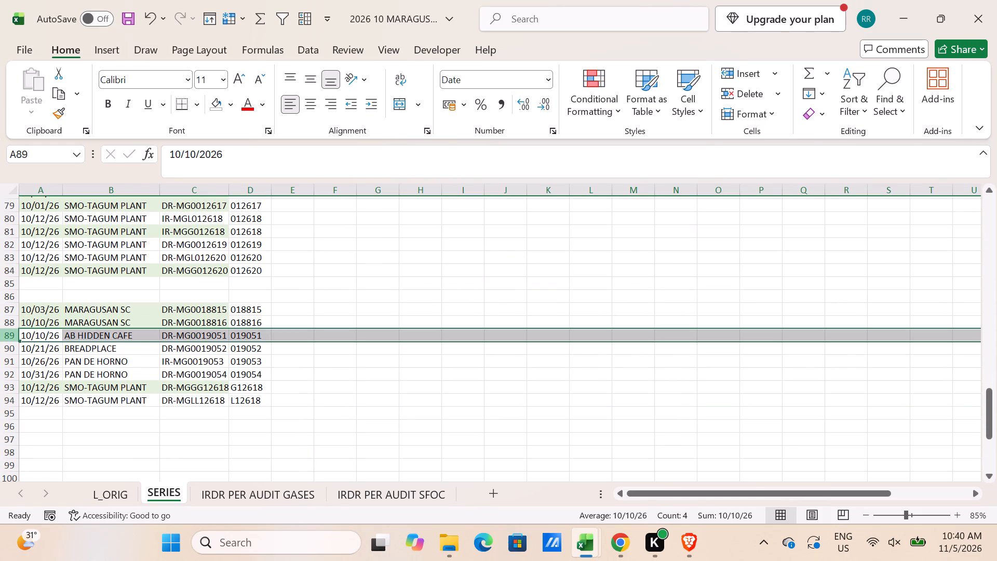
pyautogui.hotkey('ctrl', 'shift', '=')
pyautogui.hotkey('ctrl', 'shift', '=')
pyautogui.hotkey('shift', 'Down')
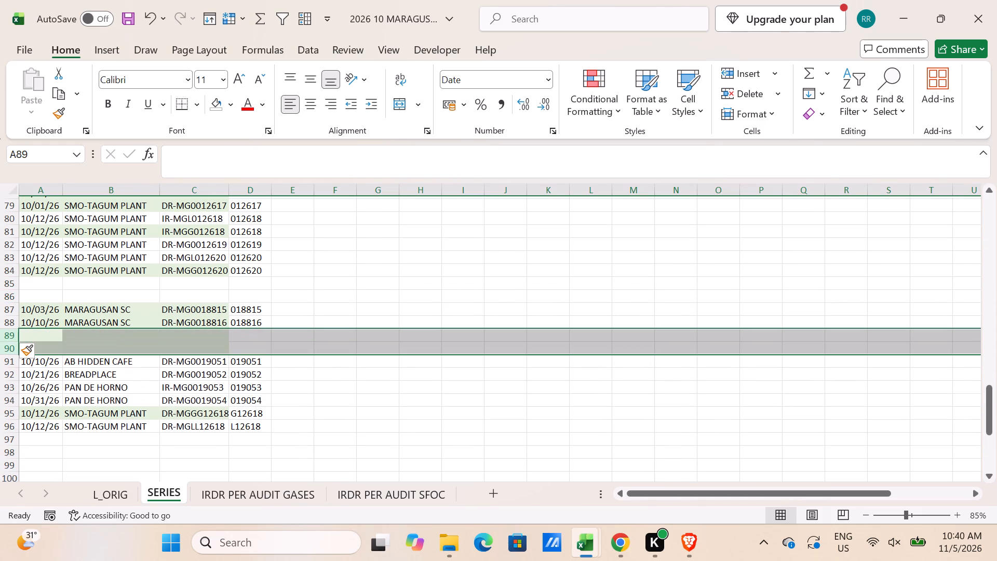
pyautogui.click(220, 104)
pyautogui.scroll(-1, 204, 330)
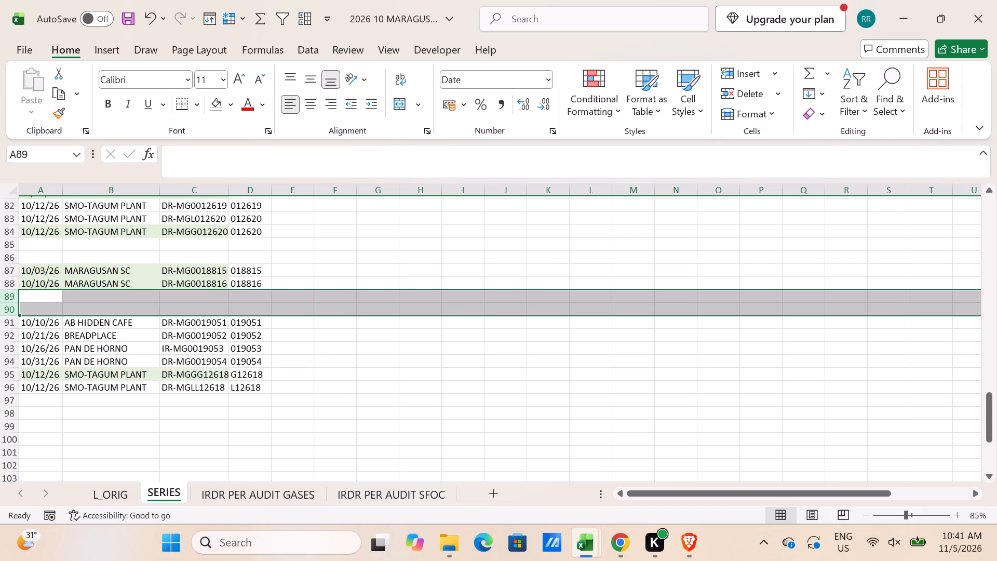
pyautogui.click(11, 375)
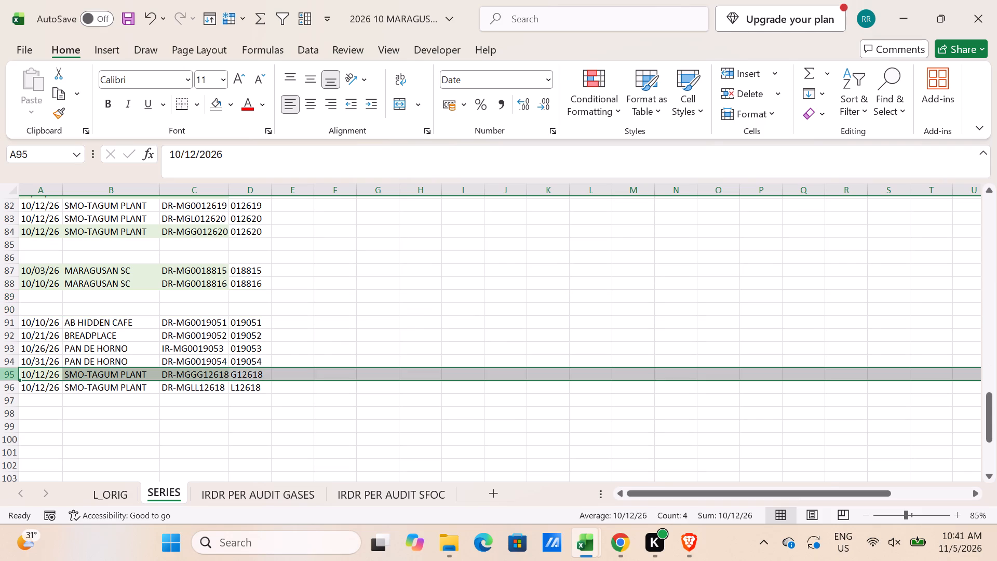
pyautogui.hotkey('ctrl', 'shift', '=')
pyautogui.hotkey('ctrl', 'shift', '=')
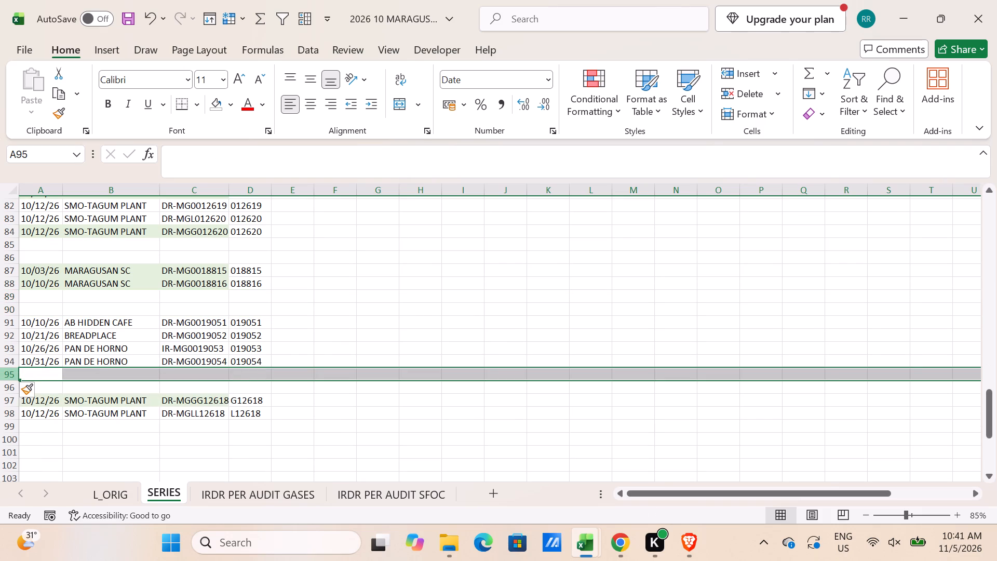
# Move the DR-MGGG12618 and DR-MGLL12618 rows into the 12617–12620 series, directly above the DR-MG0012619 record at row 82.
pyautogui.scroll(3, 6, 382)
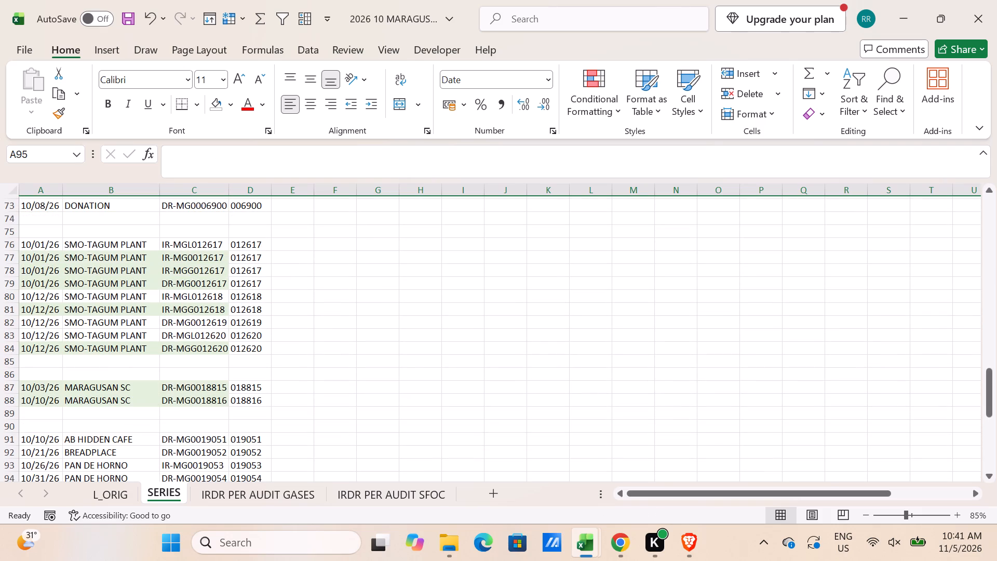
pyautogui.scroll(-2, 0, 383)
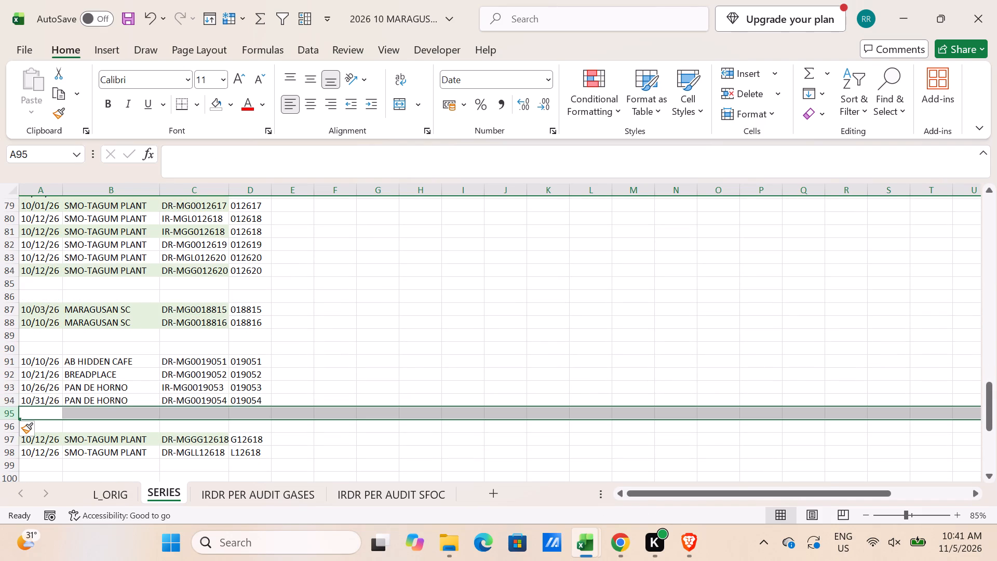
pyautogui.moveTo(5, 438); pyautogui.dragTo(7, 447)
pyautogui.hotkey('ctrl', 'x')
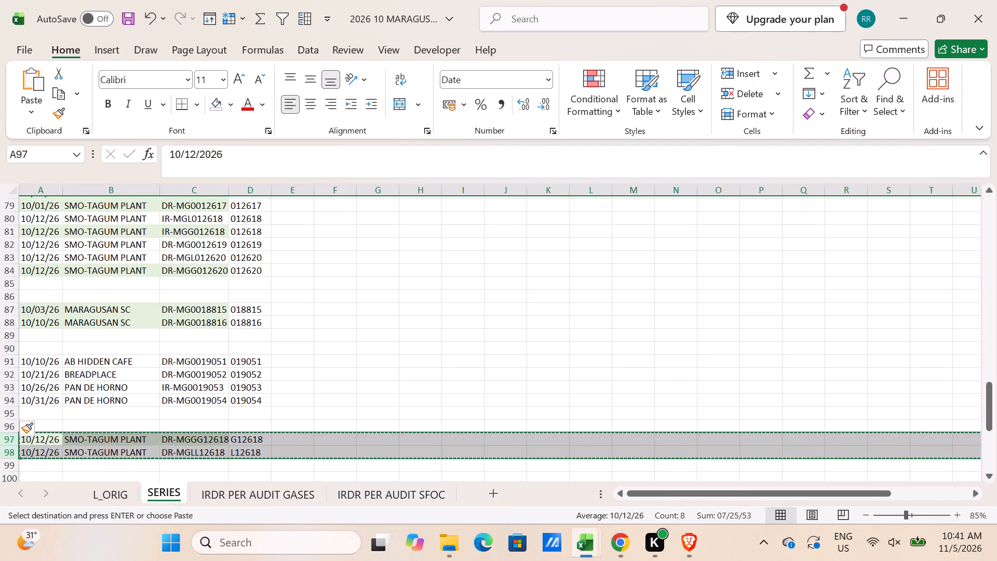
pyautogui.click(18, 244)
pyautogui.hotkey('ctrl', 'shift', '=')
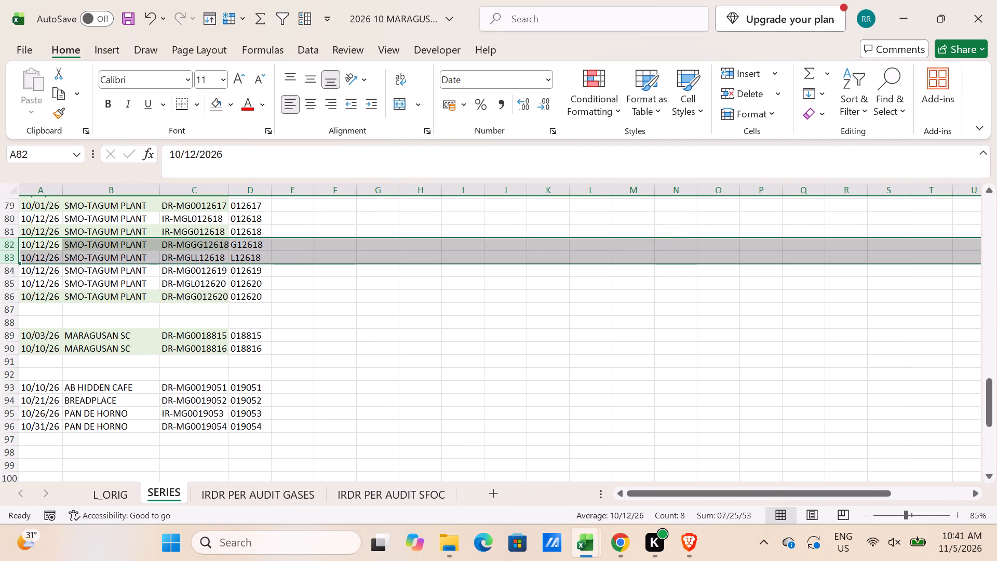
# Return to the top of the SERIES sheet and switch to the 09 Pop_Analysis_GASES_September_2026_SMO1_Davao workbook.
pyautogui.scroll(3, 259, 372)
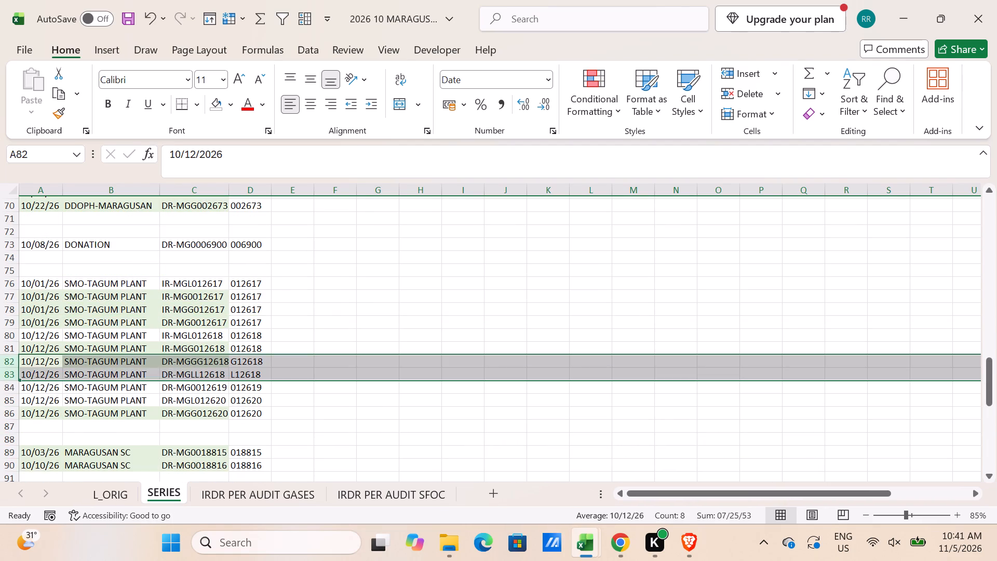
pyautogui.scroll(18, 259, 367)
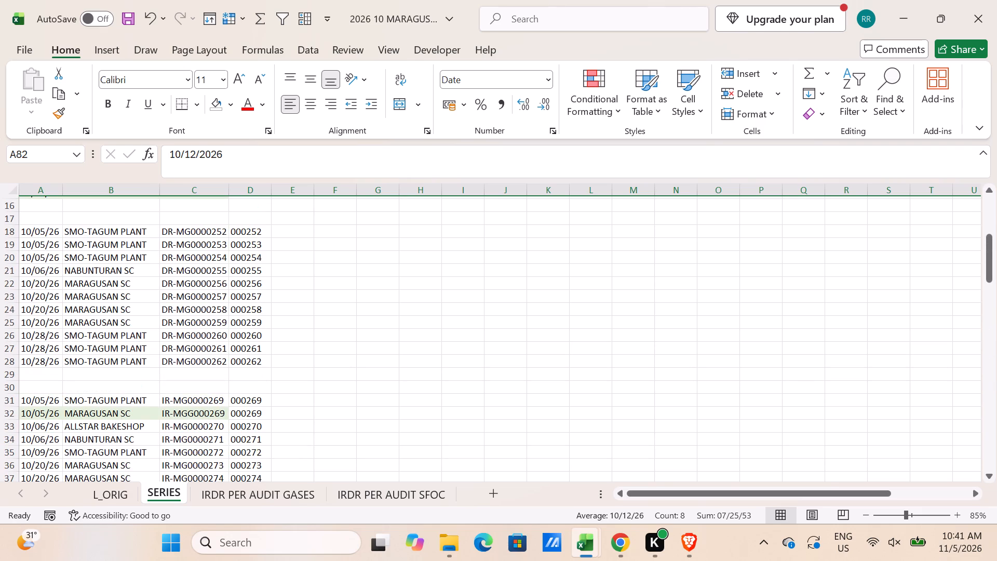
pyautogui.scroll(5, 277, 355)
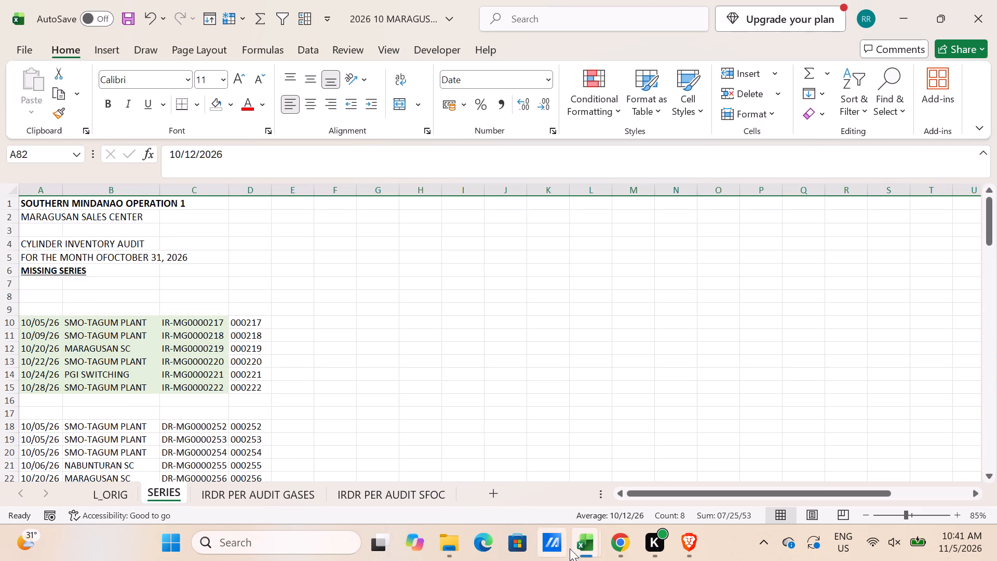
pyautogui.click(589, 559)
pyautogui.click(597, 465)
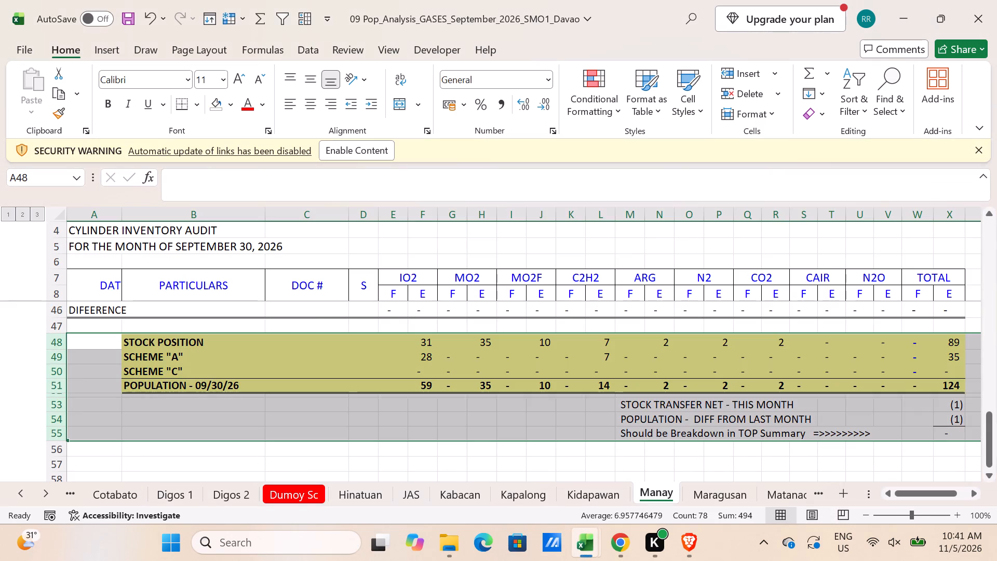
# Open the Maragusan sheet and unhide the DOC # and S columns between PARTICULARS and IO2.
pyautogui.click(245, 323)
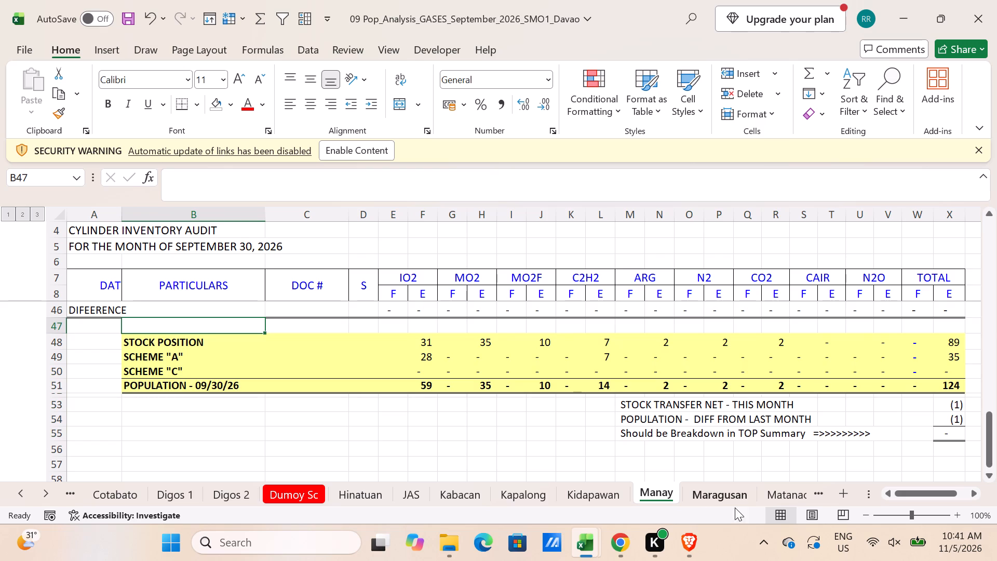
pyautogui.click(736, 495)
pyautogui.moveTo(190, 217); pyautogui.dragTo(227, 218)
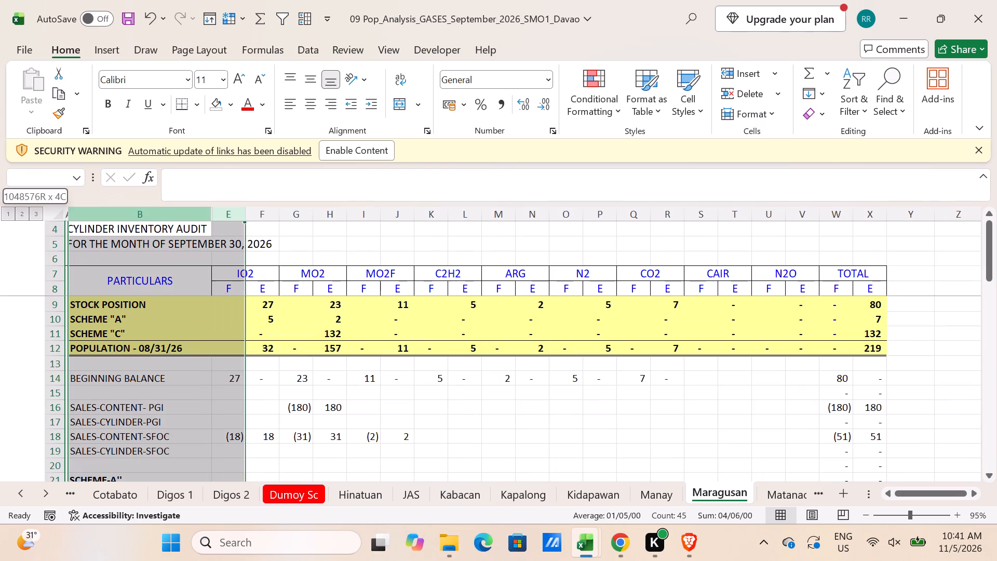
pyautogui.moveTo(227, 218); pyautogui.dragTo(237, 219)
pyautogui.rightClick(237, 219)
pyautogui.click(329, 509)
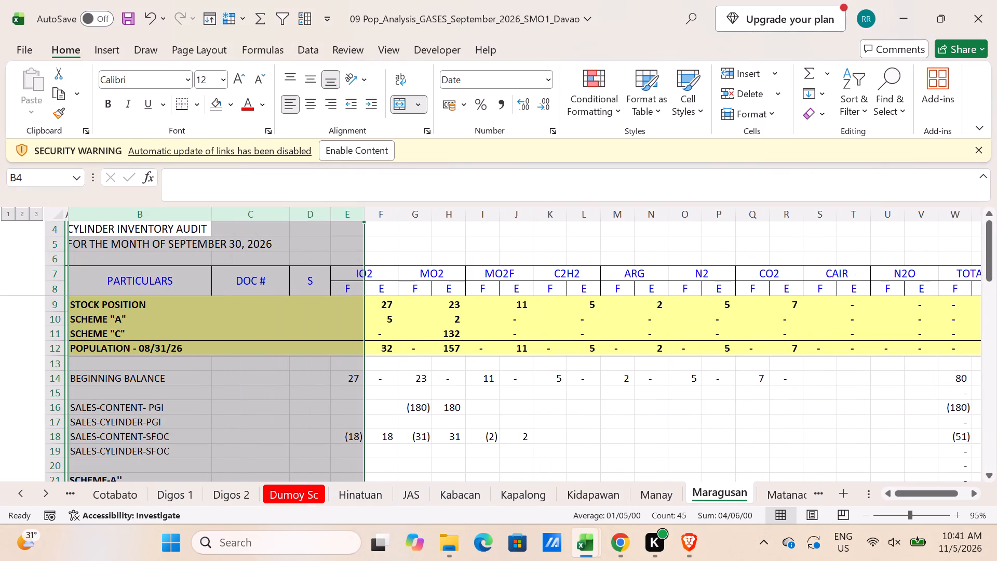
# Widen the collapsed DATE column on the Maragusan sheet and expand all grouped rows to full detail.
pyautogui.click(85, 216)
pyautogui.moveTo(74, 216); pyautogui.dragTo(79, 216)
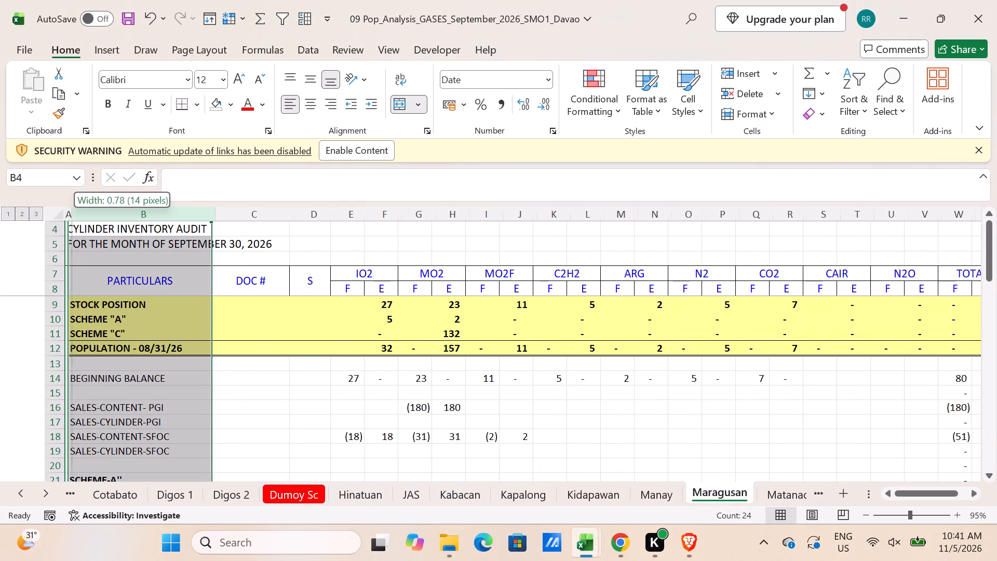
pyautogui.moveTo(79, 216); pyautogui.dragTo(131, 226)
pyautogui.click(37, 213)
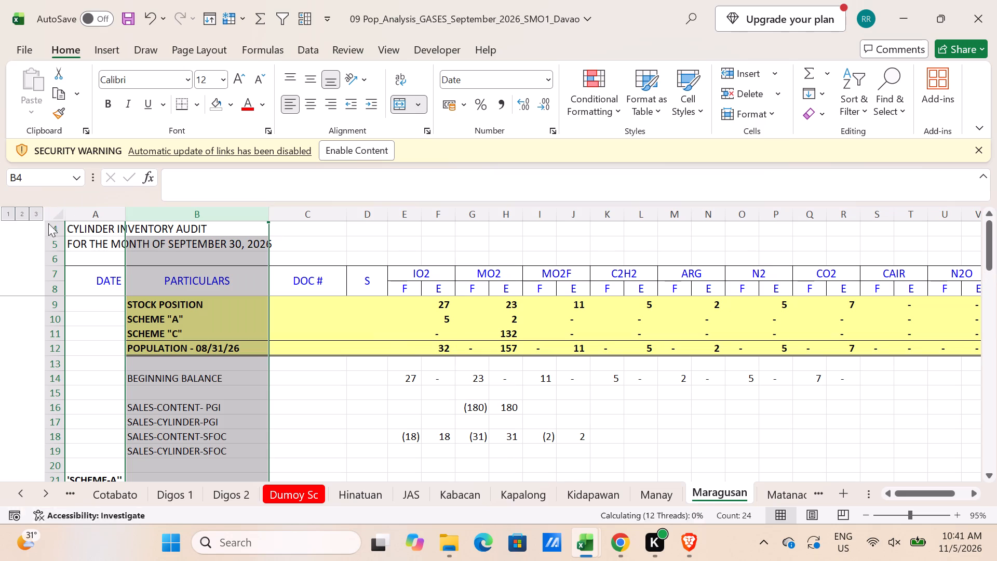
# Copy the date, particulars and document number of IR-MG0000216 from the stock transfers as values into row 9 of the SERIES sheet.
pyautogui.scroll(-4, 284, 406)
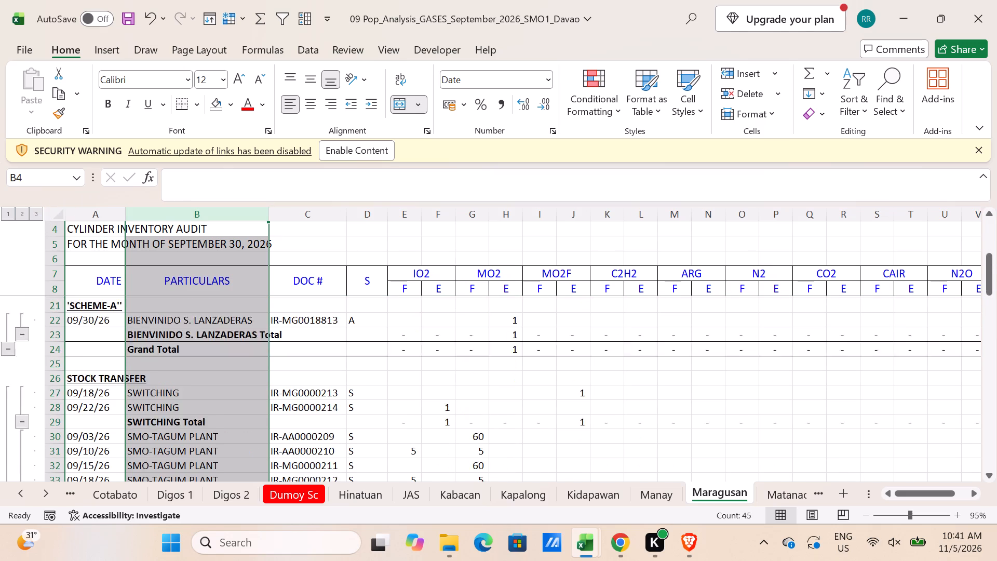
pyautogui.scroll(-1, 285, 413)
pyautogui.moveTo(83, 463); pyautogui.dragTo(112, 464)
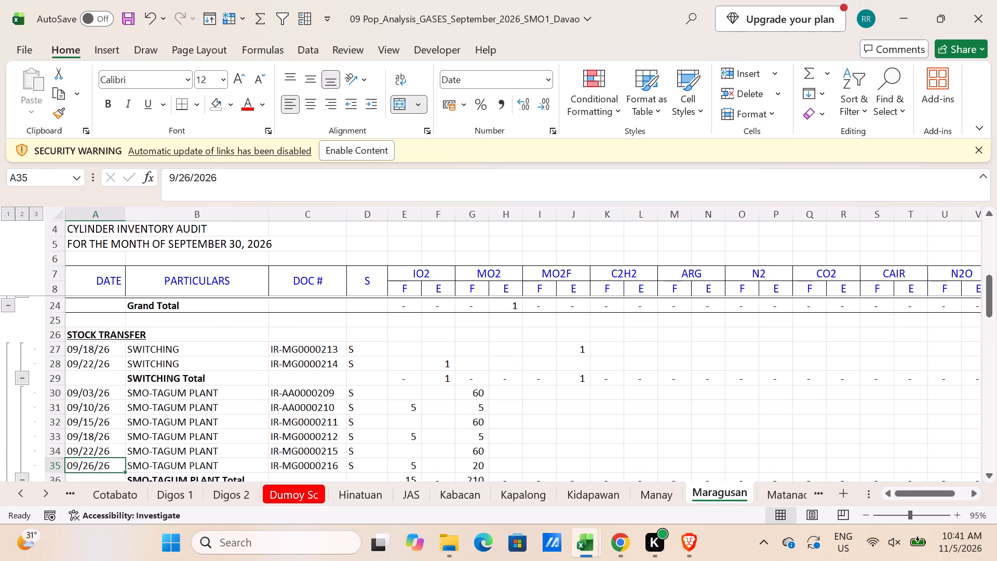
pyautogui.moveTo(112, 464); pyautogui.dragTo(285, 462)
pyautogui.hotkey('ctrl', 'c')
pyautogui.hotkey('alt', 'Tab')
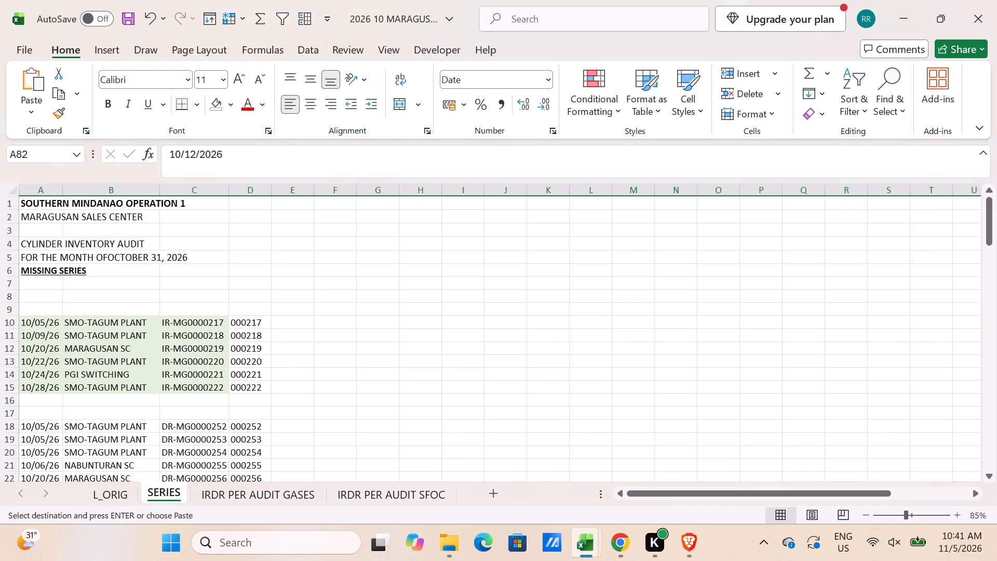
pyautogui.click(43, 308)
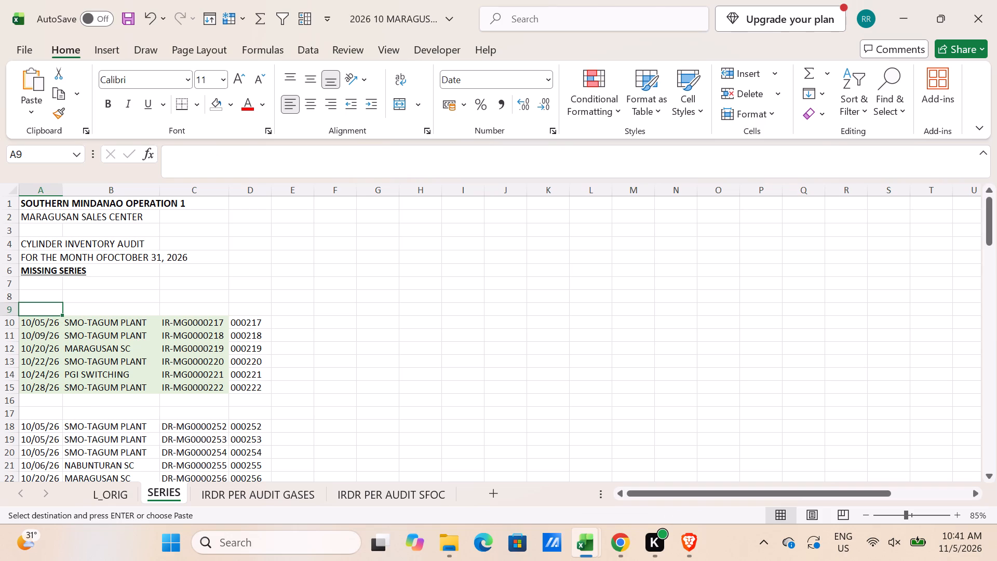
pyautogui.hotkey('alt', 'e')
pyautogui.write('sv')
pyautogui.press('Return')
# Copy the RIGHT formula from D14 into D9 to extract the last six digits of IR-MG0000216.
pyautogui.click(266, 378)
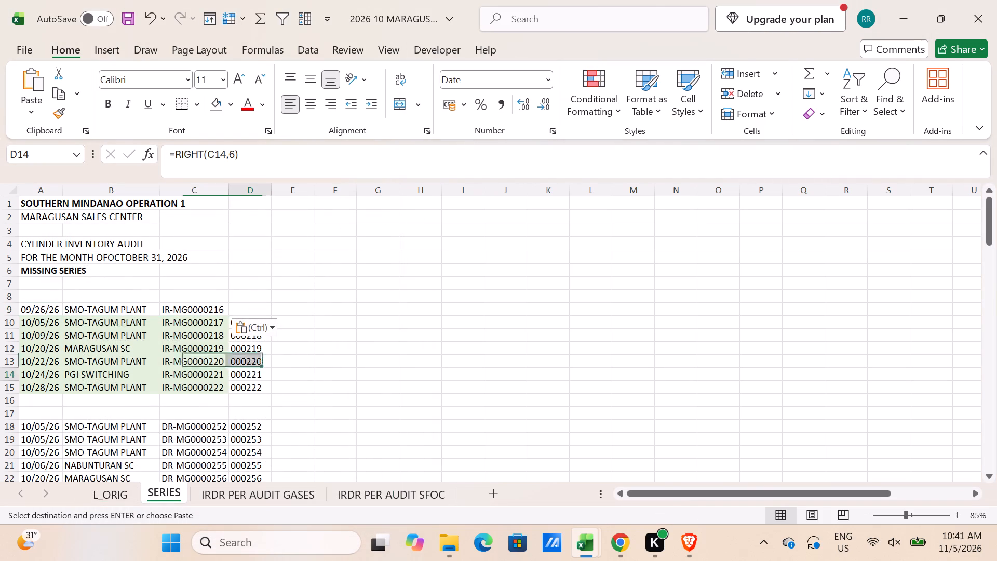
pyautogui.hotkey('ctrl', 'c')
pyautogui.click(255, 310)
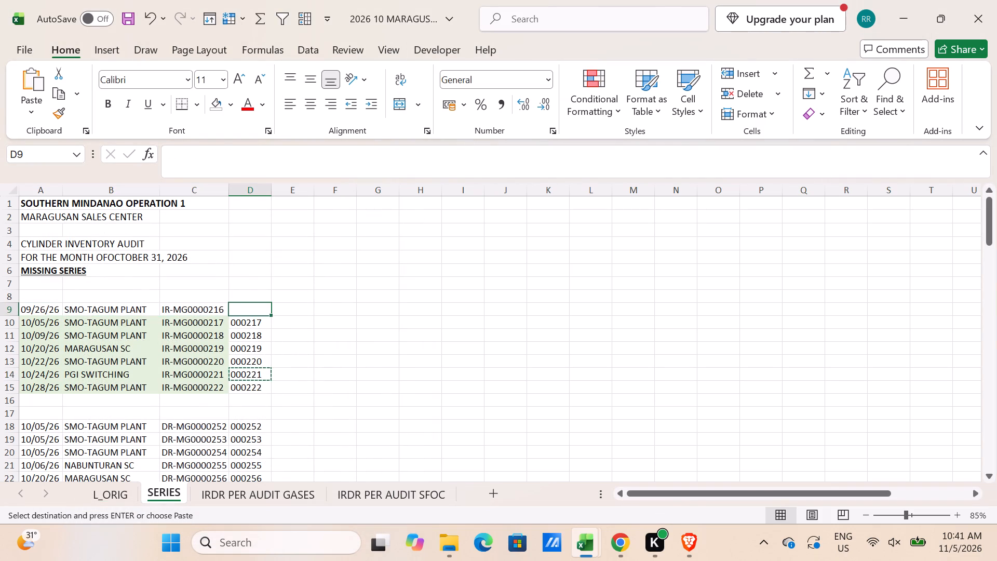
pyautogui.hotkey('ctrl', 'v')
# Fill the IR-MG0000216 record in A9:D9 with yellow.
pyautogui.moveTo(46, 310); pyautogui.dragTo(206, 308)
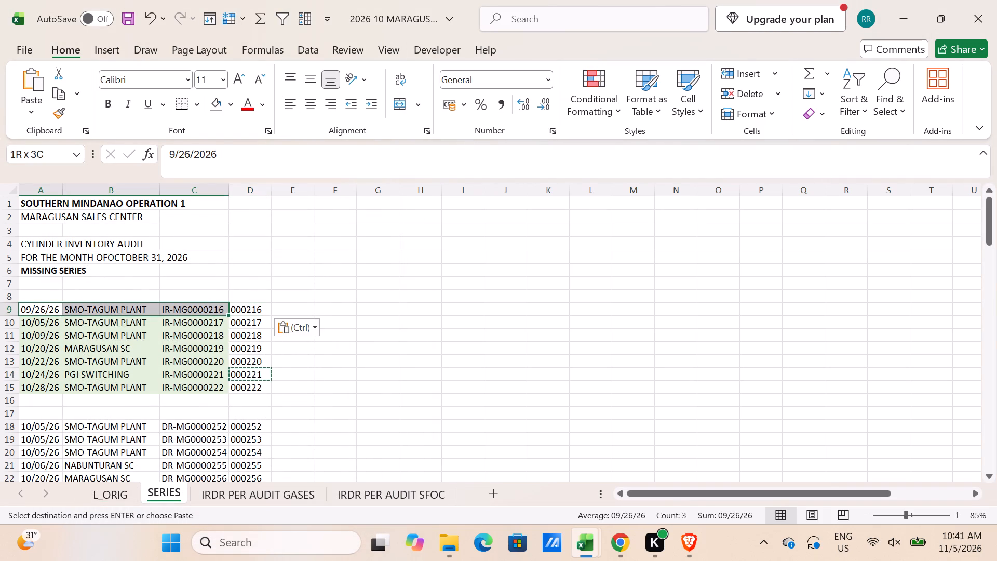
pyautogui.moveTo(206, 308); pyautogui.dragTo(257, 317)
pyautogui.keyDown('shift'); pyautogui.click(254, 312); pyautogui.keyUp('shift')
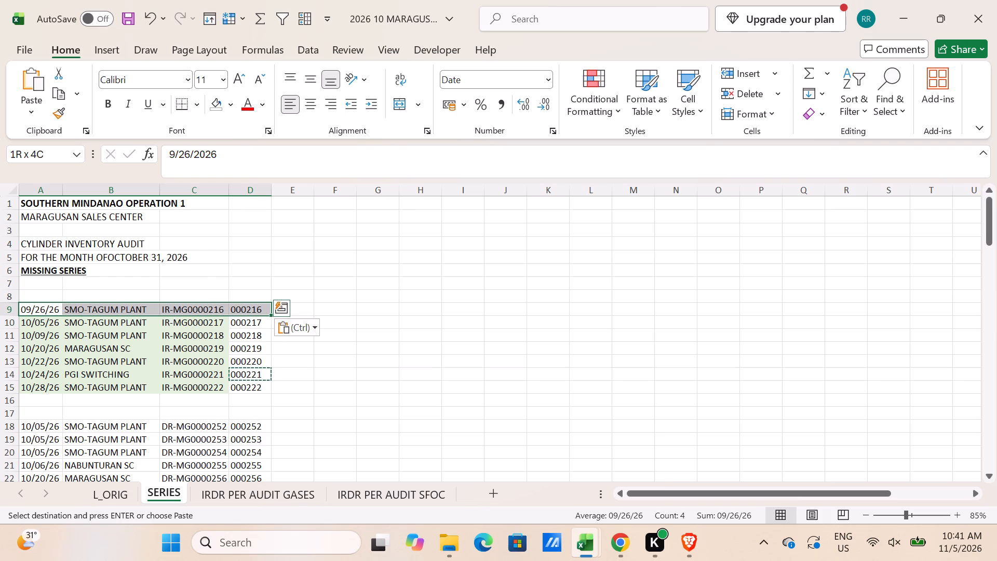
pyautogui.click(230, 106)
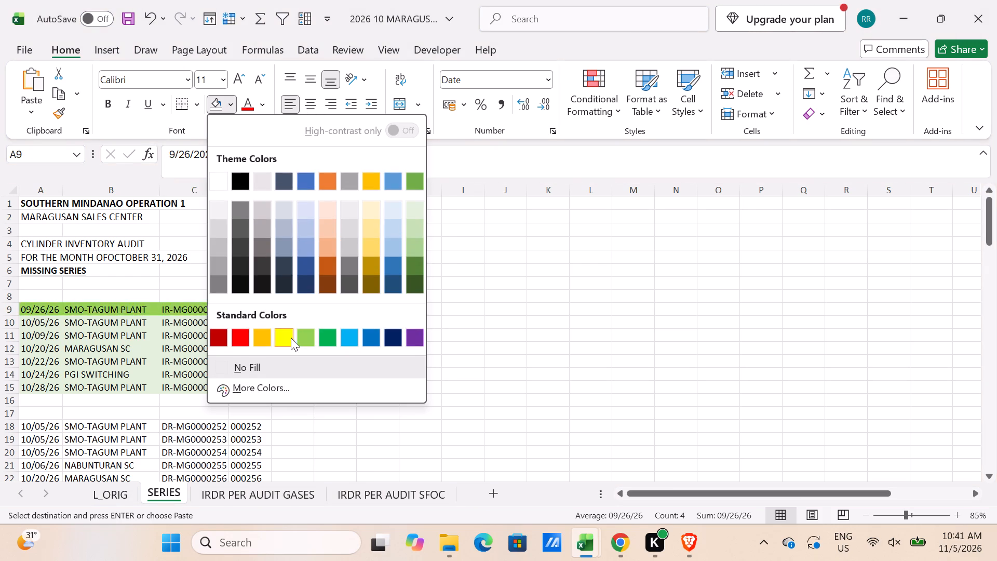
pyautogui.click(291, 338)
# Switch to the 09 LPG_Population_Analysis_September_2026_SMO1_Davao workbook, unhide the Maragusan sheet's DOC # and S columns and expand all grouped rows.
pyautogui.scroll(-3, 113, 352)
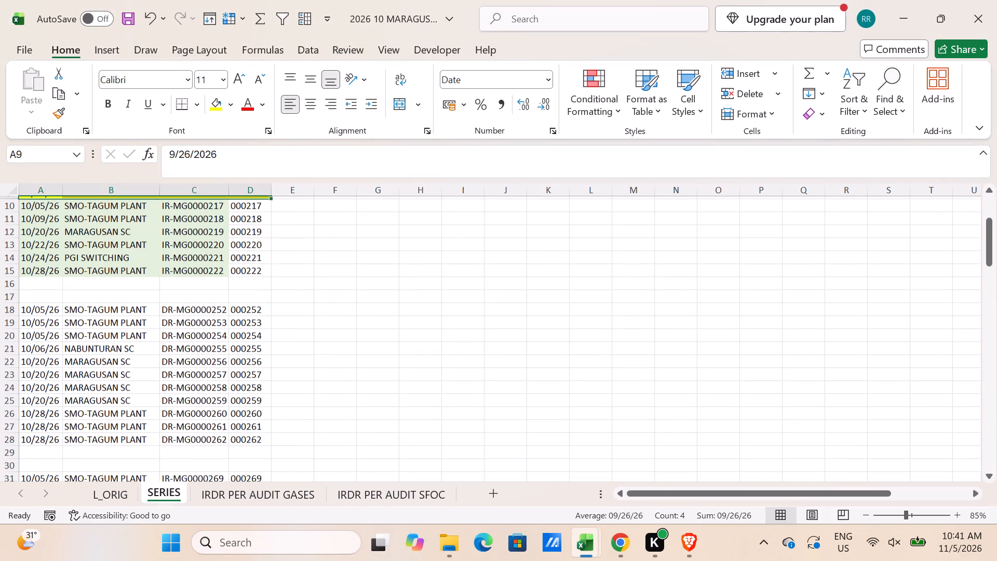
pyautogui.click(591, 549)
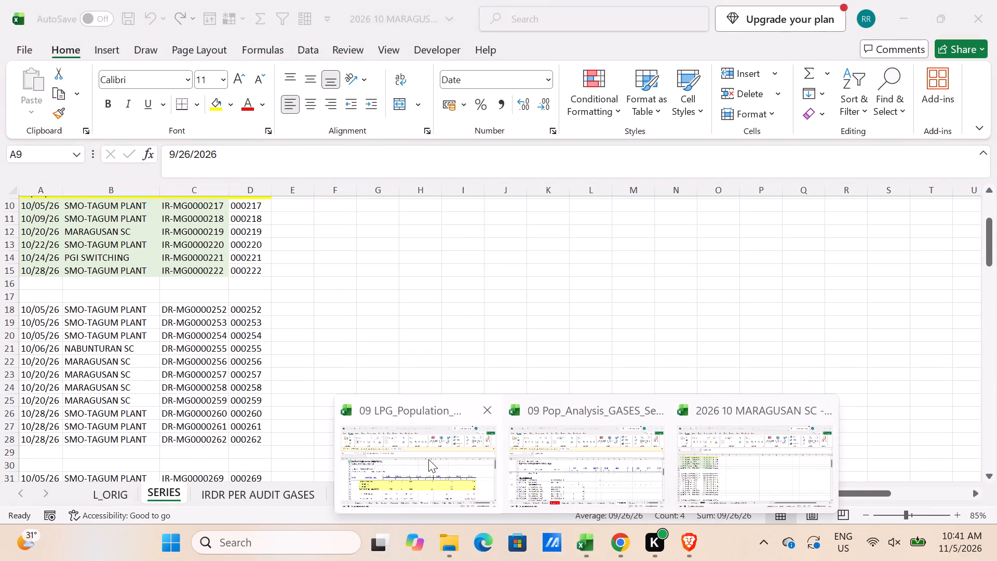
pyautogui.click(428, 459)
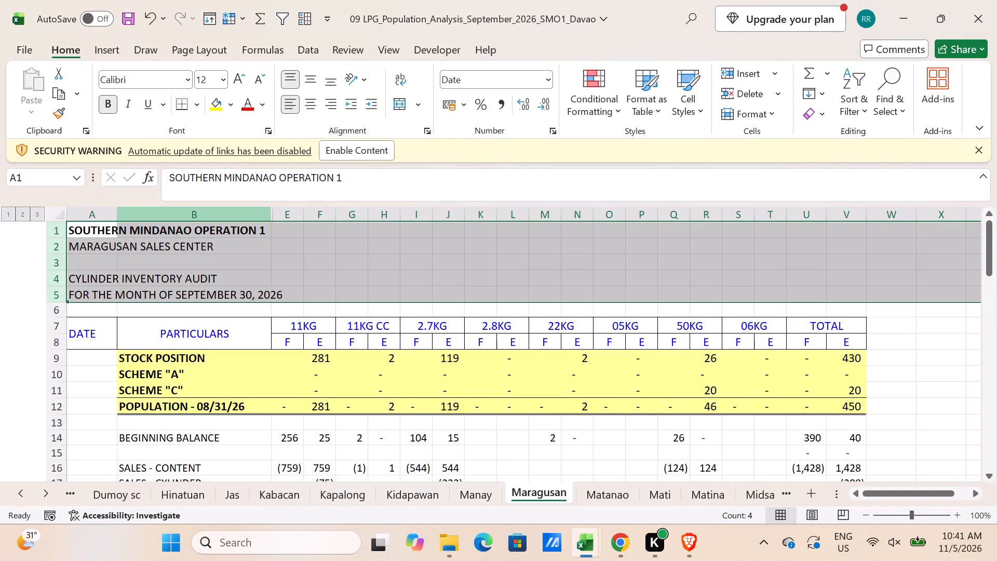
pyautogui.click(254, 222)
pyautogui.click(255, 222)
pyautogui.moveTo(255, 221); pyautogui.dragTo(276, 219)
pyautogui.rightClick(276, 219)
pyautogui.click(337, 509)
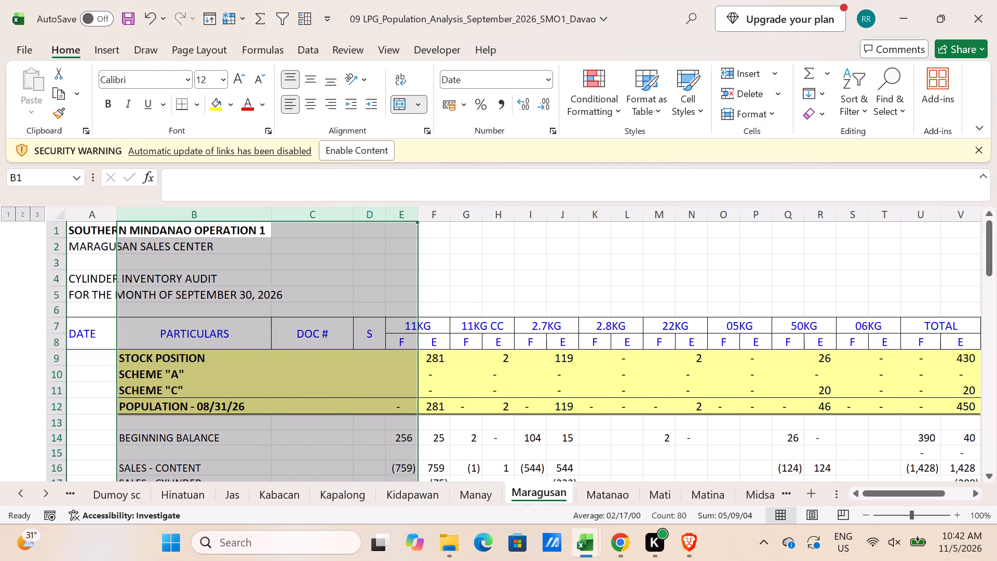
pyautogui.click(41, 213)
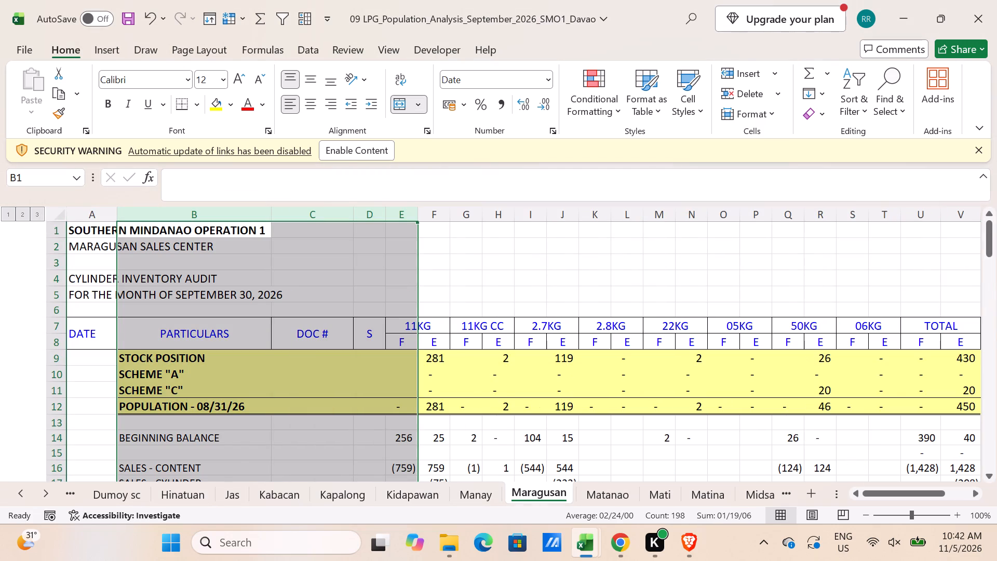
# Search the Maragusan sheet for 251 and copy the date, particulars and document number of DR-MG0000251.
pyautogui.scroll(-3, 192, 399)
pyautogui.click(294, 403)
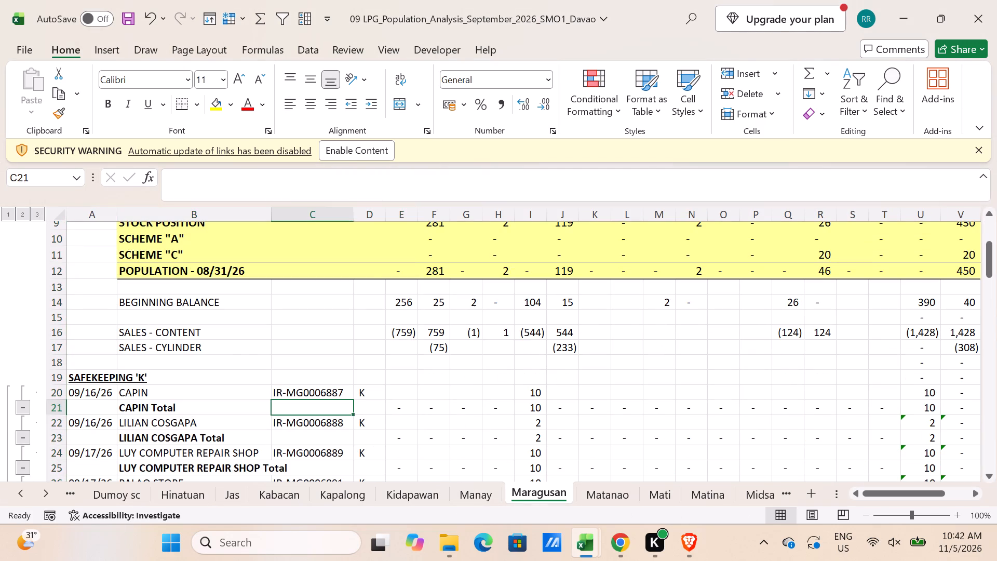
pyautogui.hotkey('ctrl', 'f')
pyautogui.write('251')
pyautogui.press('Return')
pyautogui.press('Escape')
pyautogui.press('Left')
pyautogui.press('Left')
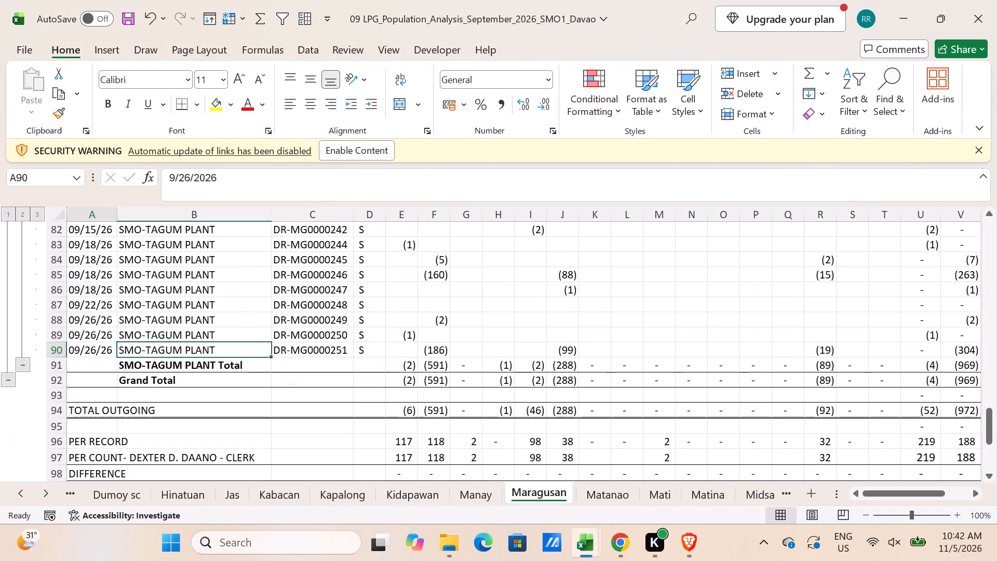
pyautogui.hotkey('shift', 'Right')
pyautogui.hotkey('shift', 'Right')
pyautogui.hotkey('ctrl', 'c')
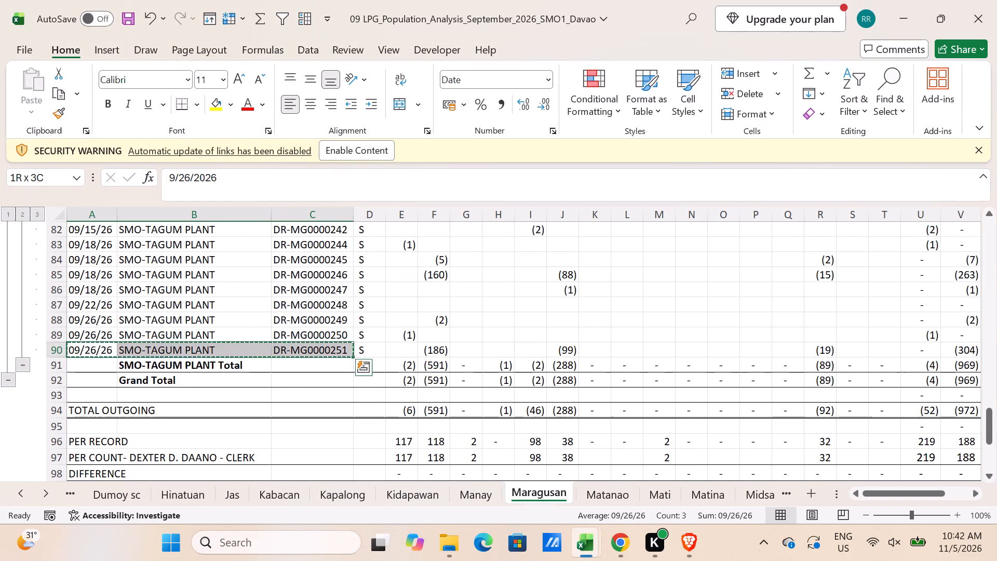
# Paste the DR-MG0000251 record as values into row 17 of the SERIES sheet and fill A17:D17 with yellow.
pyautogui.hotkey('alt', 'Tab')
pyautogui.click(33, 297)
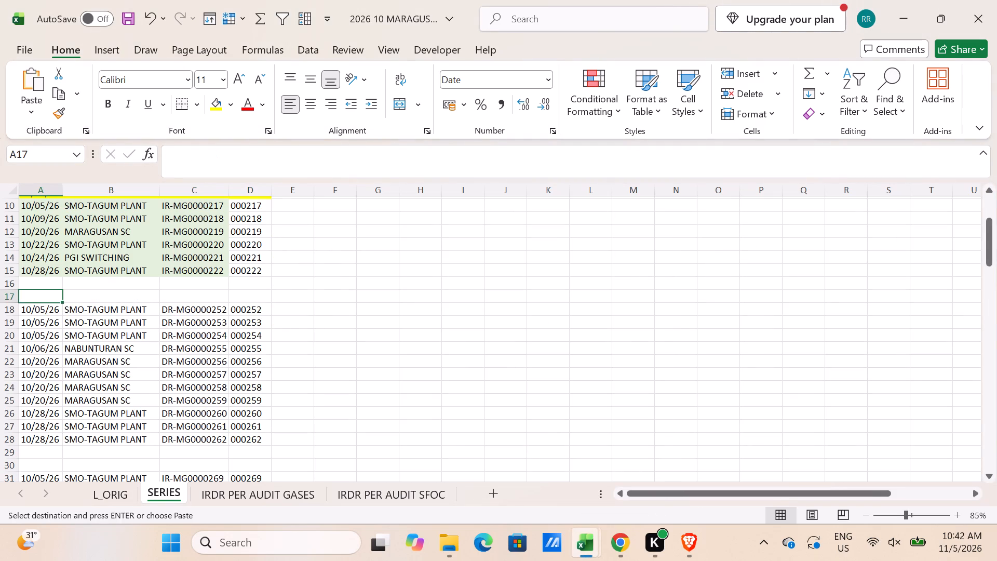
pyautogui.hotkey('alt', 'e')
pyautogui.write('sv')
pyautogui.press('Return')
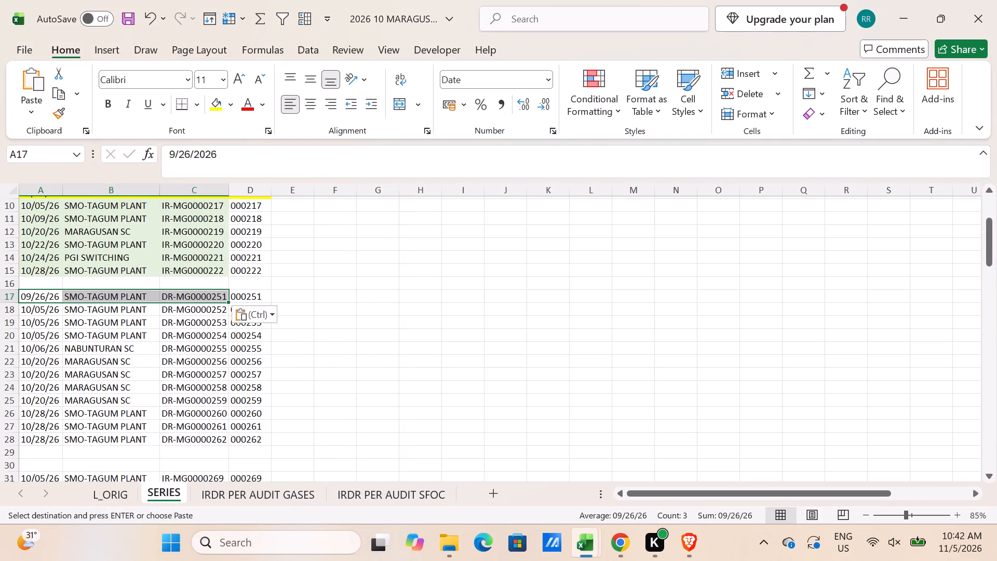
pyautogui.keyDown('shift'); pyautogui.click(251, 299); pyautogui.keyUp('shift')
pyautogui.click(214, 103)
# Search the LPG workbook's Maragusan sheet for 268 and copy the date, particulars and document number of IR-MG0000268.
pyautogui.scroll(-4, 194, 396)
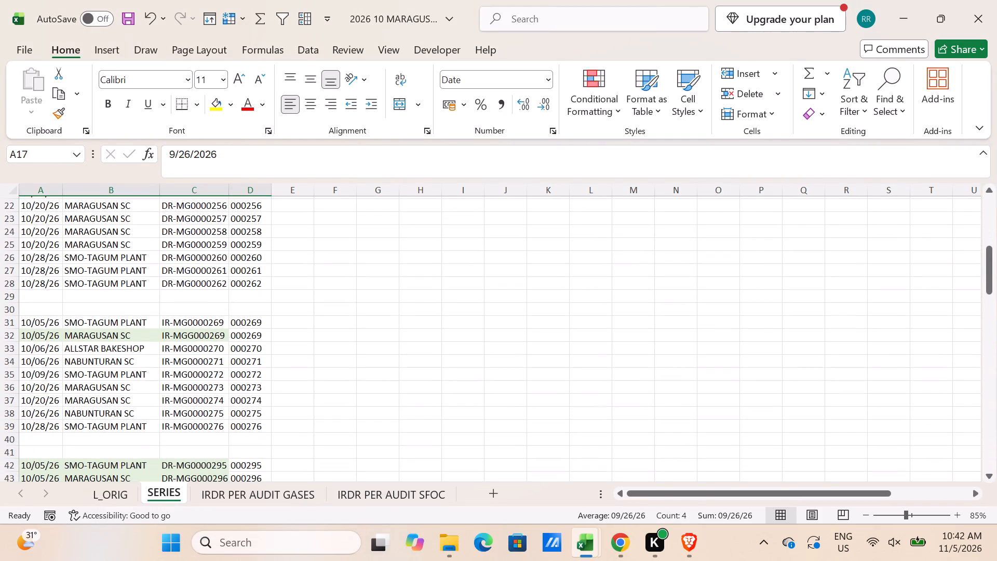
pyautogui.click(194, 386)
pyautogui.hotkey('alt', 'Tab')
pyautogui.click(286, 406)
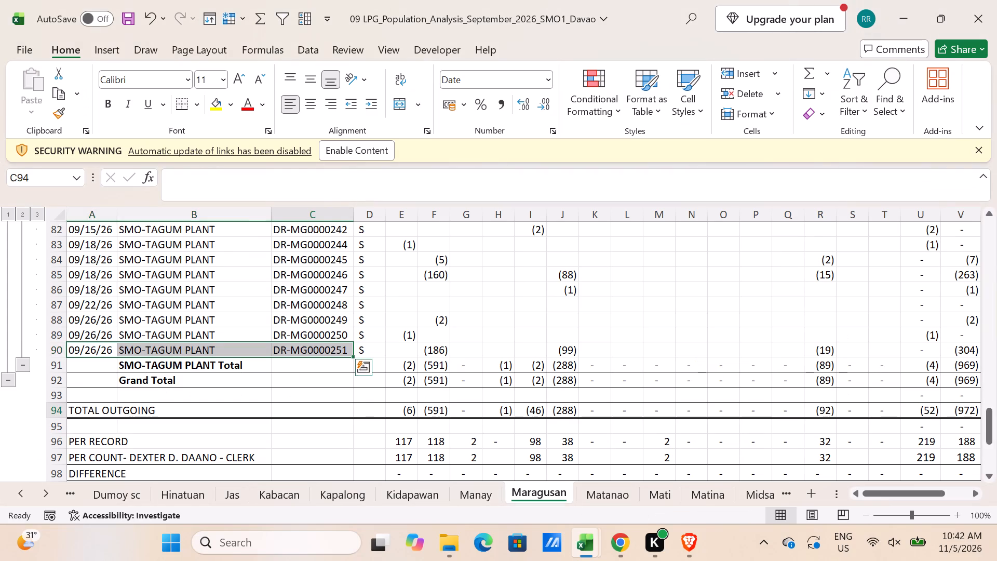
pyautogui.hotkey('ctrl', 'f')
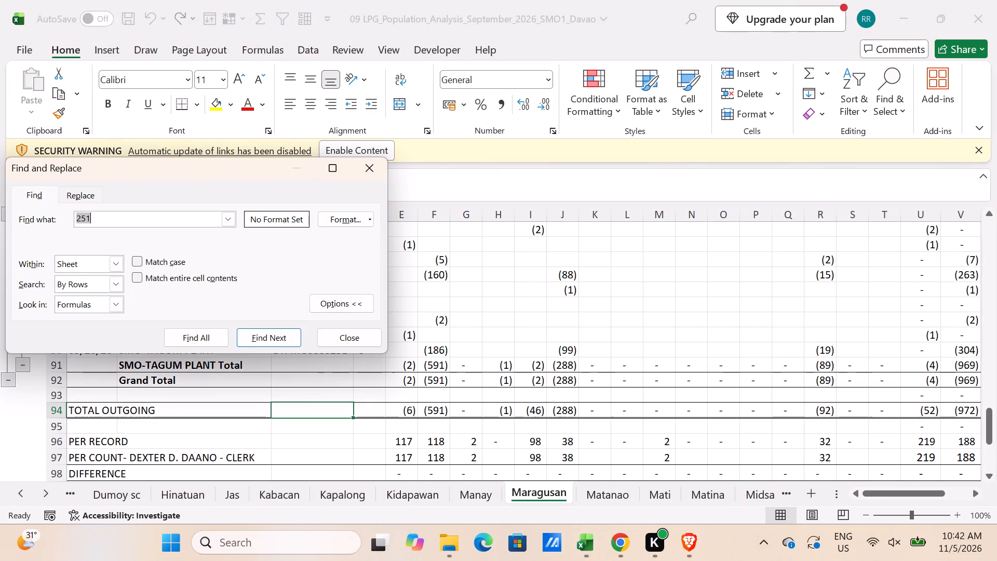
pyautogui.write('268')
pyautogui.press('Return')
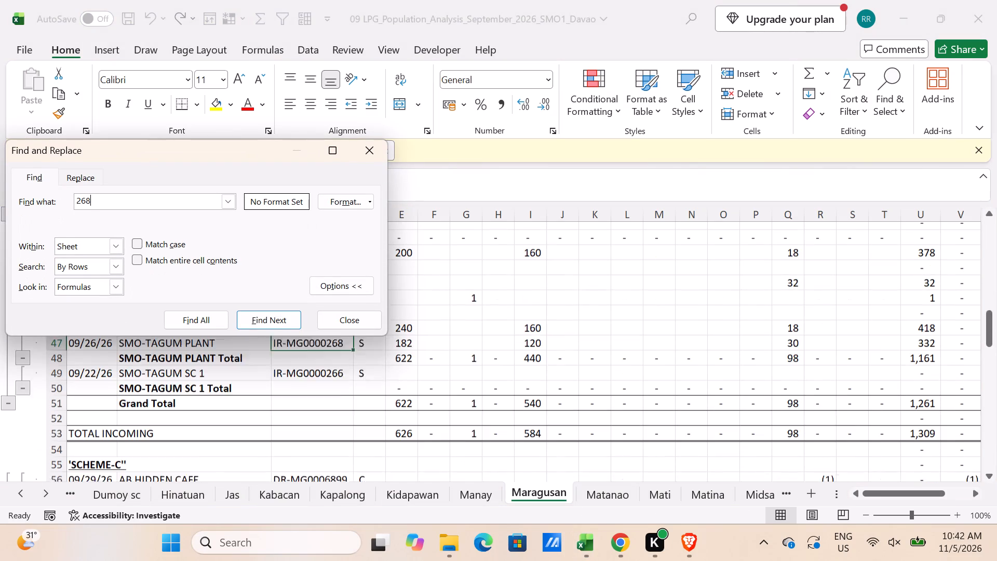
pyautogui.press('Escape')
pyautogui.moveTo(102, 351); pyautogui.dragTo(292, 340)
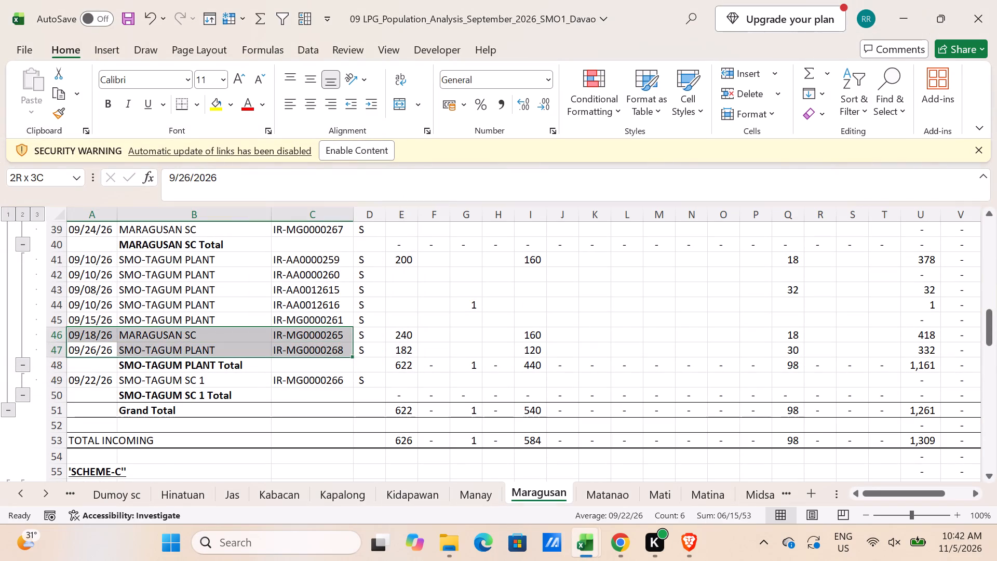
pyautogui.moveTo(292, 340); pyautogui.dragTo(292, 349)
pyautogui.hotkey('ctrl', 'c')
# Paste the IR-MG0000268 record as values into row 30 of the SERIES sheet and fill A30:D30 with yellow.
pyautogui.hotkey('alt', 'Tab')
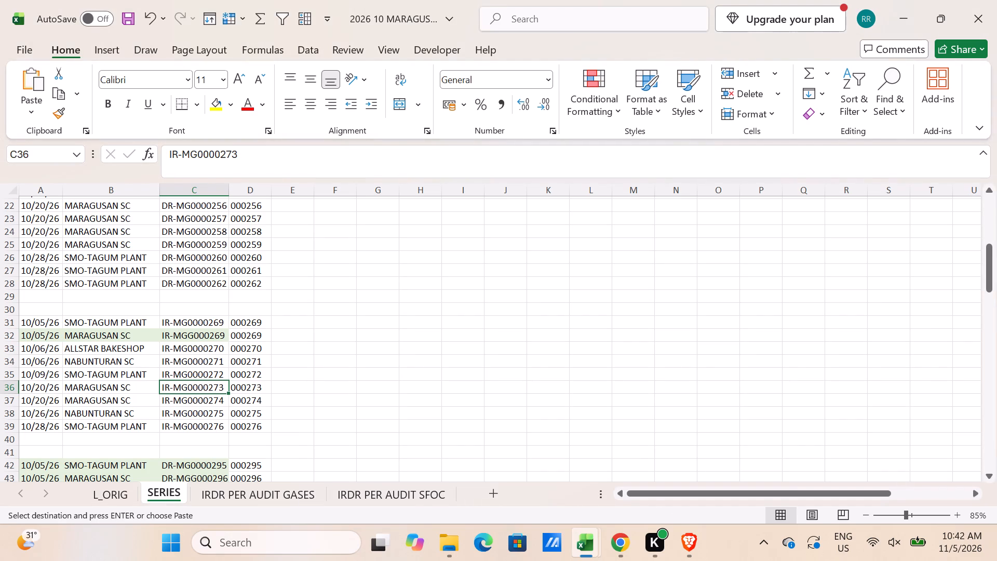
pyautogui.click(37, 303)
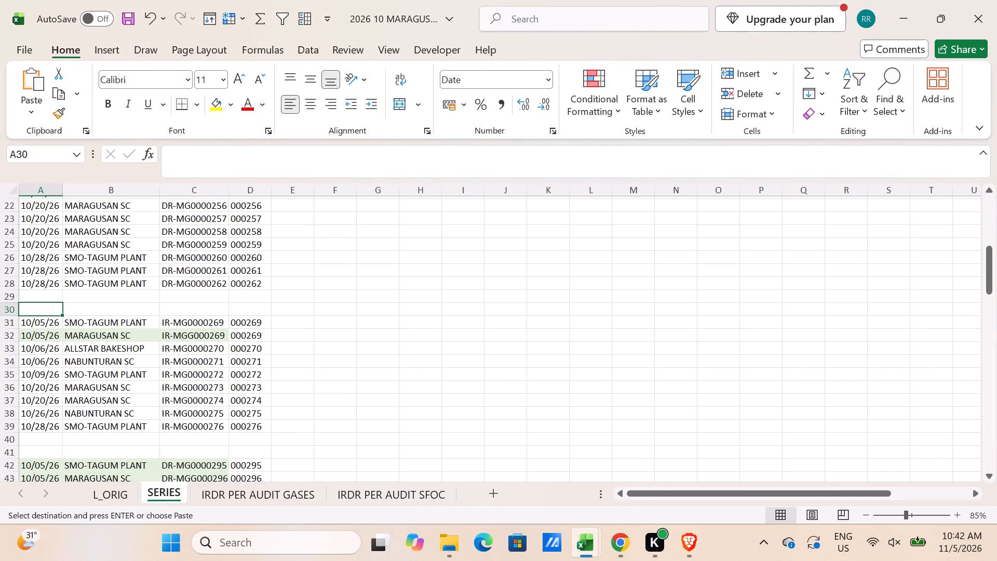
pyautogui.hotkey('alt', 'e')
pyautogui.write('sv')
pyautogui.press('Return')
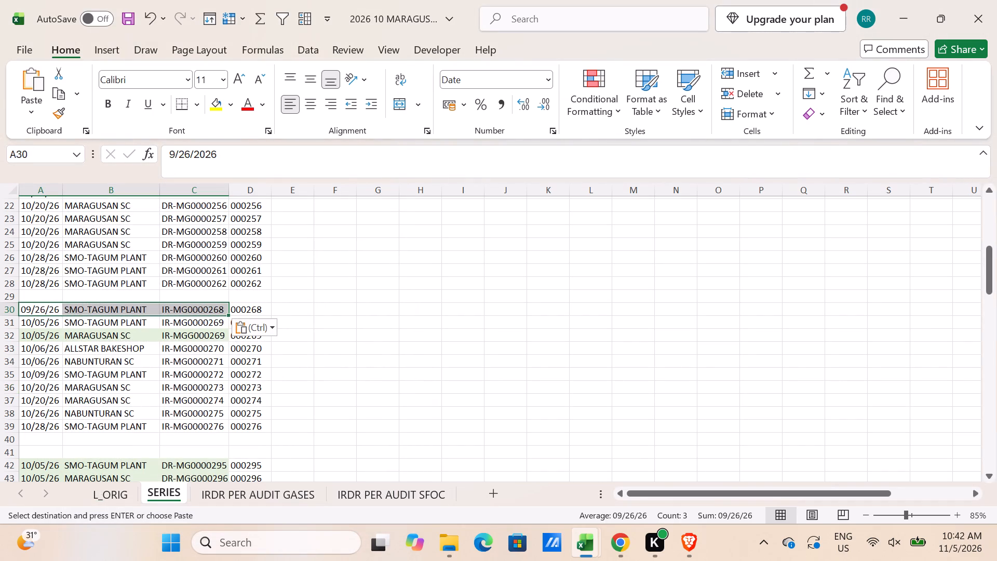
pyautogui.keyDown('shift'); pyautogui.click(264, 309); pyautogui.keyUp('shift')
pyautogui.click(216, 100)
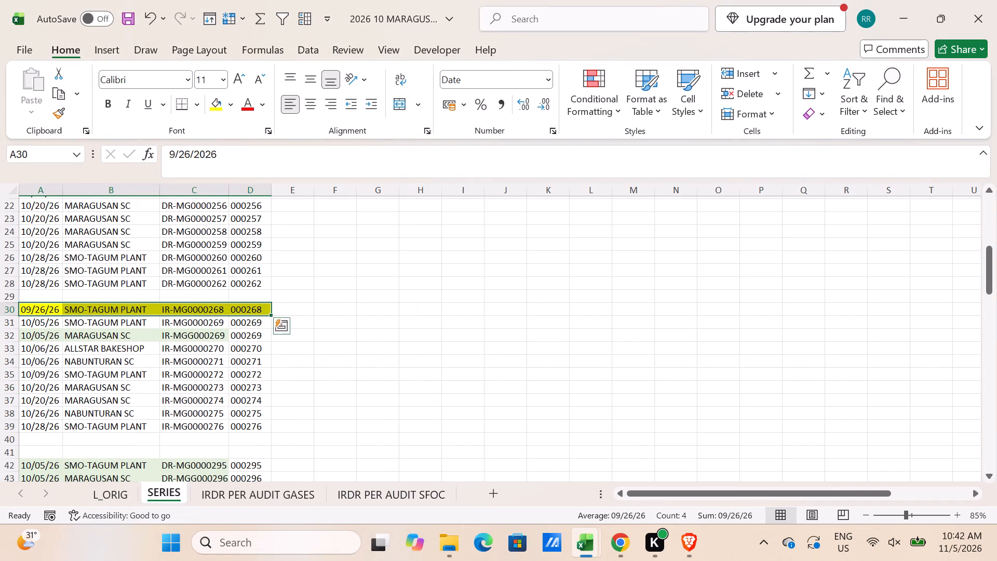
# Search the September GASES workbook's Maragusan sheet for 294 and copy the date, particulars and document number of DR-MG0000294.
pyautogui.scroll(-3, 180, 383)
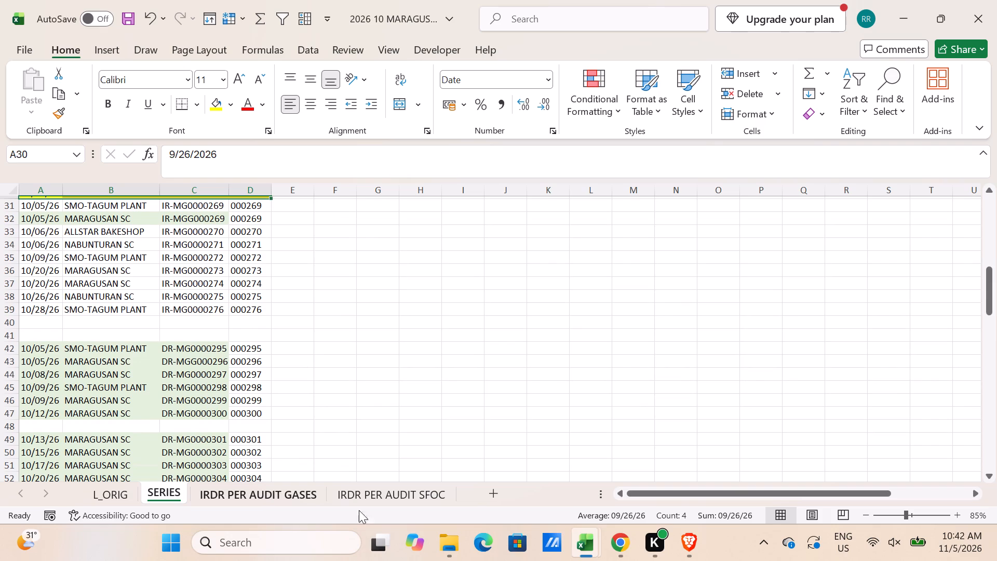
pyautogui.click(594, 546)
pyautogui.click(581, 466)
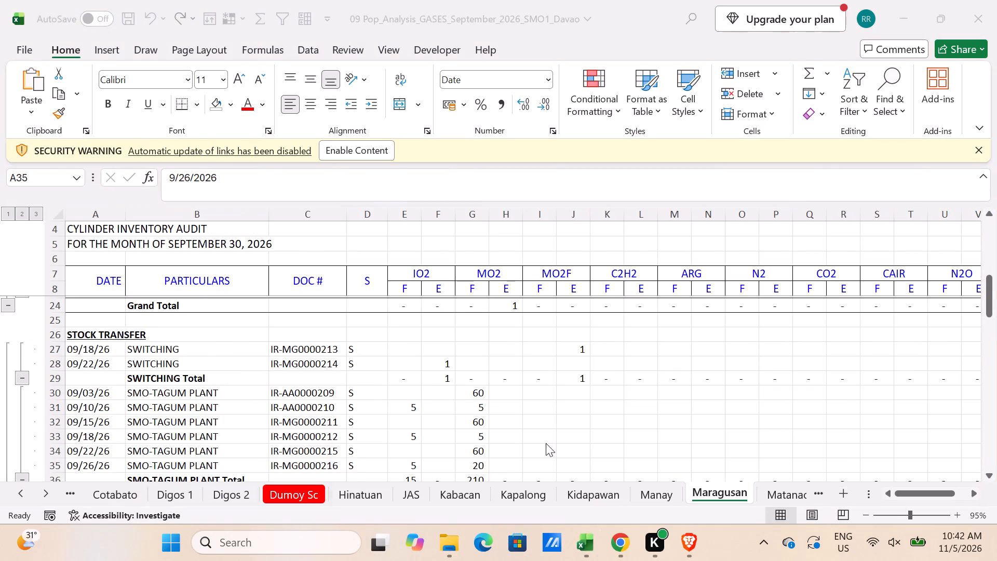
pyautogui.click(308, 390)
pyautogui.hotkey('ctrl', 'f')
pyautogui.write('294')
pyautogui.press('Return')
pyautogui.press('Escape')
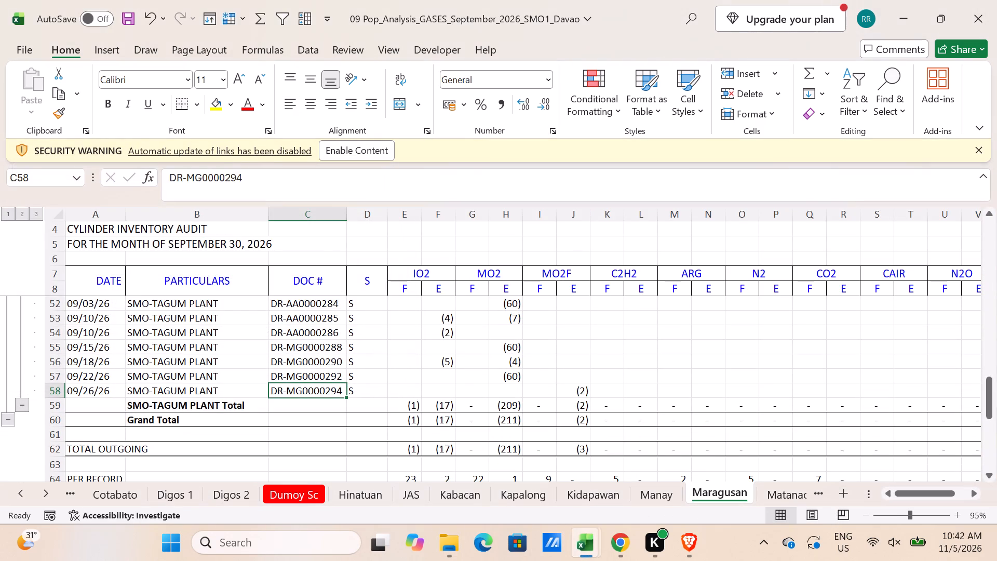
pyautogui.press('Left')
pyautogui.press('Left')
pyautogui.press('Left')
pyautogui.hotkey('shift', 'Right')
pyautogui.hotkey('shift', 'Right')
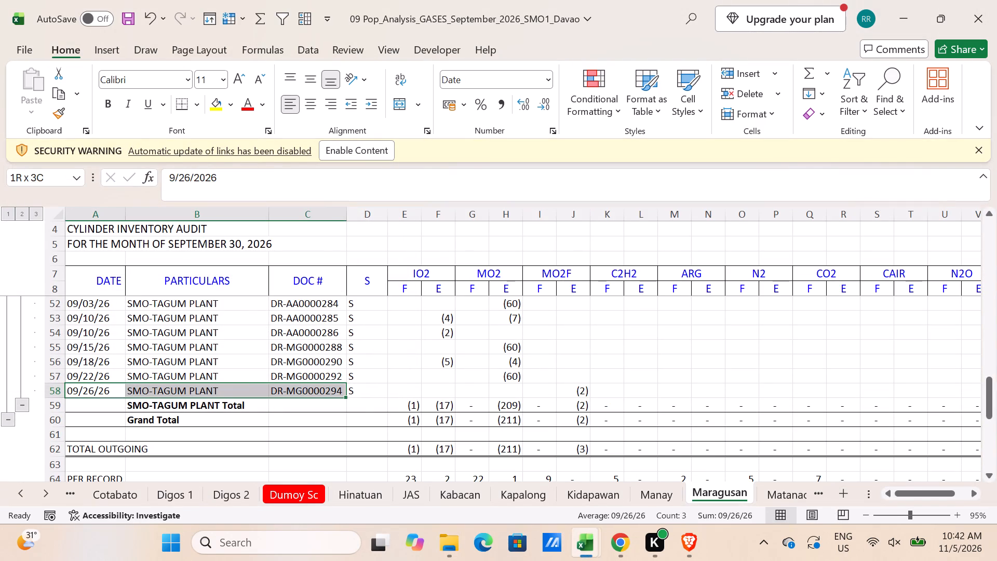
pyautogui.hotkey('ctrl', 'c')
# Paste the DR-MG0000294 record as values into row 41 of the SERIES sheet and fill A41:D41 with yellow.
pyautogui.hotkey('alt', 'Tab')
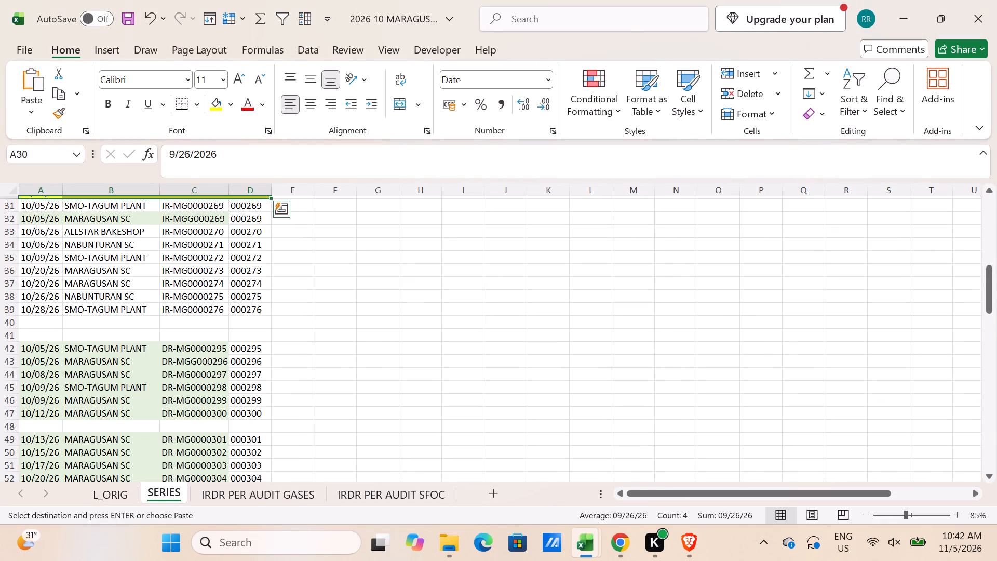
pyautogui.click(41, 333)
pyautogui.hotkey('alt', 'e')
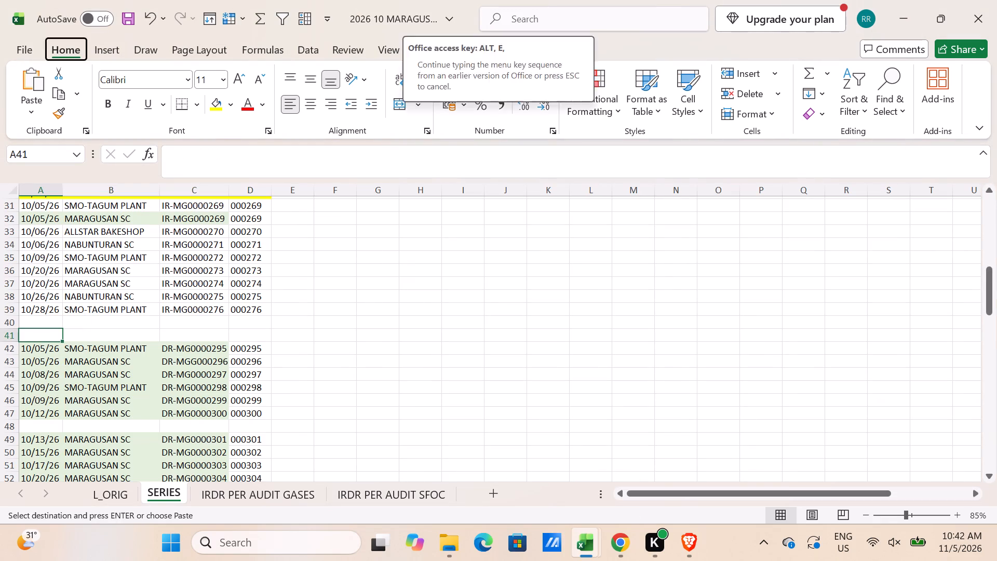
pyautogui.write('sv')
pyautogui.press('Return')
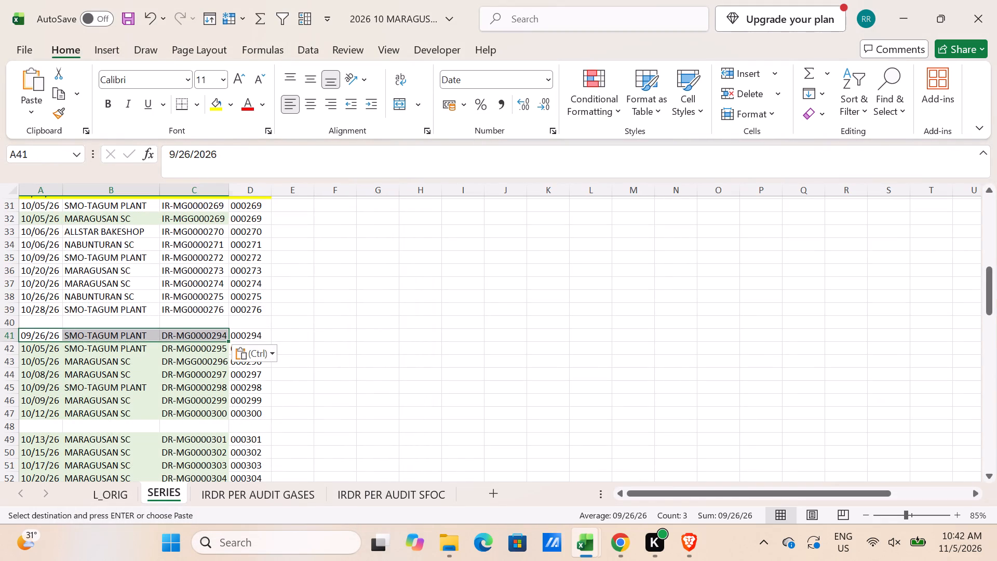
pyautogui.keyDown('shift'); pyautogui.click(254, 336); pyautogui.keyUp('shift')
pyautogui.click(210, 102)
# Search the September GASES workbook's Maragusan sheet for 2670, the number preceding the DDOPH-MARAGUSAN series on the SERIES sheet.
pyautogui.scroll(-2, 200, 314)
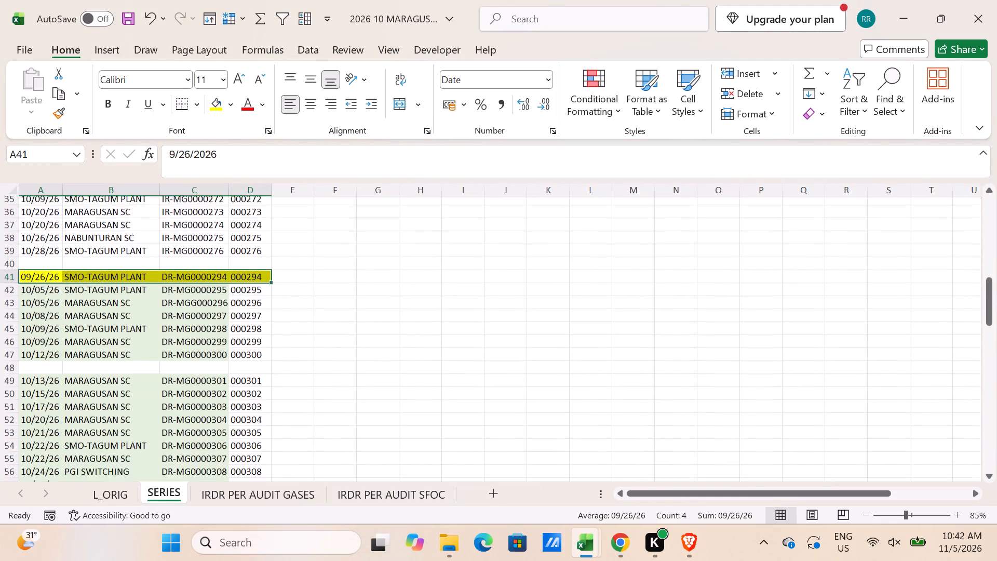
pyautogui.scroll(-7, 199, 319)
pyautogui.click(246, 300)
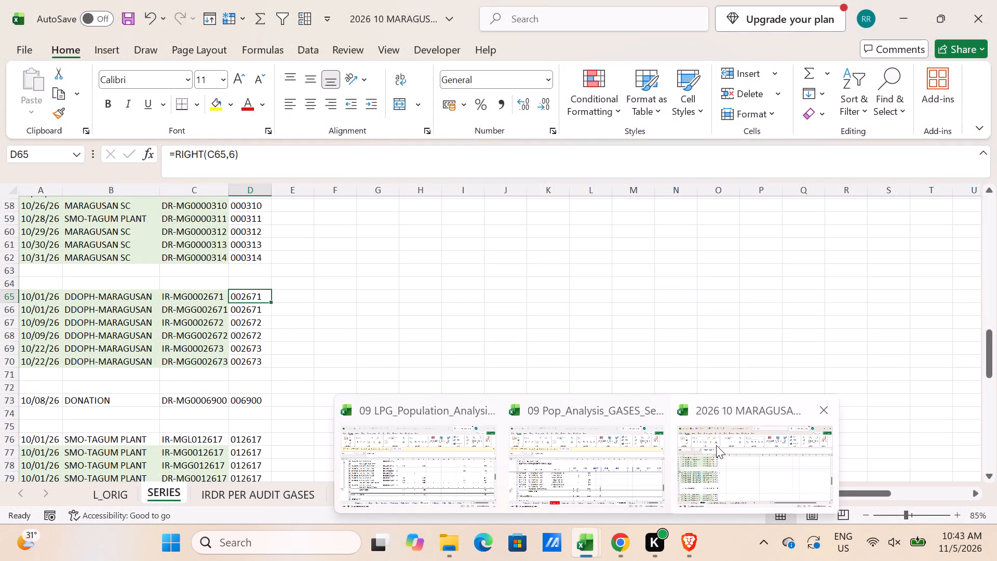
pyautogui.click(588, 453)
pyautogui.click(359, 381)
pyautogui.click(330, 368)
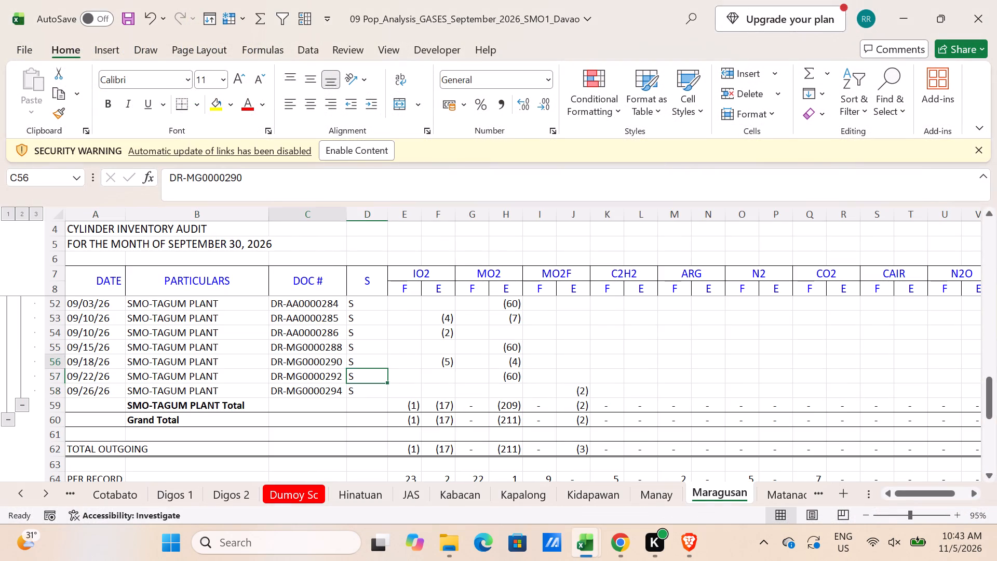
pyautogui.hotkey('ctrl', 'f')
pyautogui.write('2670')
pyautogui.press('Return')
pyautogui.press('Return')
pyautogui.press('Escape')
pyautogui.press('Escape')
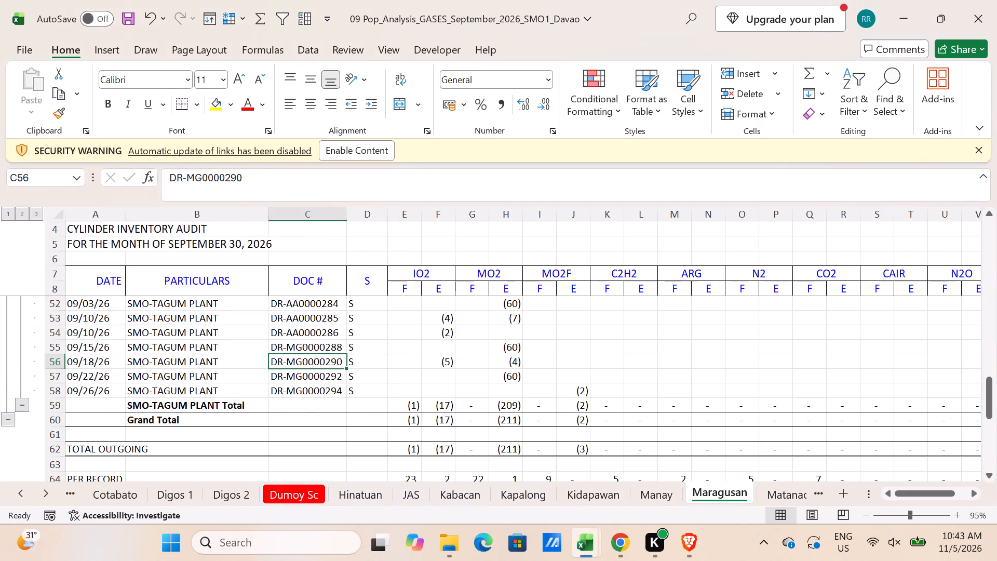
# Search the September GASES workbook's Maragusan sheet for 12616, the number preceding the 012617 series.
pyautogui.hotkey('alt', 'Tab')
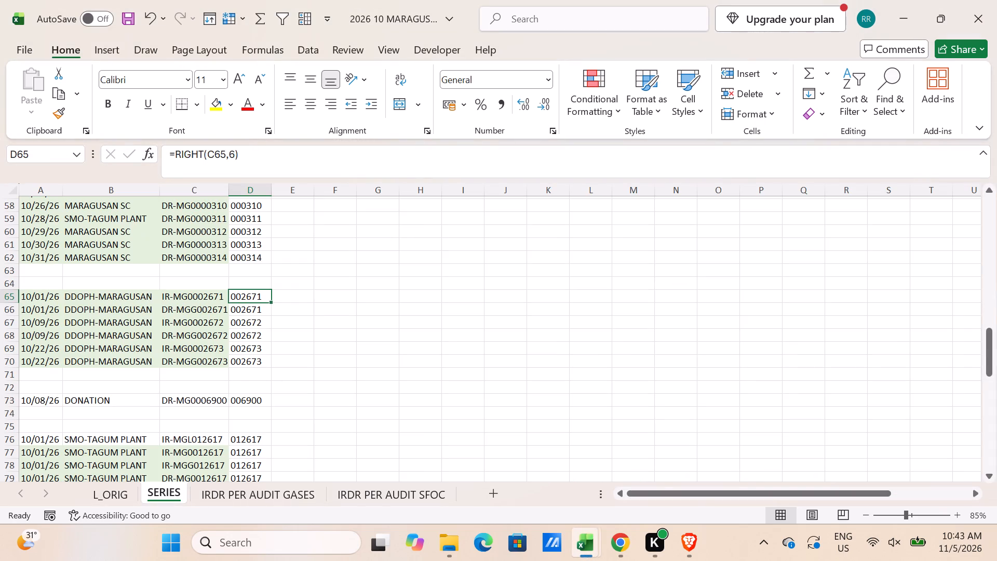
pyautogui.scroll(-1, 314, 456)
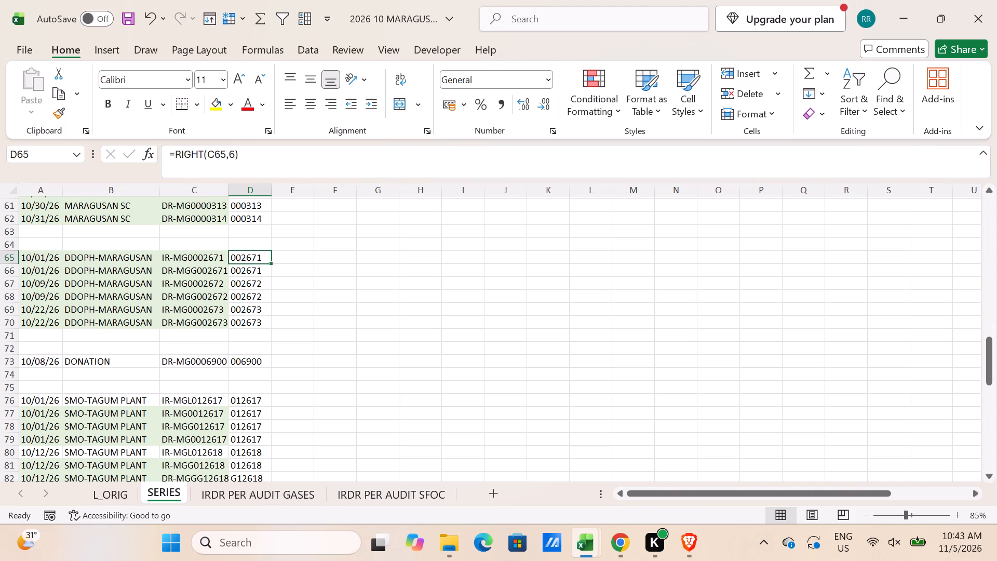
pyautogui.hotkey('alt', 'Tab')
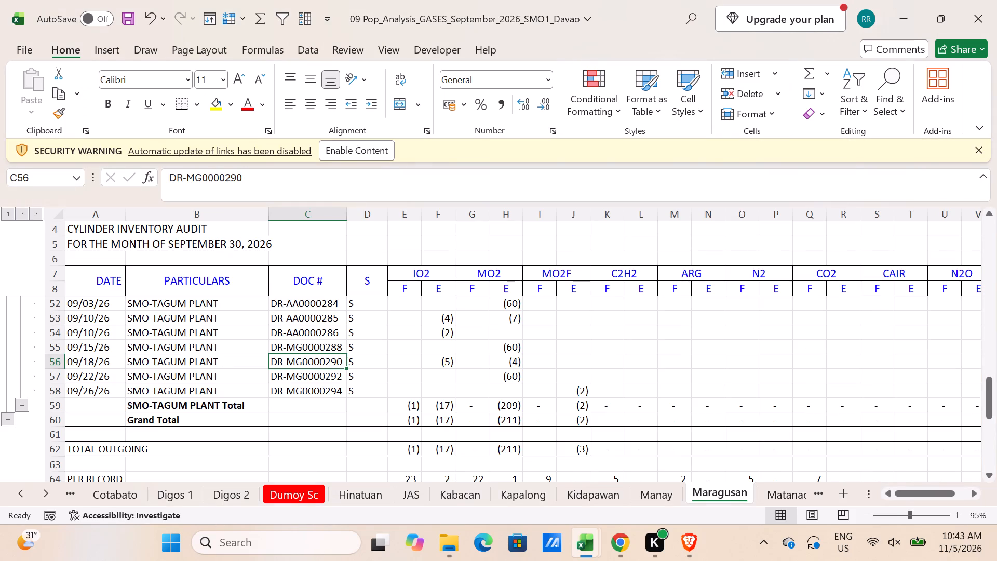
pyautogui.hotkey('ctrl', 'f')
pyautogui.write('12616')
pyautogui.press('Return')
pyautogui.press('Return')
pyautogui.press('Escape')
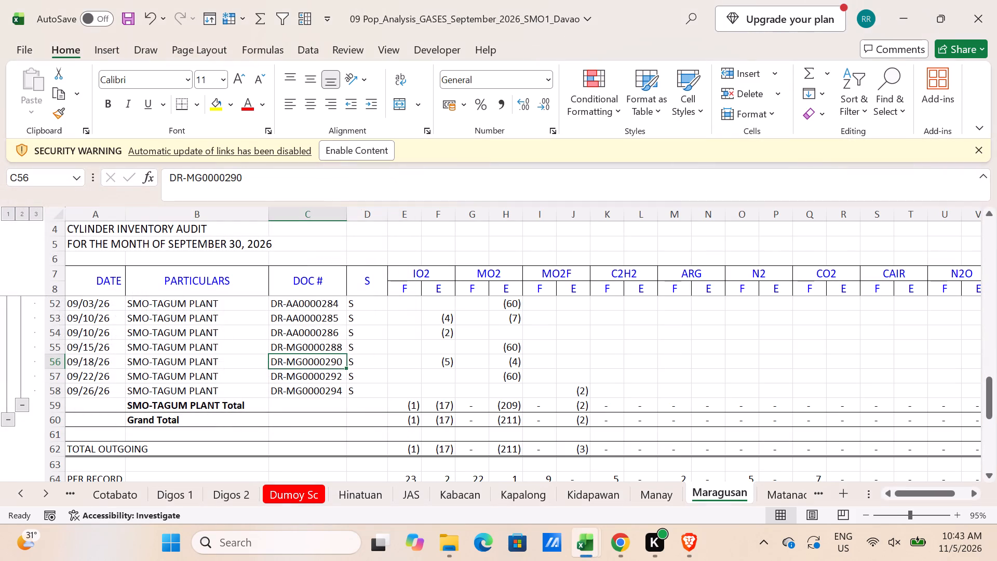
pyautogui.scroll(4, 286, 372)
# Copy the date, particulars and document number of IR-AA0012616 from the September LPG workbook's Maragusan sheet.
pyautogui.hotkey('alt', 'Tab')
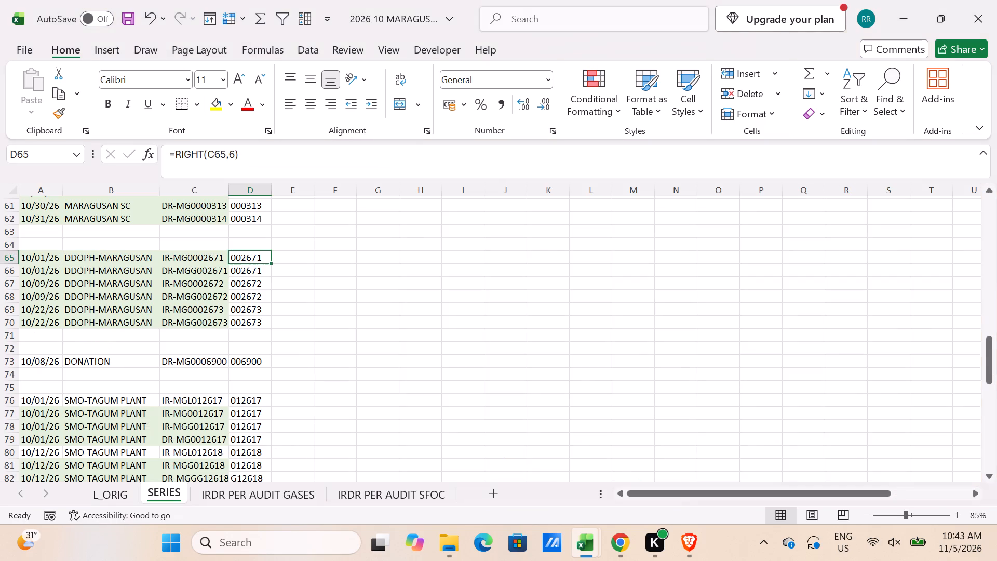
pyautogui.click(586, 536)
pyautogui.click(443, 472)
pyautogui.click(321, 322)
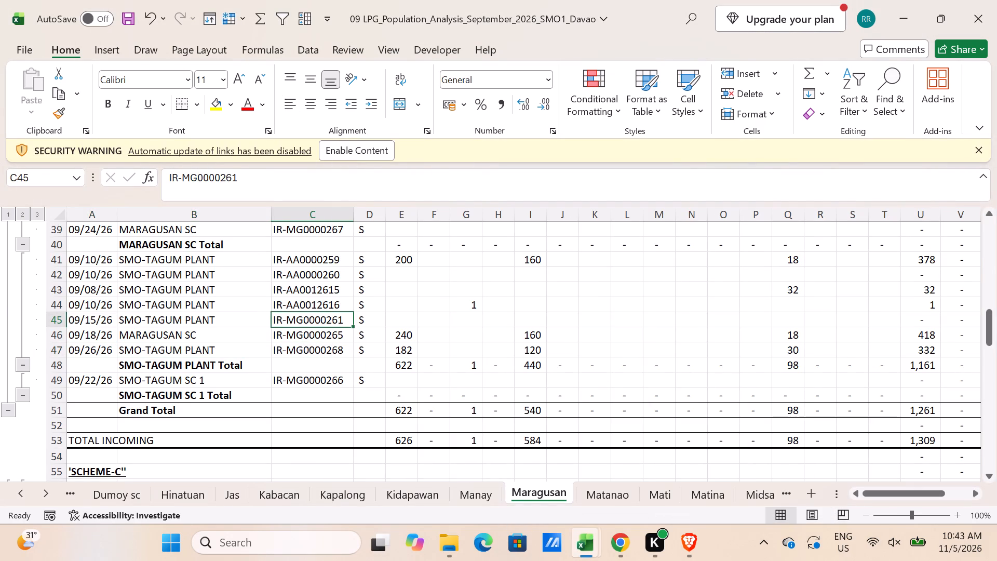
pyautogui.moveTo(105, 307); pyautogui.dragTo(311, 303)
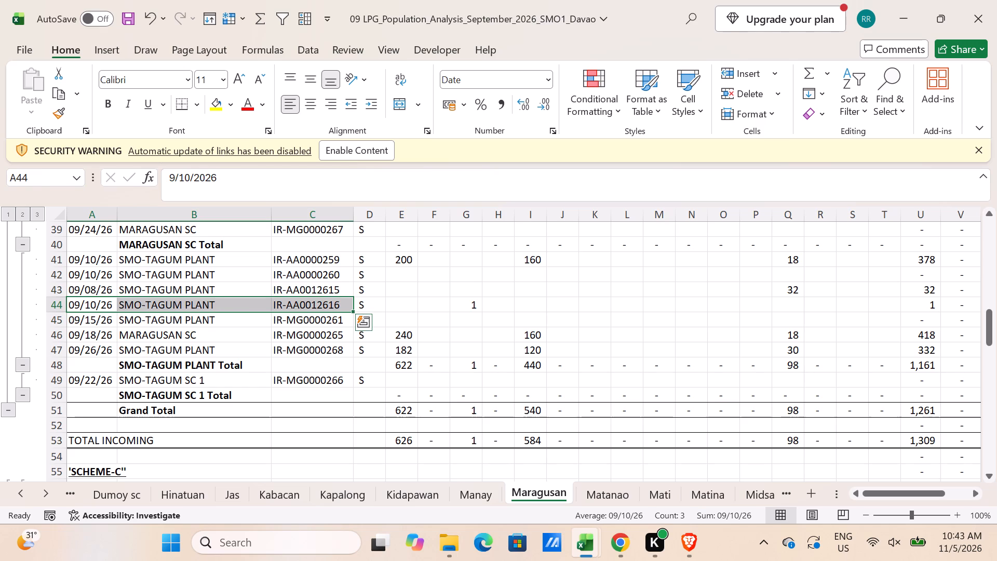
pyautogui.hotkey('ctrl', 'c')
# Paste the IR-AA0012616 record as values into row 75 of the SERIES sheet and fill A75:D75 with yellow.
pyautogui.hotkey('alt', 'Tab')
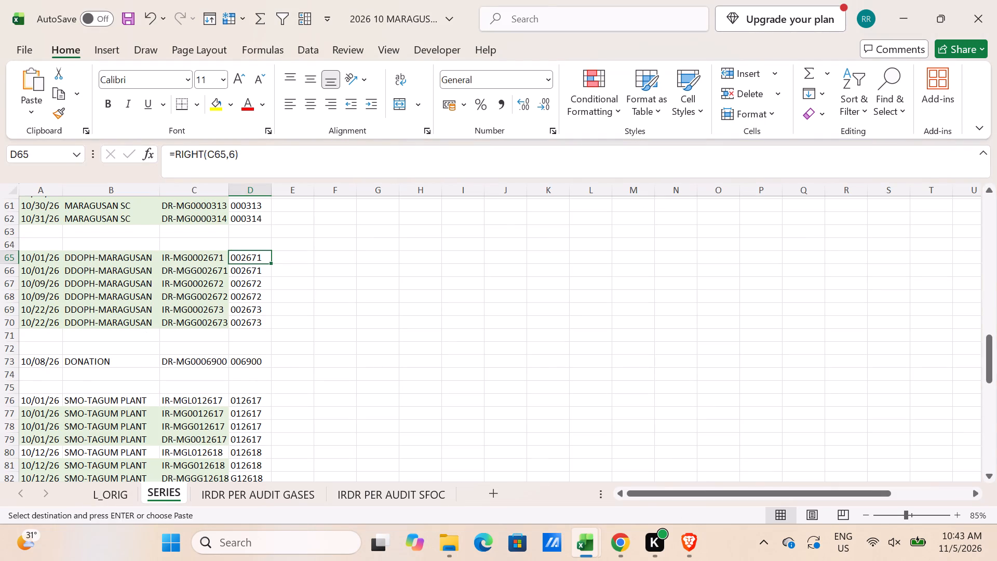
pyautogui.click(33, 389)
pyautogui.hotkey('alt', 'e')
pyautogui.write('sv')
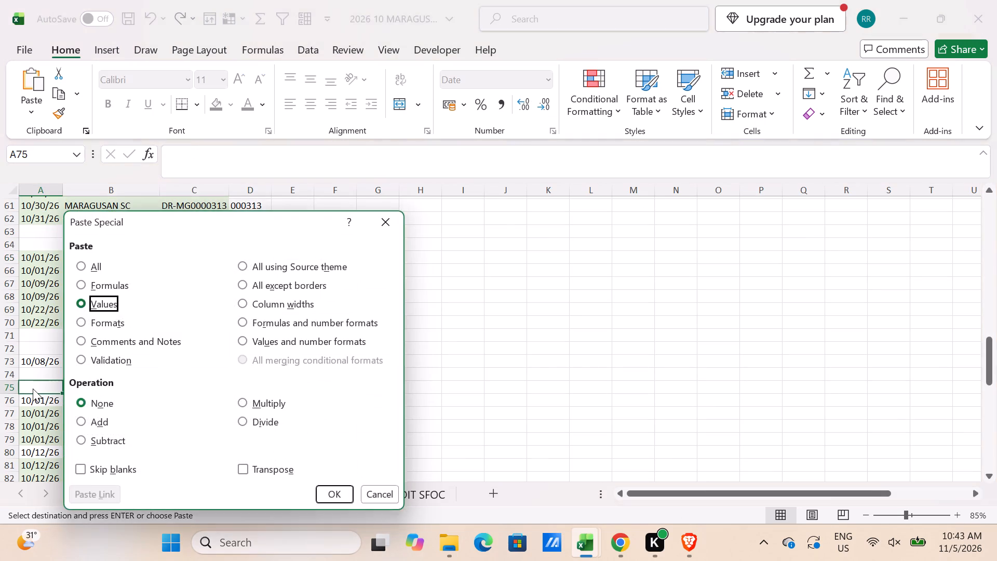
pyautogui.press('Return')
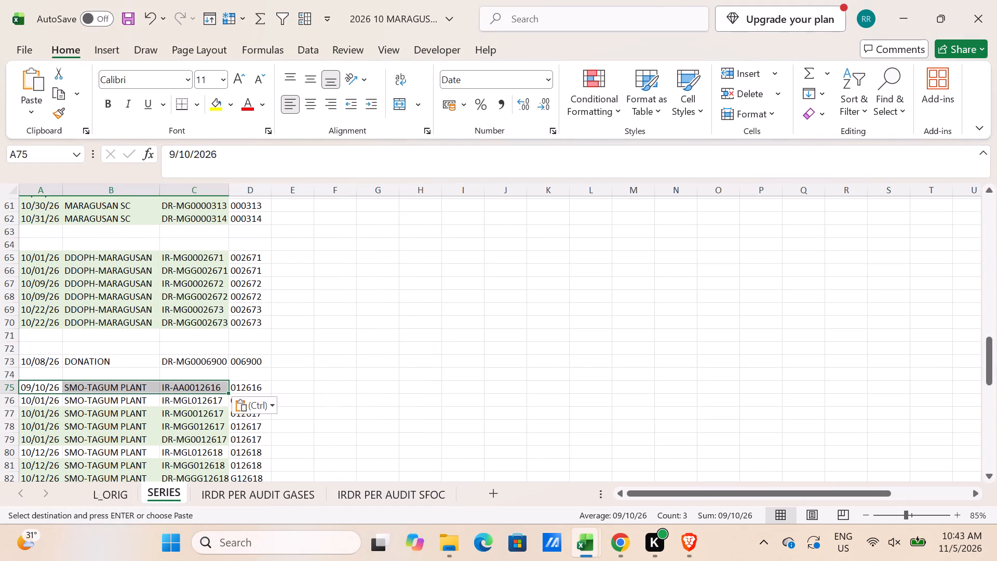
pyautogui.keyDown('shift'); pyautogui.click(241, 388); pyautogui.keyUp('shift')
pyautogui.click(213, 110)
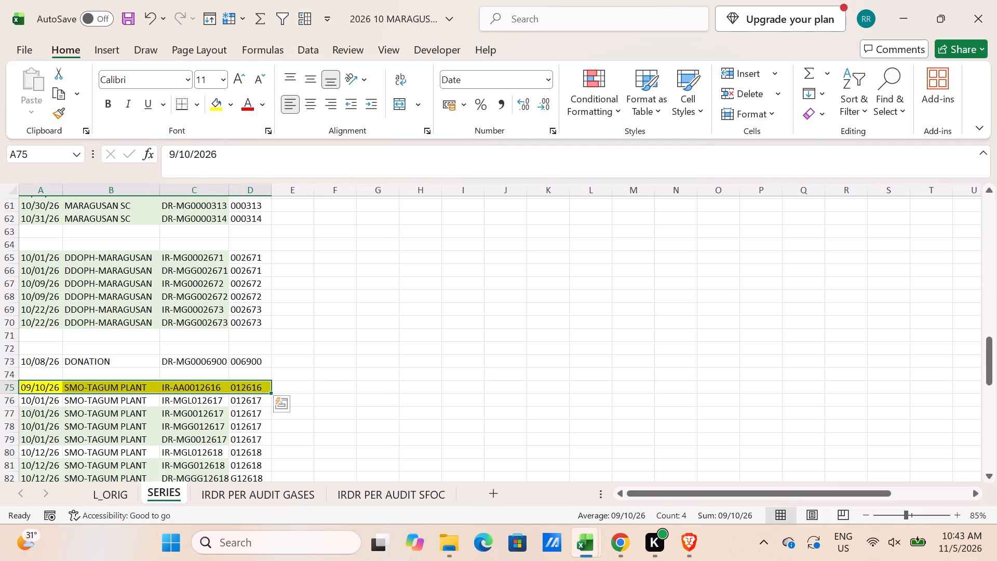
# Open the 08 MARAGUSAN SC workbook from the AREA-2 folder of 001 POPULATION ANALYSIS > 2026 > 08.2026 on the D: drive.
pyautogui.scroll(2, 188, 362)
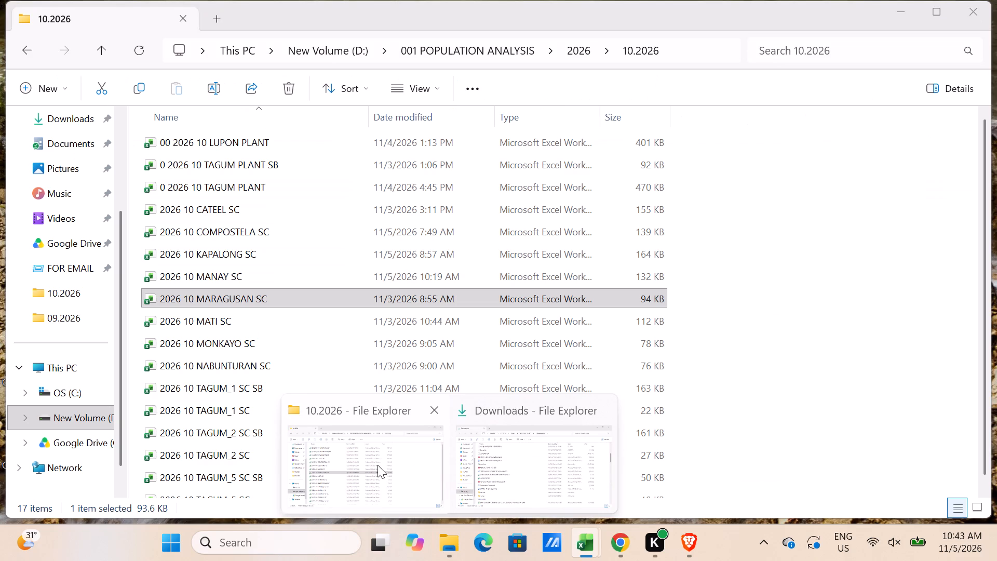
pyautogui.click(482, 460)
pyautogui.click(96, 417)
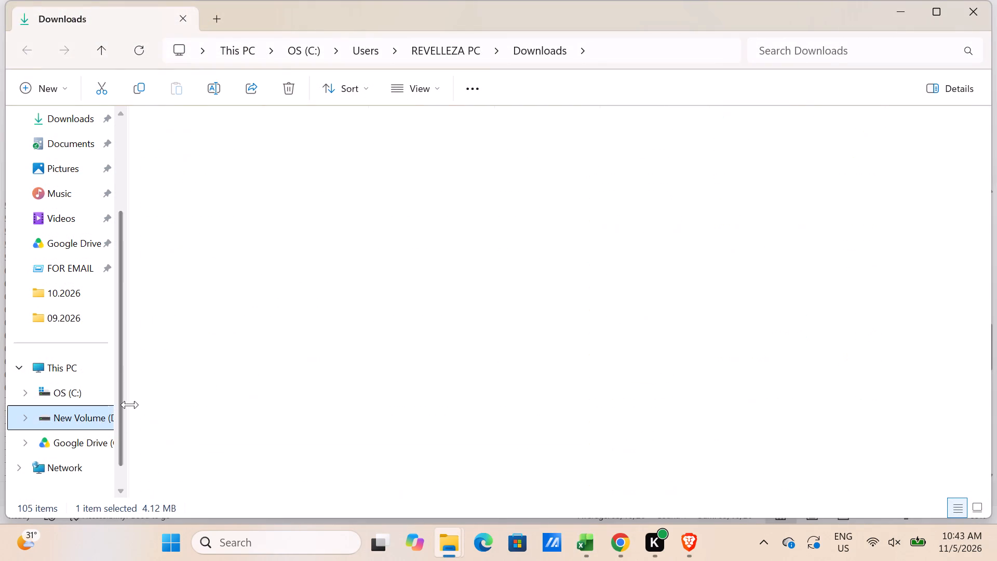
pyautogui.doubleClick(230, 163)
pyautogui.doubleClick(211, 162)
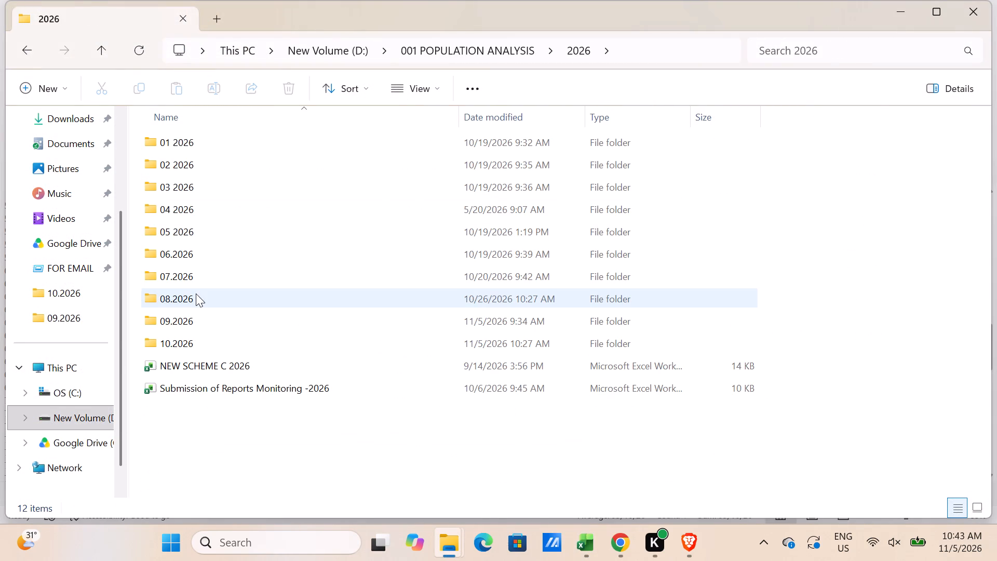
pyautogui.doubleClick(201, 295)
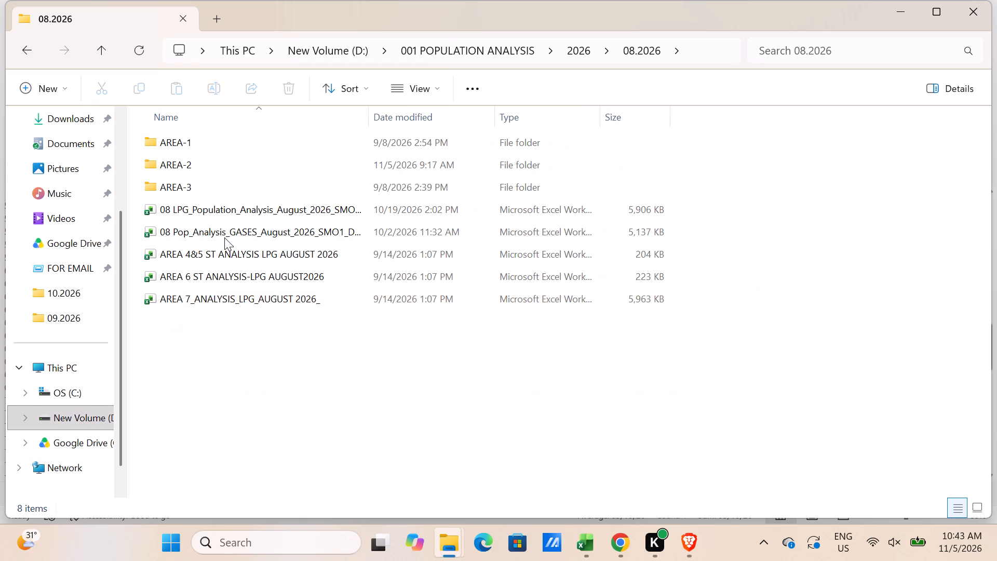
pyautogui.doubleClick(215, 165)
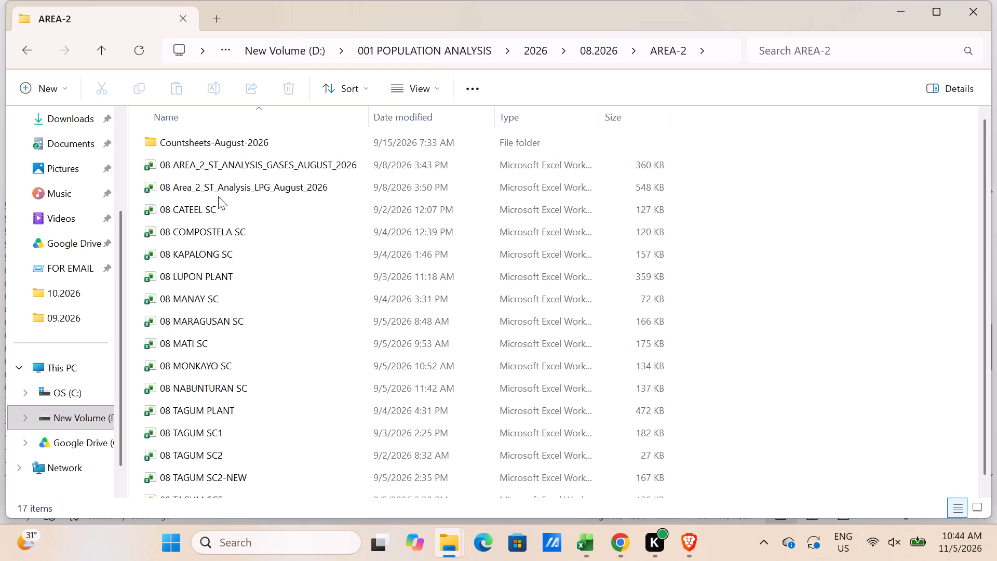
pyautogui.doubleClick(224, 320)
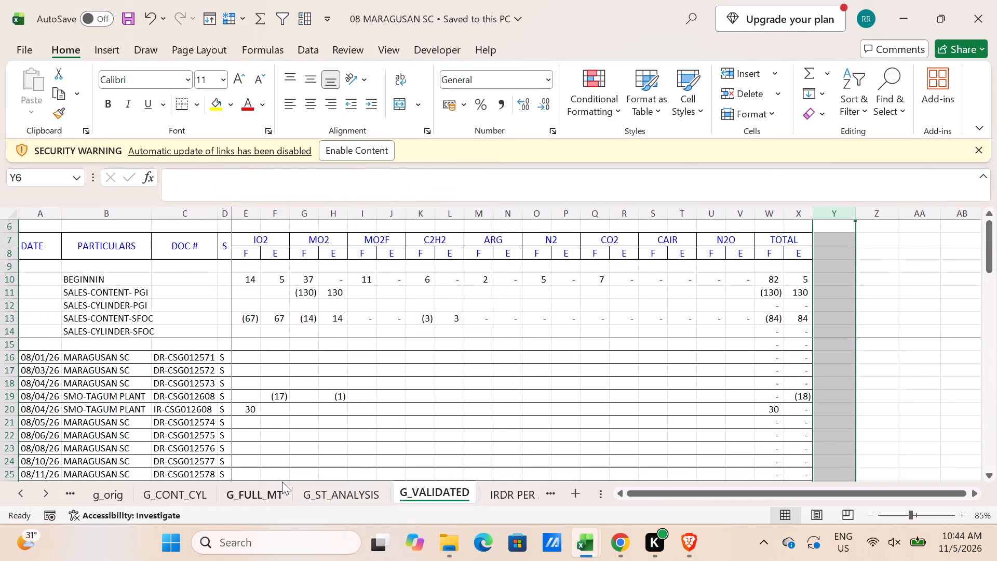
# Examine the August Maragusan workbook's SERIES sheet for prior records and compare it with the October SERIES sheet.
pyautogui.tripleClick(18, 495)
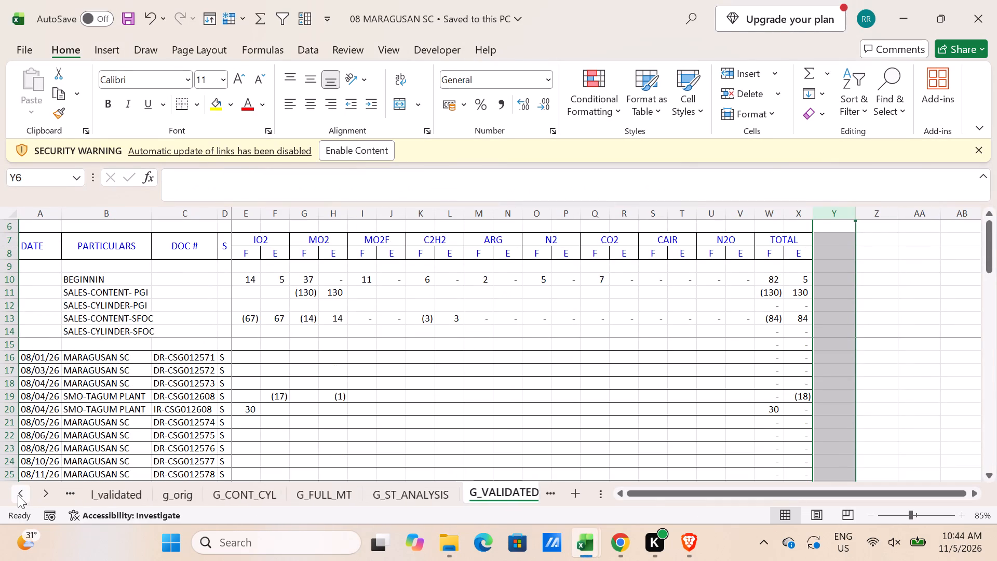
pyautogui.tripleClick(18, 495)
pyautogui.click(179, 496)
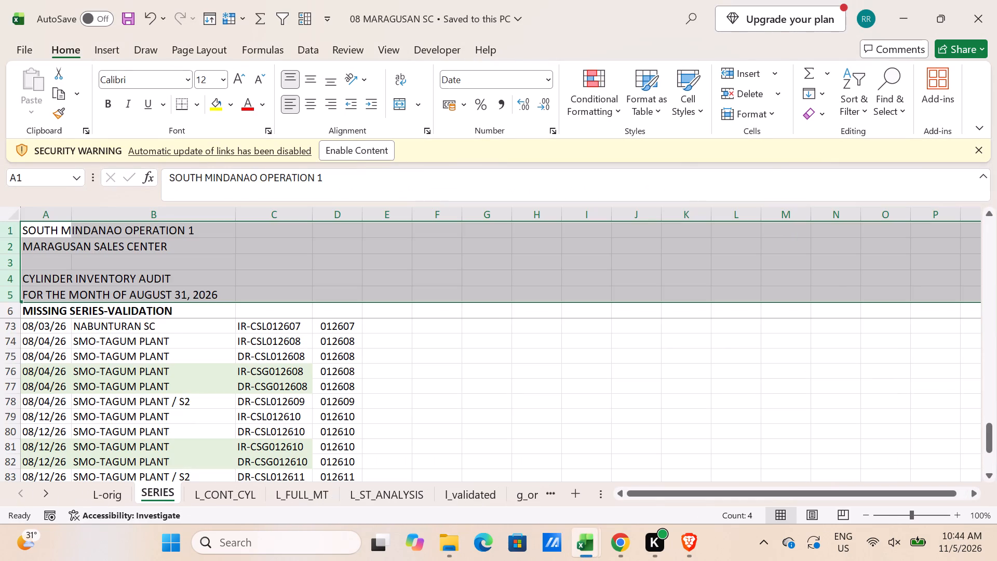
pyautogui.scroll(-6, 191, 430)
pyautogui.scroll(3, 191, 430)
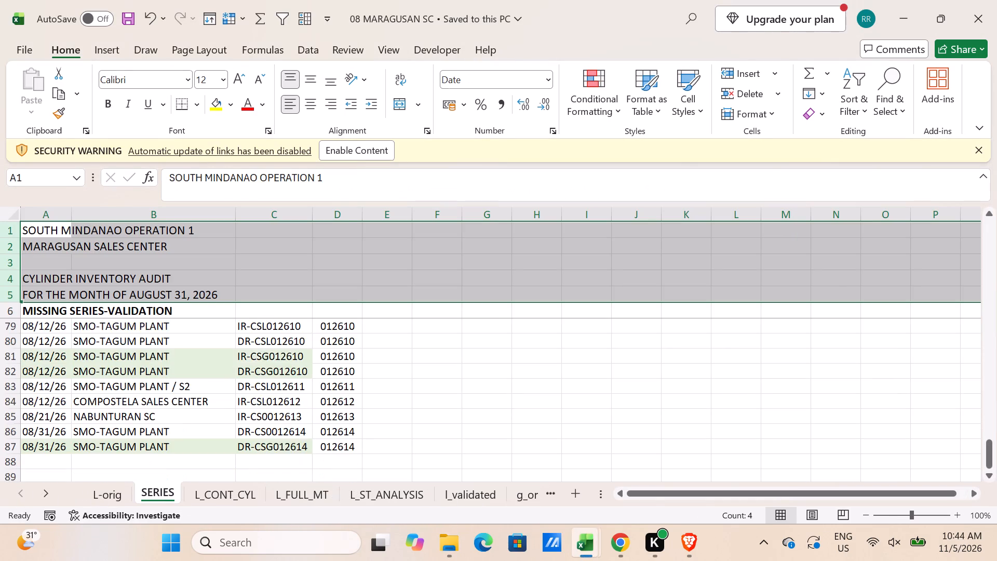
pyautogui.scroll(10, 191, 430)
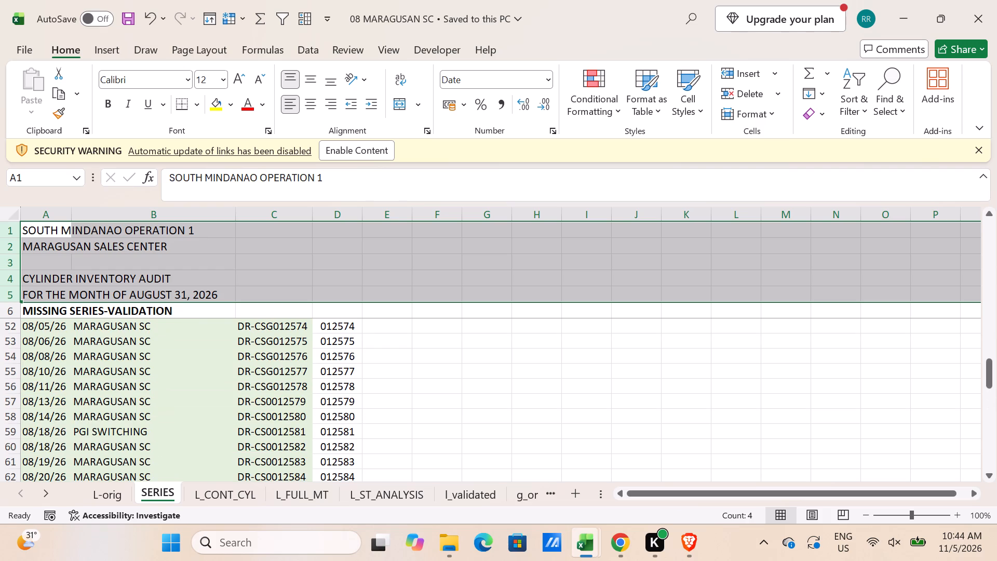
pyautogui.scroll(5, 191, 430)
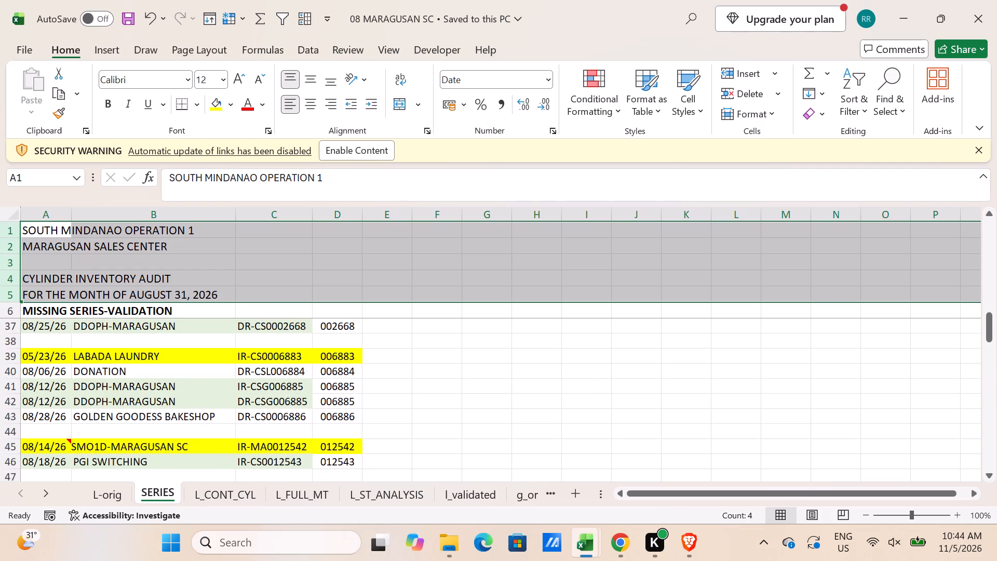
pyautogui.hotkey('alt', 'Tab')
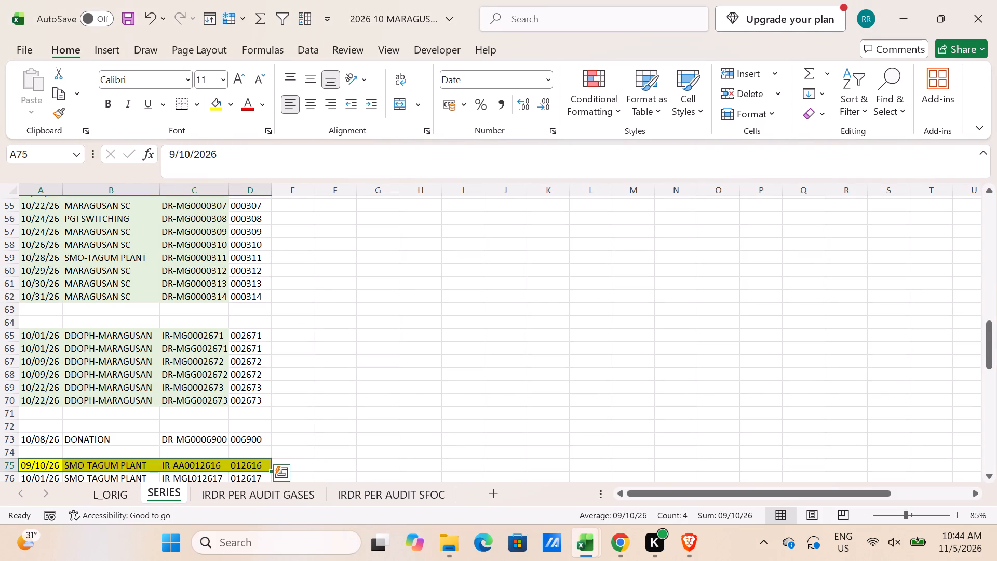
pyautogui.hotkey('alt', 'Tab')
# Search the August SERIES sheet for 2670, the number preceding the October 002671 series.
pyautogui.click(290, 387)
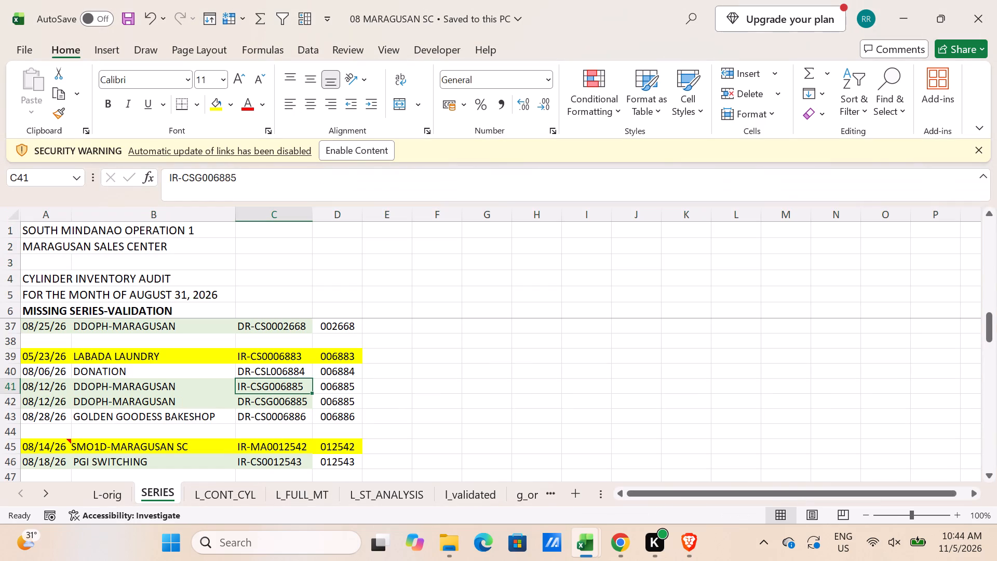
pyautogui.hotkey('ctrl', 'f')
pyautogui.write('2670')
pyautogui.press('Return')
pyautogui.press('Return')
pyautogui.press('Escape')
pyautogui.press('Escape')
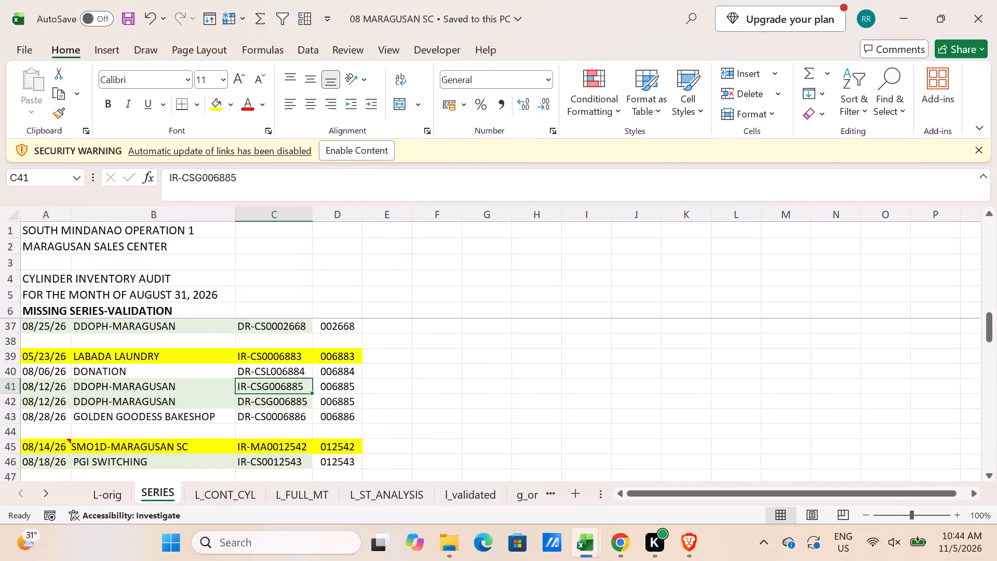
# Look through the whole August SERIES list for preceding document numbers, and close the 08 MARAGUSAN SC workbook.
pyautogui.scroll(11, 290, 387)
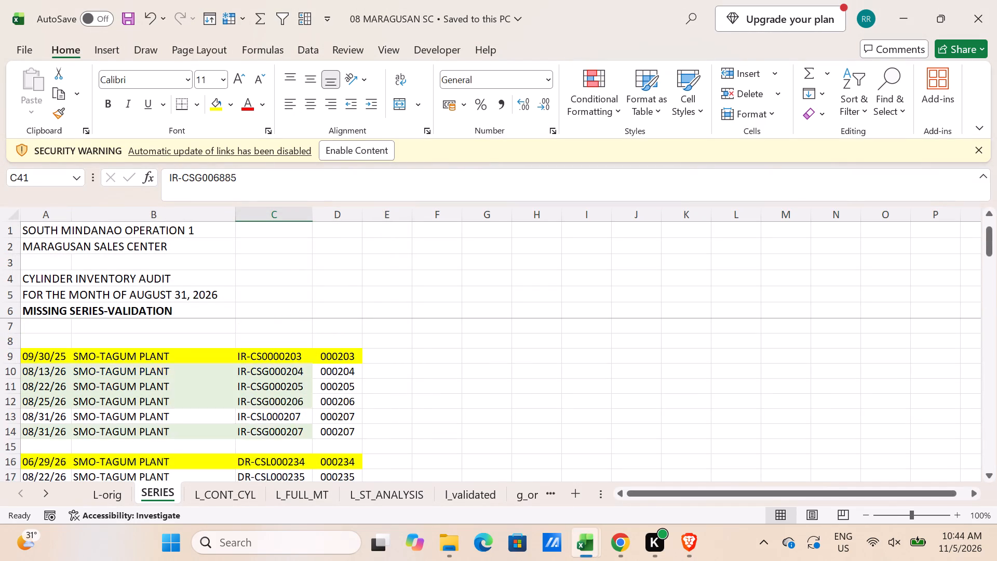
pyautogui.scroll(2, 290, 387)
pyautogui.scroll(-13, 290, 387)
pyautogui.scroll(3, 290, 385)
pyautogui.scroll(-2, 290, 385)
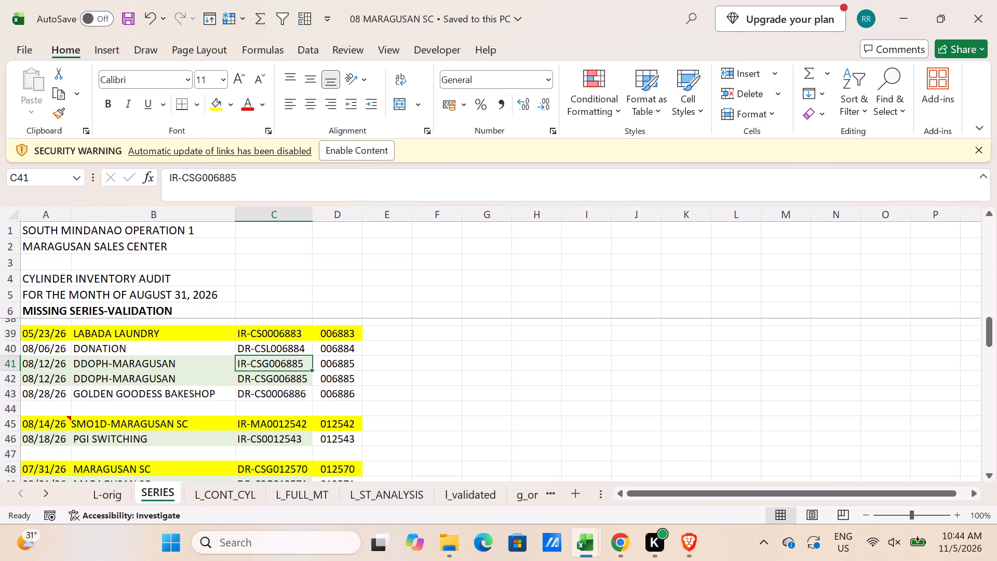
pyautogui.scroll(-16, 290, 385)
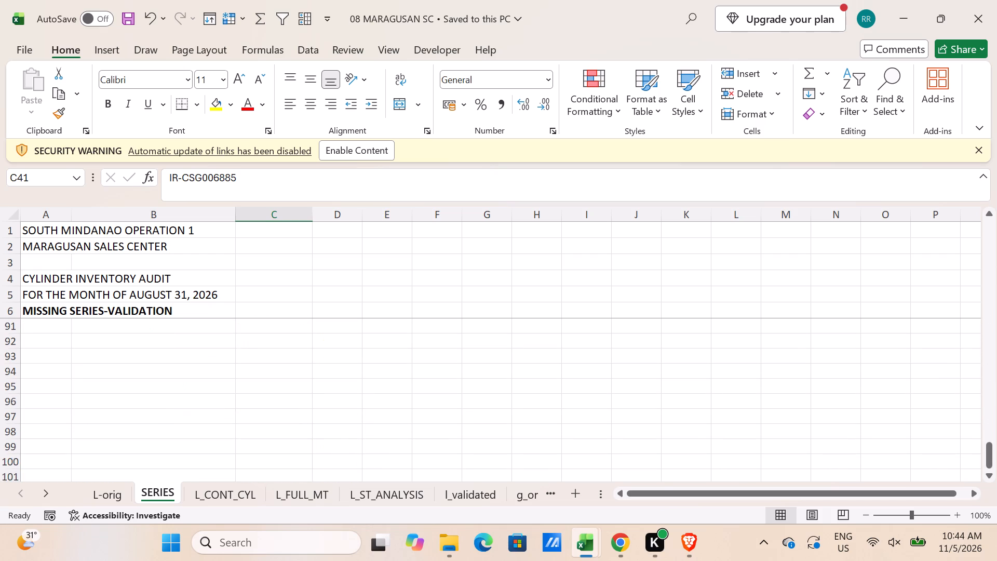
pyautogui.scroll(3, 290, 385)
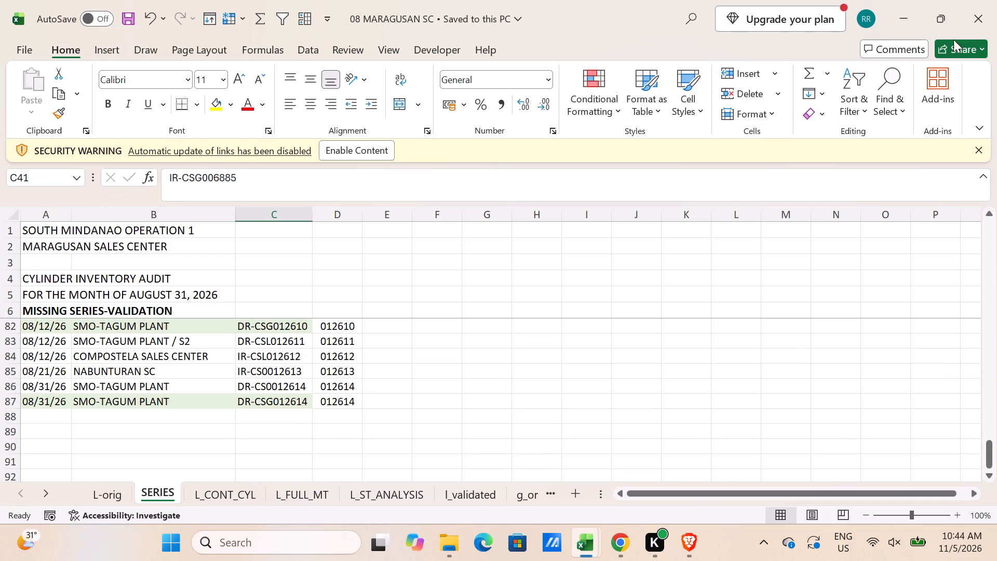
pyautogui.click(987, 7)
# Open the 07 2026 MARAGUSAN SC workbook from the AREA-2 folder of 2026 > 07.2026, dismissing the link update.
pyautogui.hotkey('alt', 'Tab')
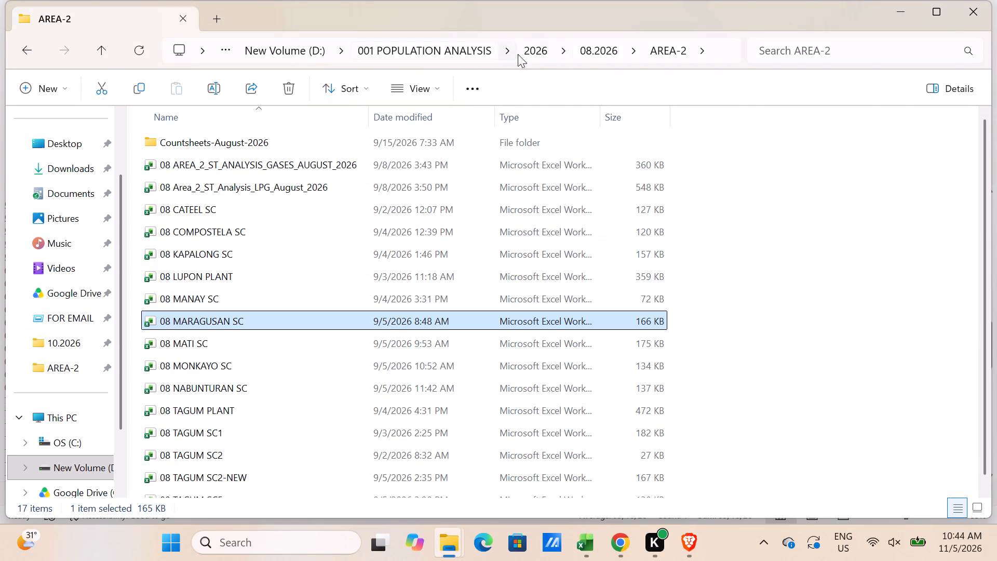
pyautogui.click(603, 50)
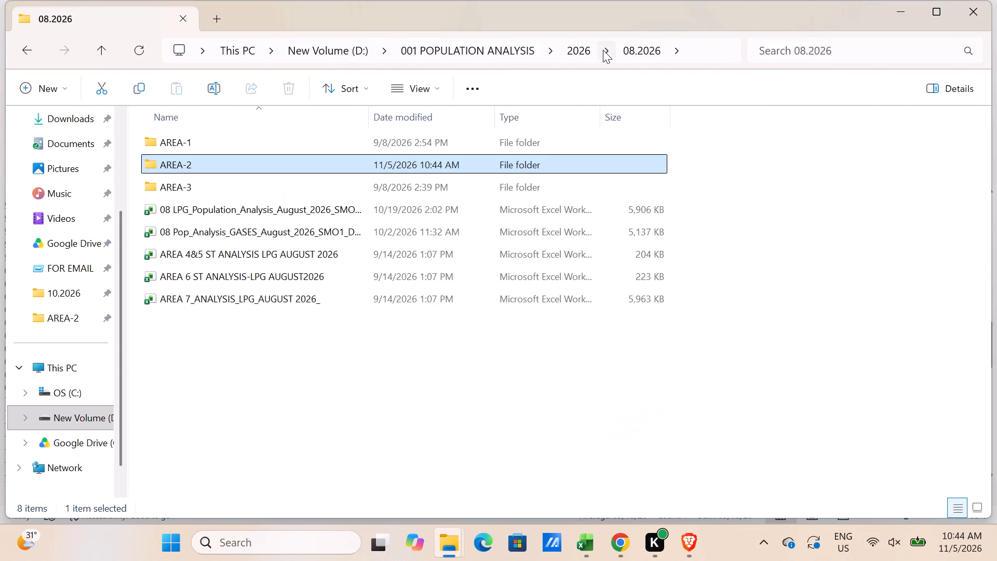
pyautogui.click(574, 58)
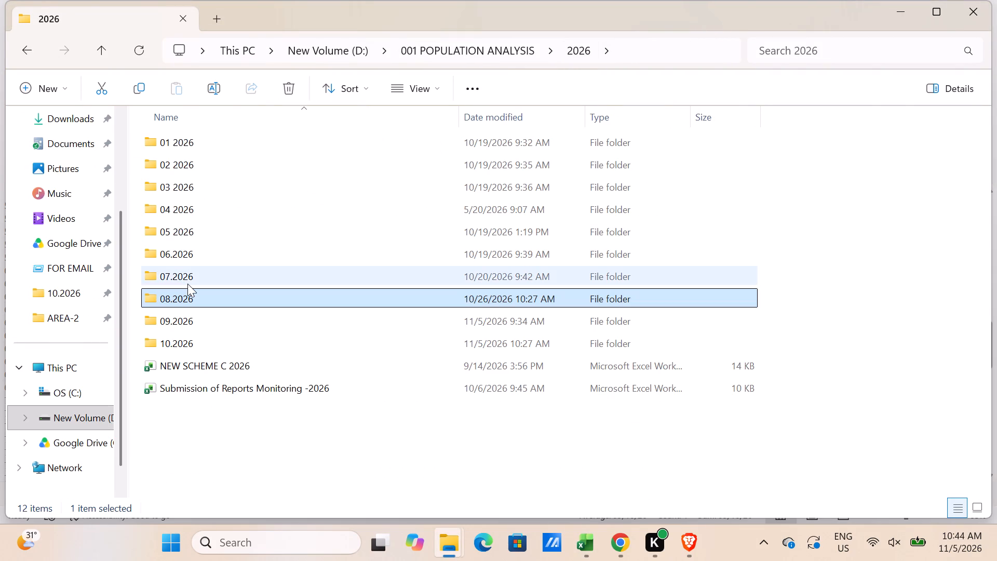
pyautogui.doubleClick(191, 279)
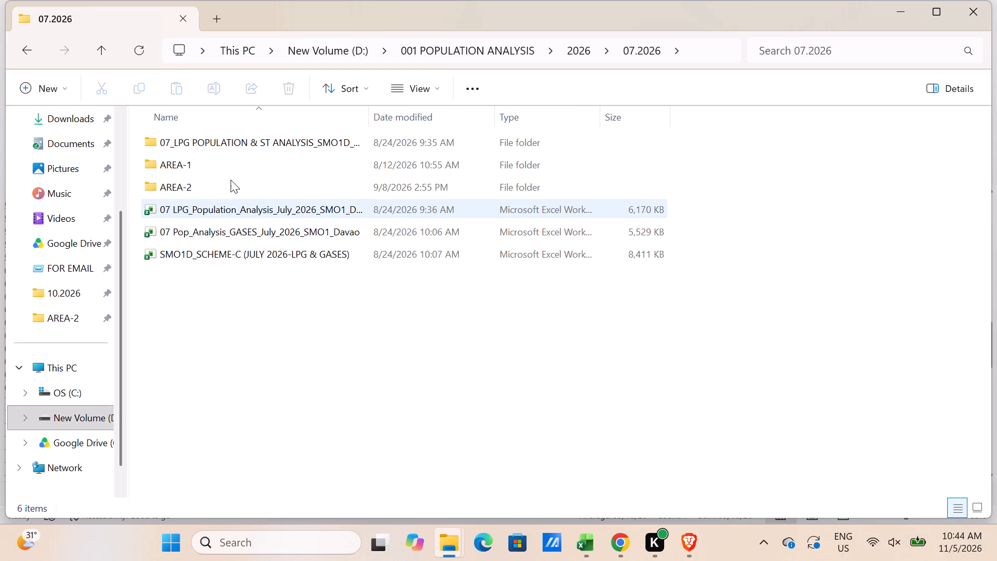
pyautogui.doubleClick(225, 188)
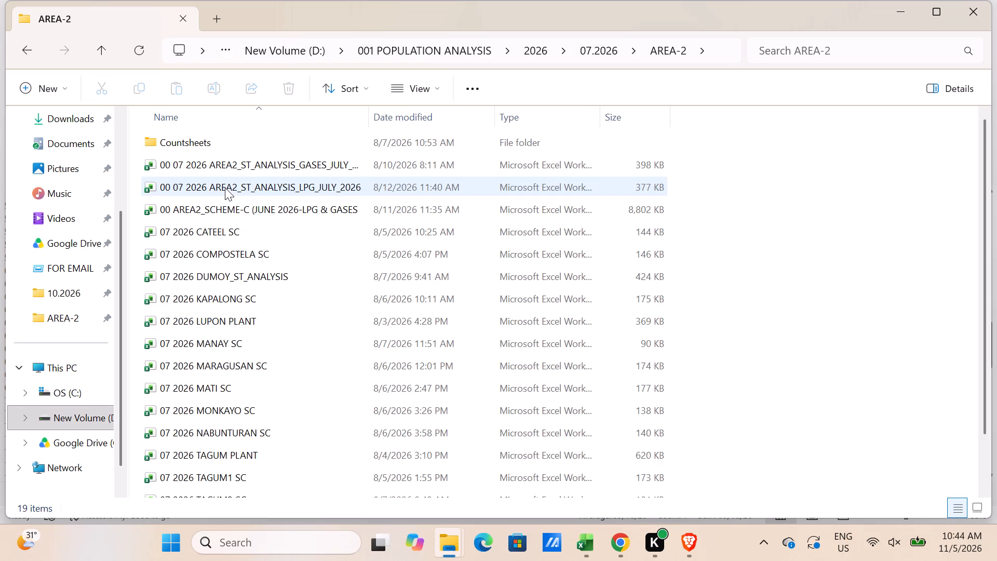
pyautogui.doubleClick(230, 368)
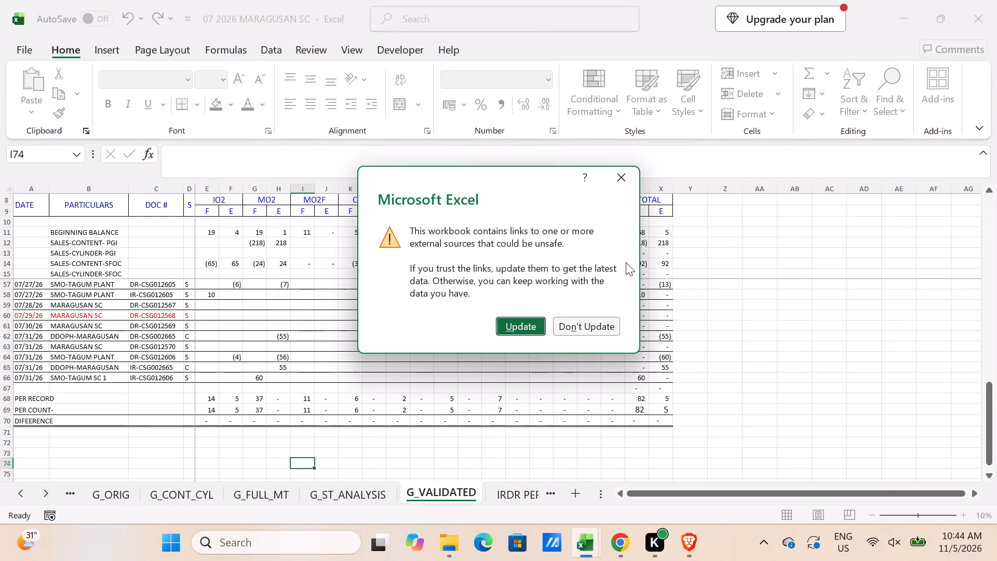
pyautogui.click(631, 177)
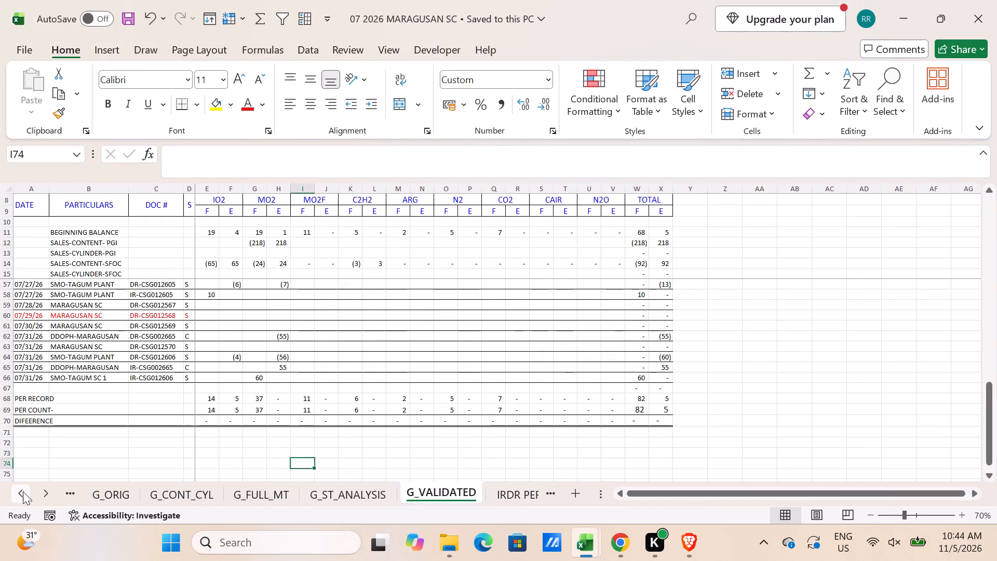
# Go to the July workbook's SERIES sheet and check its records down to the 012570 entry.
pyautogui.tripleClick(23, 492)
pyautogui.doubleClick(31, 499)
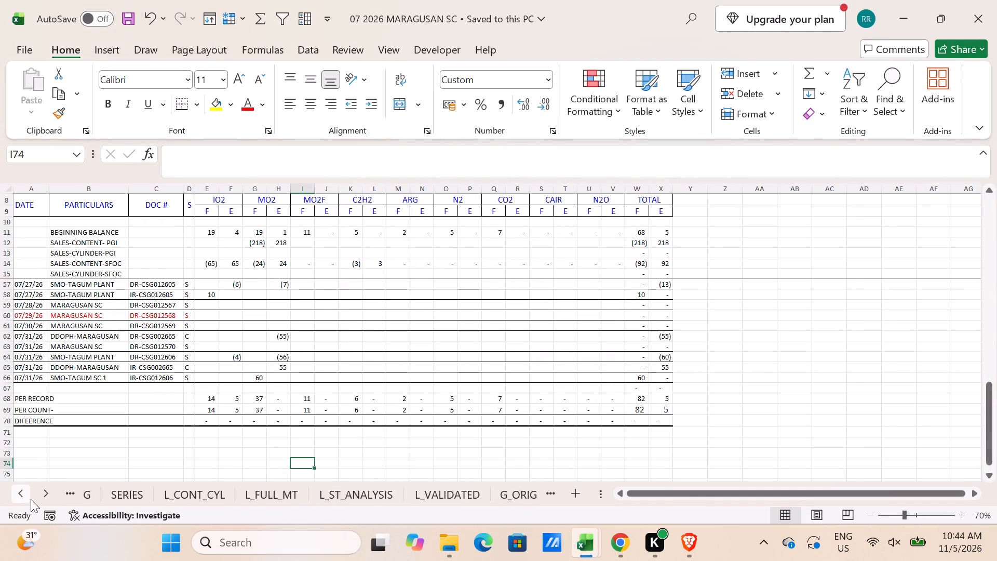
pyautogui.click(174, 493)
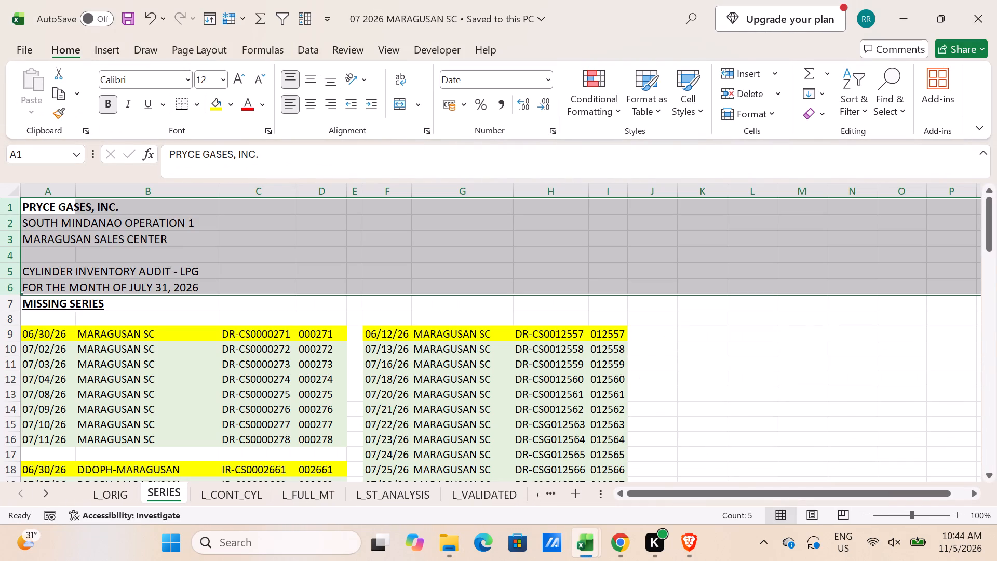
pyautogui.scroll(-1, 212, 446)
pyautogui.scroll(-1, 474, 442)
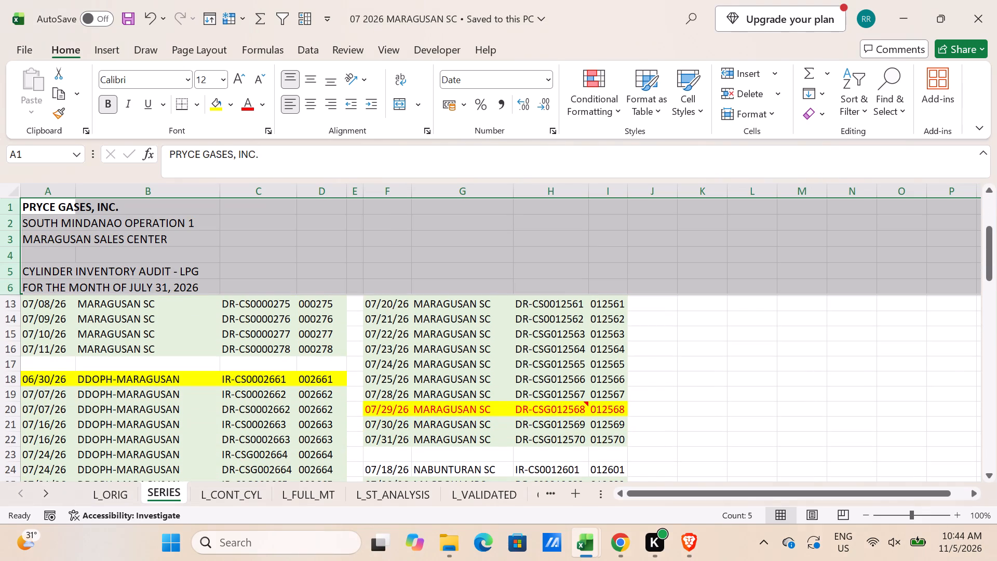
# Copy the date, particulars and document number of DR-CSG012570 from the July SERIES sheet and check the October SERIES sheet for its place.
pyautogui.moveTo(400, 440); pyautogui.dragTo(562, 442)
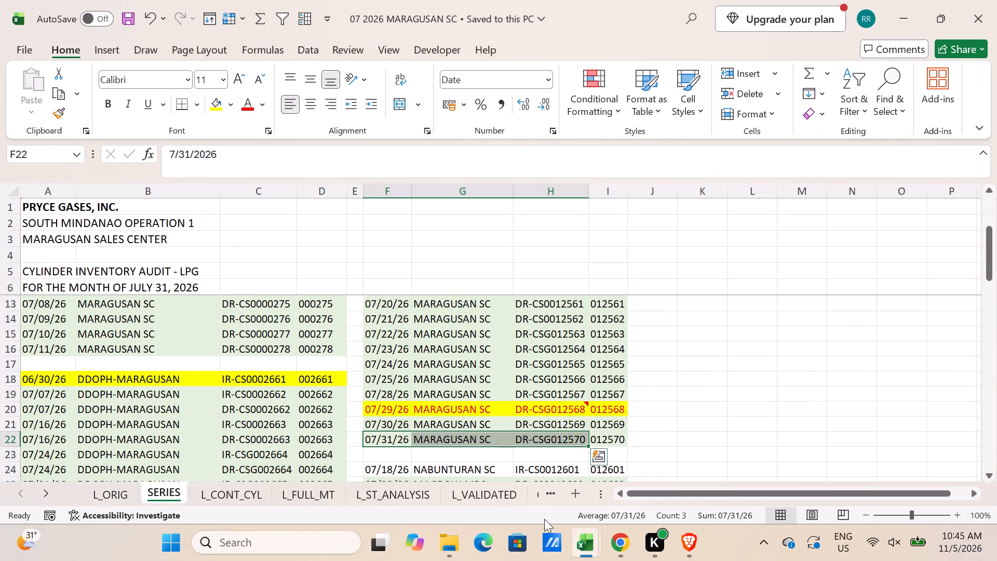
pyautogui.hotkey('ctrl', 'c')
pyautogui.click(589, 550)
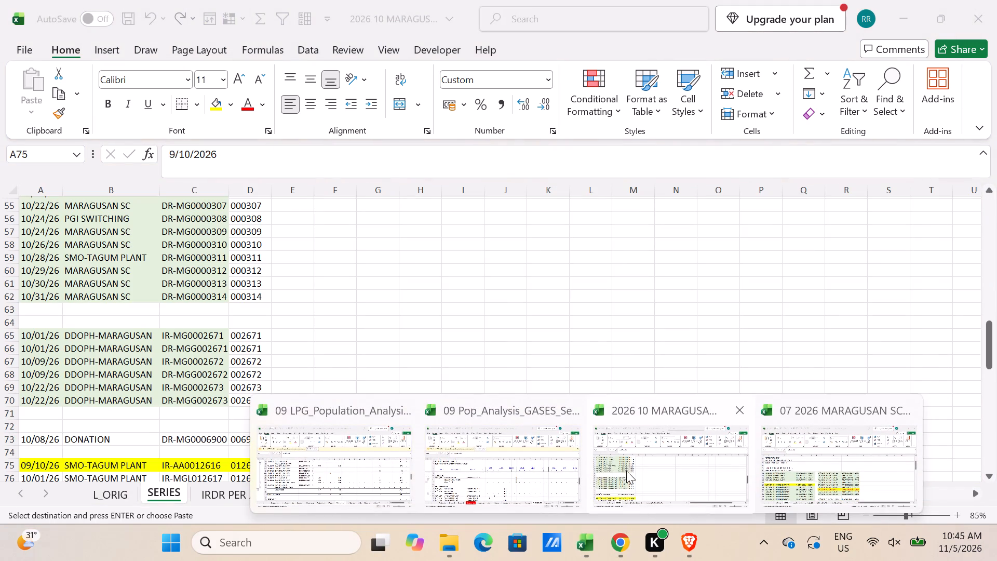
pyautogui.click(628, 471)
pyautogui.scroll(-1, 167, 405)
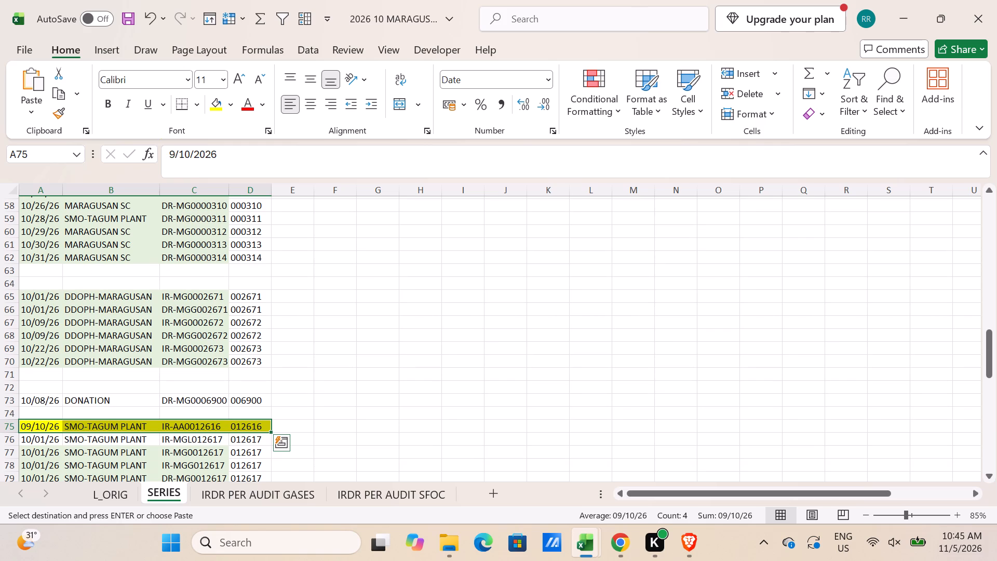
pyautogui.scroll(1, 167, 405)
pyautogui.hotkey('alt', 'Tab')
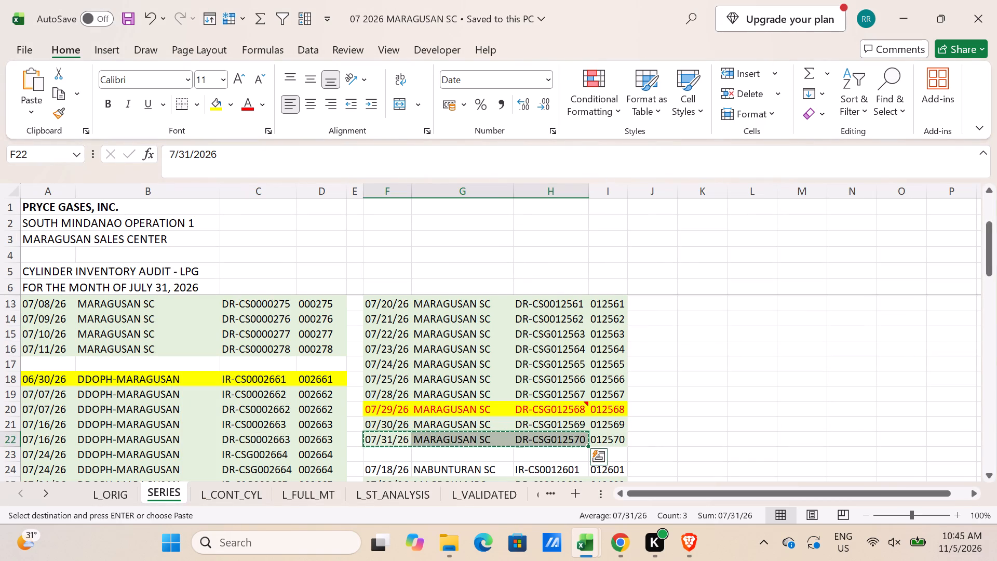
# Examine the July SERIES sheet's remaining records for numbers preceding the October series, and clear the pending copy.
pyautogui.scroll(-1, 235, 411)
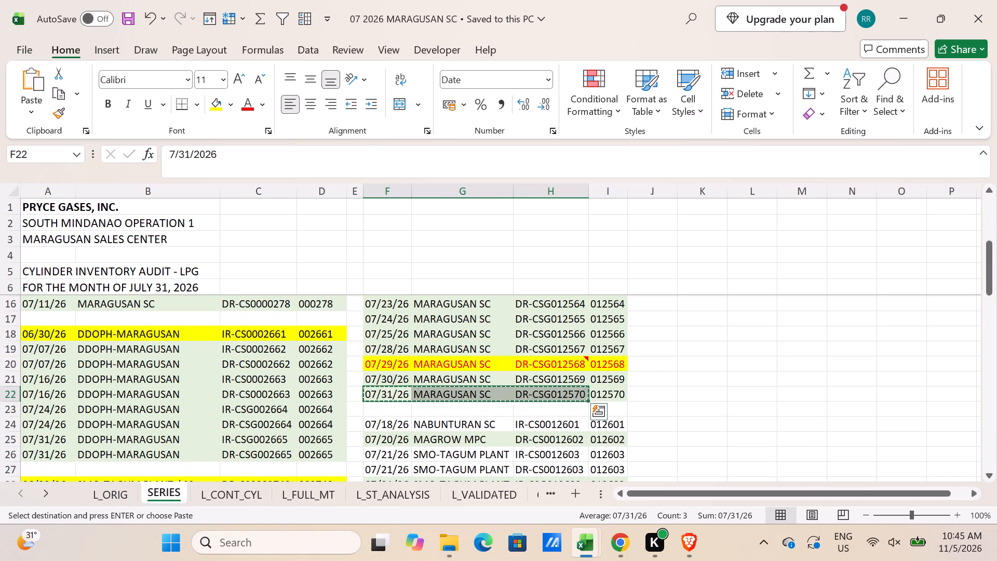
pyautogui.scroll(-1, 235, 411)
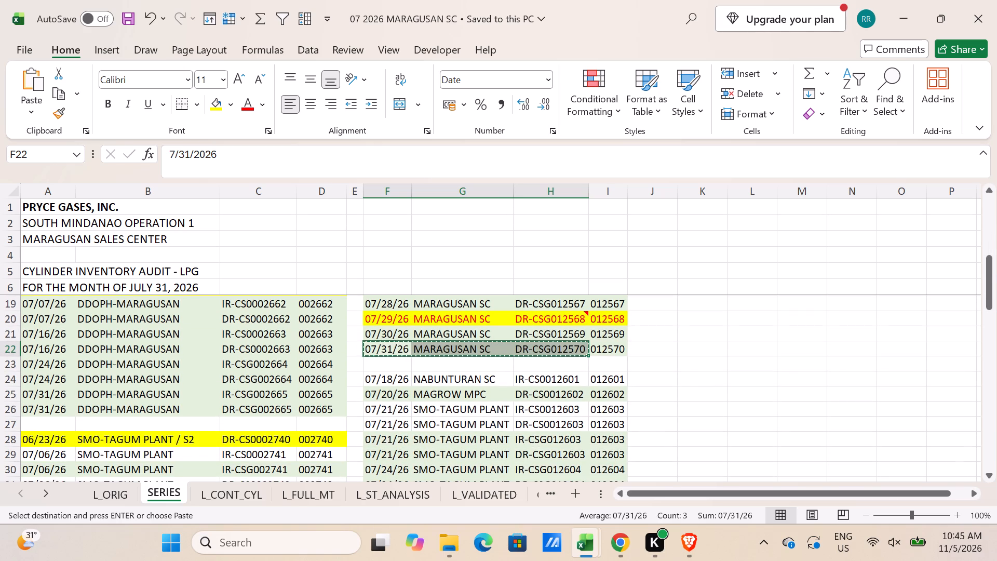
pyautogui.scroll(-1, 235, 411)
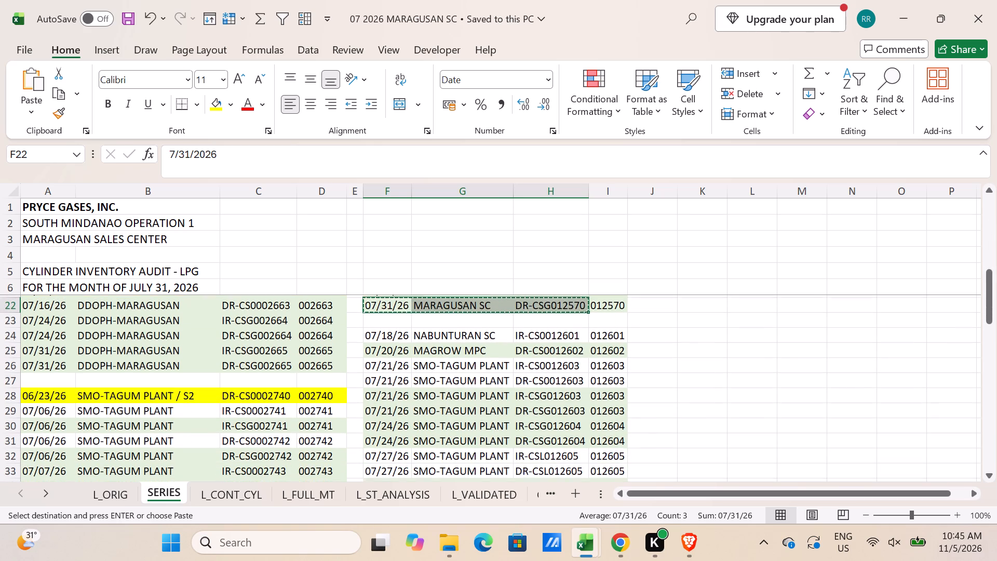
pyautogui.scroll(3, 235, 411)
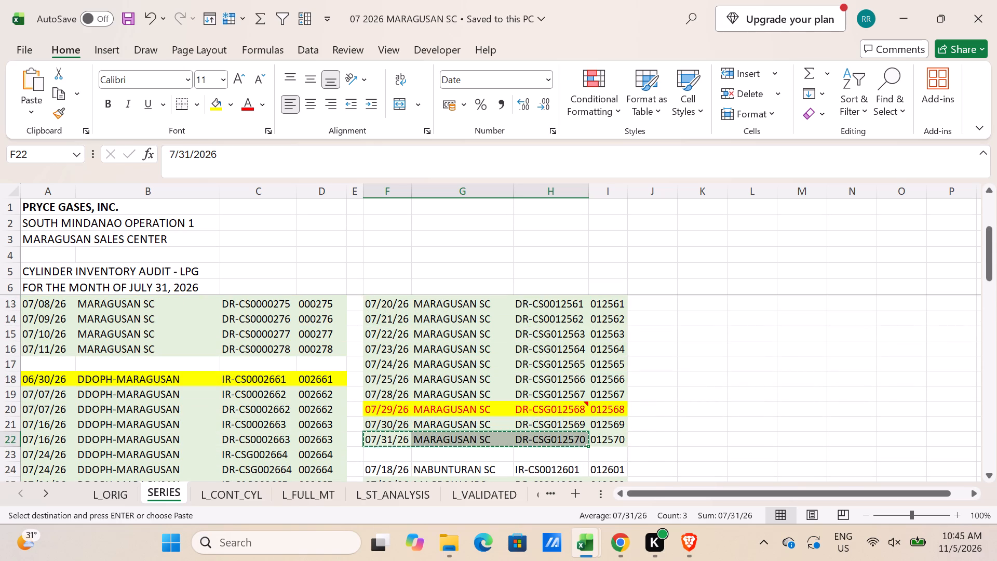
pyautogui.scroll(-2, 235, 411)
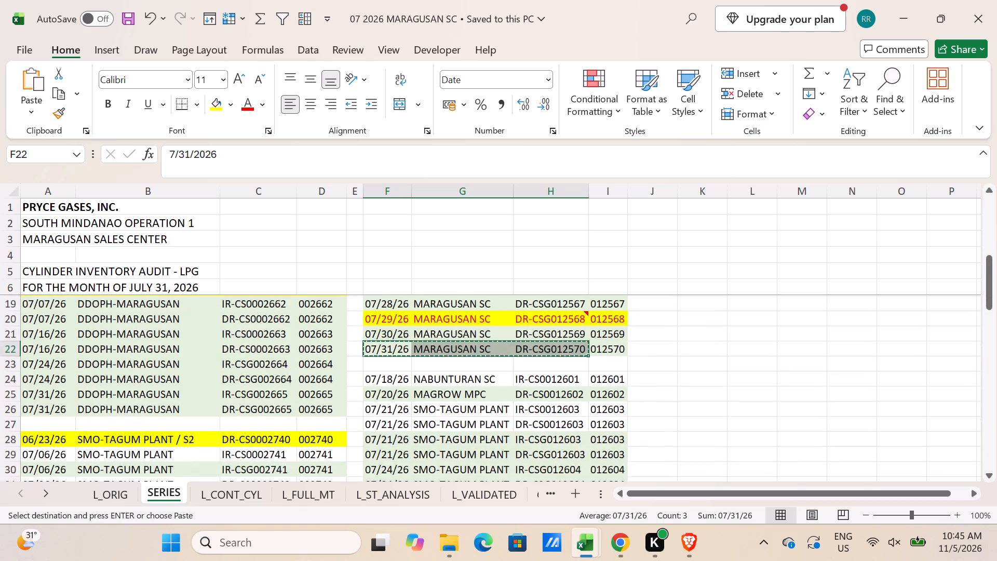
pyautogui.scroll(-5, 236, 408)
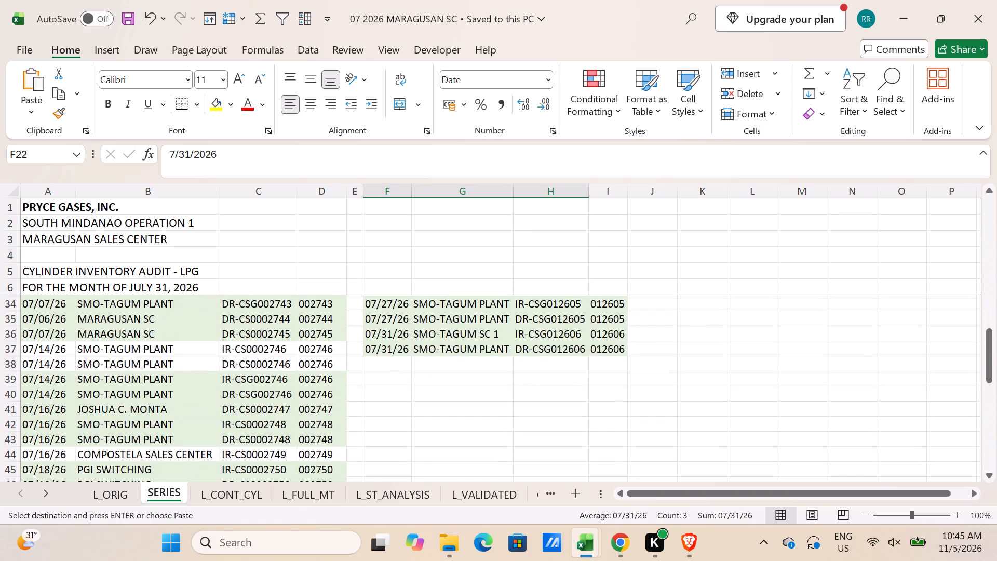
pyautogui.scroll(-2, 237, 404)
pyautogui.scroll(7, 237, 404)
pyautogui.scroll(-2, 237, 404)
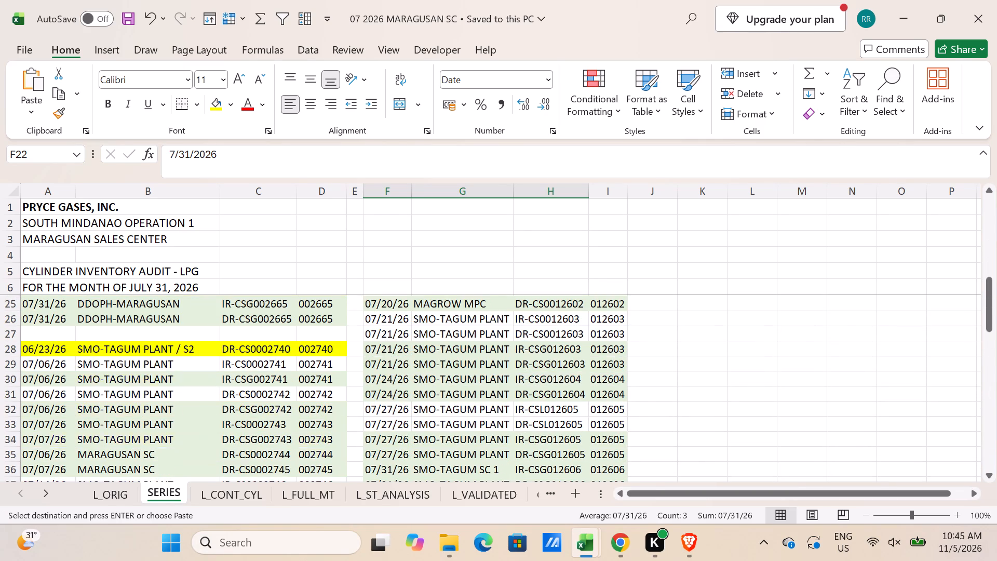
pyautogui.press('Escape')
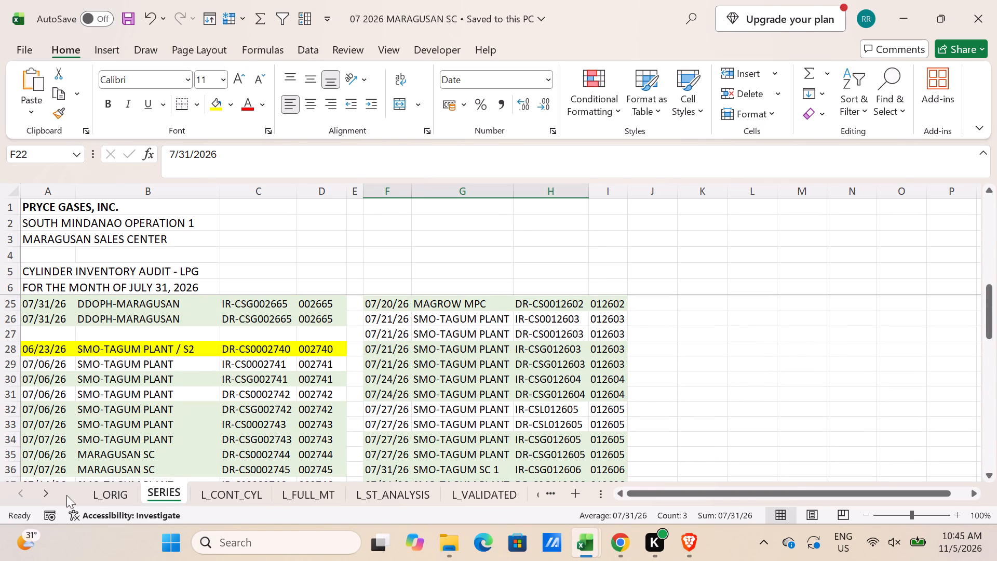
# Examine the July workbook's IRDR PER AUDIT SFOC records and compare them with the series on the October SERIES sheet.
pyautogui.tripleClick(55, 498)
pyautogui.tripleClick(53, 497)
pyautogui.tripleClick(53, 497)
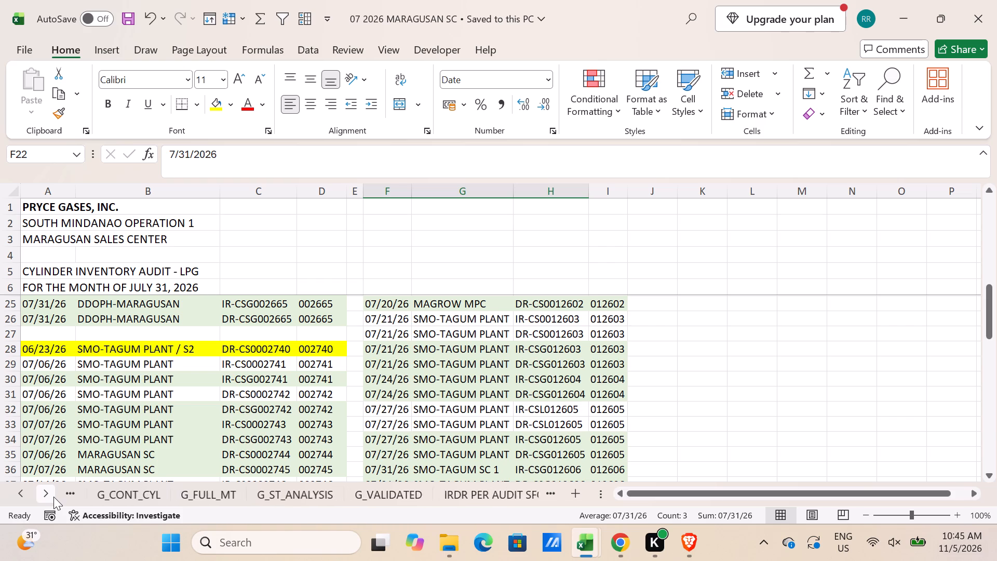
pyautogui.click(53, 497)
pyautogui.click(391, 497)
pyautogui.scroll(-1, 383, 481)
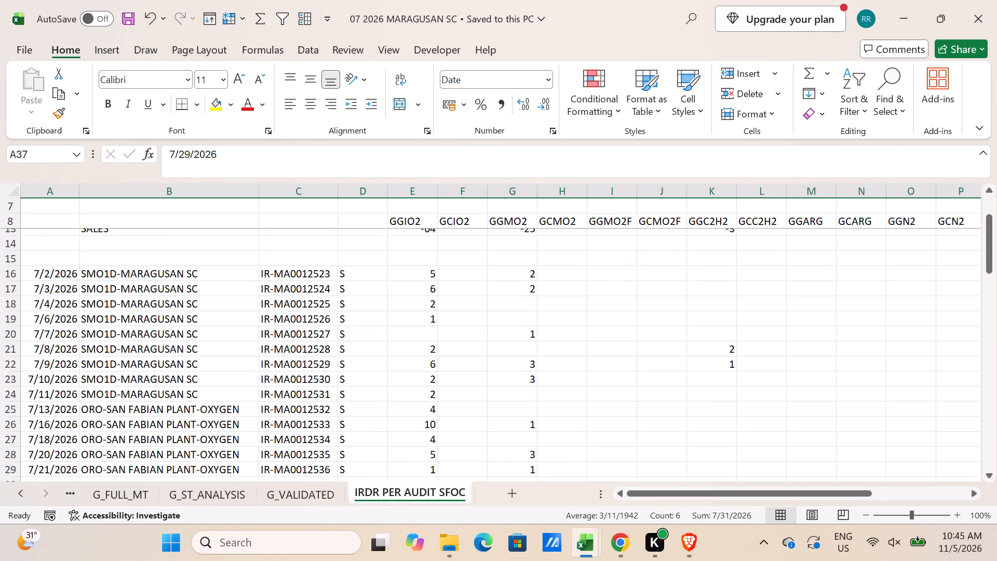
pyautogui.scroll(-6, 383, 481)
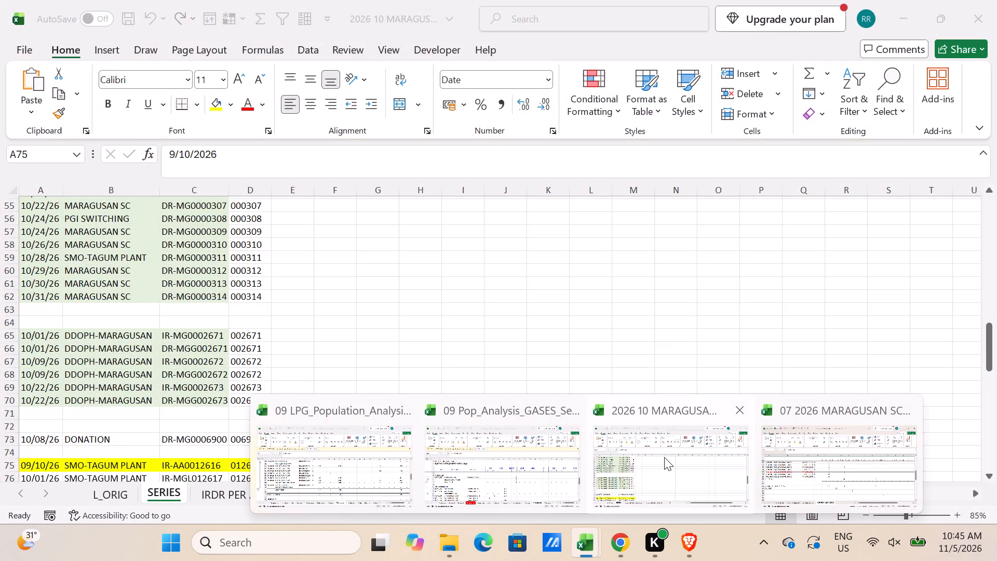
pyautogui.click(838, 467)
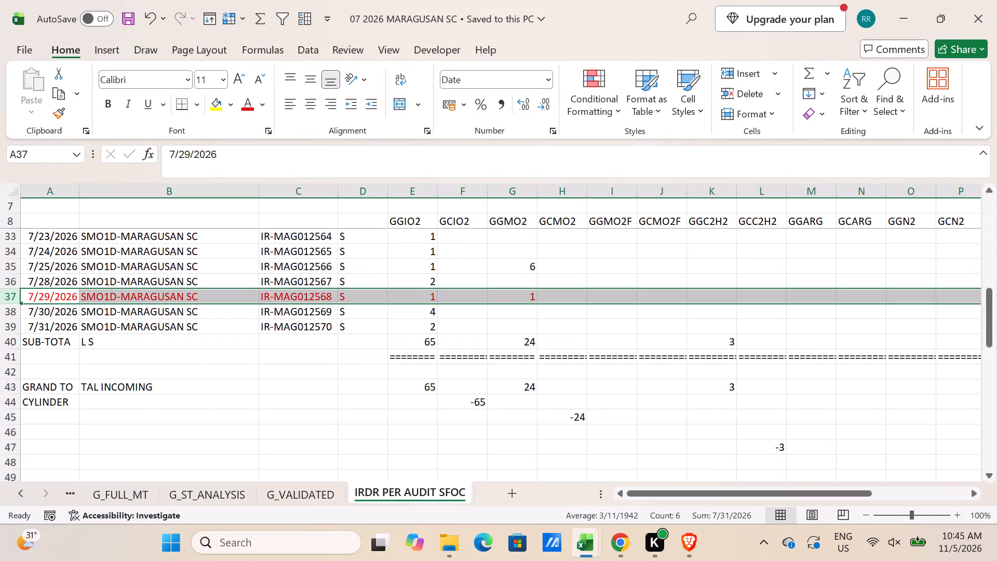
pyautogui.click(587, 535)
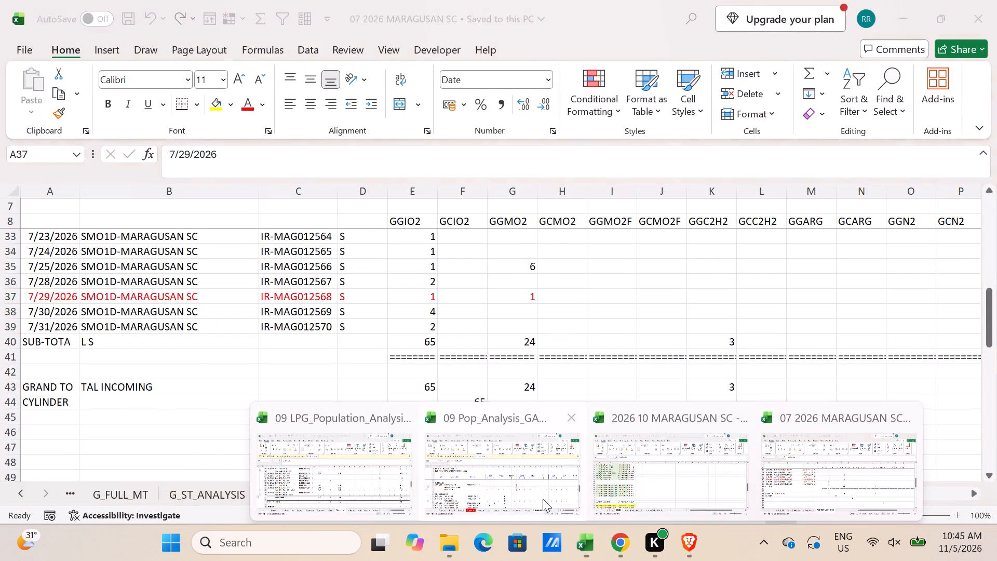
pyautogui.click(642, 473)
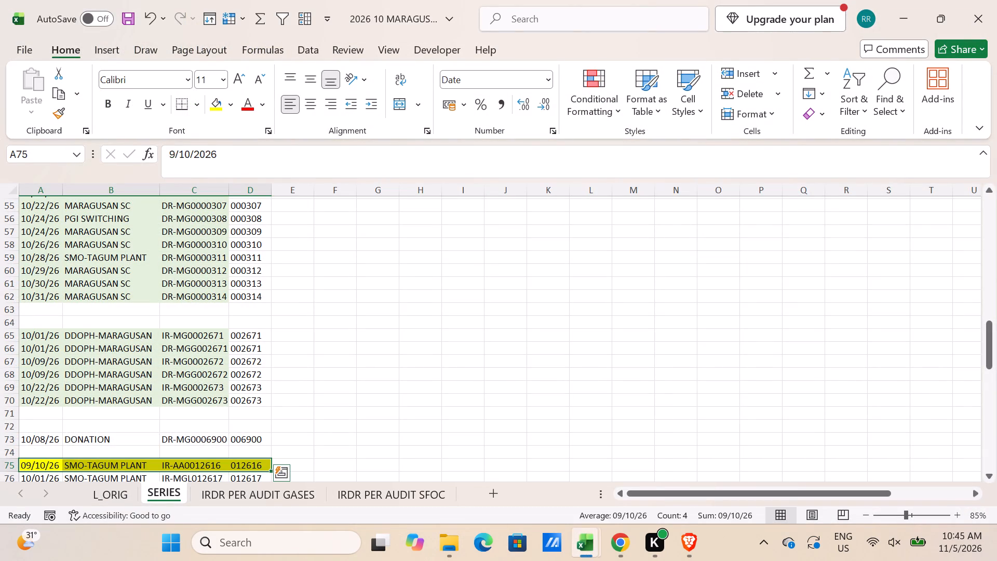
pyautogui.scroll(3, 468, 395)
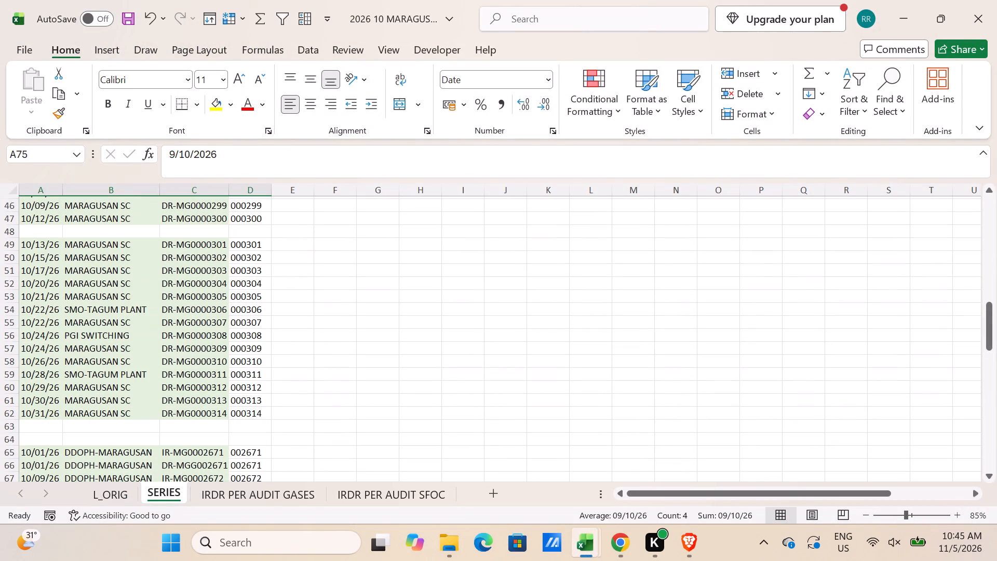
# Return to the 07 2026 MARAGUSAN SC workbook and close it.
pyautogui.hotkey('alt', 'Tab')
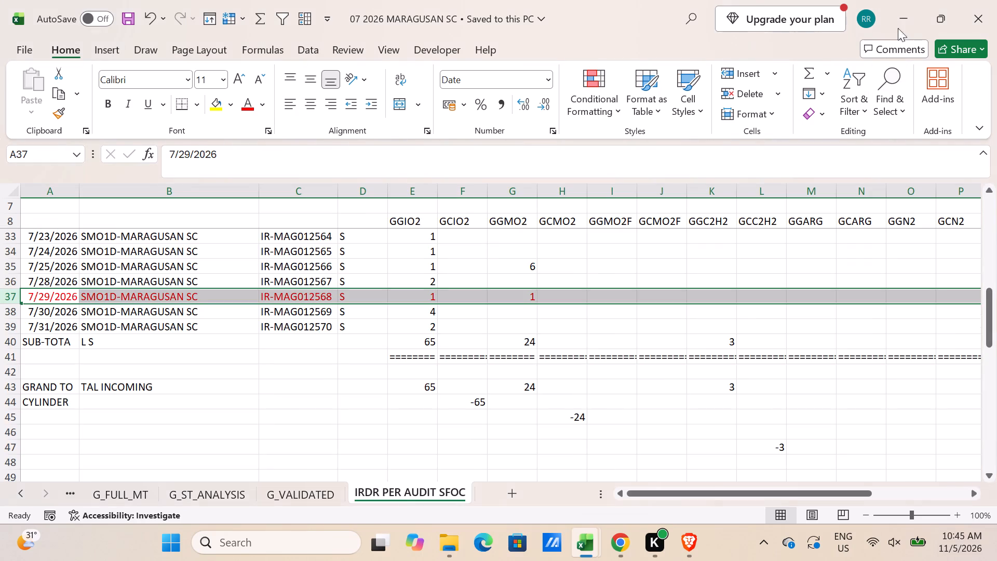
pyautogui.click(988, 13)
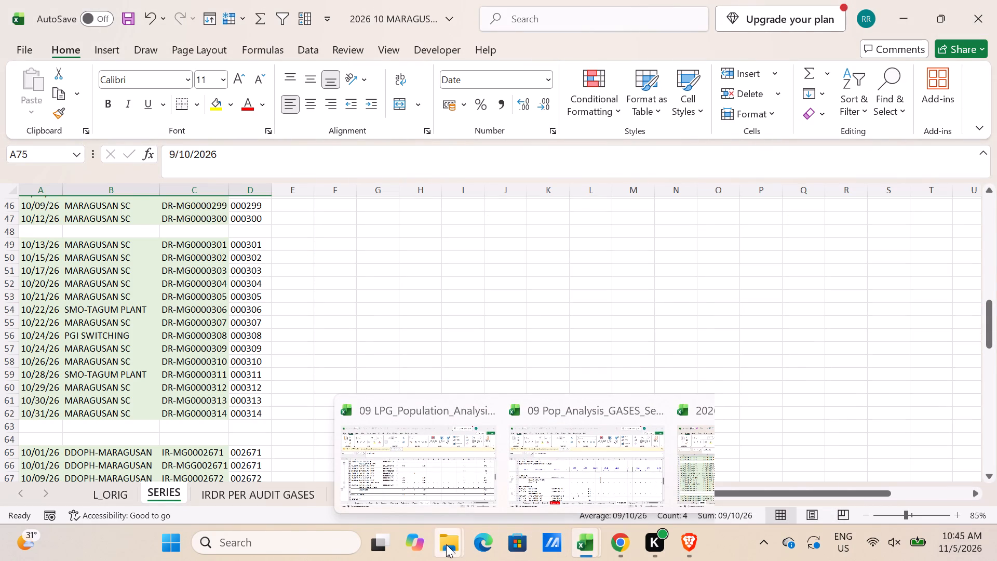
# Open the 08 Pop_Analysis_GASES_August_2026 workbook from the 2026 > 08.2026 folder.
pyautogui.click(537, 465)
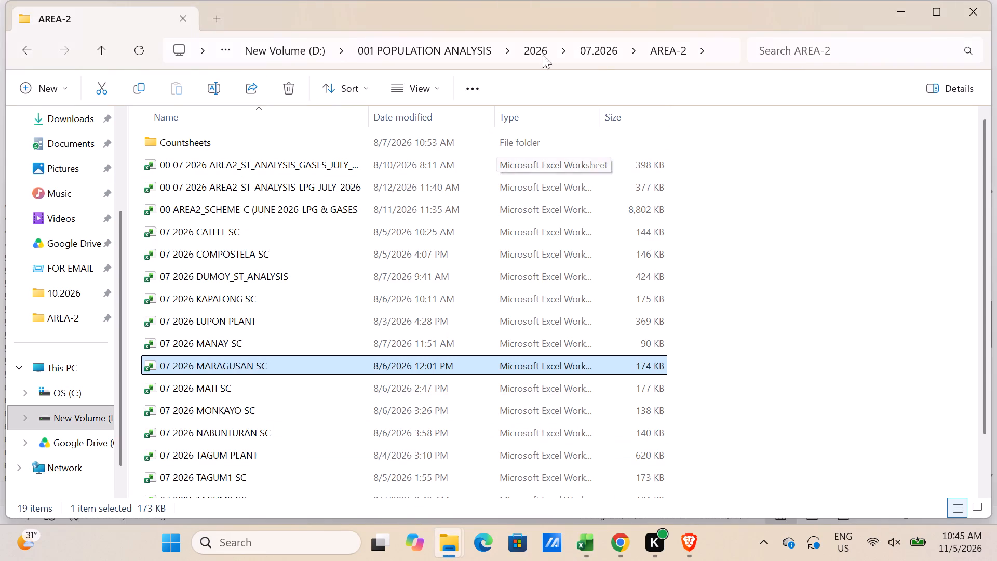
pyautogui.click(587, 47)
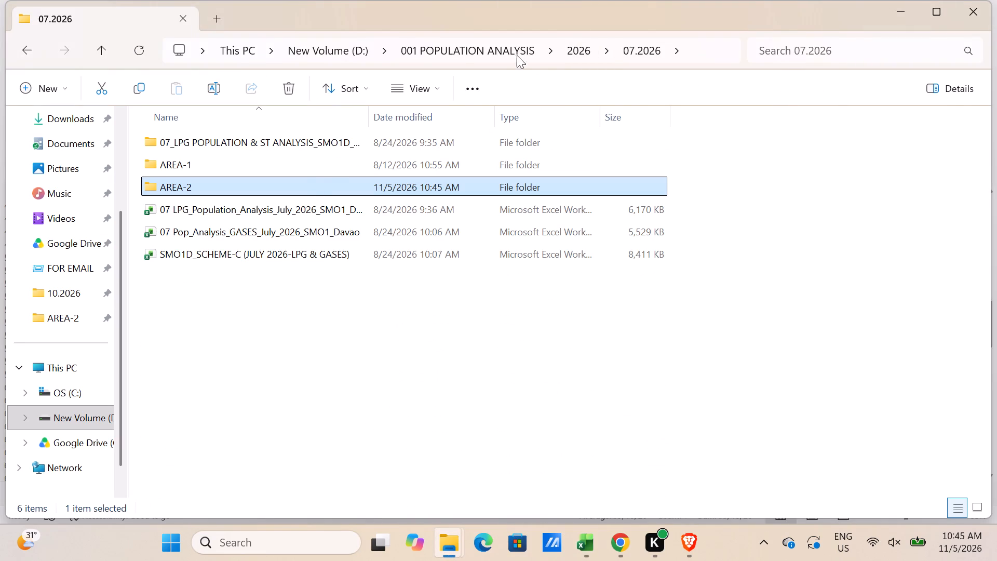
pyautogui.click(570, 44)
pyautogui.doubleClick(214, 303)
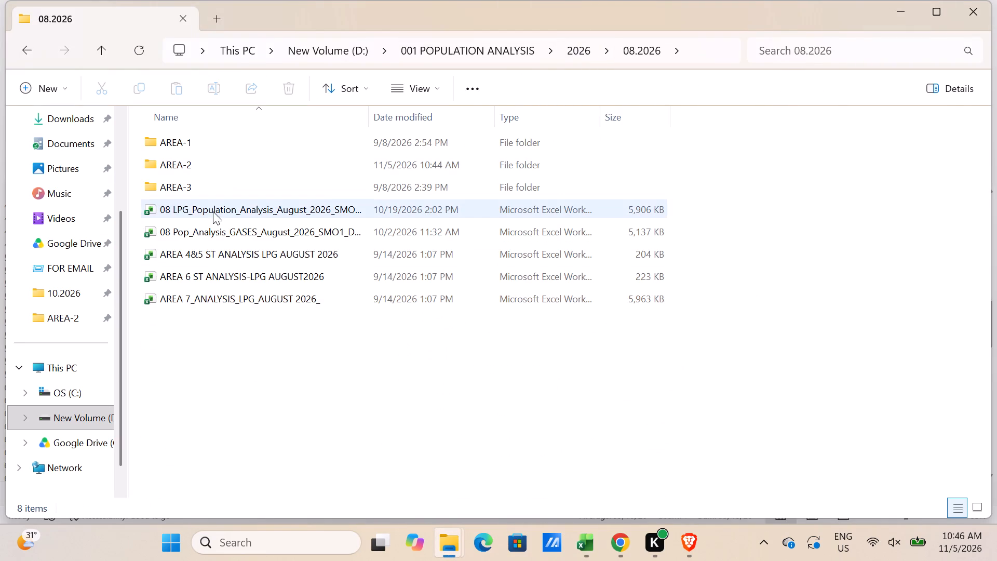
pyautogui.doubleClick(225, 229)
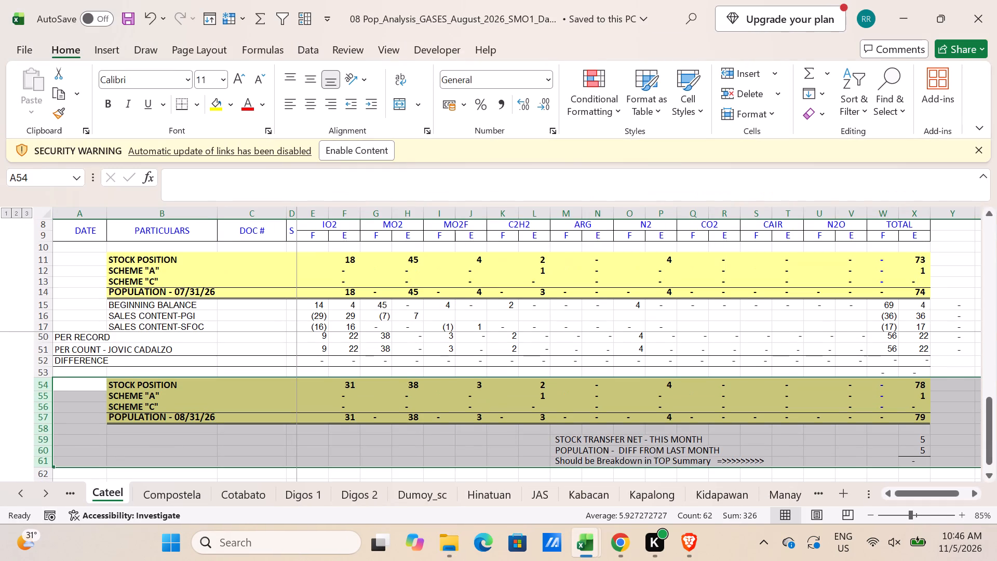
# Activate the Maragusan sheet in the August gases population analysis workbook.
pyautogui.rightClick(27, 498)
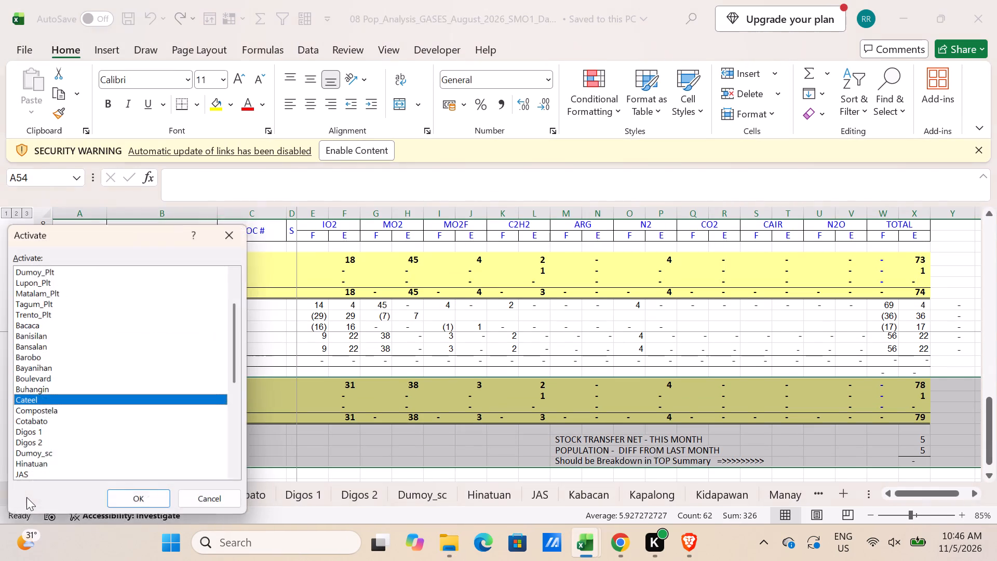
pyautogui.scroll(-5, 50, 433)
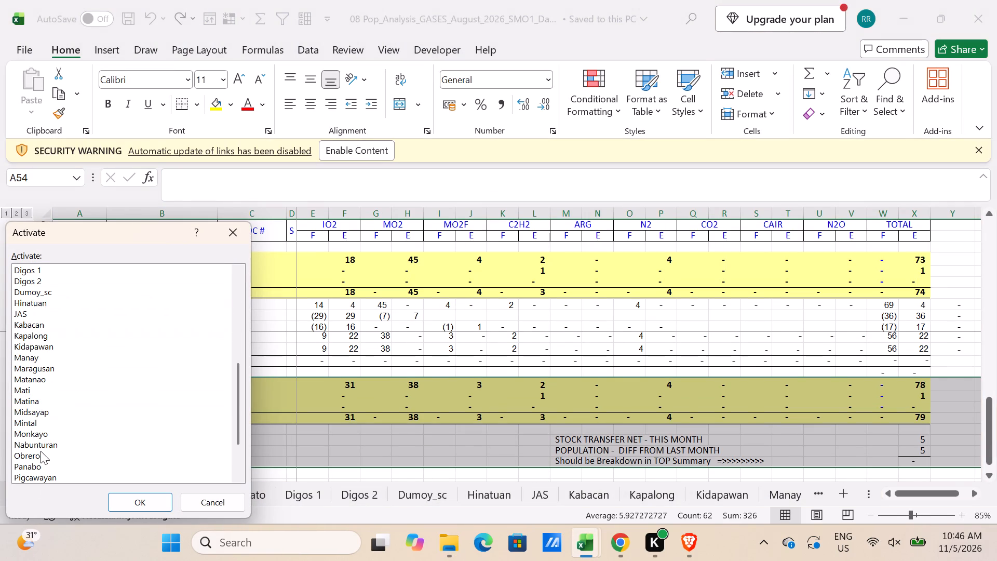
pyautogui.click(59, 368)
pyautogui.click(142, 500)
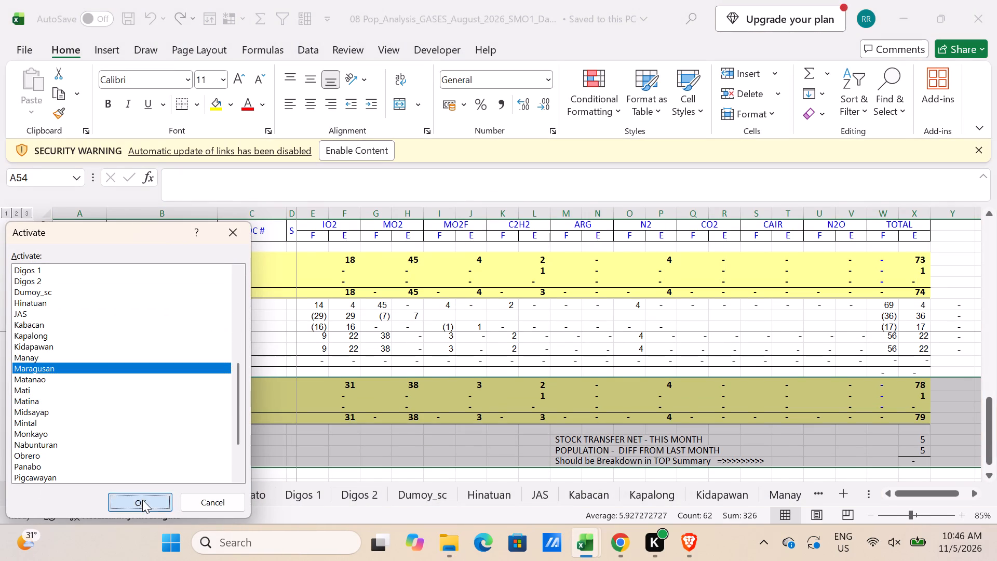
# Unhide the DOC # and S columns on the Maragusan sheet and expand all its grouped rows.
pyautogui.scroll(-2, 184, 405)
pyautogui.scroll(2, 121, 415)
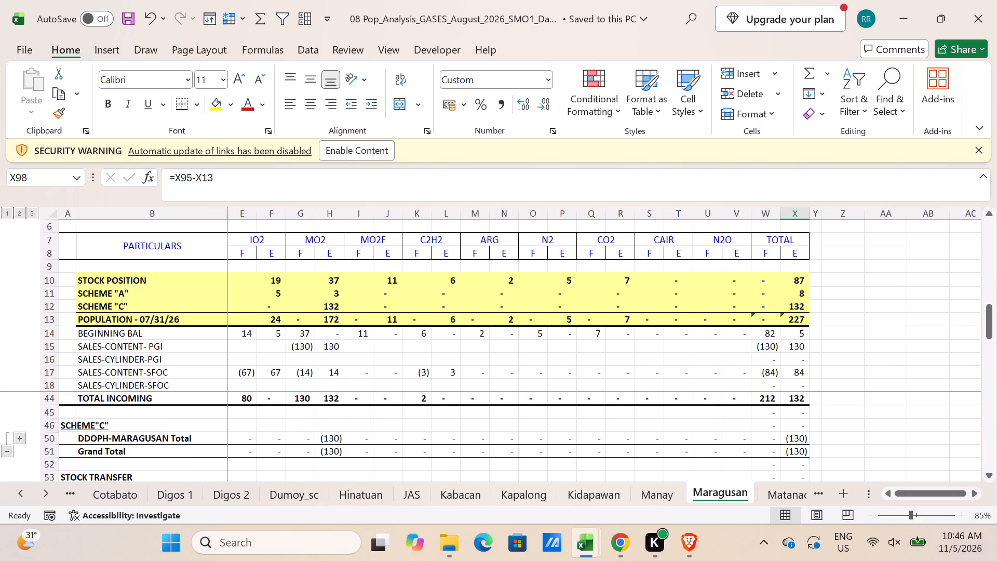
pyautogui.click(20, 437)
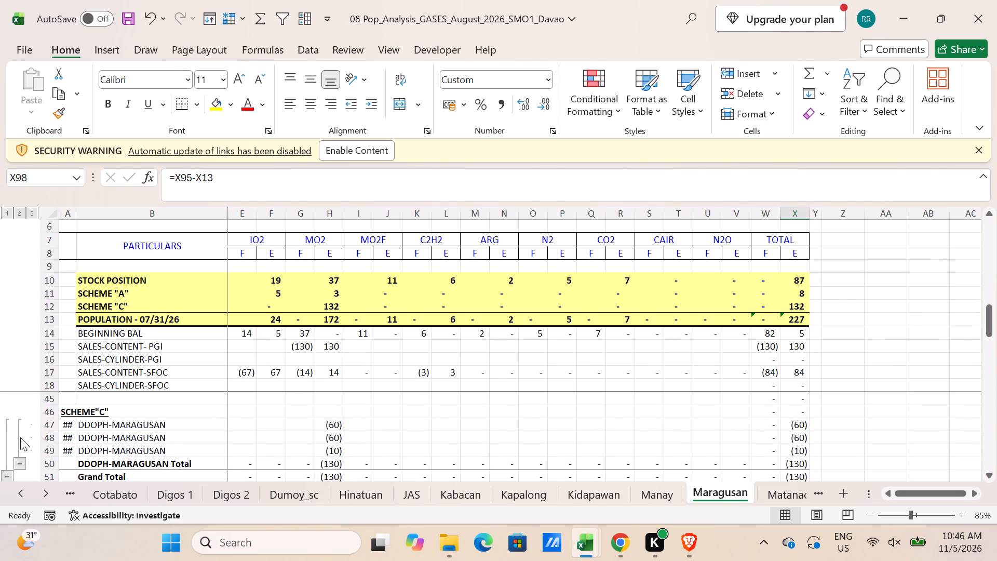
pyautogui.moveTo(209, 212); pyautogui.dragTo(252, 214)
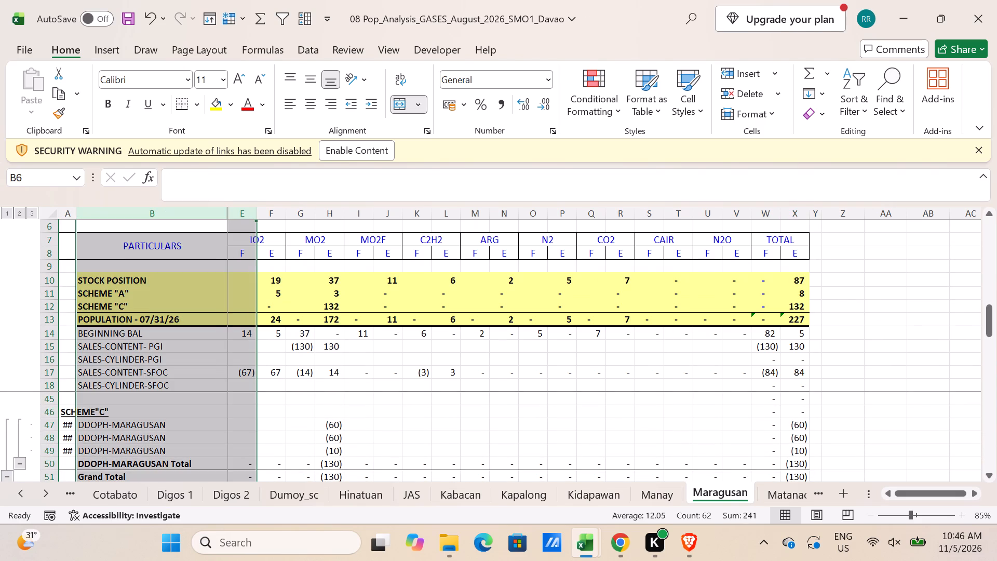
pyautogui.rightClick(252, 214)
pyautogui.click(300, 506)
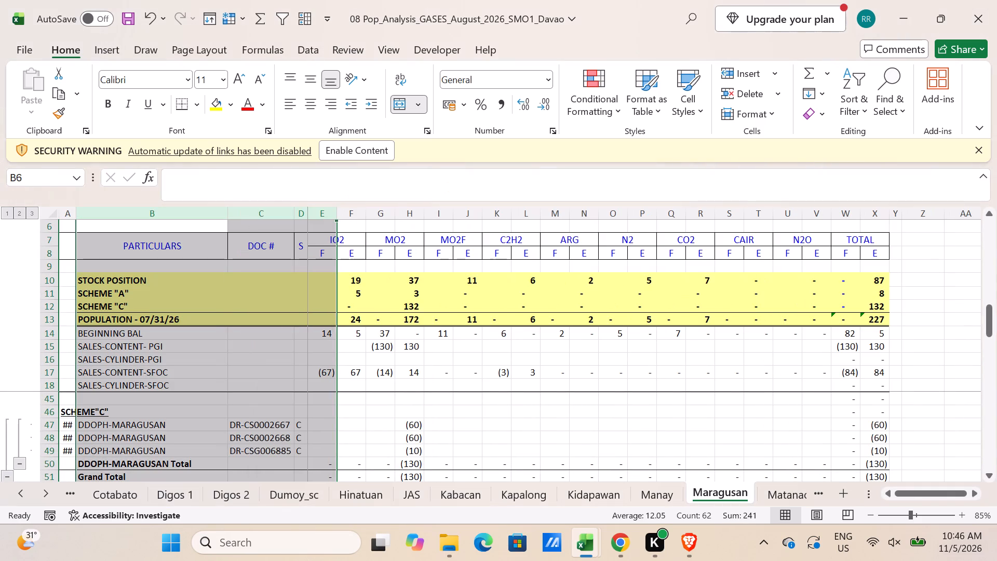
pyautogui.scroll(-1, 219, 452)
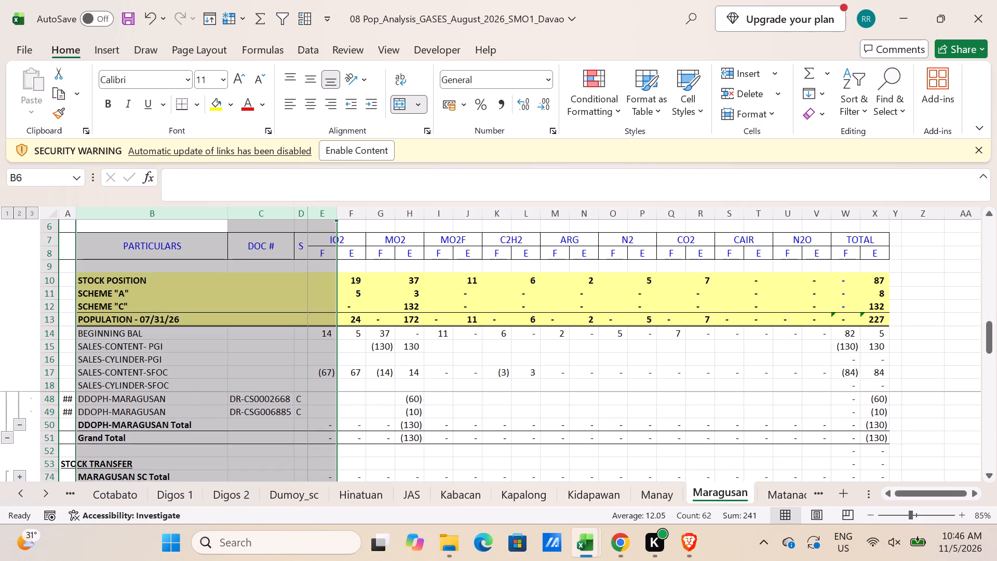
pyautogui.scroll(-3, 219, 452)
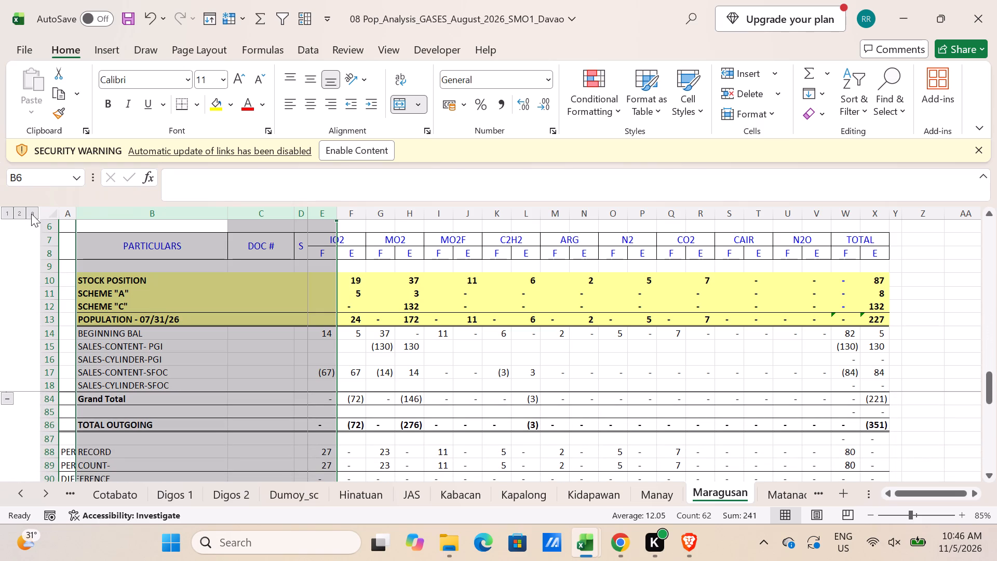
pyautogui.click(31, 213)
# Search the August Maragusan sheet for document number 2670 and look over its stock transfer records.
pyautogui.click(216, 366)
pyautogui.hotkey('ctrl', 'f')
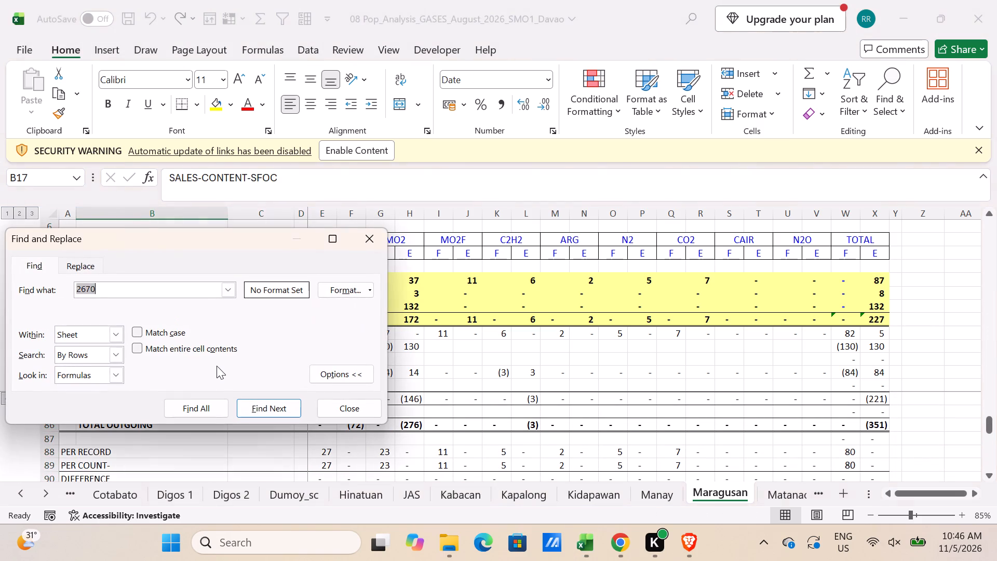
pyautogui.press('Right')
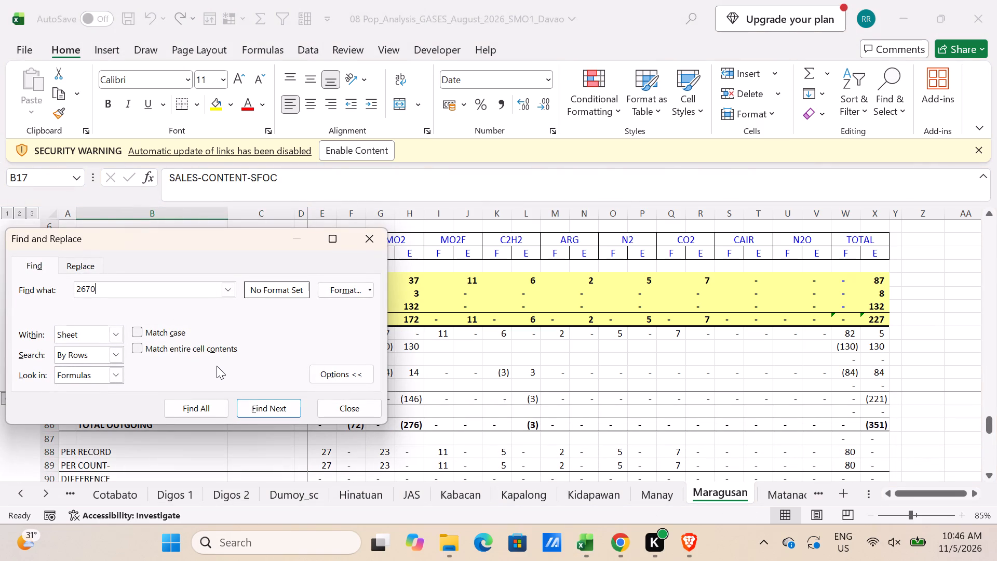
pyautogui.press('Return')
pyautogui.press('Return')
pyautogui.press('Escape')
pyautogui.press('Escape')
pyautogui.press('Escape')
pyautogui.scroll(3, 374, 394)
pyautogui.scroll(-1, 300, 428)
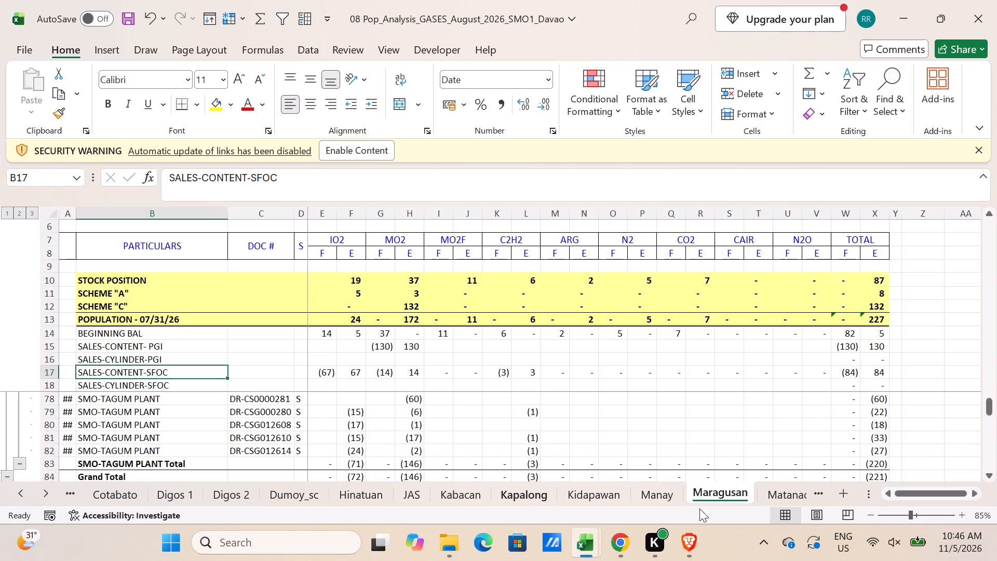
# Return to the October MARAGUSAN SC workbook and review the SERIES sheet for series lacking a highlighted prior record.
pyautogui.click(592, 533)
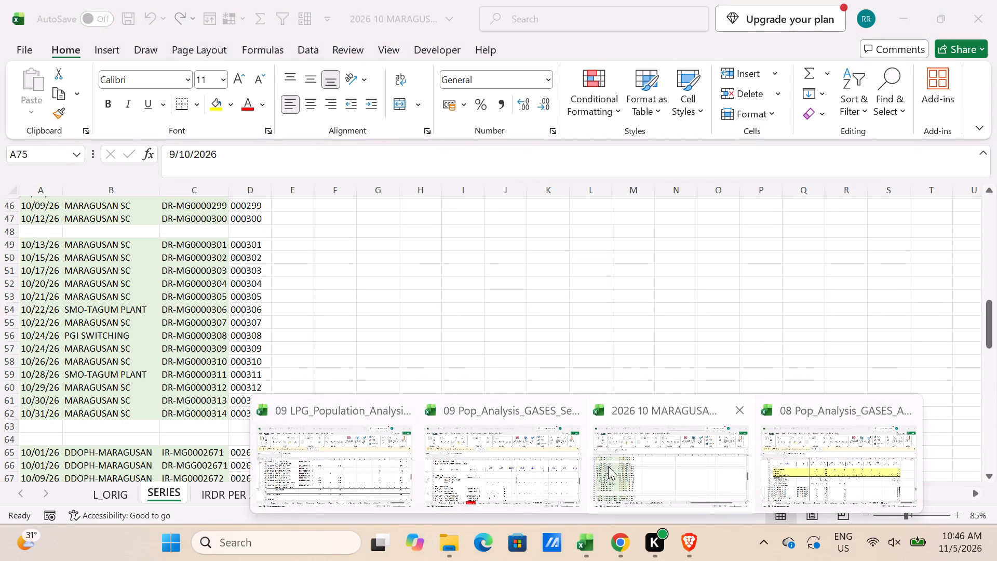
pyautogui.click(642, 474)
pyautogui.click(255, 397)
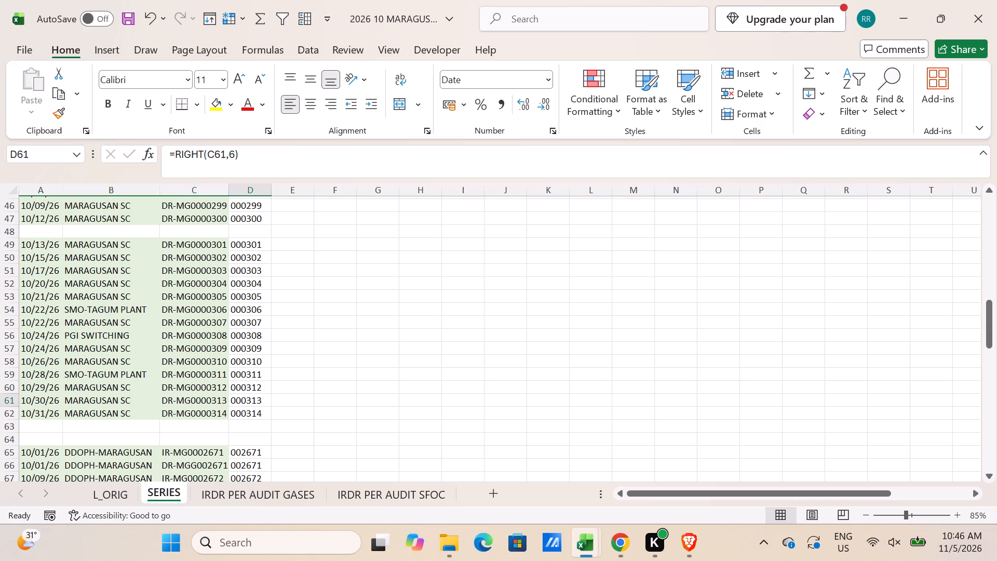
pyautogui.scroll(-1, 298, 423)
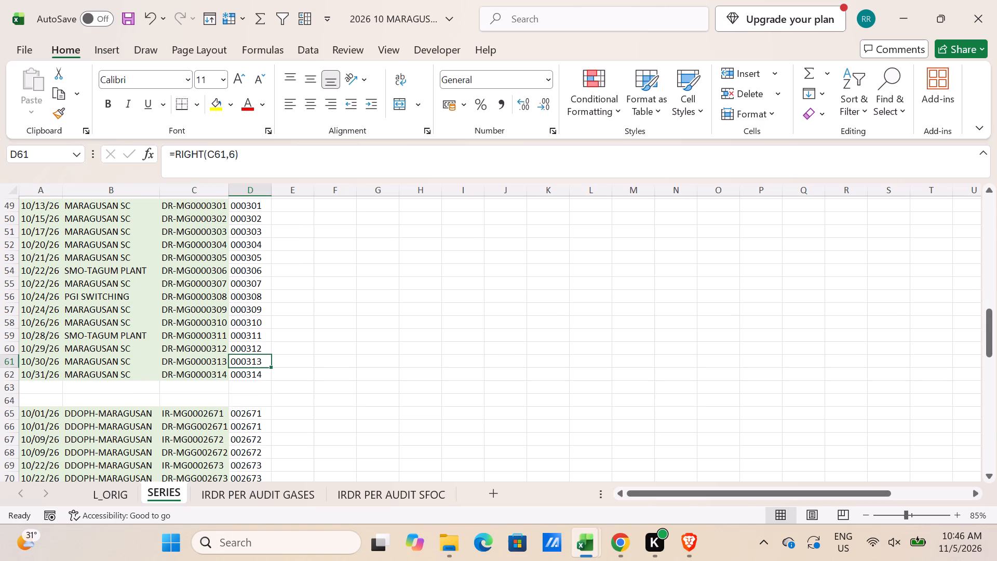
pyautogui.scroll(-4, 298, 423)
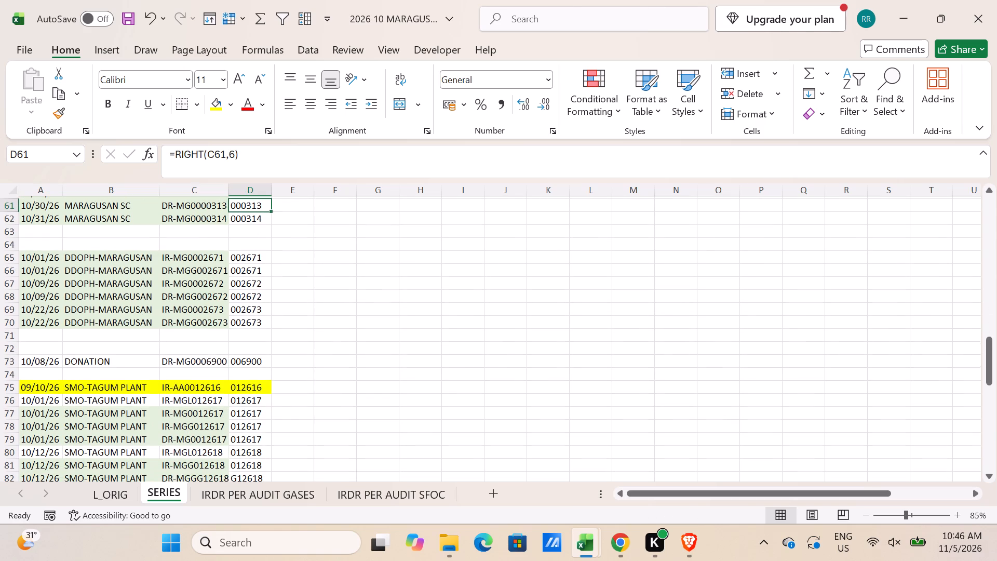
pyautogui.scroll(-2, 303, 408)
pyautogui.scroll(8, 303, 408)
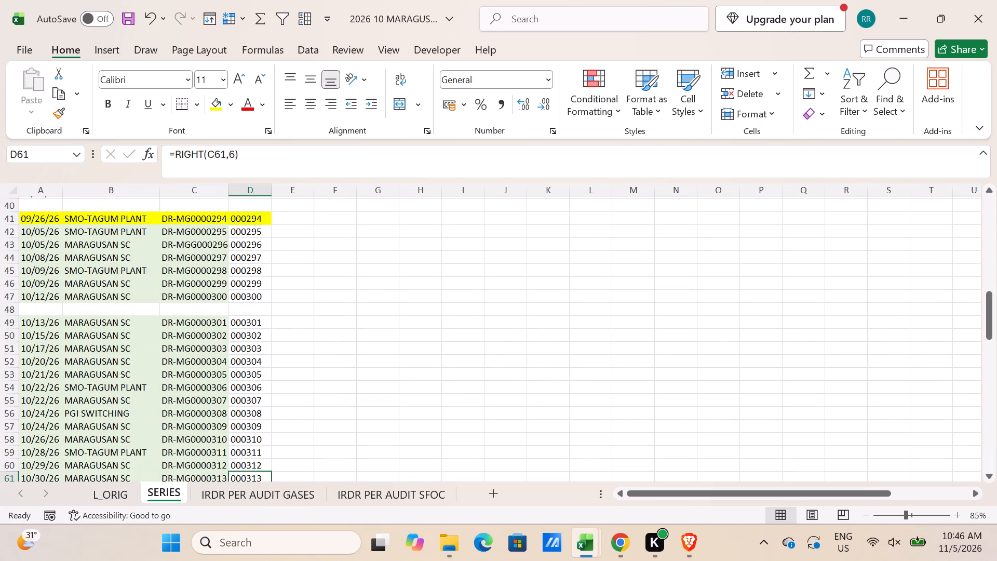
pyautogui.scroll(14, 303, 408)
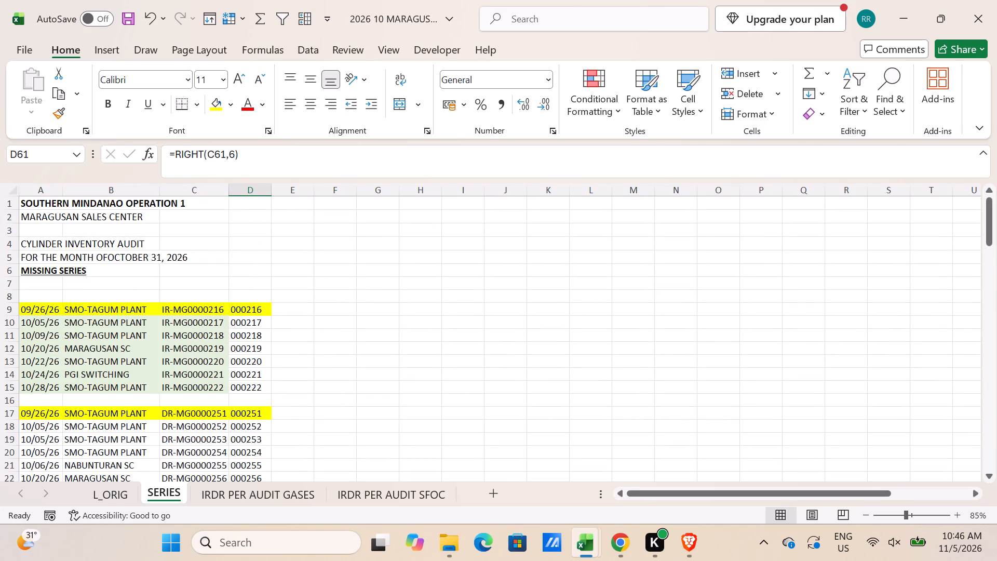
pyautogui.scroll(-16, 303, 408)
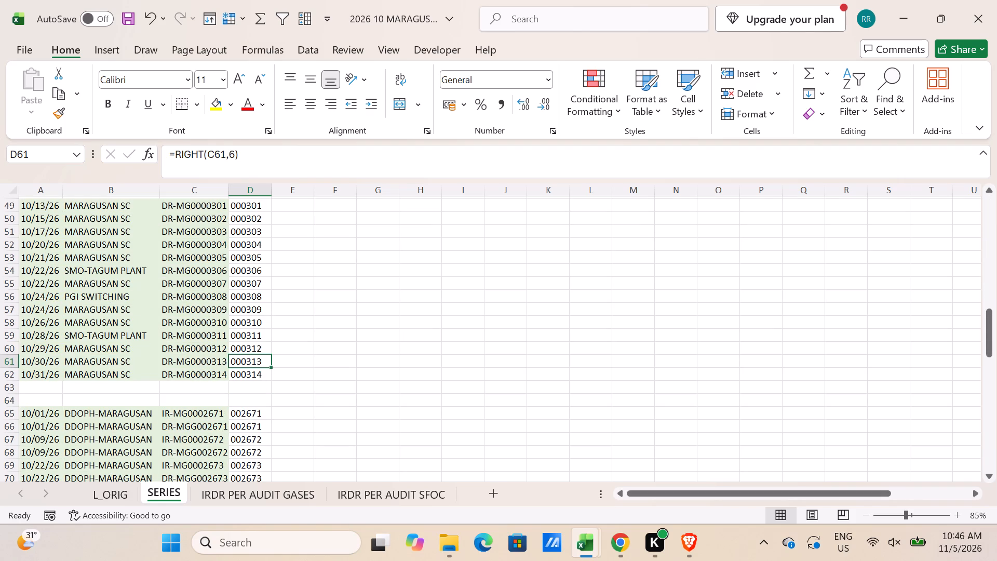
pyautogui.scroll(-1, 306, 417)
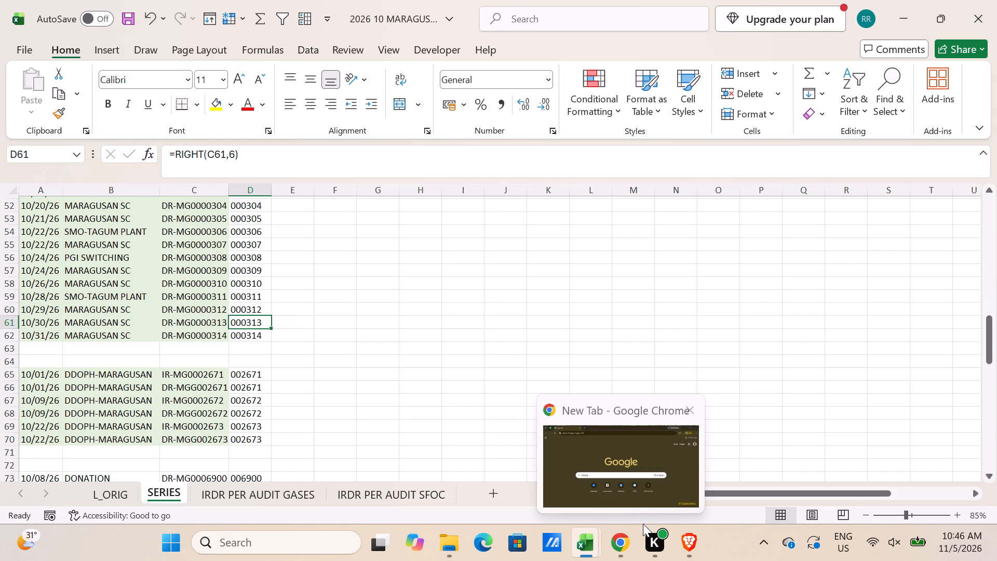
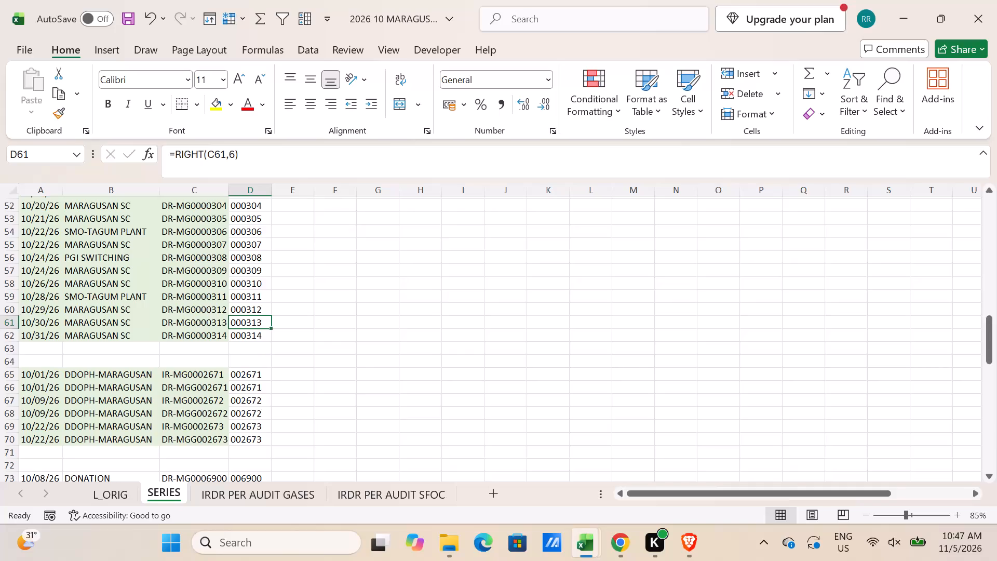
# Review the October SERIES sheet from the 000294 series through the 012616 series for missing prior records.
pyautogui.scroll(4, 260, 358)
pyautogui.scroll(-1, 260, 358)
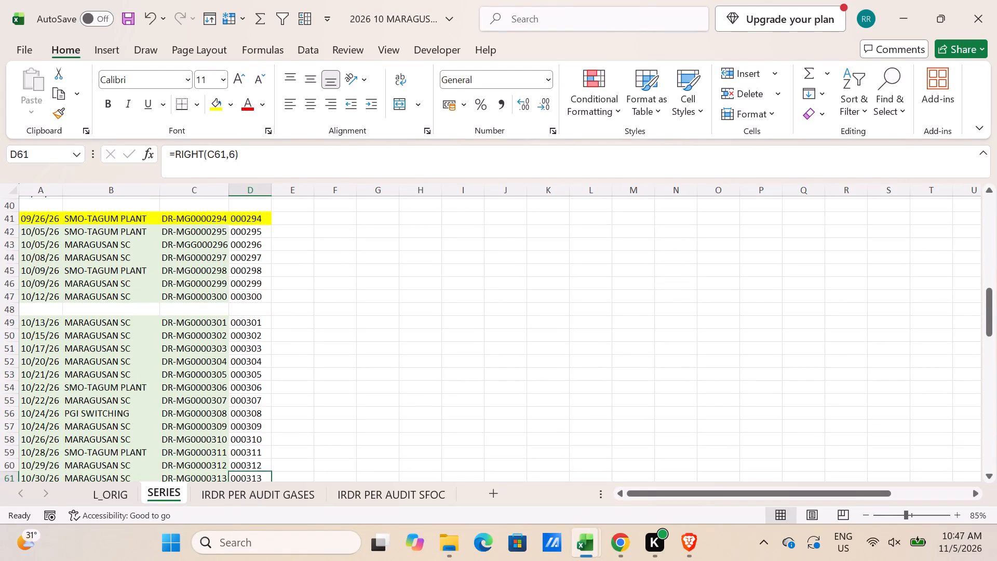
pyautogui.scroll(-6, 260, 358)
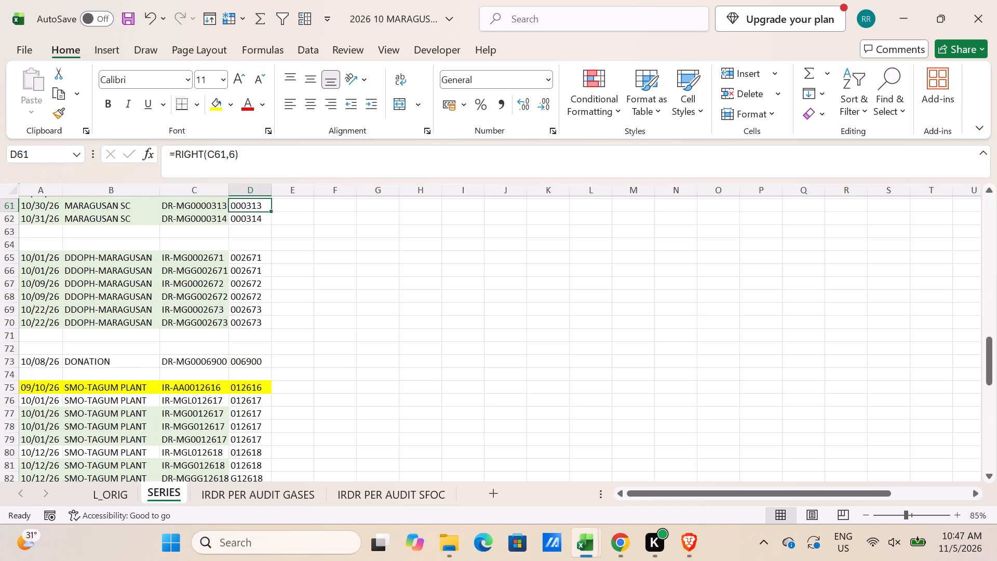
pyautogui.scroll(-1, 155, 384)
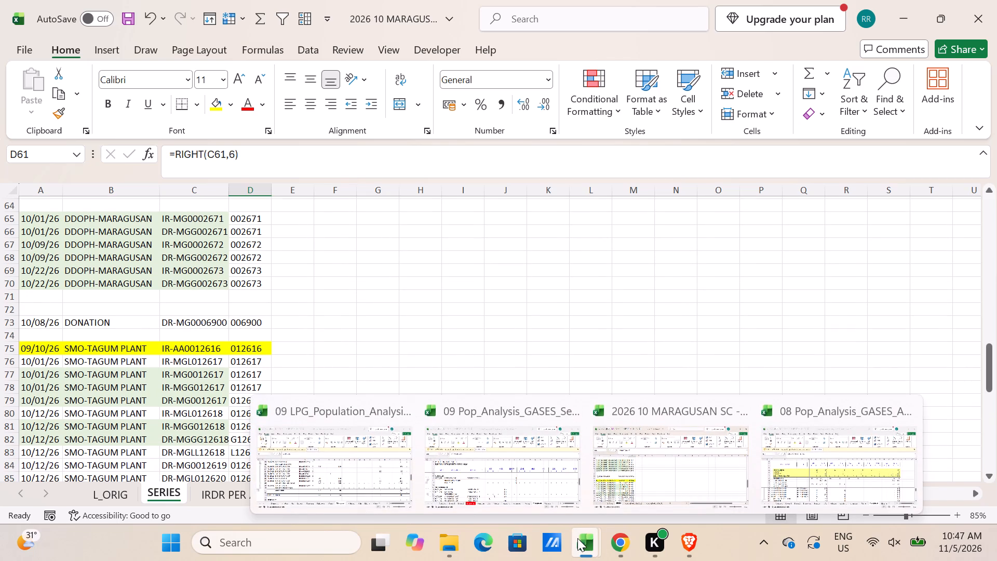
# Close the August gases population analysis workbook without saving its changes.
pyautogui.click(842, 463)
pyautogui.click(978, 15)
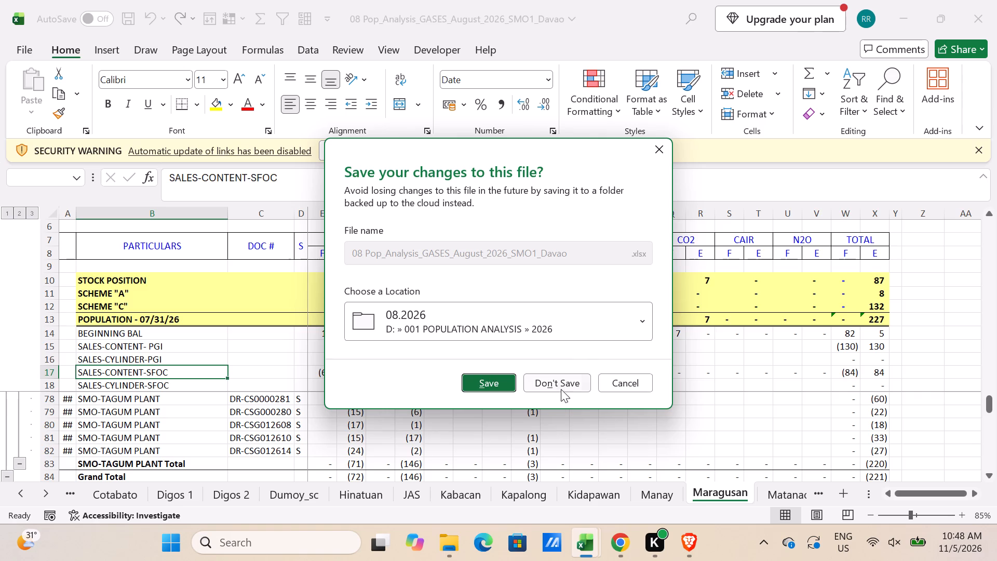
pyautogui.click(565, 378)
# Open the 08 MARAGUSAN SC workbook from the AREA-2 folder inside the 08.2026 folder.
pyautogui.click(449, 546)
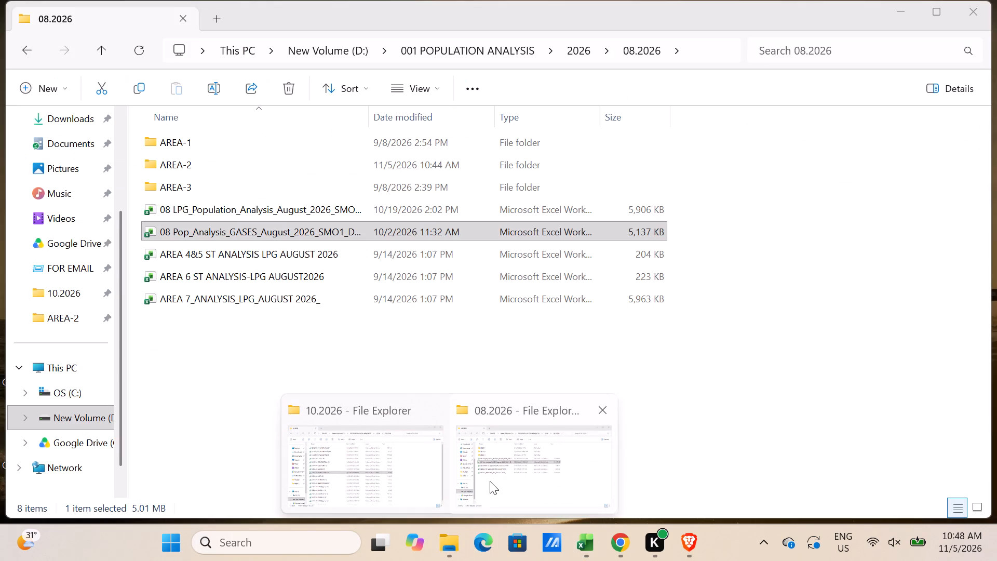
pyautogui.click(490, 481)
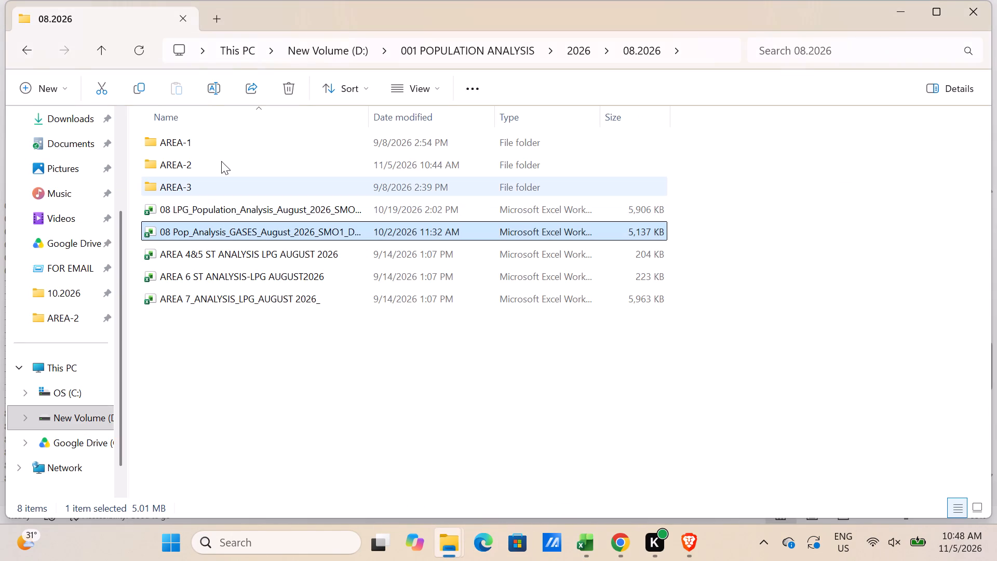
pyautogui.doubleClick(221, 161)
pyautogui.doubleClick(224, 316)
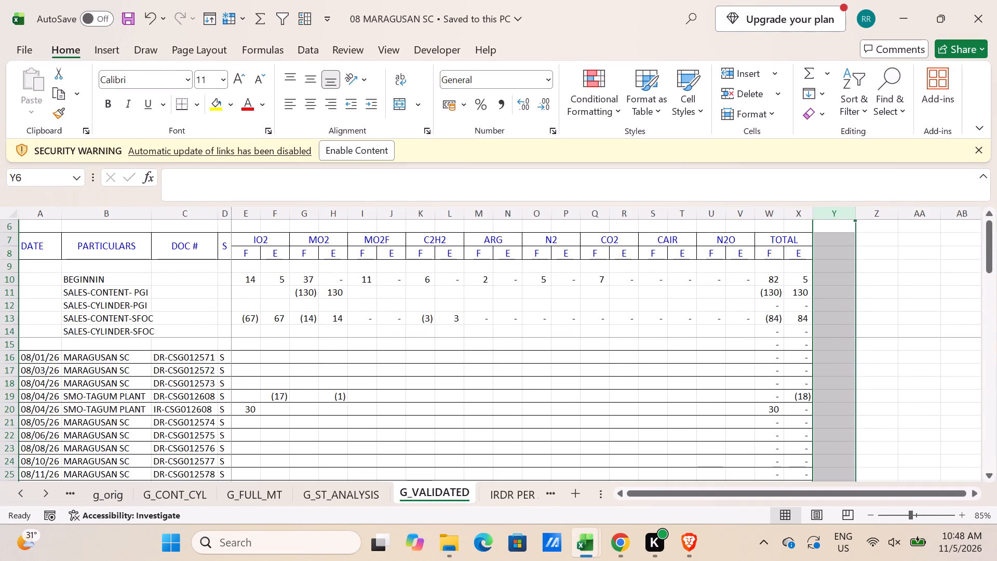
# Examine the SERIES sheet of the August Maragusan workbook for the last records of each IR/DR series, including the DDOPH-MARAGUSAN one.
pyautogui.tripleClick(30, 503)
pyautogui.tripleClick(28, 502)
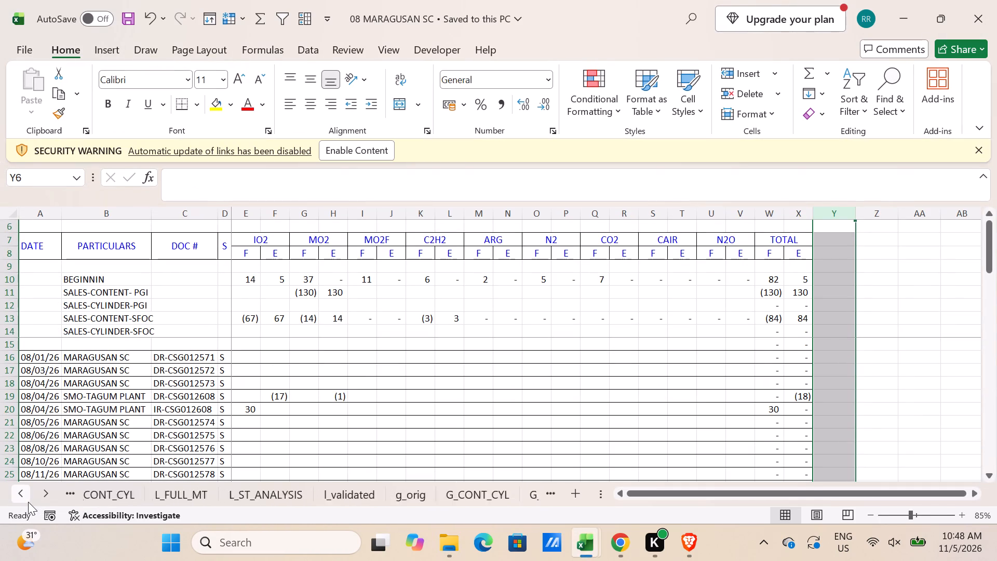
pyautogui.click(28, 502)
pyautogui.click(172, 498)
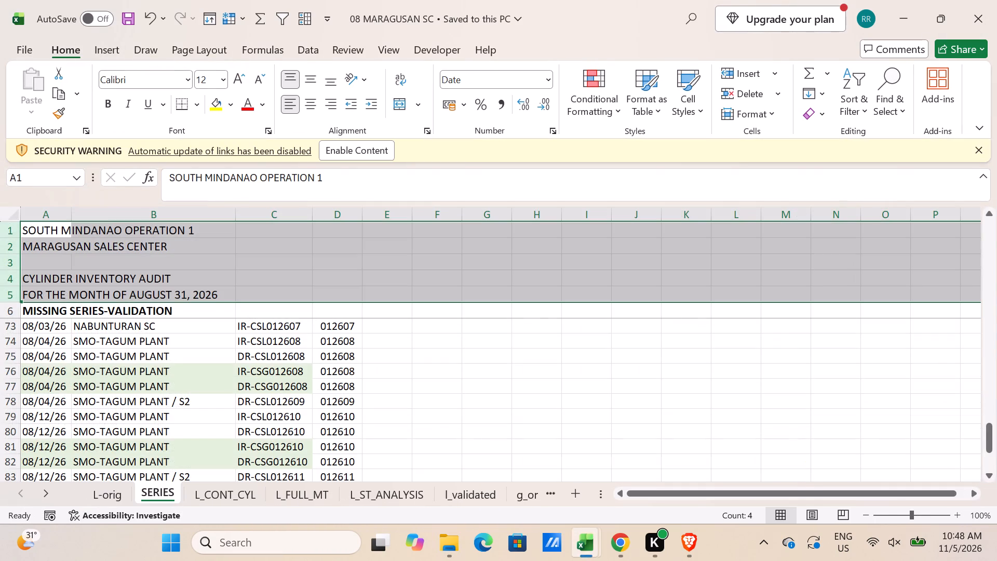
pyautogui.scroll(-6, 221, 436)
pyautogui.scroll(8, 223, 434)
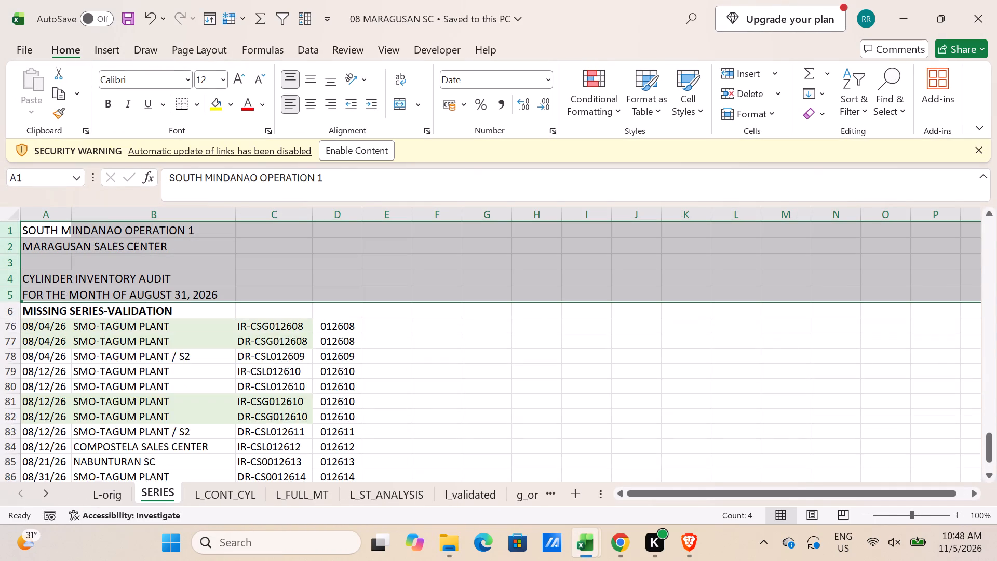
pyautogui.scroll(15, 223, 434)
pyautogui.scroll(-2, 223, 434)
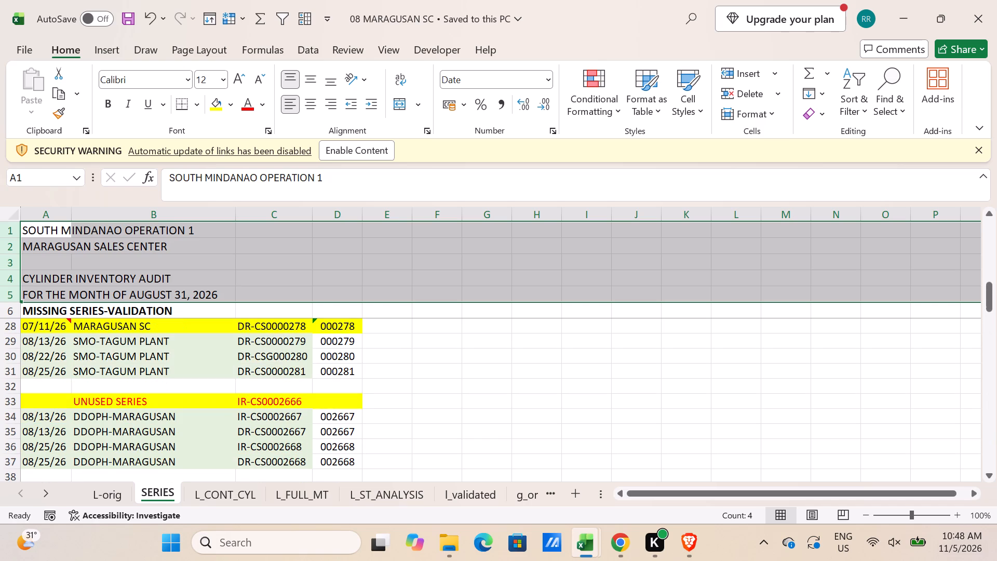
pyautogui.scroll(-1, 223, 434)
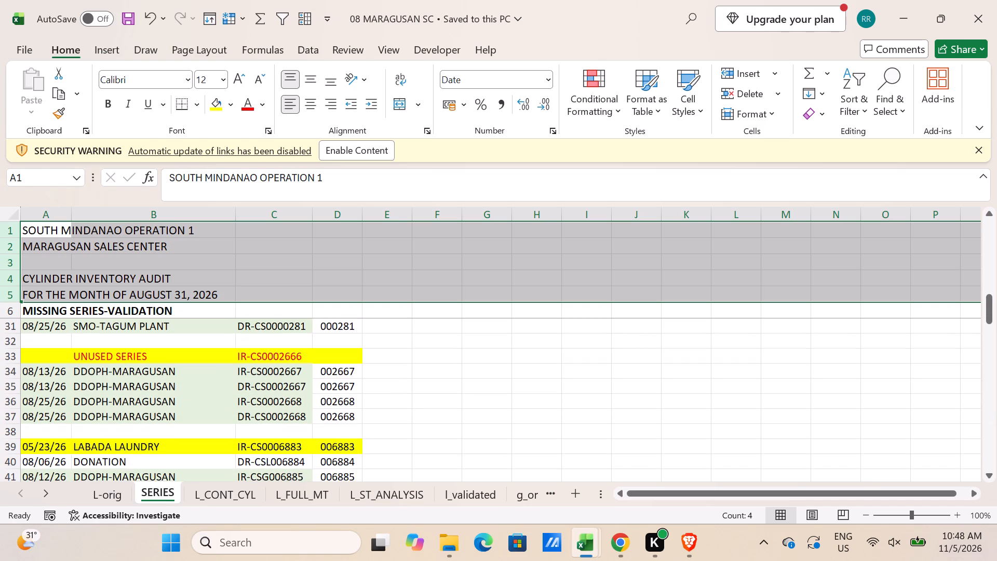
pyautogui.scroll(2, 223, 434)
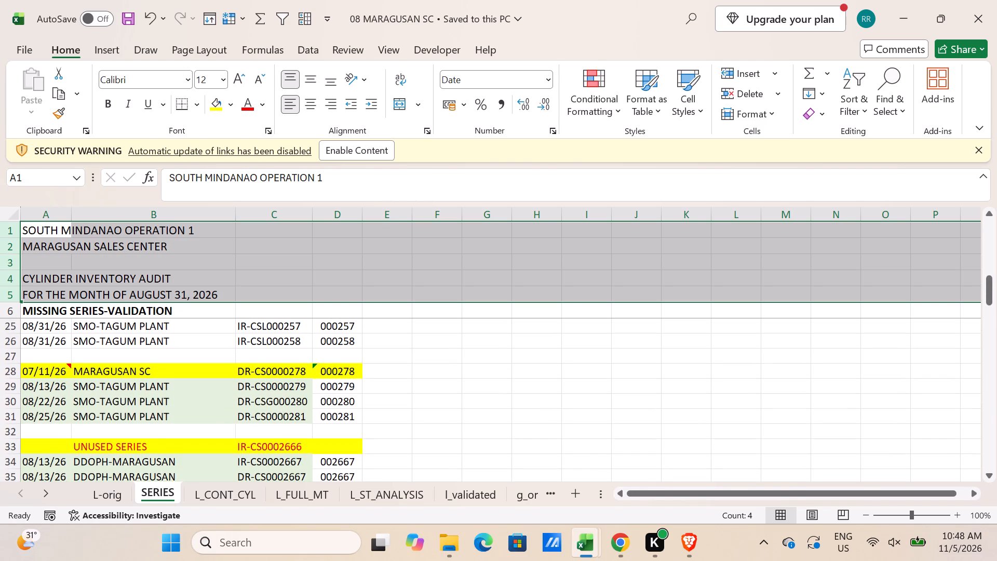
pyautogui.scroll(4, 223, 434)
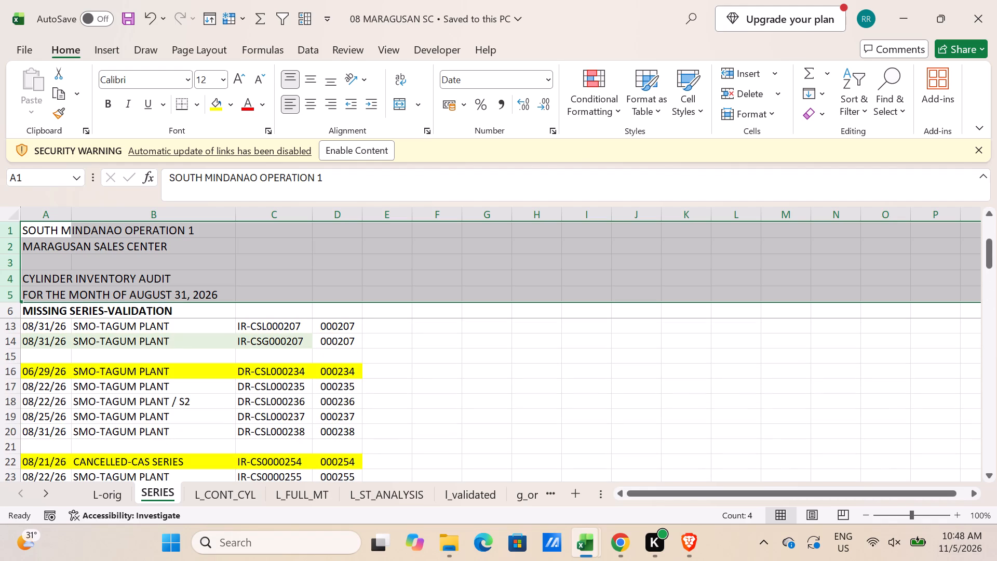
pyautogui.scroll(5, 223, 434)
pyautogui.scroll(-5, 223, 434)
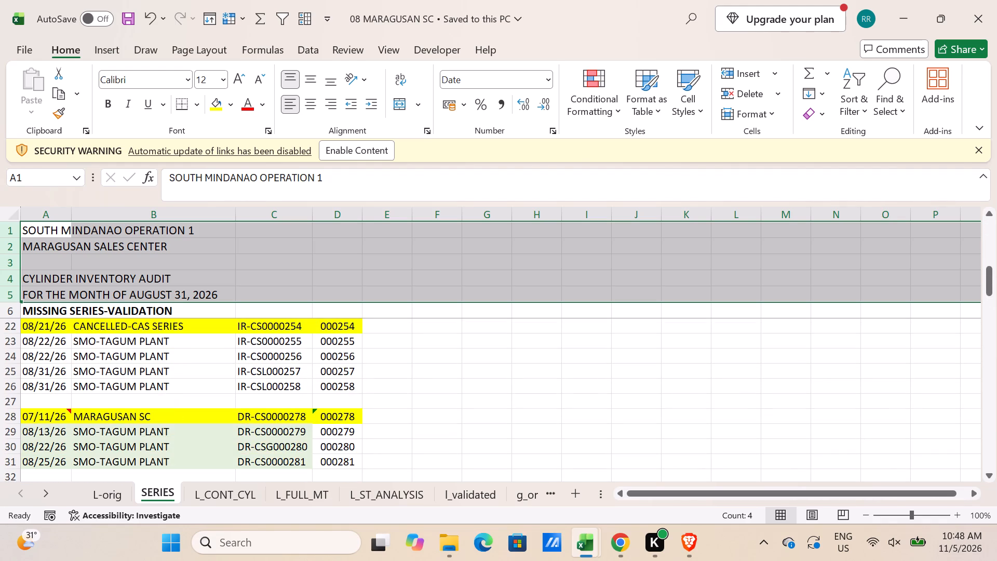
pyautogui.scroll(-3, 223, 434)
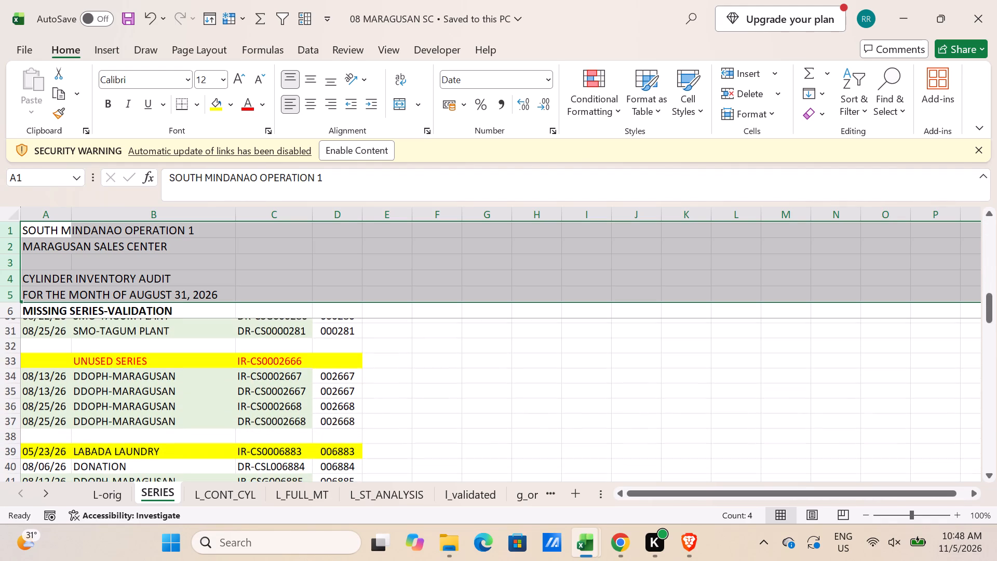
# Look over the August document numbers on the IRDR PER AUDIT SFOC sheet and close the 08 MARAGUSAN SC workbook.
pyautogui.tripleClick(35, 499)
pyautogui.tripleClick(35, 499)
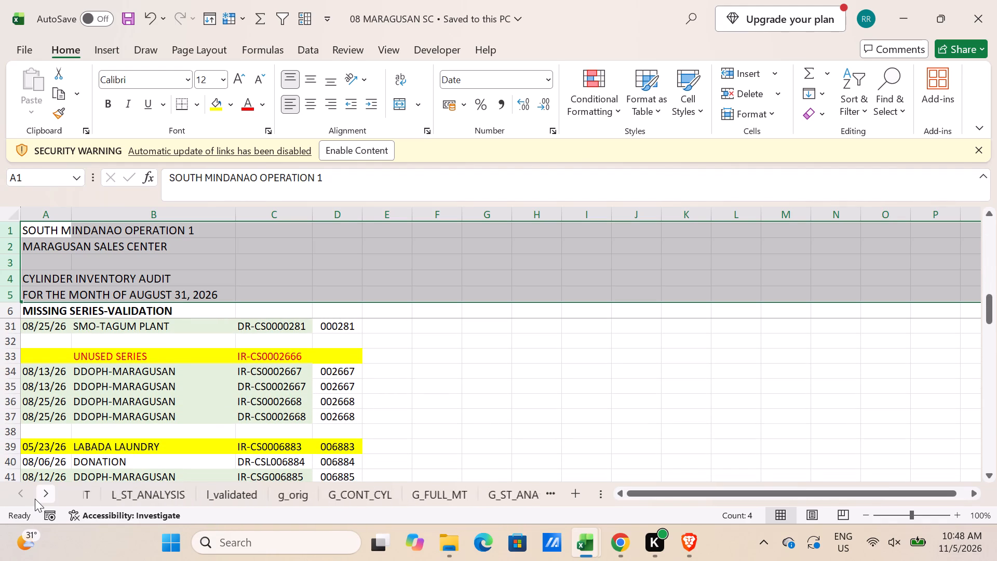
pyautogui.tripleClick(35, 499)
pyautogui.click(390, 492)
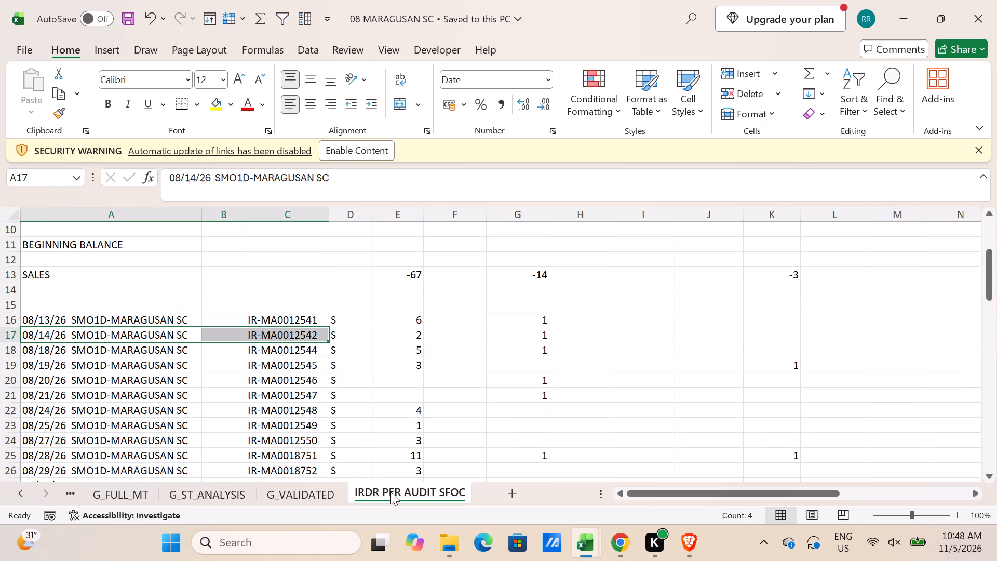
pyautogui.scroll(-7, 380, 469)
pyautogui.scroll(6, 380, 469)
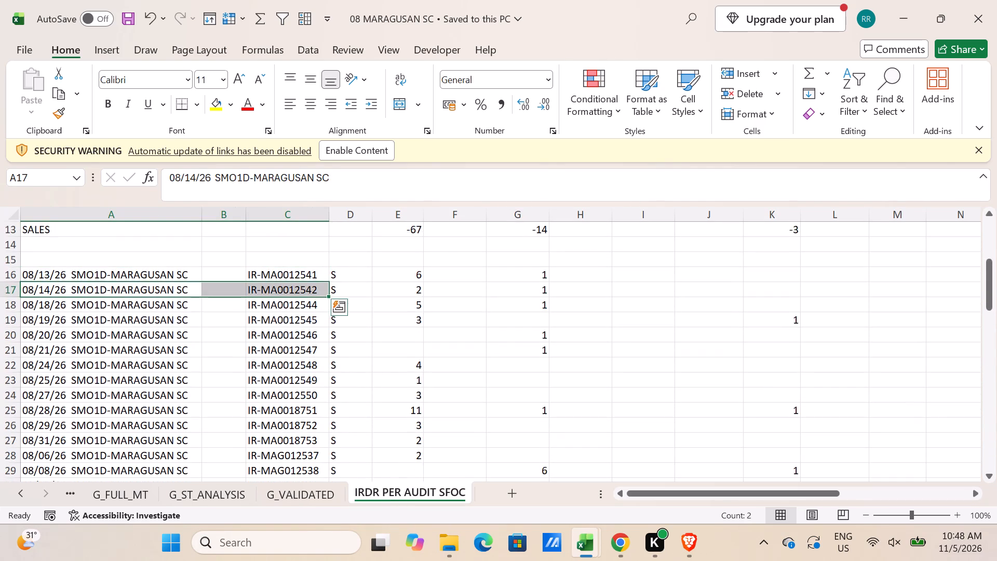
pyautogui.scroll(4, 380, 469)
pyautogui.click(981, 11)
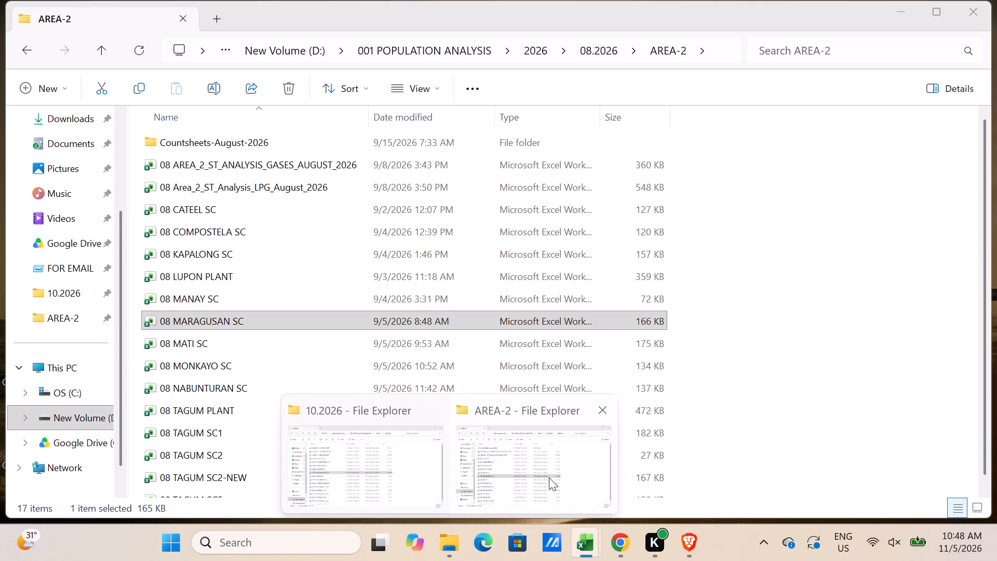
# Open the 2026 09 MARAGUSAN SC-R workbook from the AREA-2 folder inside the 09.2026 folder.
pyautogui.click(549, 477)
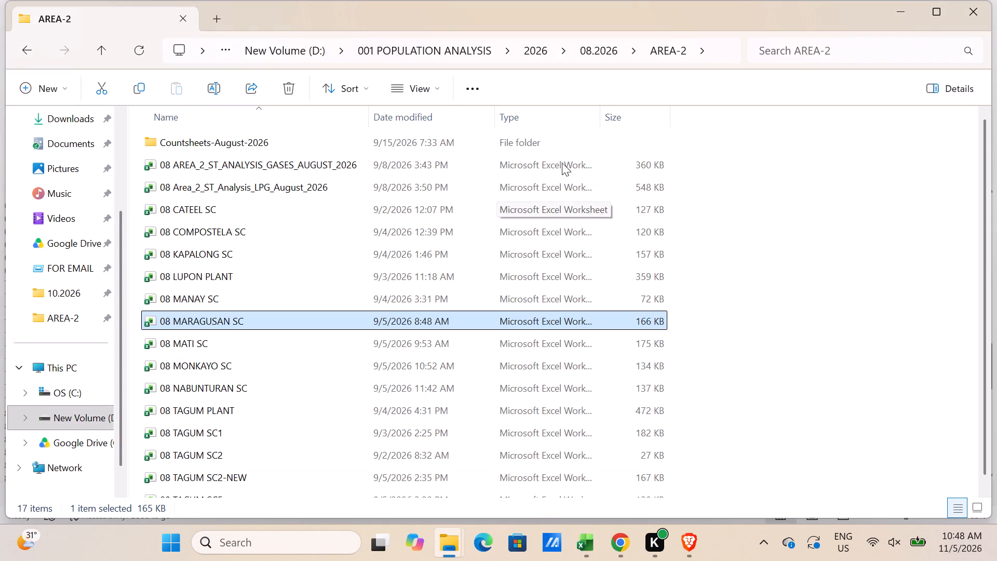
pyautogui.click(547, 41)
pyautogui.click(759, 181)
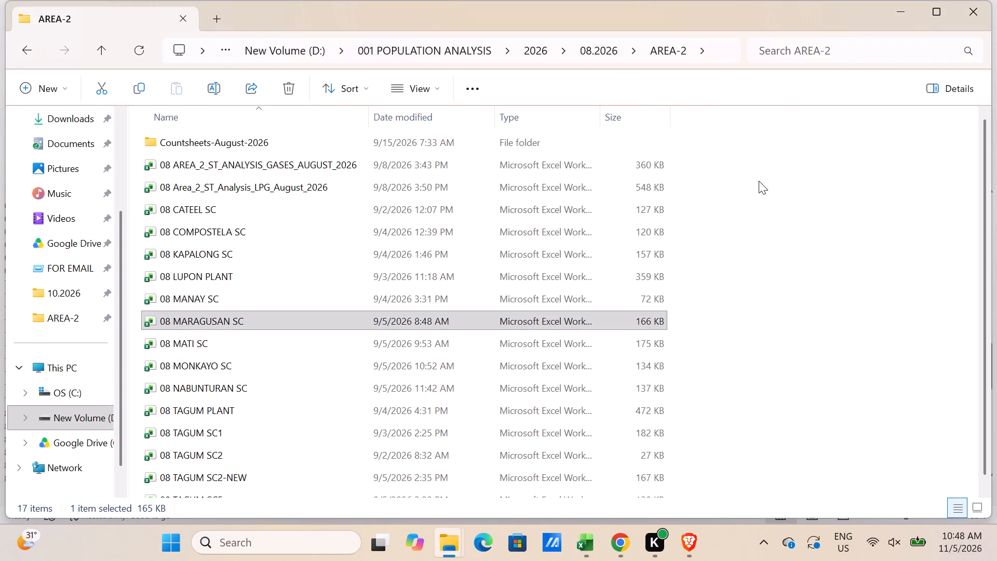
pyautogui.click(541, 47)
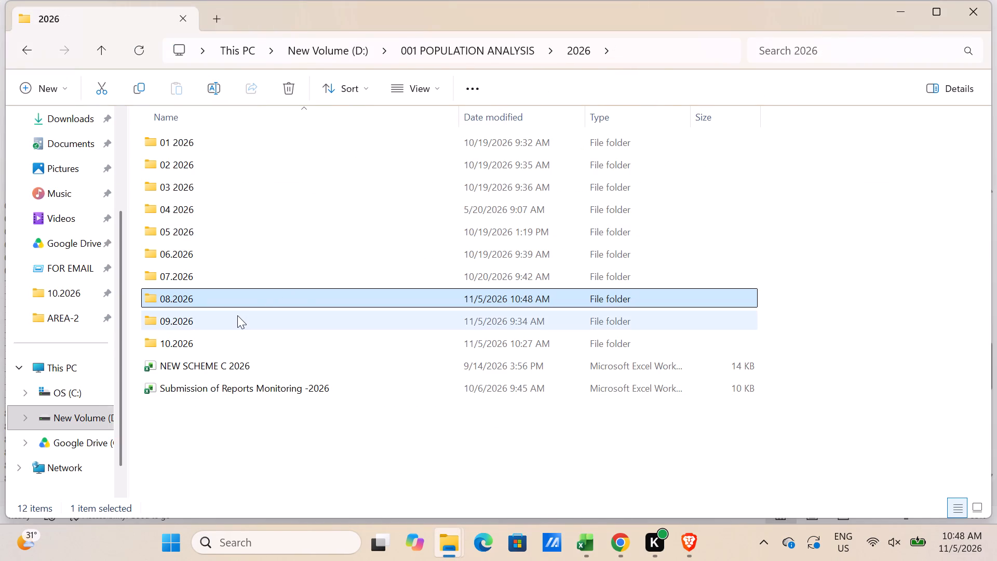
pyautogui.doubleClick(235, 321)
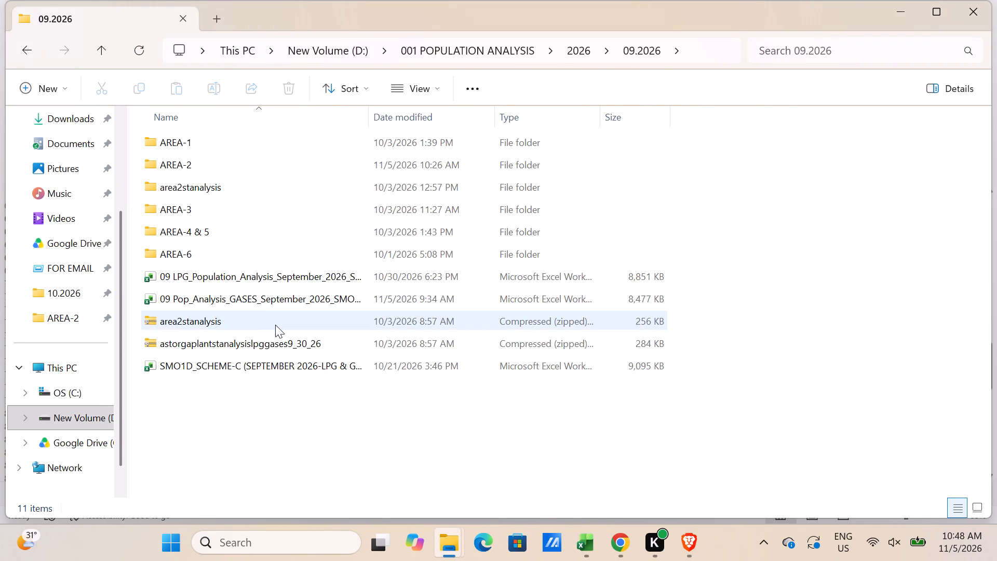
pyautogui.doubleClick(224, 156)
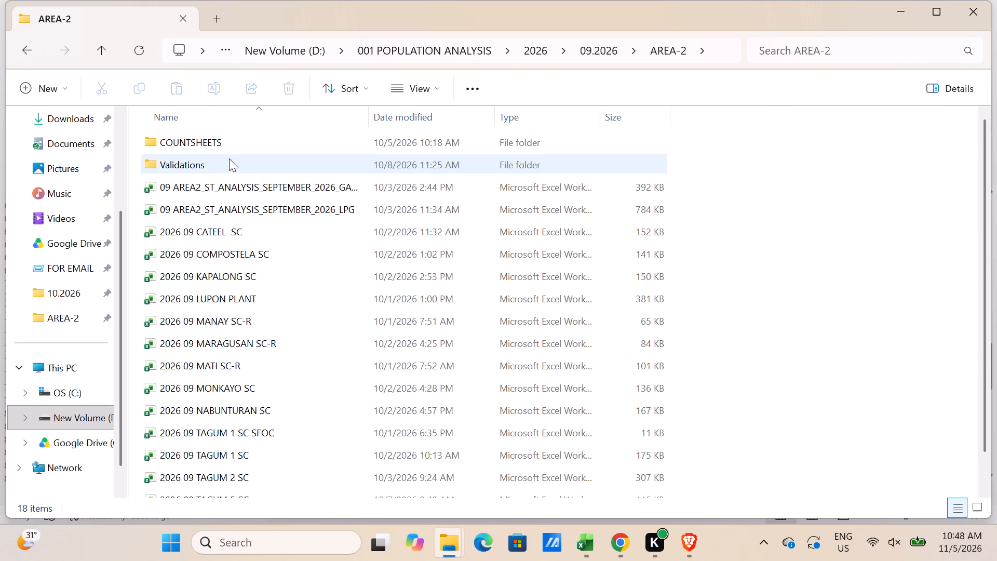
pyautogui.doubleClick(297, 336)
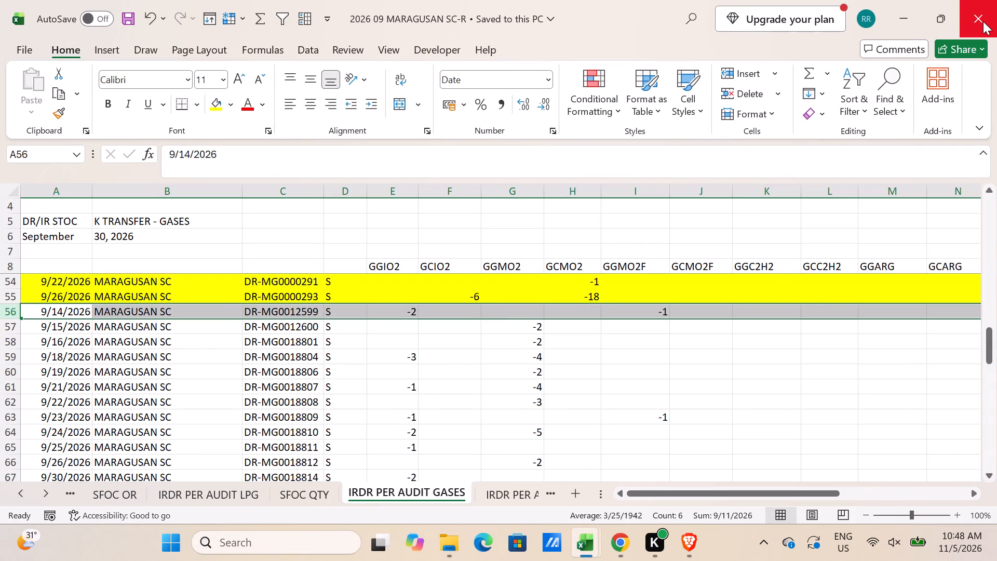
# Look over the September transfers on the IRDR PER AUDIT GASES sheet and check which other sheets the workbook holds.
pyautogui.scroll(-2, 515, 264)
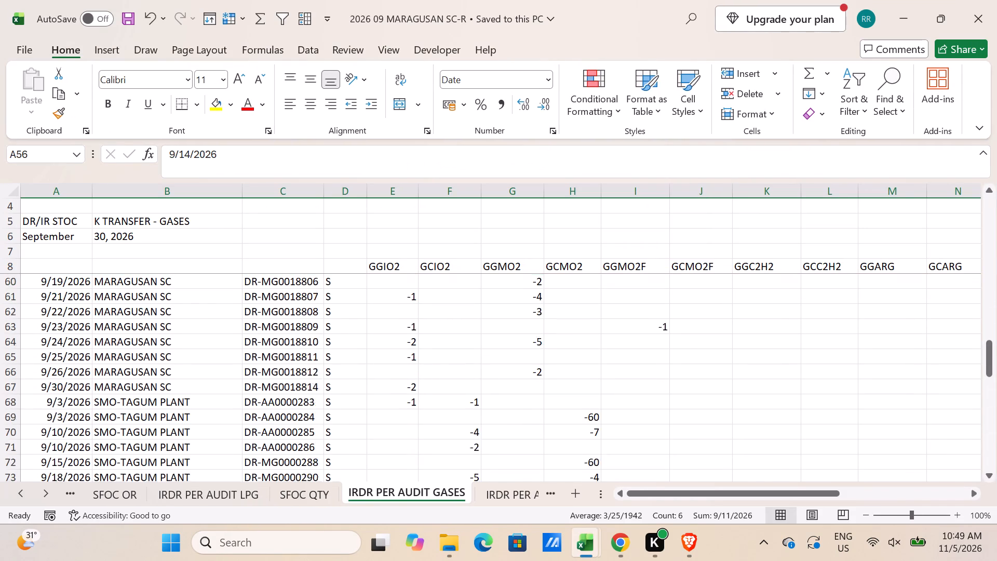
pyautogui.scroll(-1, 405, 325)
pyautogui.tripleClick(14, 496)
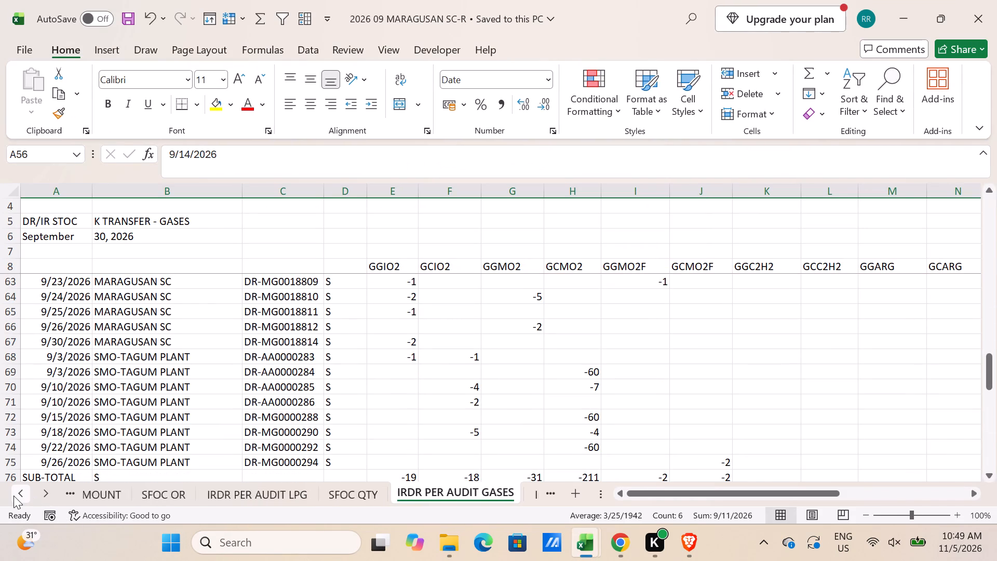
pyautogui.click(14, 496)
pyautogui.tripleClick(14, 496)
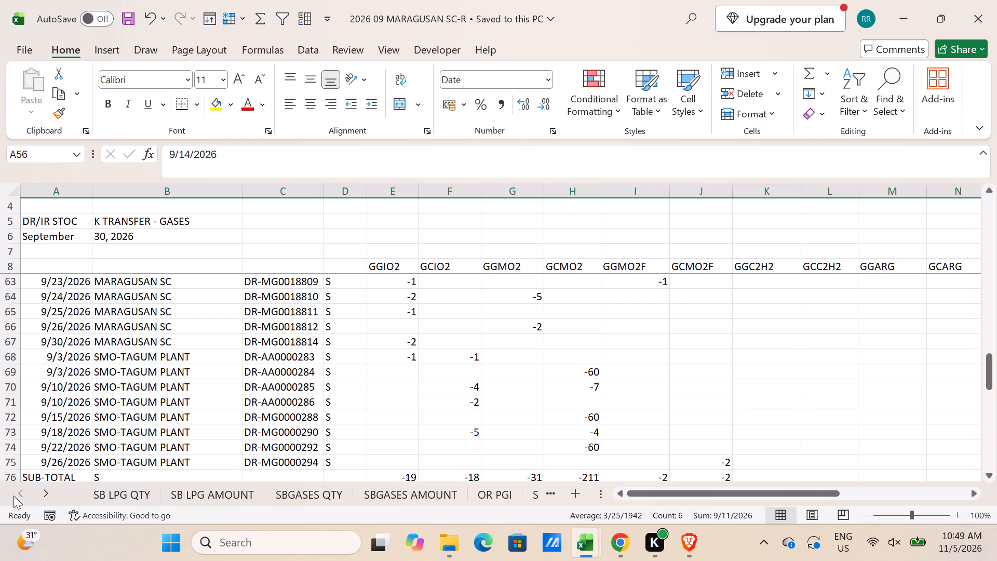
pyautogui.doubleClick(53, 493)
pyautogui.tripleClick(53, 493)
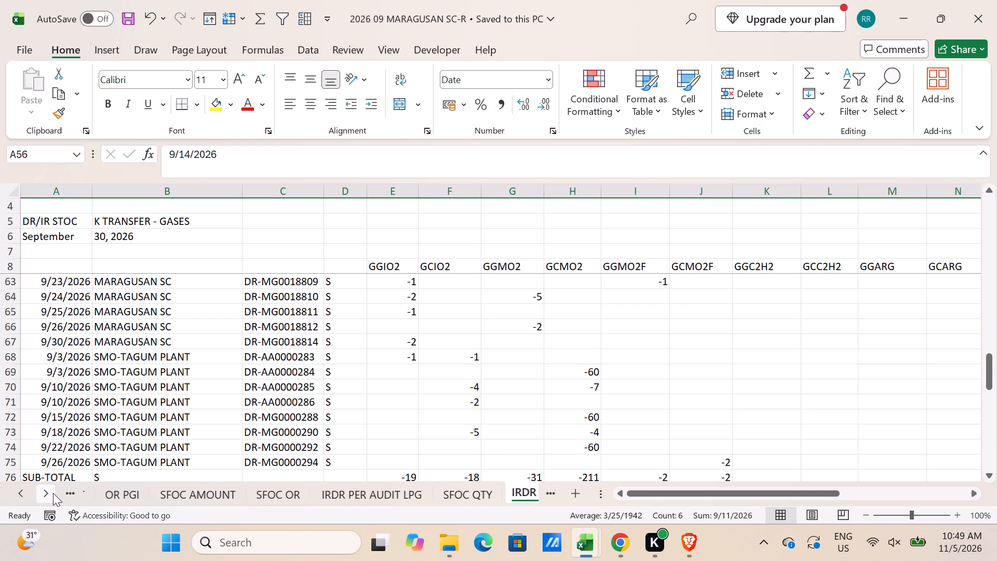
pyautogui.tripleClick(53, 493)
# Examine the incoming and outgoing September document numbers on the IRDR PER AUDIT SFOC sheet.
pyautogui.click(339, 487)
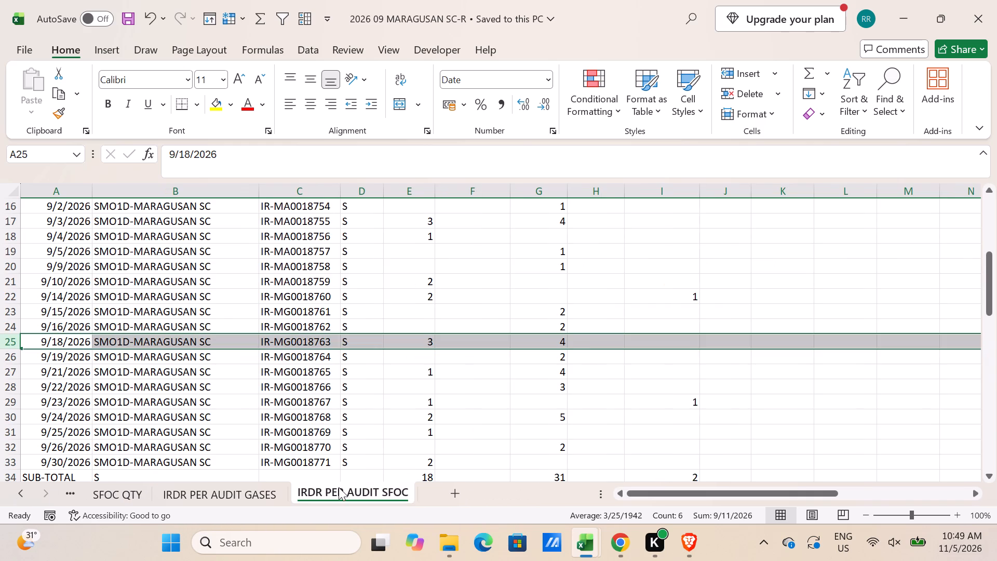
pyautogui.scroll(-1, 345, 465)
pyautogui.scroll(3, 345, 465)
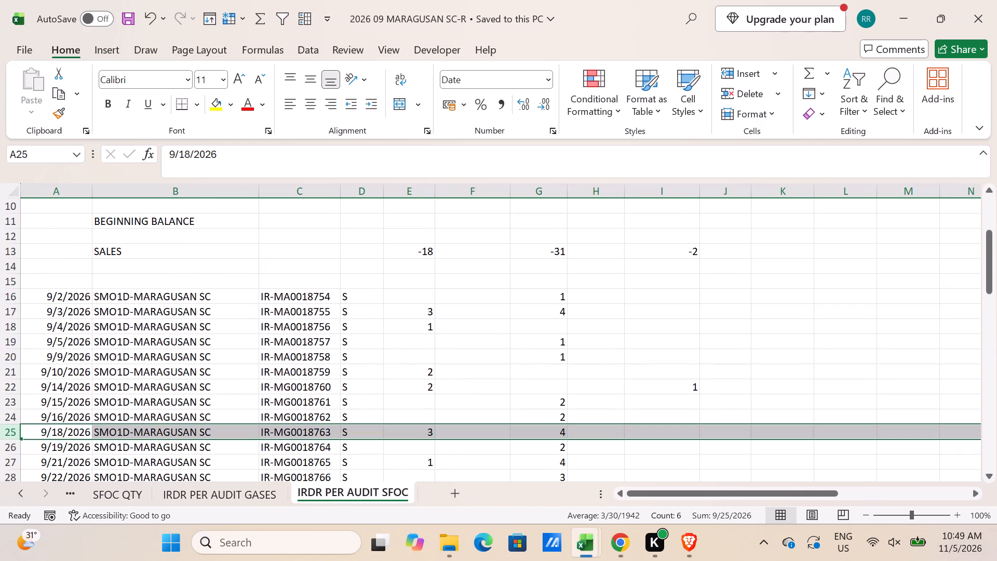
pyautogui.scroll(5, 362, 451)
pyautogui.scroll(-10, 362, 451)
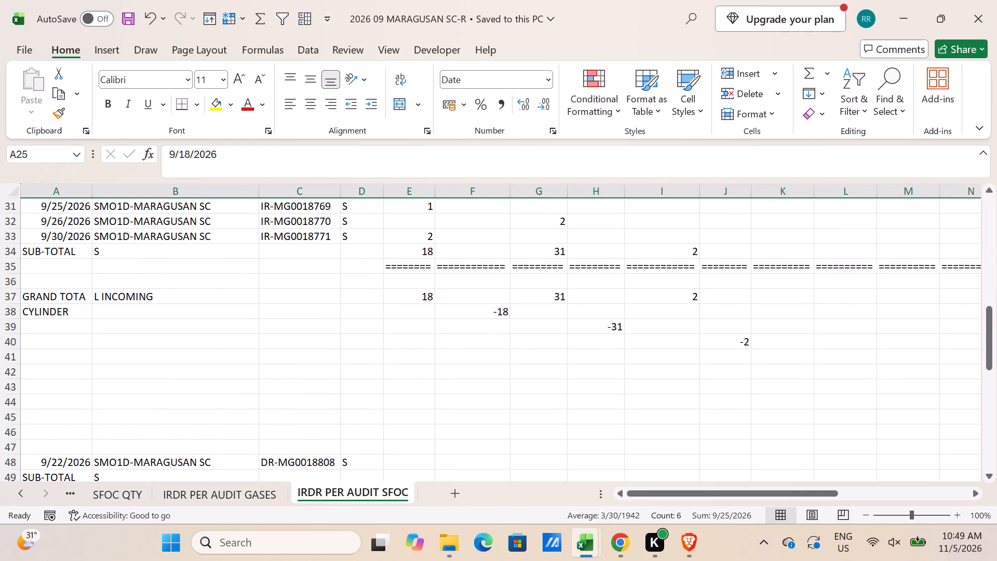
pyautogui.scroll(-2, 425, 436)
pyautogui.scroll(-3, 294, 432)
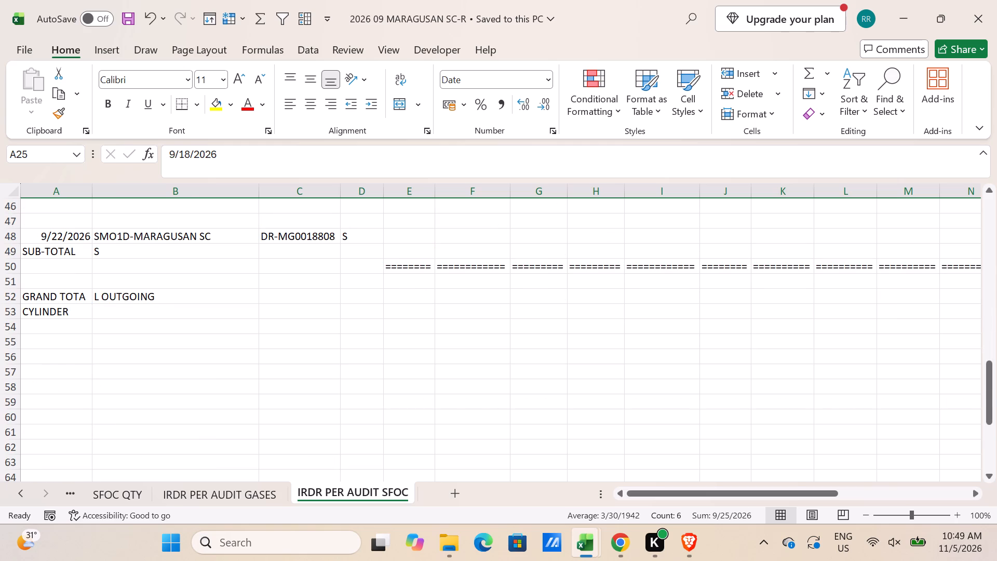
pyautogui.scroll(1, 340, 463)
# Go back to the IRDR PER AUDIT GASES sheet and close the 2026 09 MARAGUSAN SC-R workbook.
pyautogui.click(241, 490)
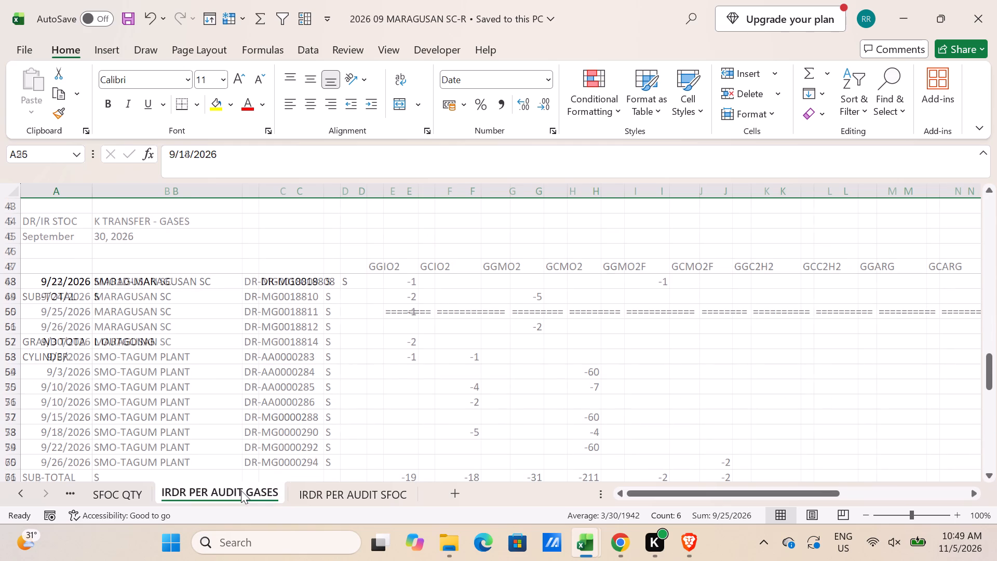
pyautogui.click(977, 23)
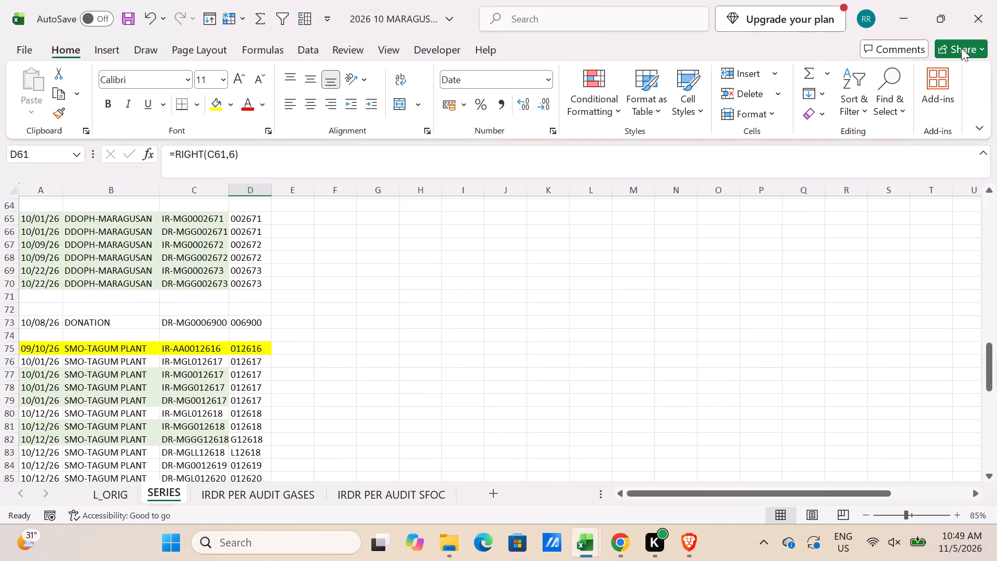
# Look through the September AREA-2 folder in File Explorer, including its Validations and COUNTSHEETS subfolders.
pyautogui.hotkey('alt', 'Tab')
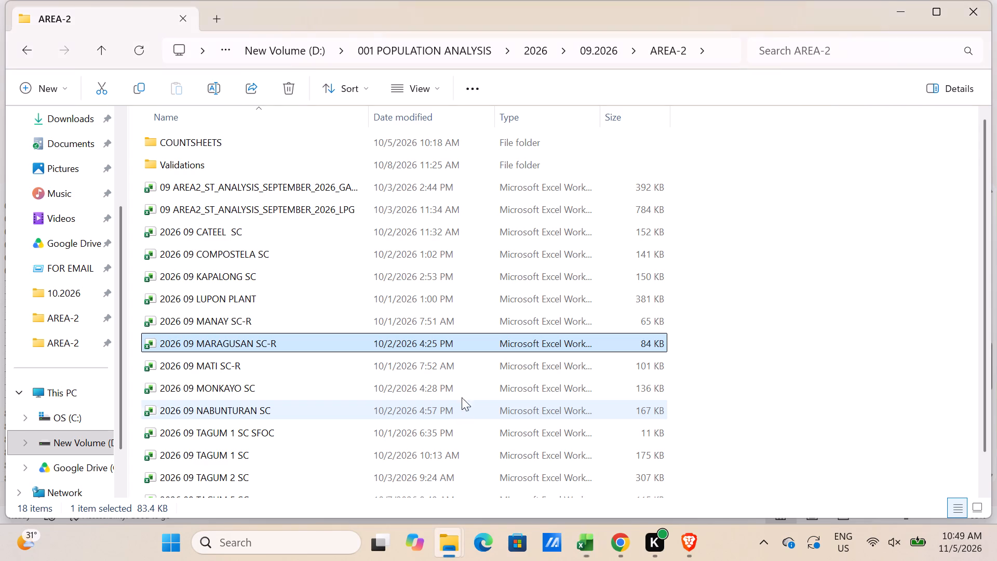
pyautogui.scroll(-4, 286, 335)
pyautogui.scroll(1, 285, 353)
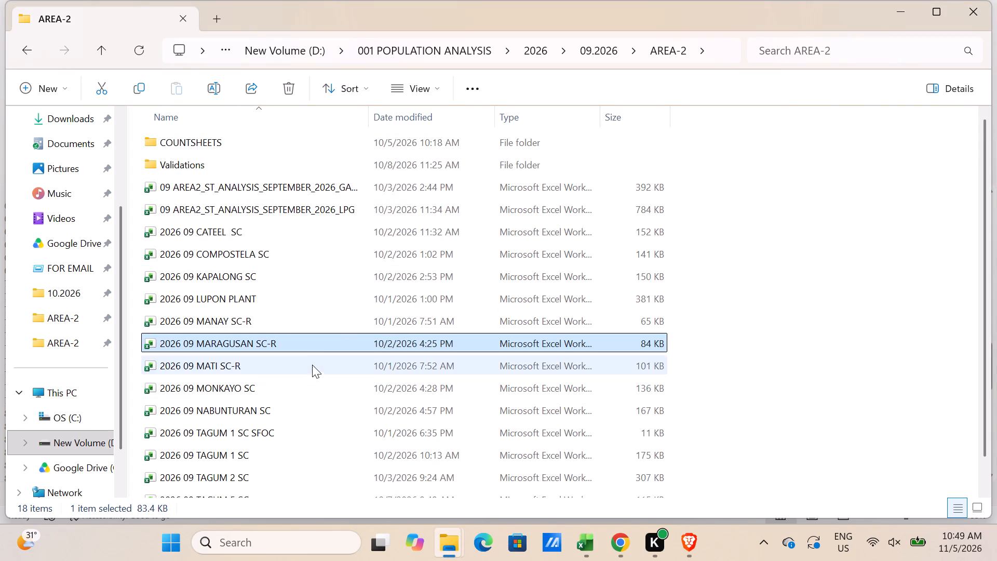
pyautogui.doubleClick(217, 170)
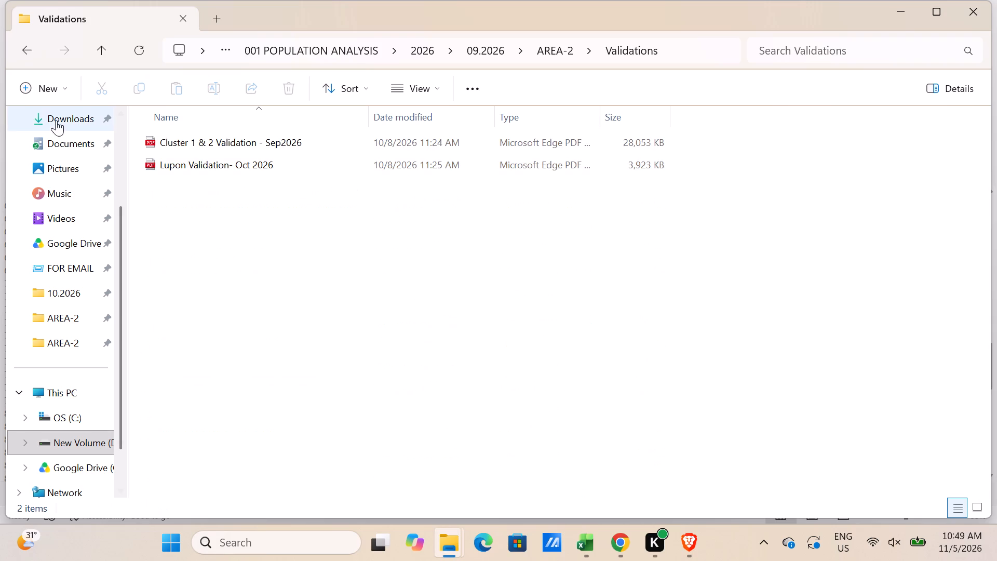
pyautogui.click(29, 51)
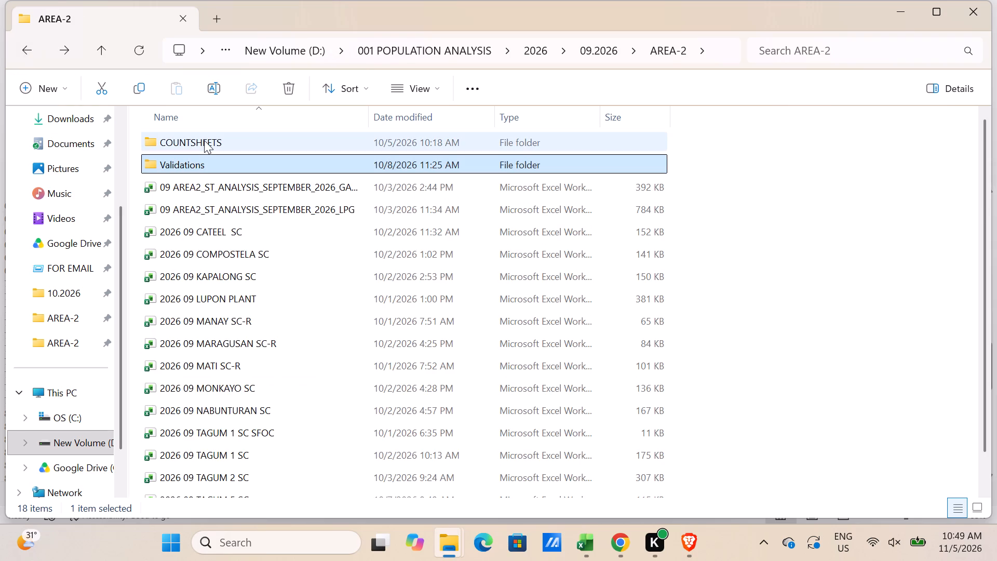
pyautogui.doubleClick(204, 140)
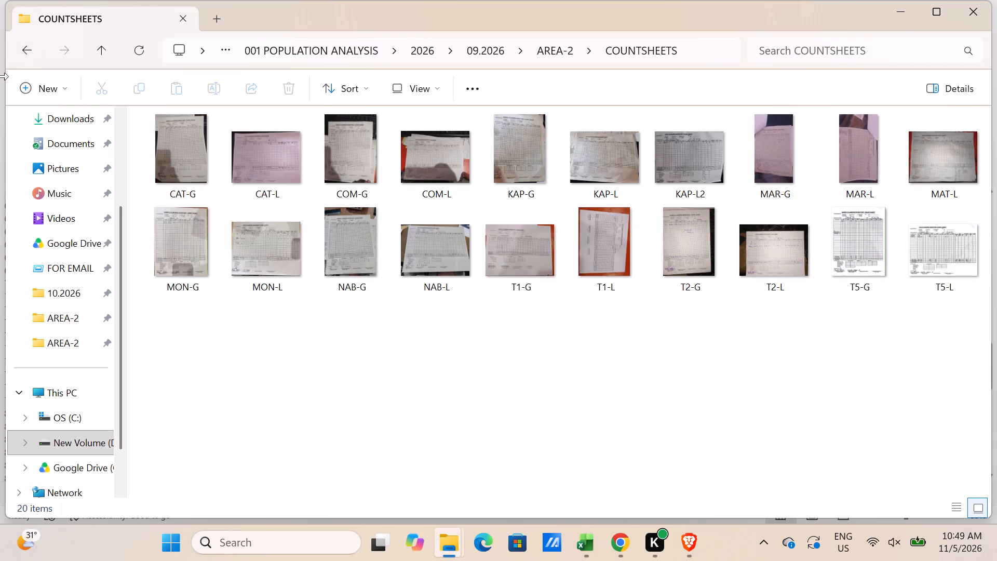
pyautogui.click(22, 42)
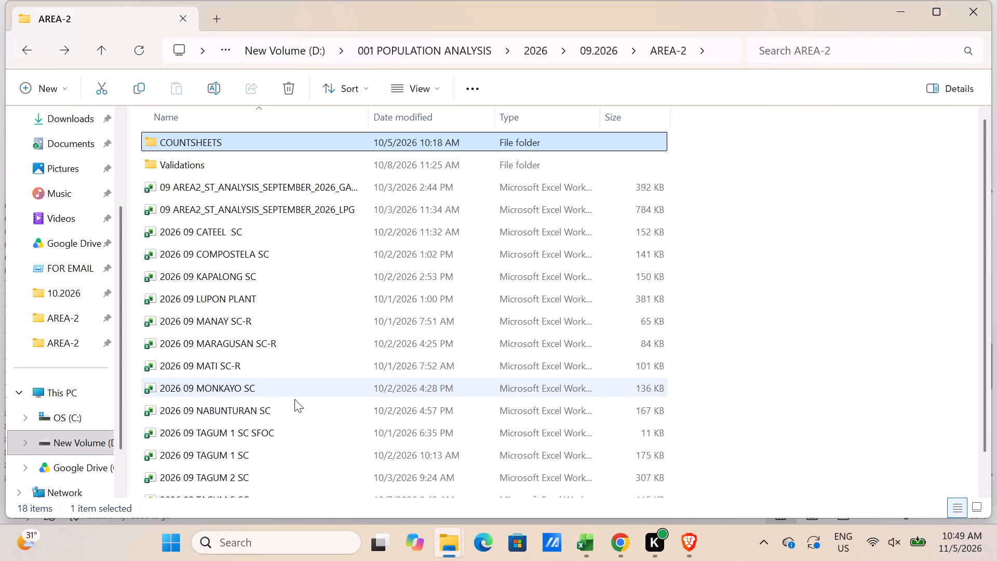
pyautogui.scroll(-1, 285, 356)
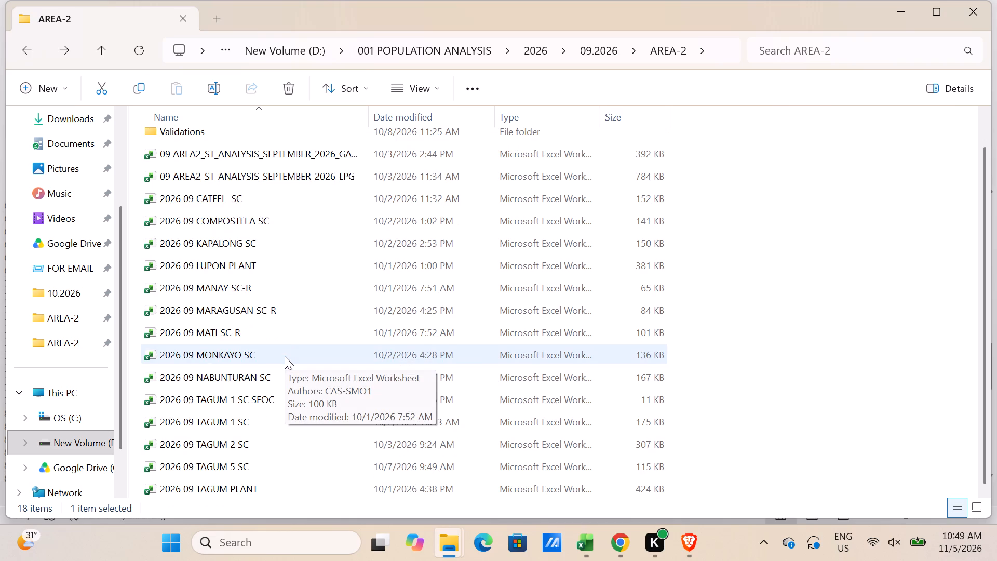
pyautogui.scroll(-2, 285, 356)
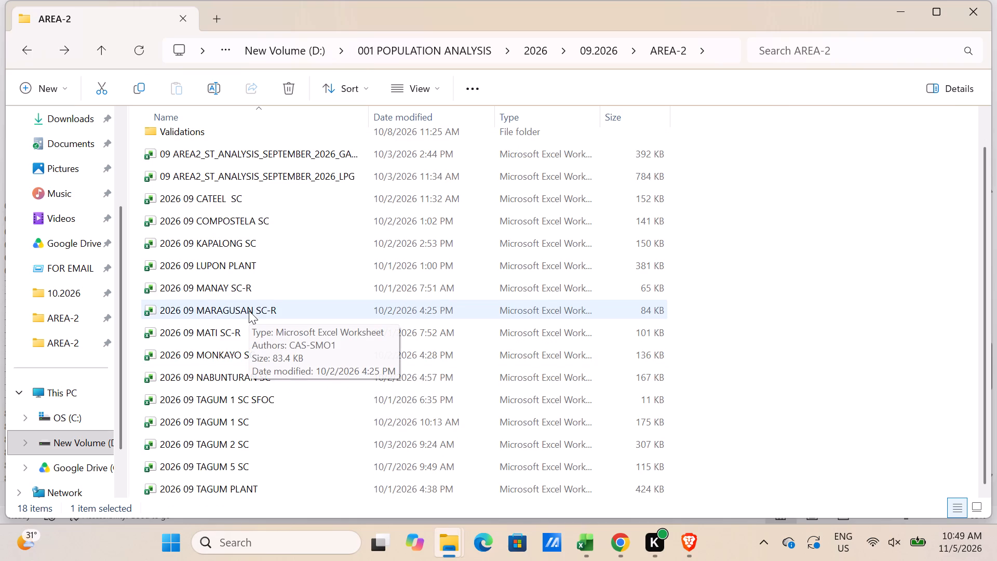
# Reopen the 2026 09 MARAGUSAN SC-R workbook and examine the outgoing and incoming document numbers on the IRDR PER AUDIT GASES sheet.
pyautogui.doubleClick(249, 311)
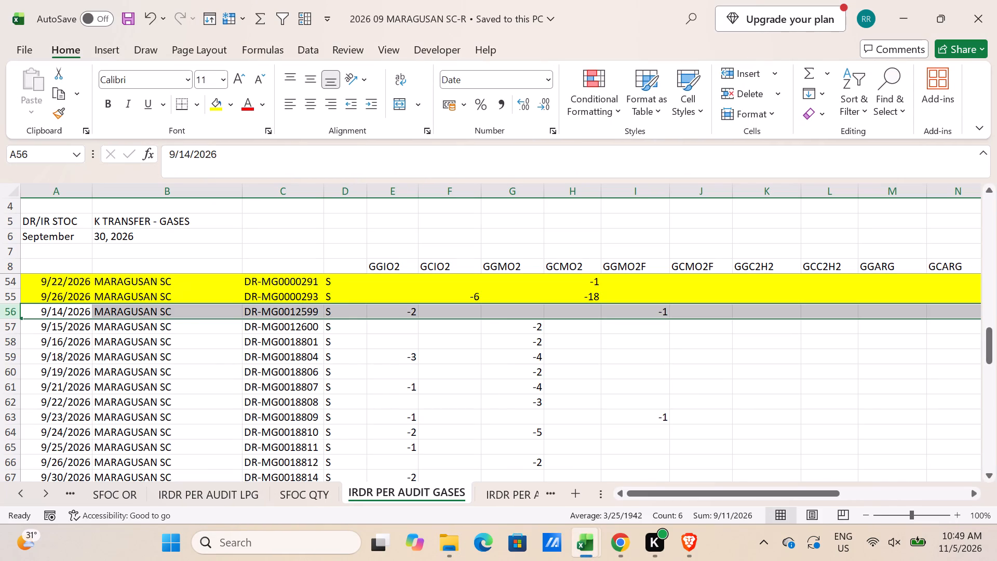
pyautogui.click(287, 492)
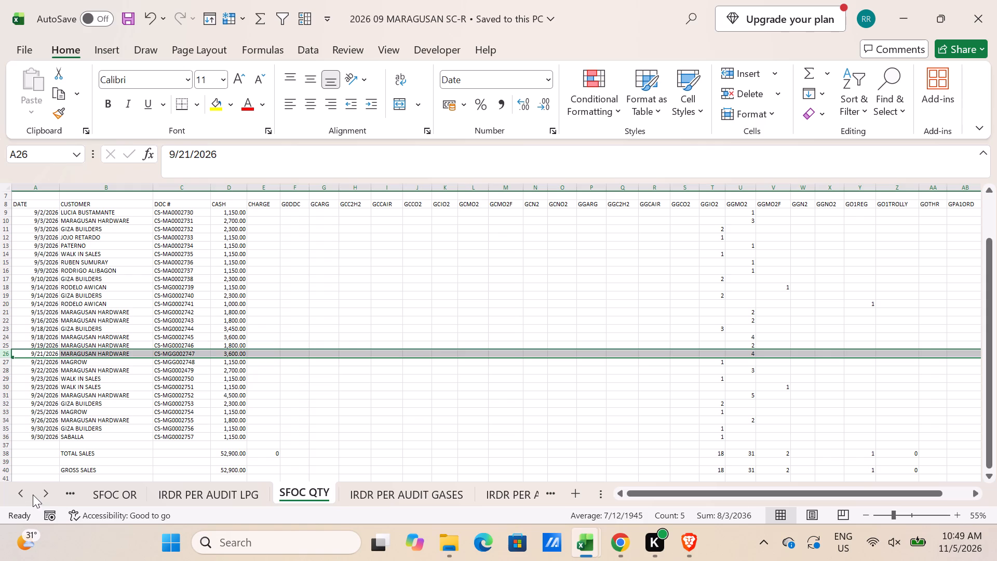
pyautogui.tripleClick(41, 493)
pyautogui.click(41, 493)
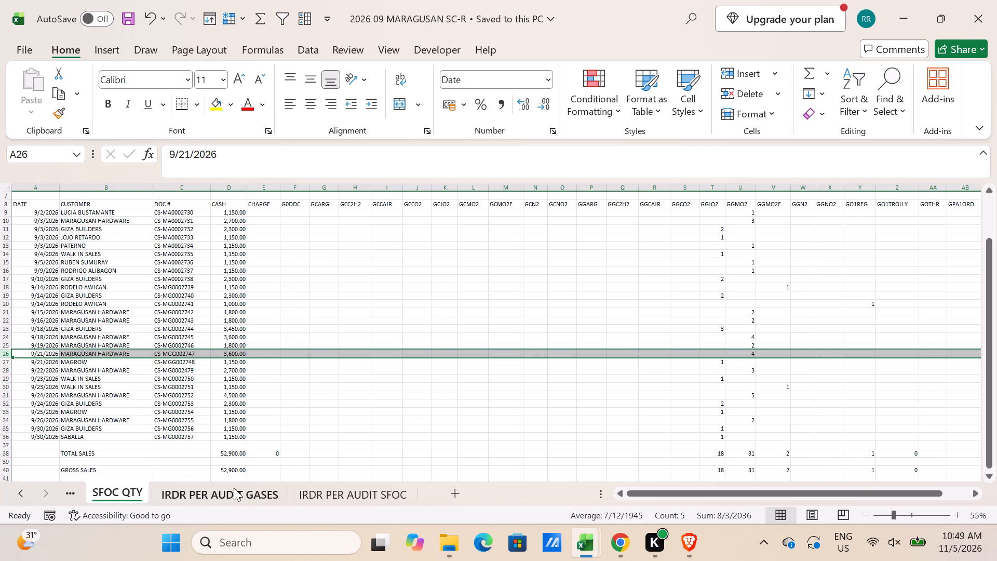
pyautogui.click(234, 490)
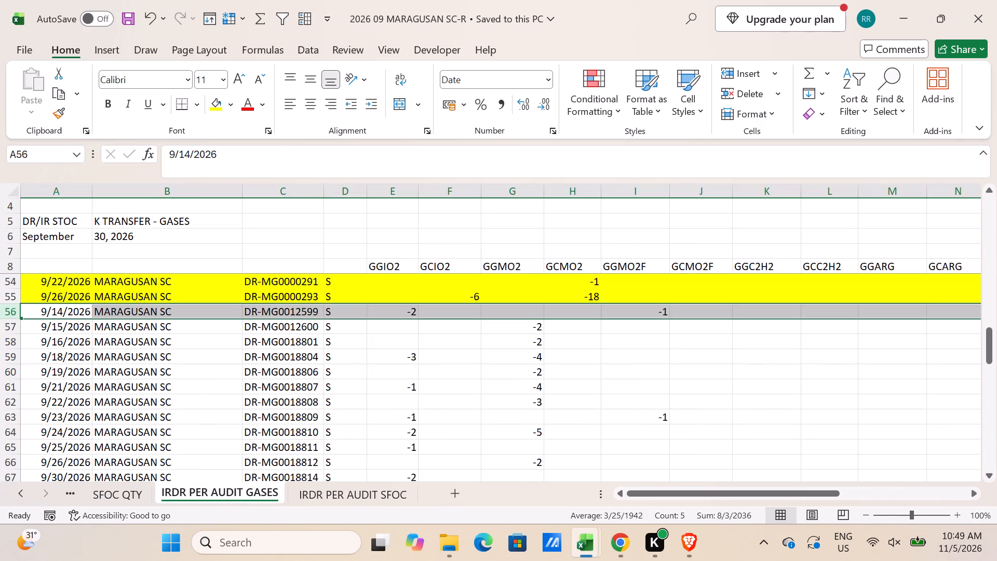
pyautogui.scroll(-12, 238, 467)
pyautogui.scroll(3, 241, 463)
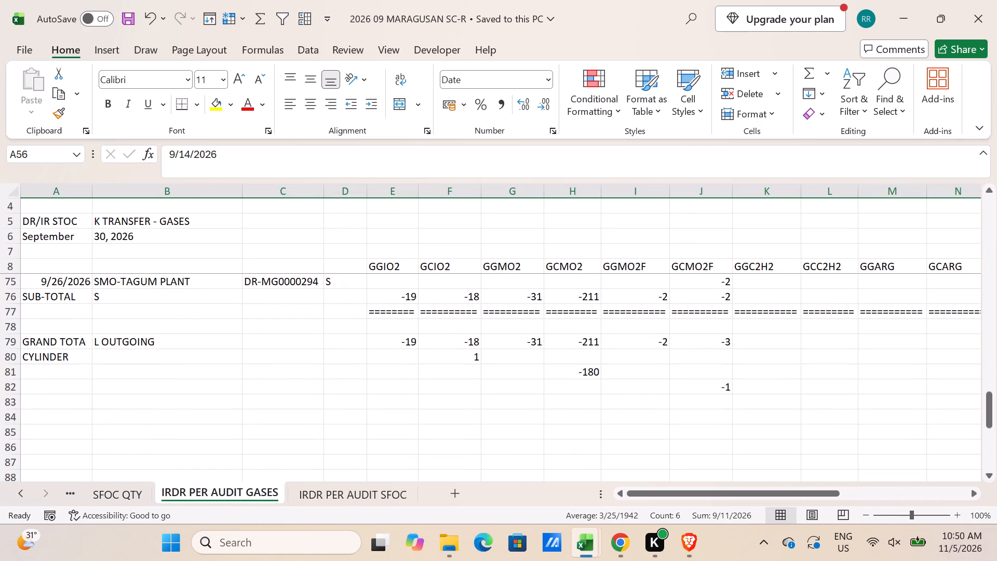
pyautogui.scroll(19, 241, 463)
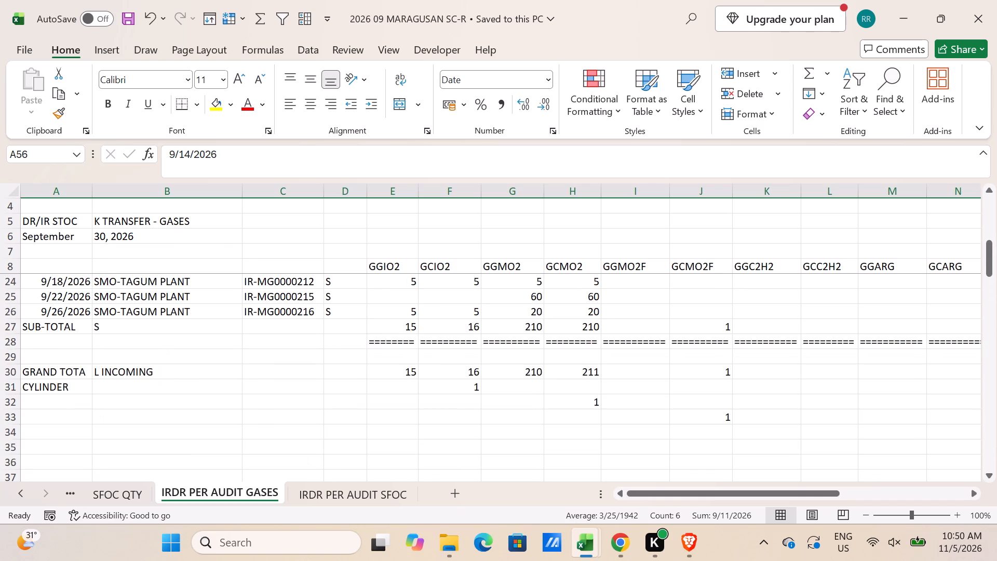
pyautogui.scroll(6, 241, 463)
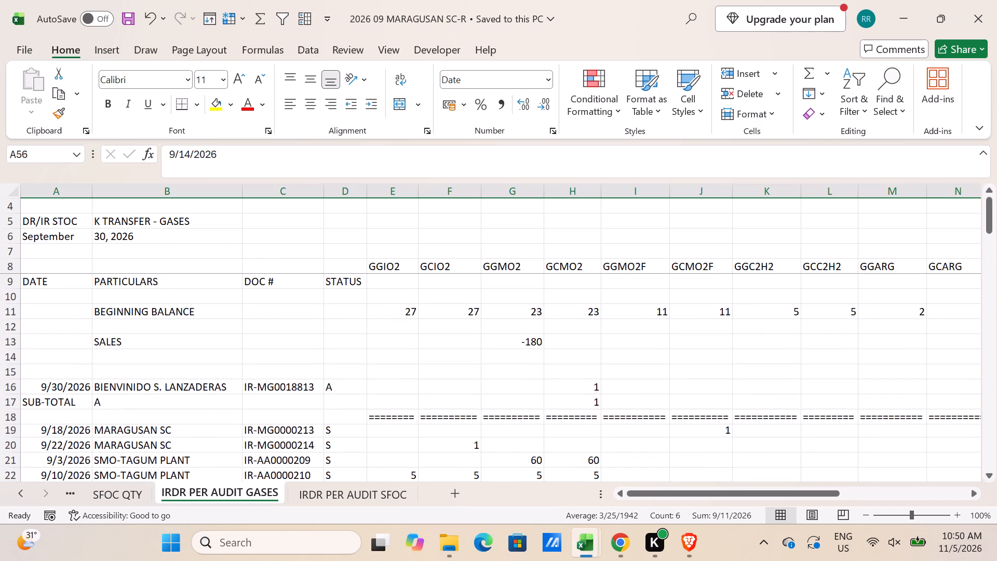
# Examine the September document numbers on the IRDR PER AUDIT LPG sheet and close the workbook.
pyautogui.tripleClick(24, 493)
pyautogui.tripleClick(24, 493)
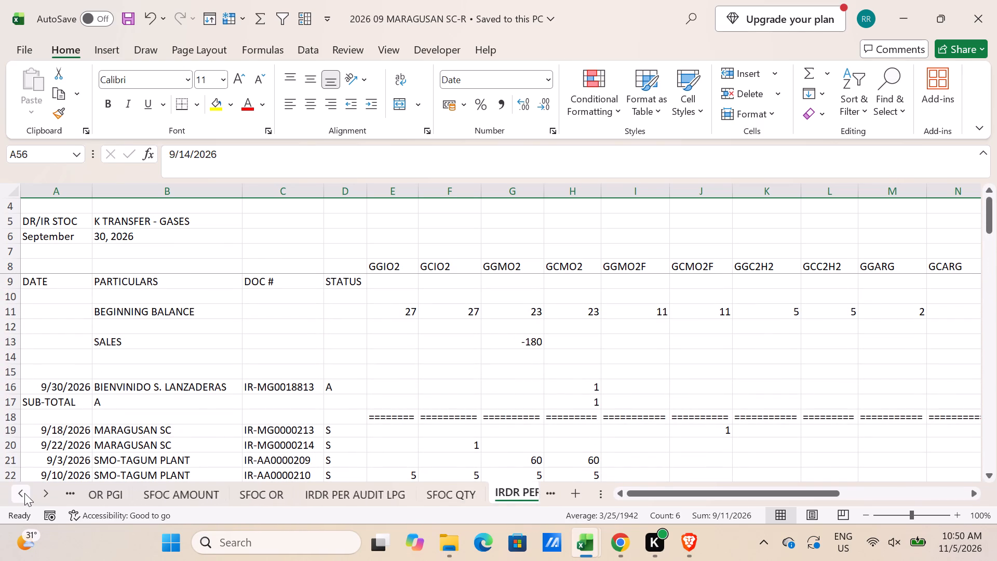
pyautogui.tripleClick(24, 493)
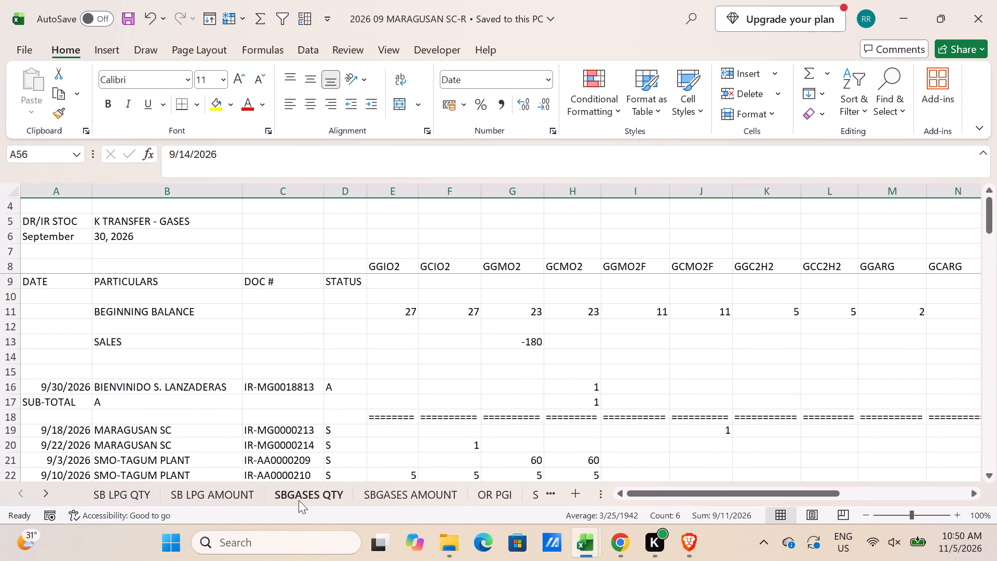
pyautogui.tripleClick(46, 497)
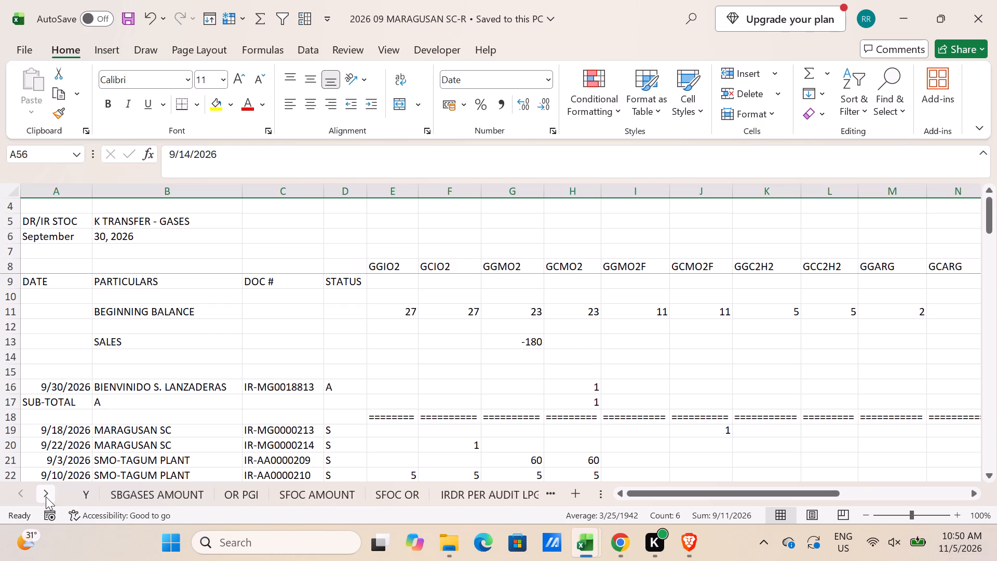
pyautogui.doubleClick(46, 497)
pyautogui.click(304, 492)
pyautogui.scroll(9, 293, 485)
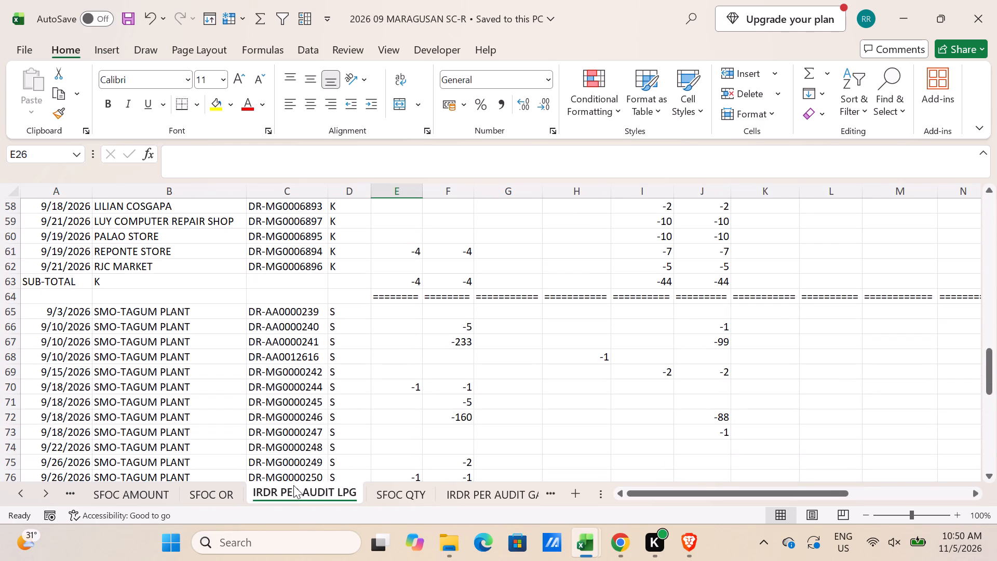
pyautogui.scroll(3, 293, 485)
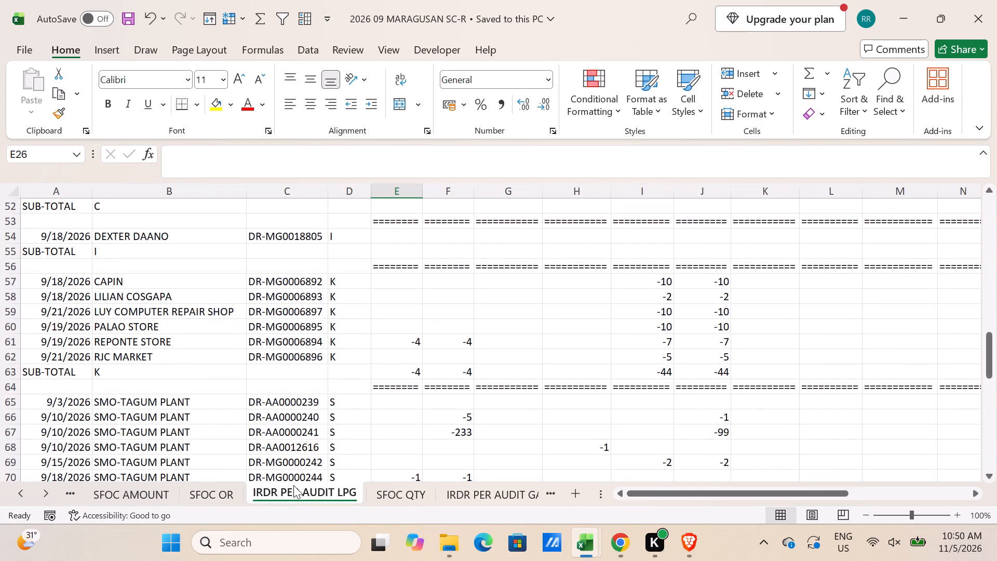
pyautogui.scroll(7, 293, 485)
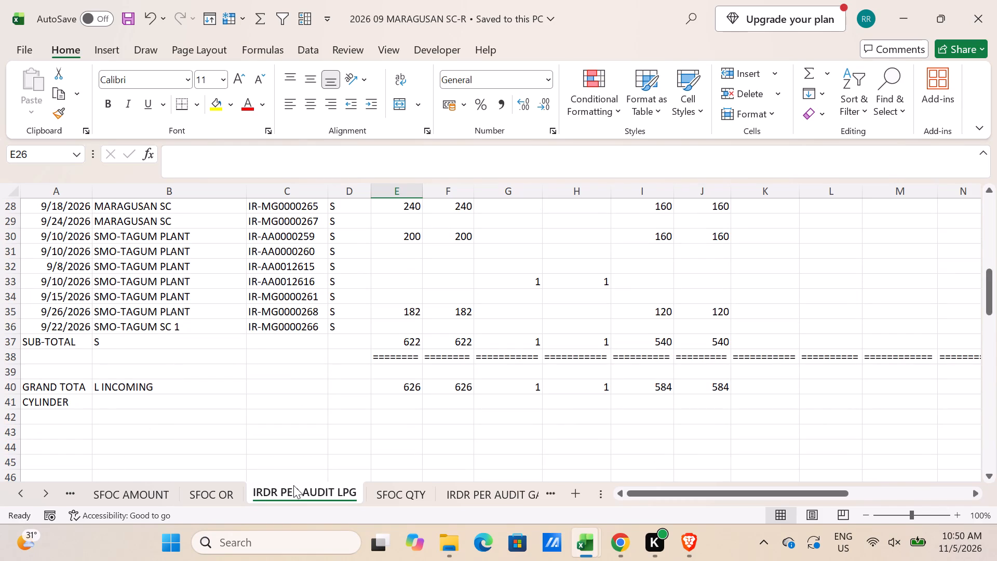
pyautogui.scroll(1, 293, 485)
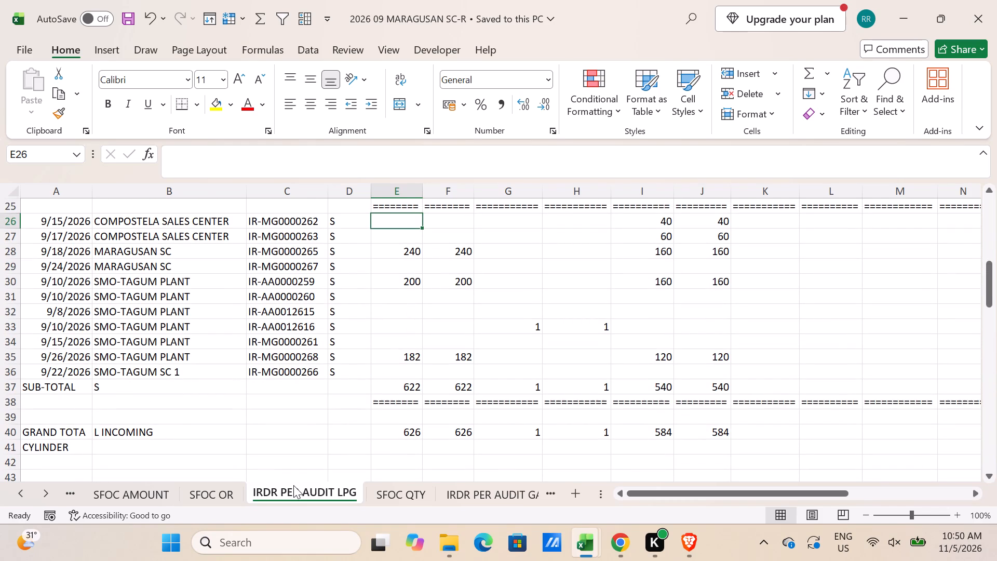
pyautogui.scroll(4, 293, 485)
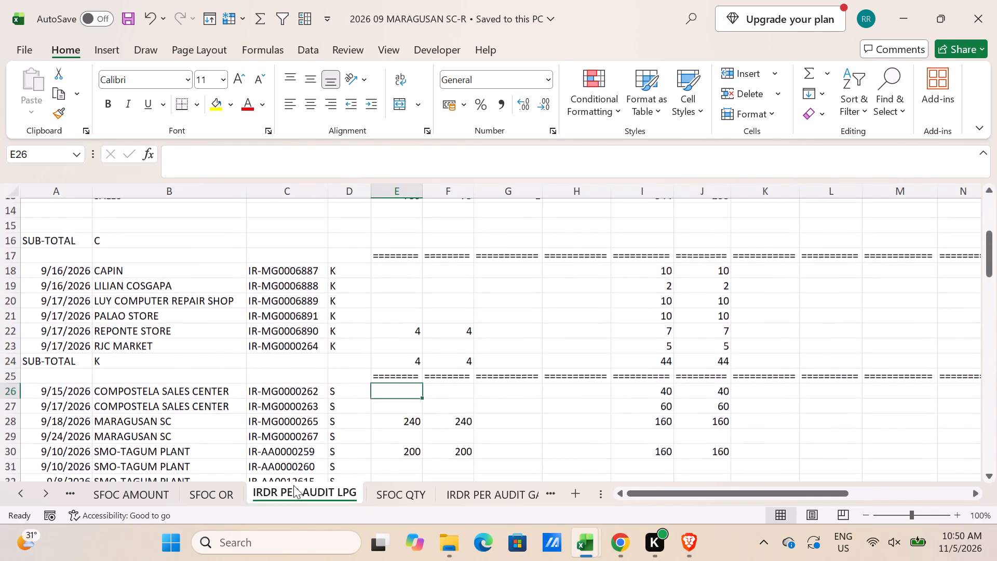
pyautogui.scroll(4, 293, 485)
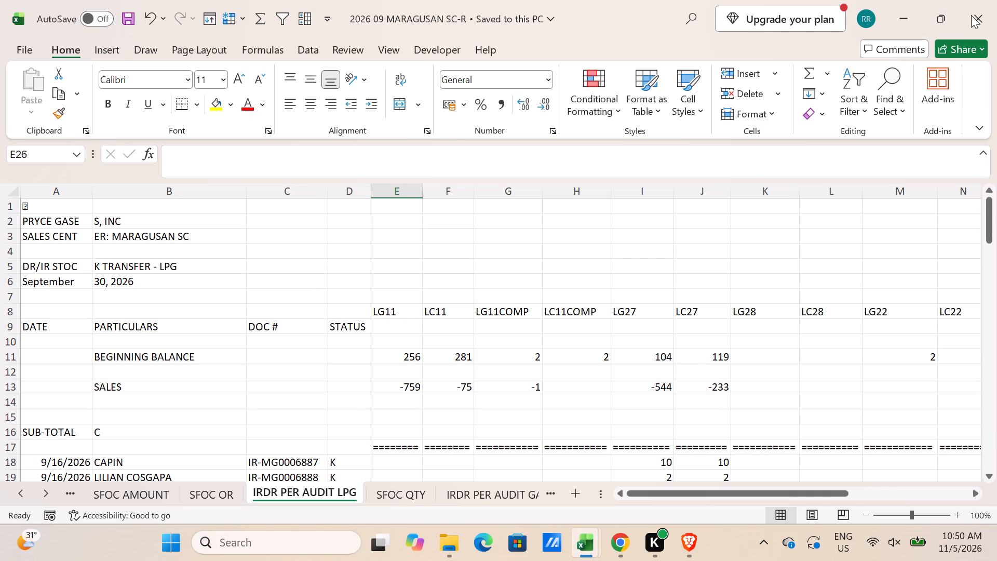
pyautogui.click(971, 15)
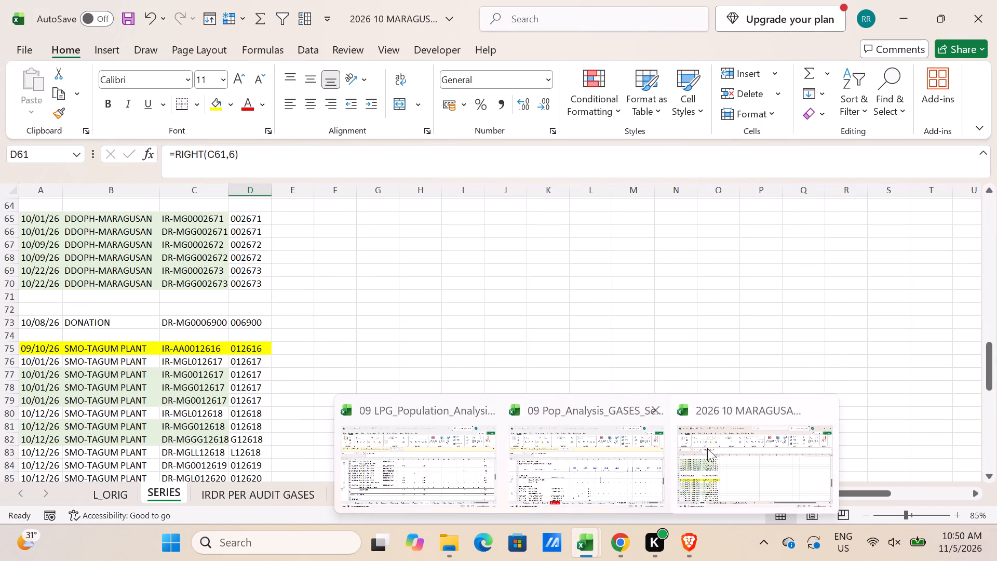
# Review the October document series on the SERIES sheet of the 2026 10 MARAGUSAN SC workbook for ones lacking a prior record.
pyautogui.click(748, 448)
pyautogui.scroll(-3, 252, 403)
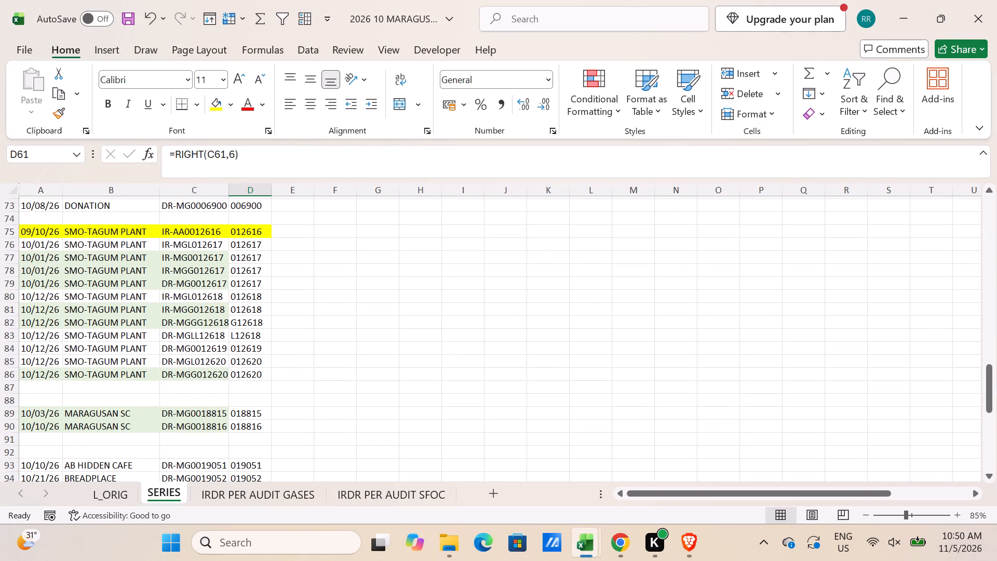
pyautogui.scroll(-1, 180, 398)
pyautogui.scroll(9, 179, 404)
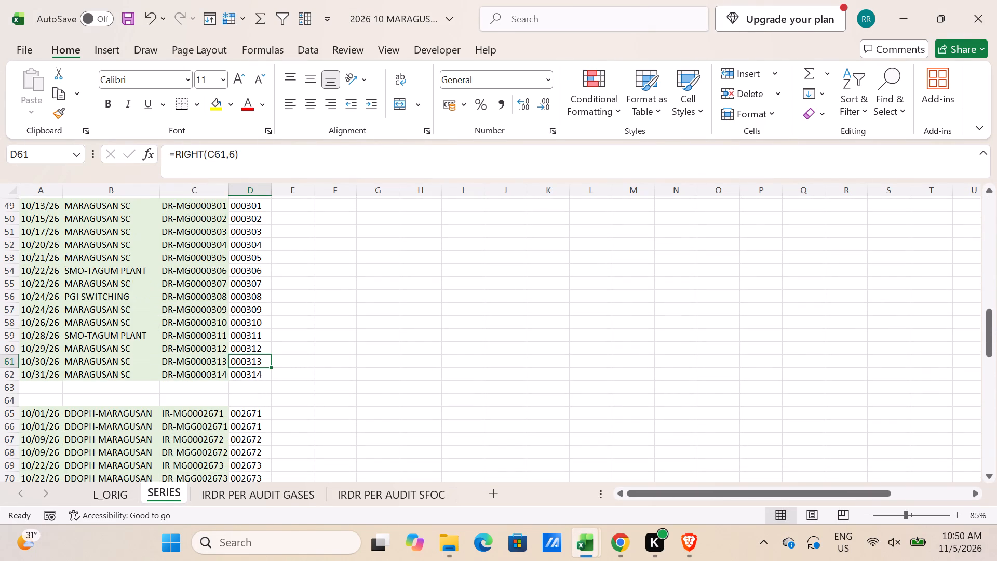
pyautogui.scroll(3, 174, 403)
pyautogui.scroll(-4, 139, 388)
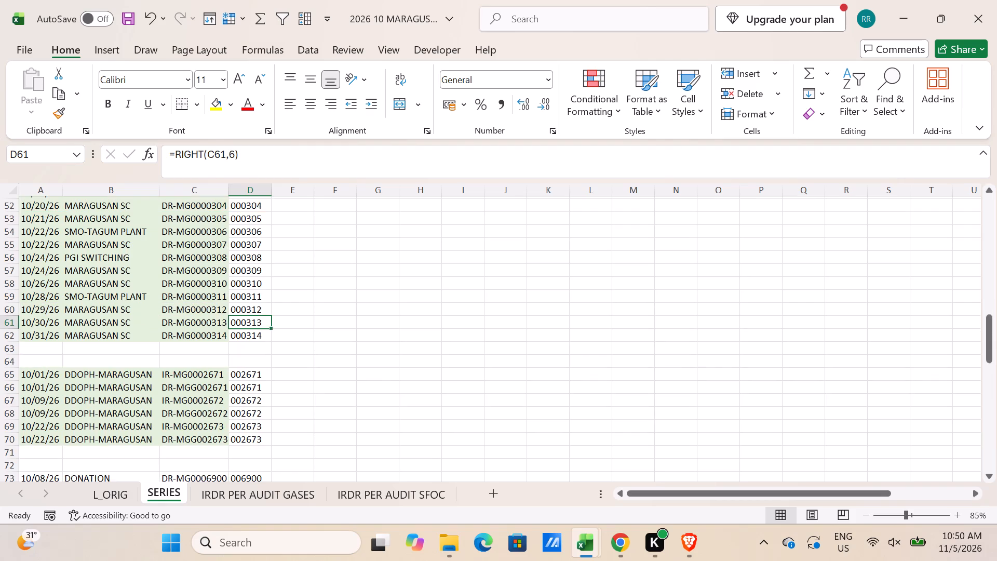
pyautogui.scroll(-2, 139, 388)
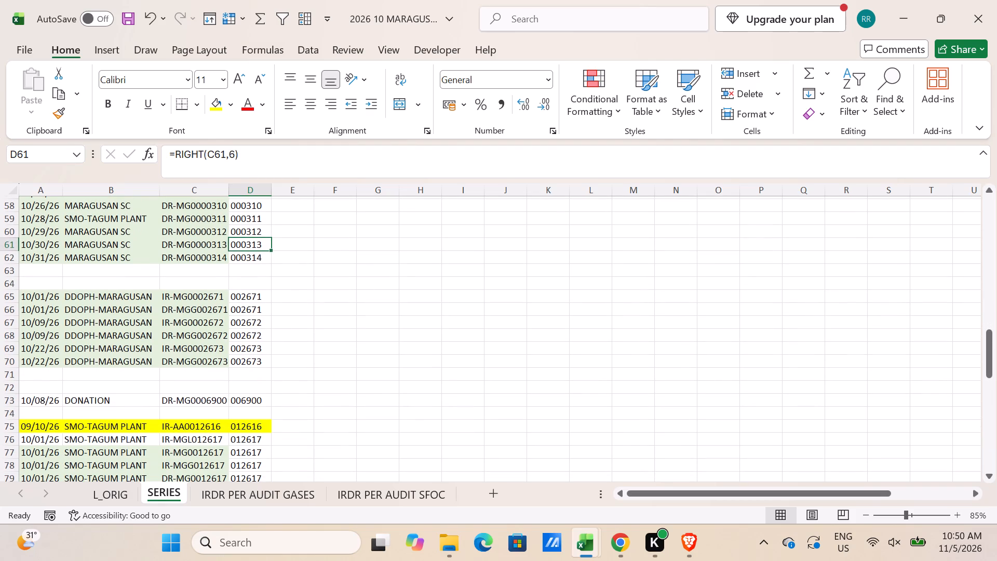
pyautogui.scroll(-7, 47, 392)
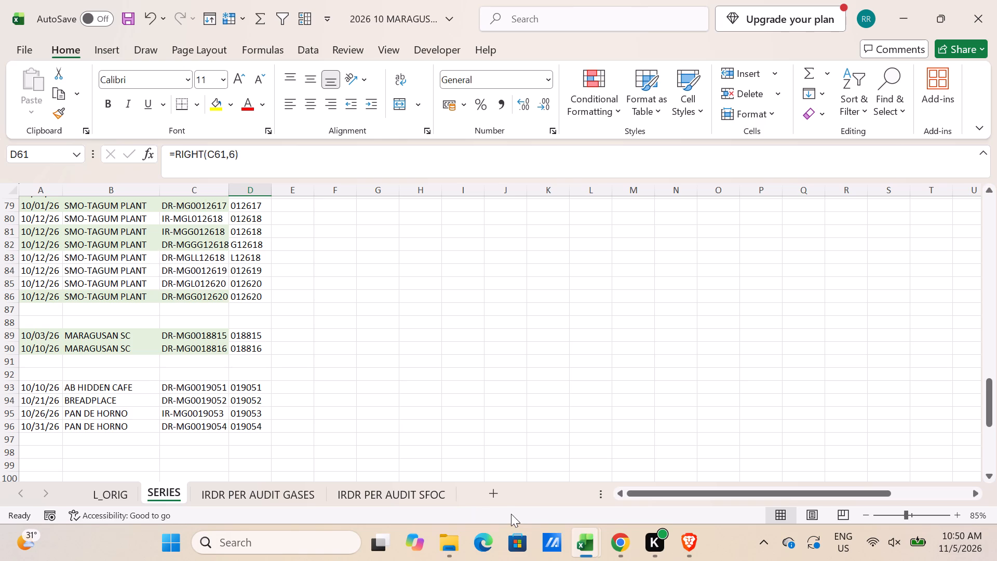
# Search the Maragusan sheet of the 09 Pop_Analysis_GASES September workbook for document number 18814.
pyautogui.click(578, 543)
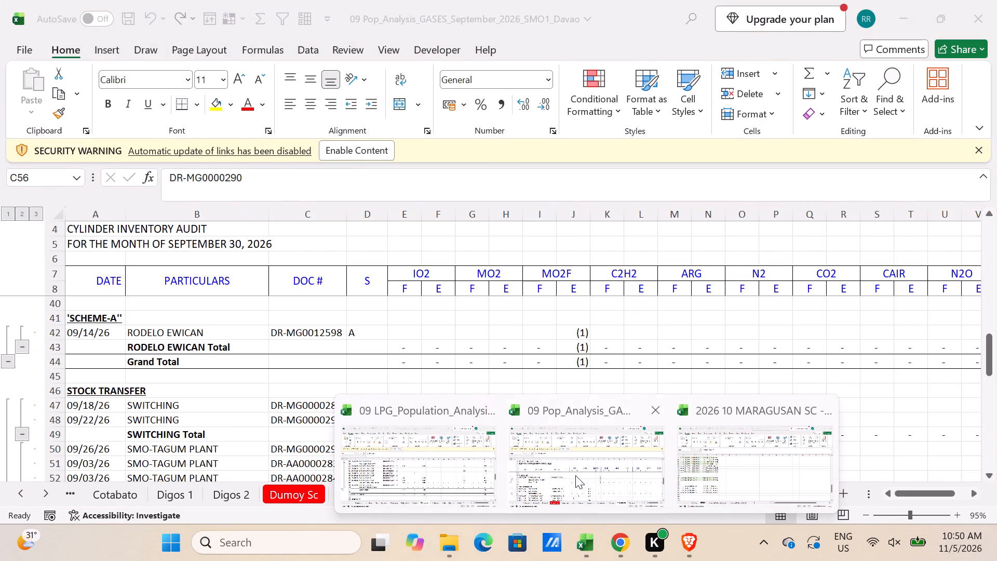
pyautogui.click(575, 475)
pyautogui.click(311, 407)
pyautogui.hotkey('ctrl', 'f')
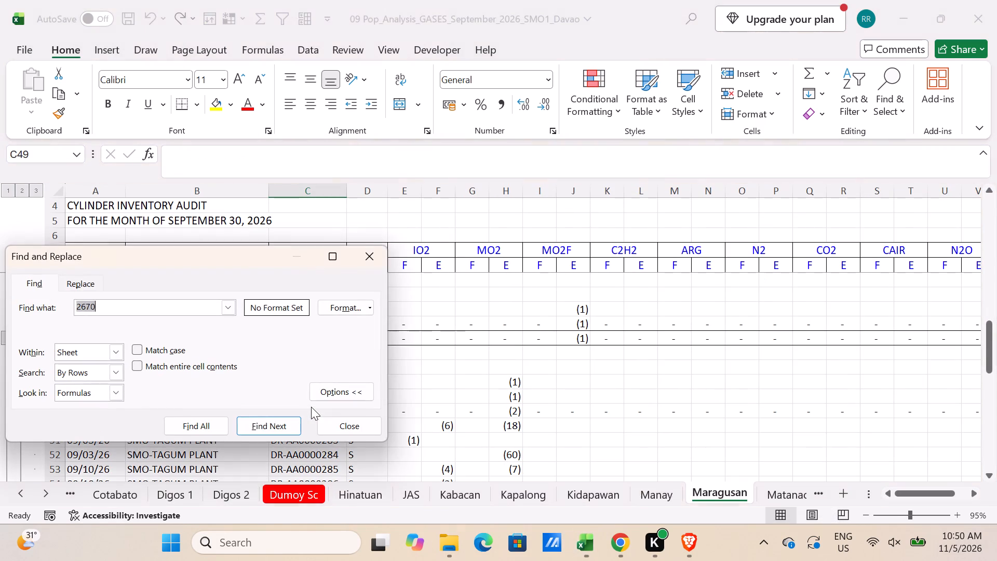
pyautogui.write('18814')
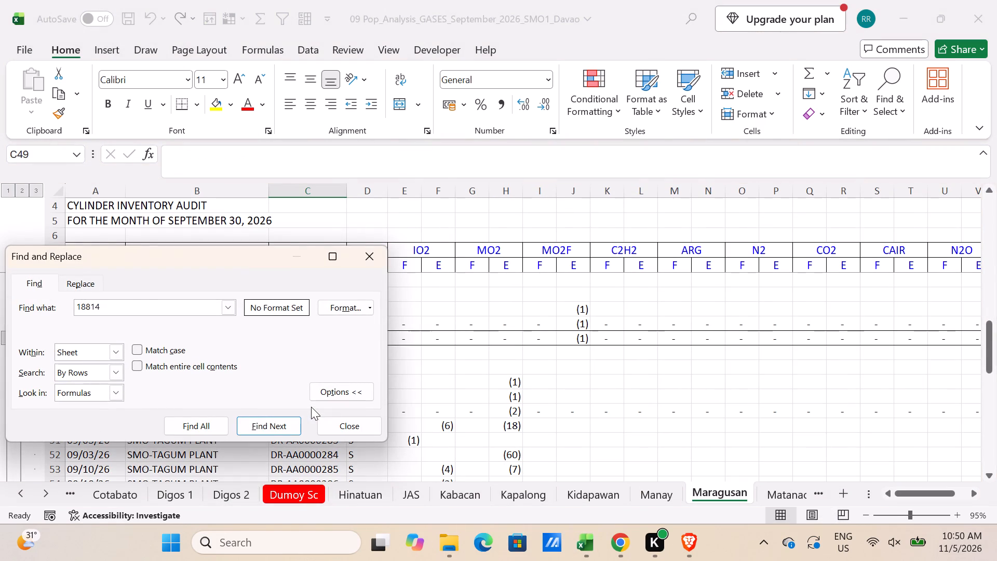
# Run the search for document number 18814 again on the GASES Maragusan sheet and close the search.
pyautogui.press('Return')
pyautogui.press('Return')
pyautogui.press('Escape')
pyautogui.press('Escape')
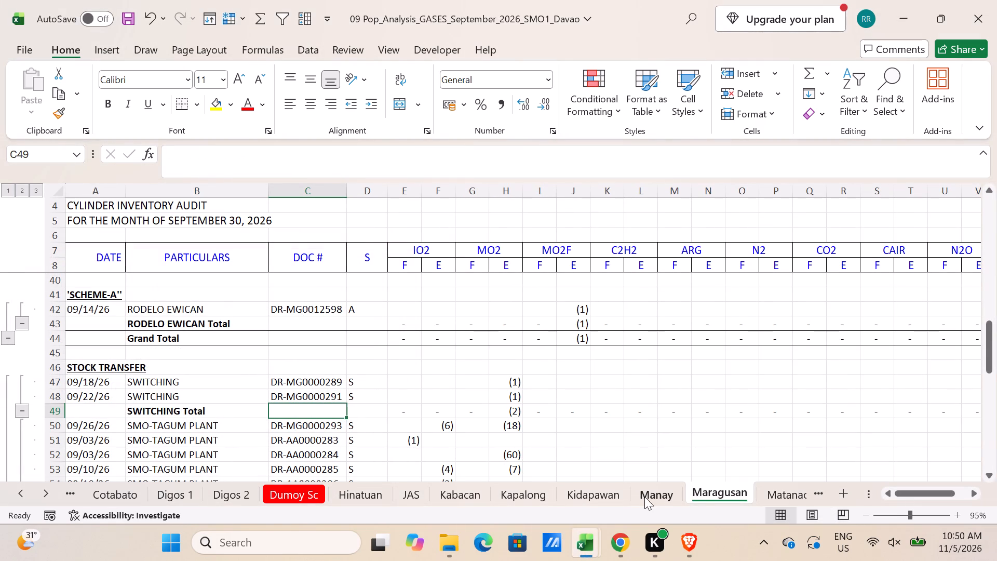
# Switch to the 09 LPG_Population_Analysis September workbook and search its Maragusan sheet for document number 18814.
pyautogui.click(591, 542)
pyautogui.click(461, 435)
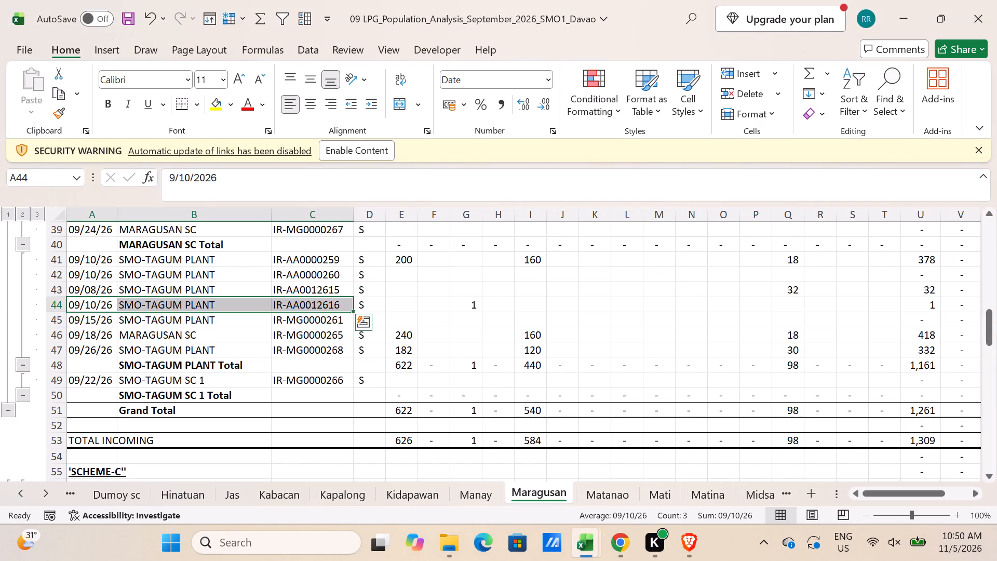
pyautogui.click(322, 373)
pyautogui.hotkey('ctrl', 'f')
pyautogui.press('Return')
pyautogui.press('Return')
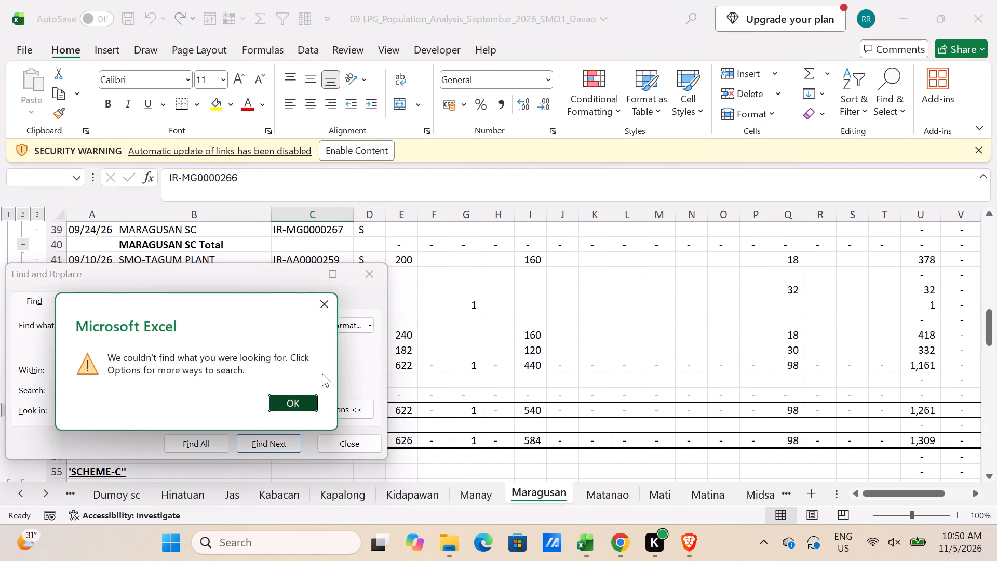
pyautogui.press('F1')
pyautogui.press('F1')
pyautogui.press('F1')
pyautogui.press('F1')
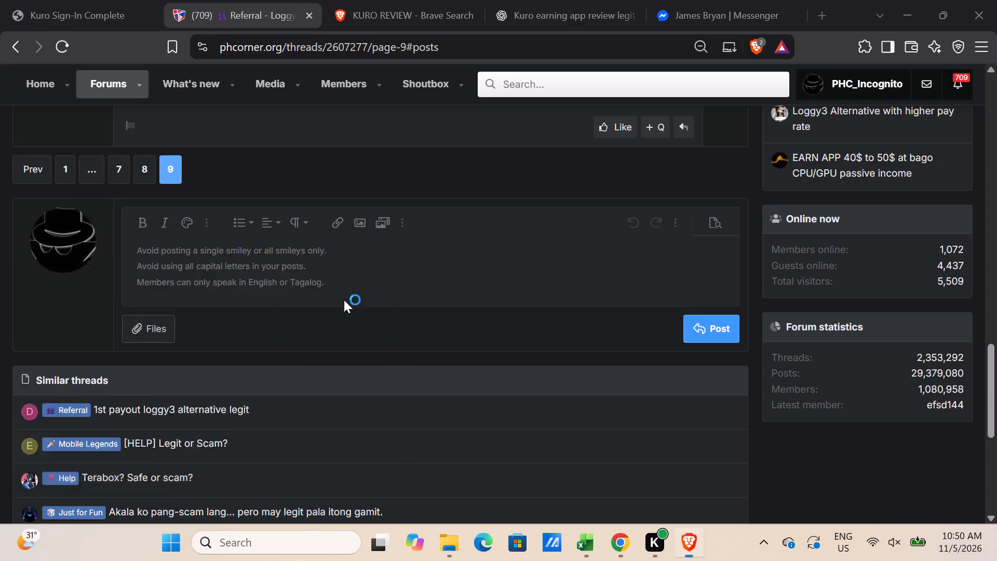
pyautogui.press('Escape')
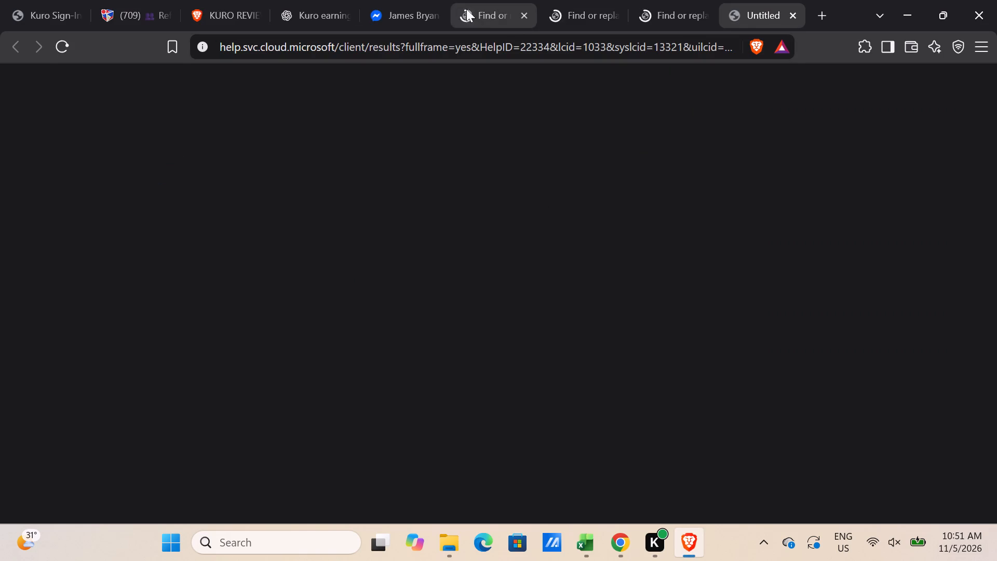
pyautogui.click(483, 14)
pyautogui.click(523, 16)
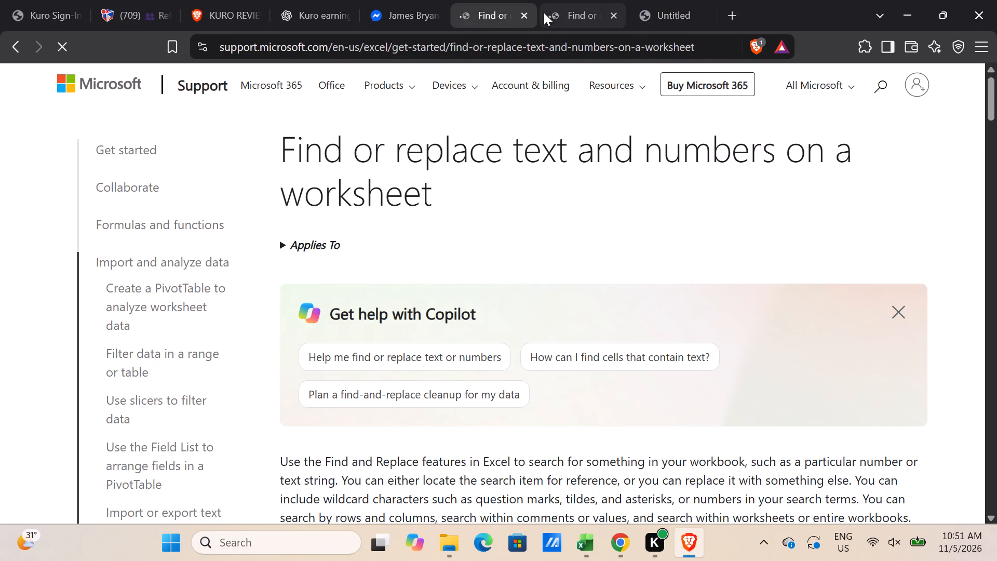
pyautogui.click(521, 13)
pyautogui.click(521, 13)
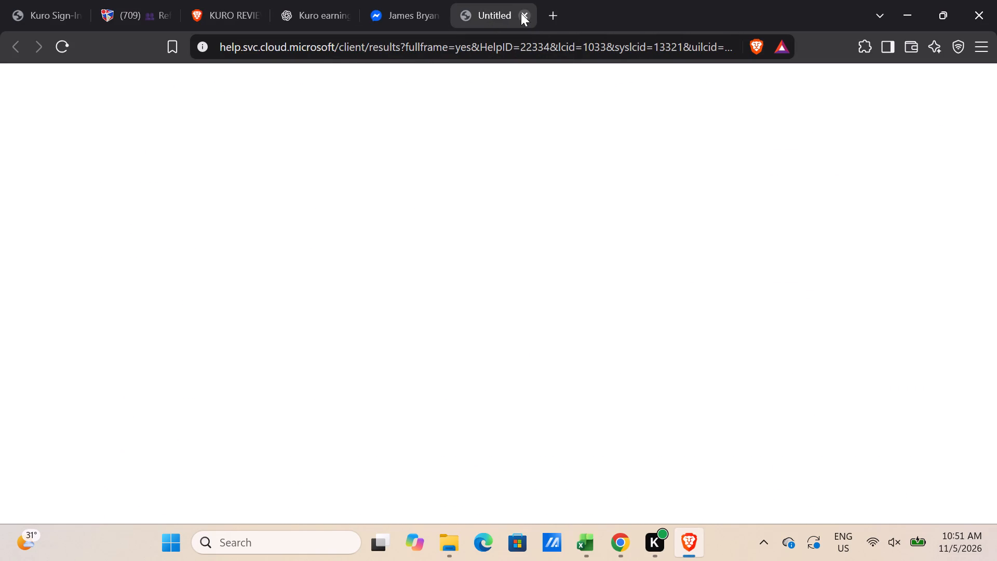
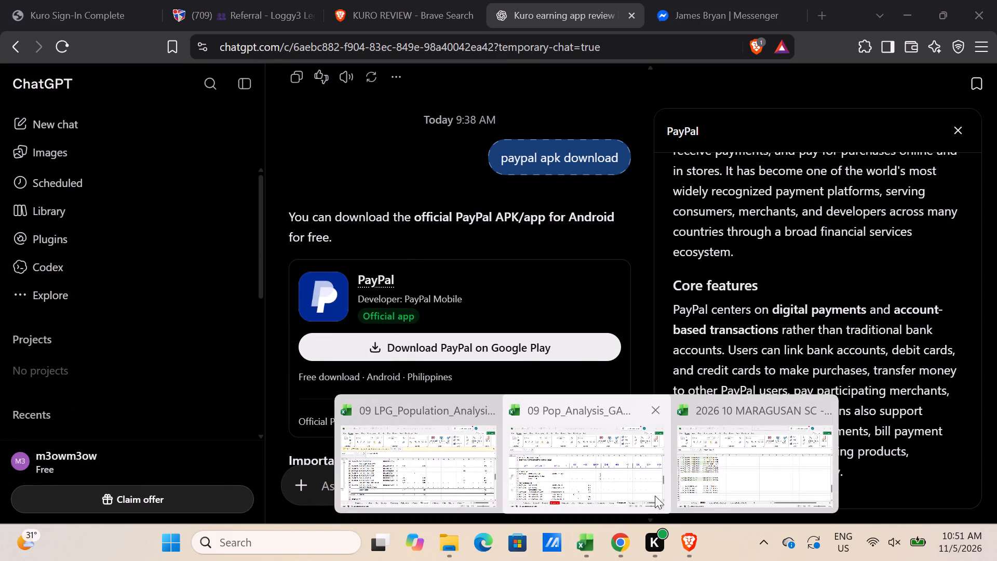
# Switch back to the 2026 10 MARAGUSAN SC workbook to recheck the October document series on the SERIES sheet.
pyautogui.click(717, 484)
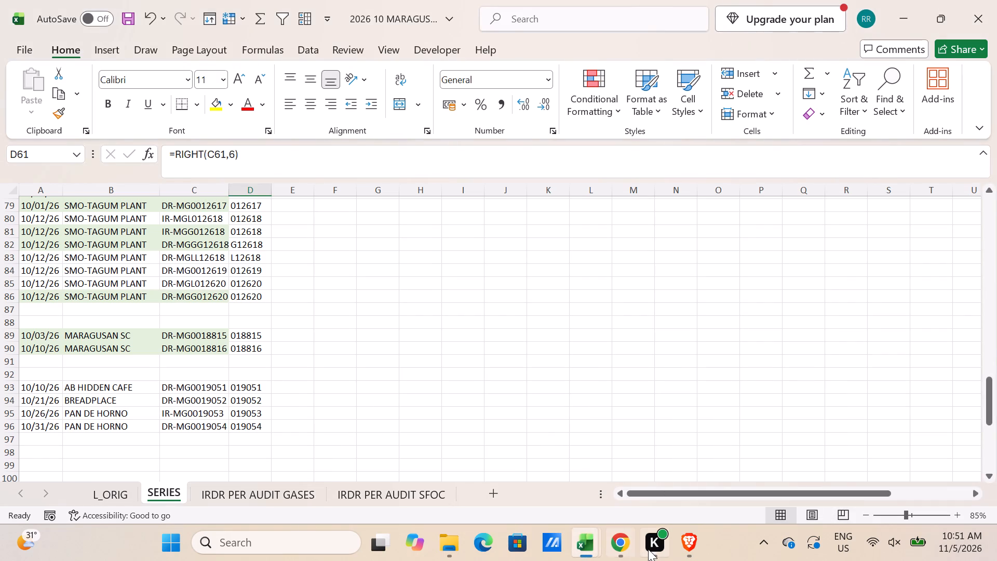
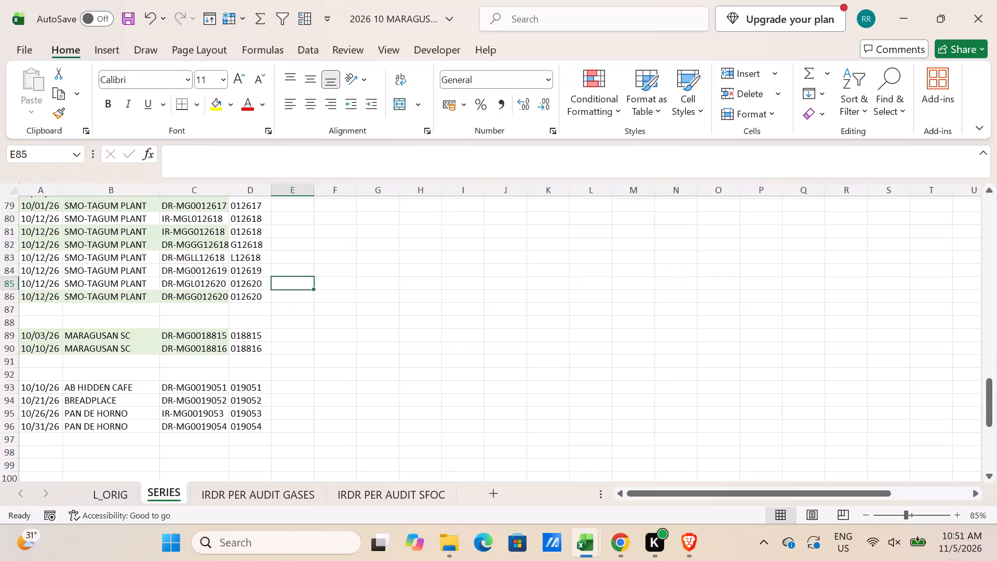
# Examine the October incoming and outgoing document numbers on the IRDR PER AUDIT GASES sheet.
pyautogui.scroll(7, 291, 332)
pyautogui.scroll(-6, 291, 331)
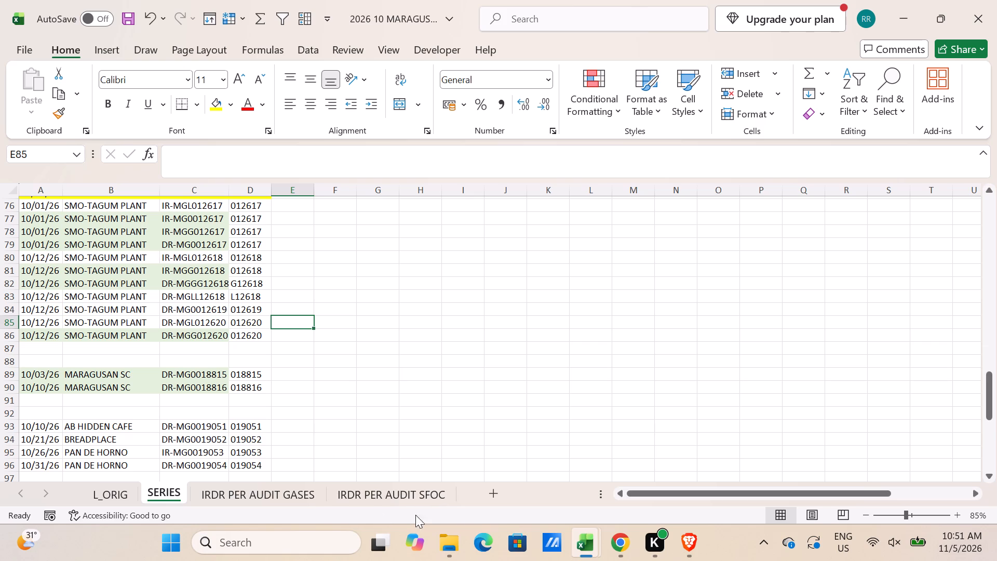
pyautogui.click(293, 497)
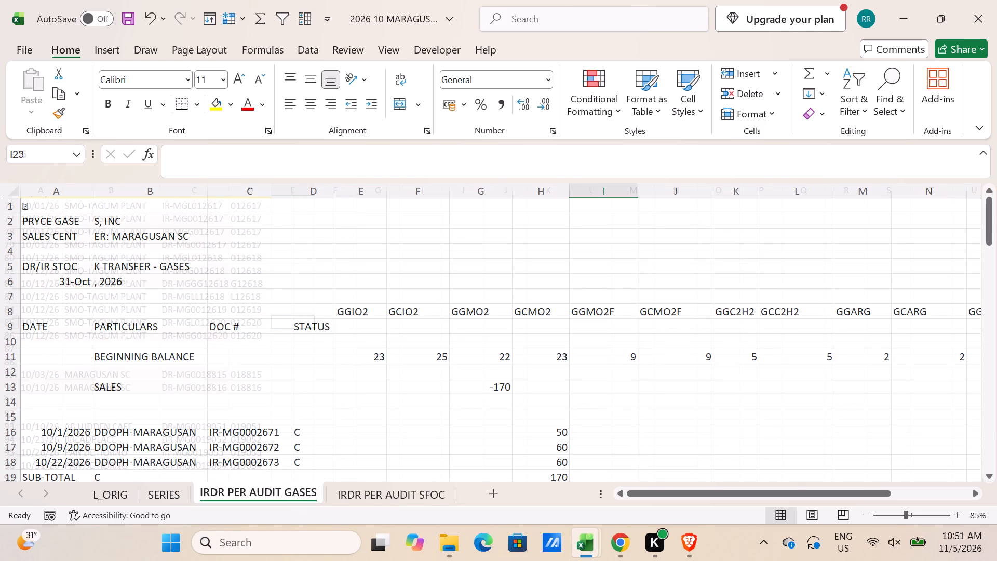
pyautogui.scroll(-13, 278, 411)
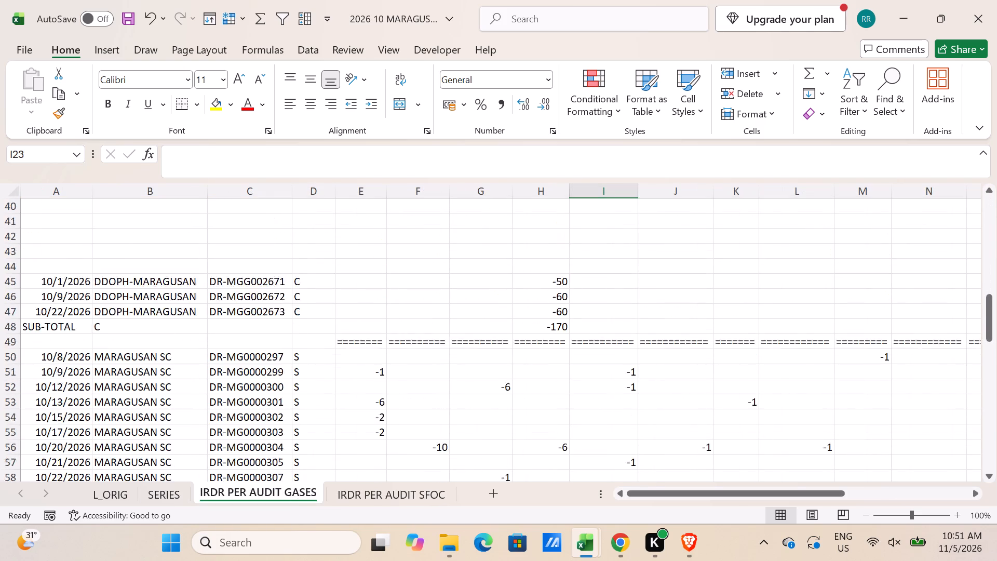
pyautogui.scroll(-9, 278, 411)
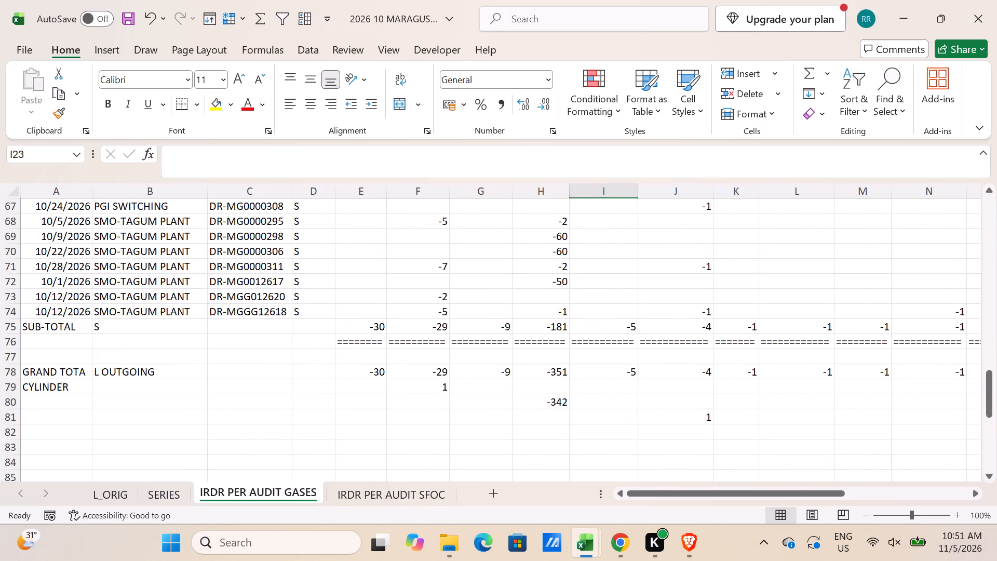
# Examine the October incoming document numbers on the IRDR PER AUDIT SFOC sheet.
pyautogui.click(383, 492)
pyautogui.scroll(-5, 377, 484)
pyautogui.scroll(3, 373, 447)
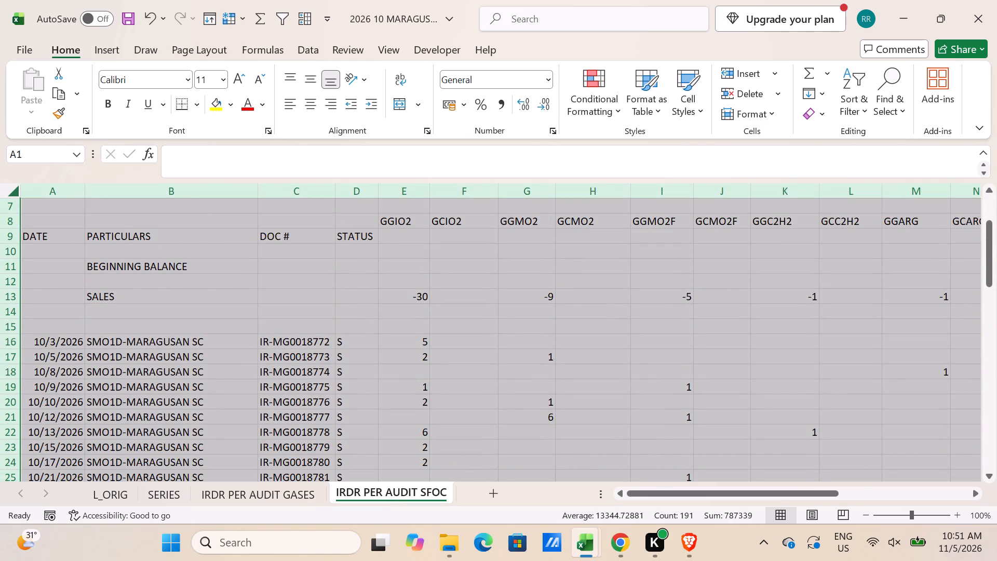
pyautogui.scroll(-9, 377, 428)
pyautogui.scroll(3, 377, 421)
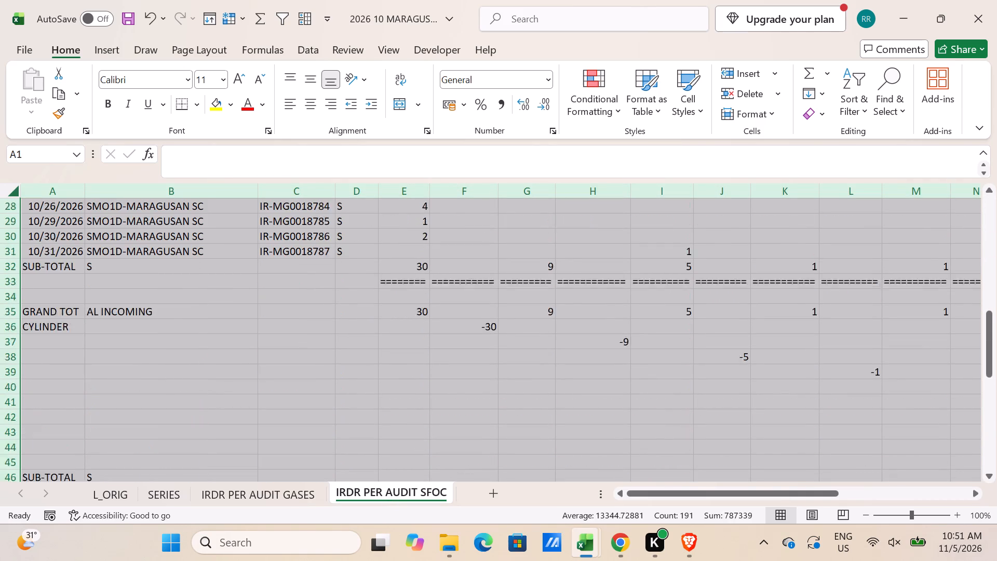
pyautogui.scroll(2, 377, 421)
# Recheck the October outgoing and incoming document numbers on the IRDR PER AUDIT GASES sheet and return to the SERIES sheet.
pyautogui.moveTo(280, 495); pyautogui.dragTo(279, 490)
pyautogui.scroll(2, 308, 407)
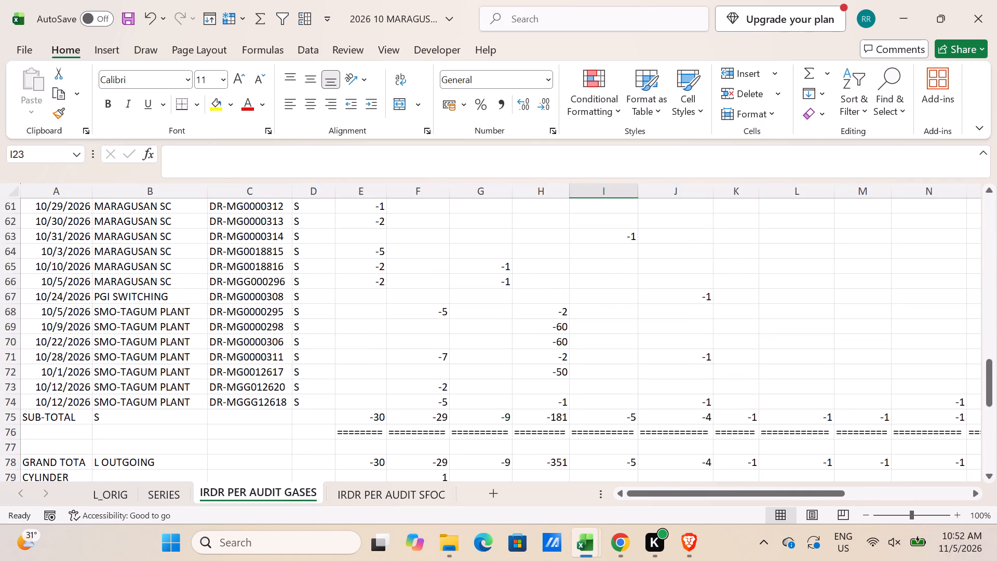
pyautogui.scroll(8, 308, 407)
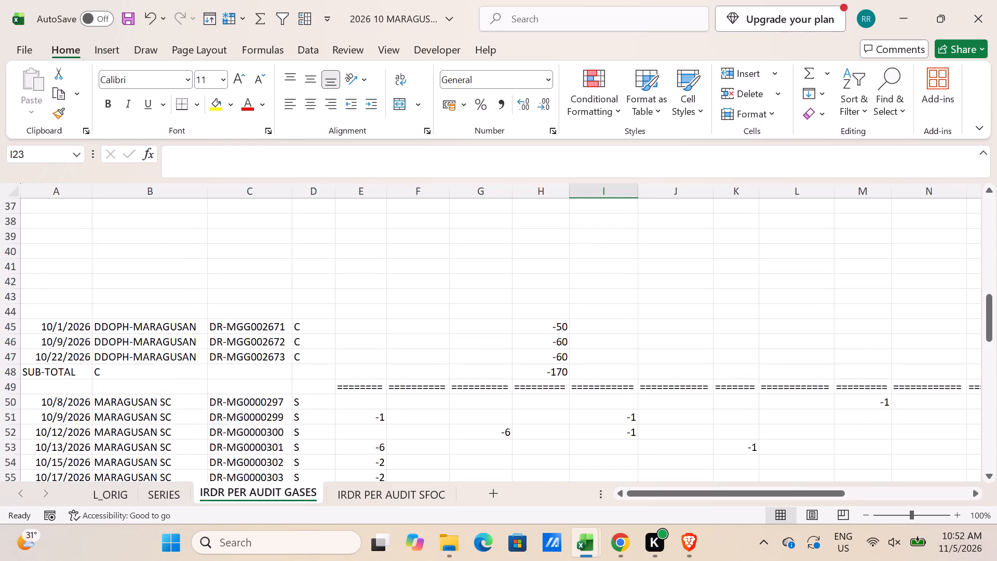
pyautogui.scroll(6, 308, 407)
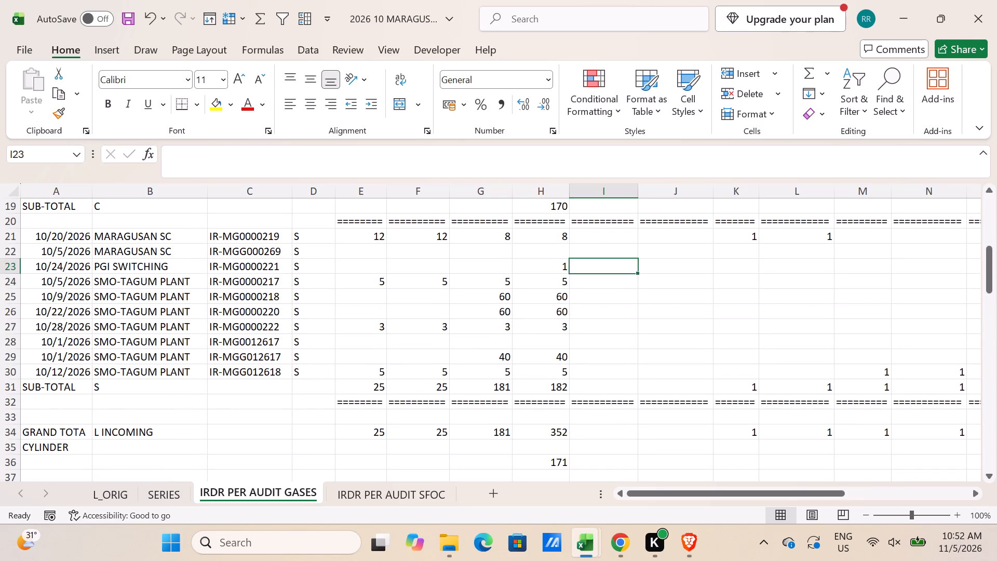
pyautogui.click(155, 497)
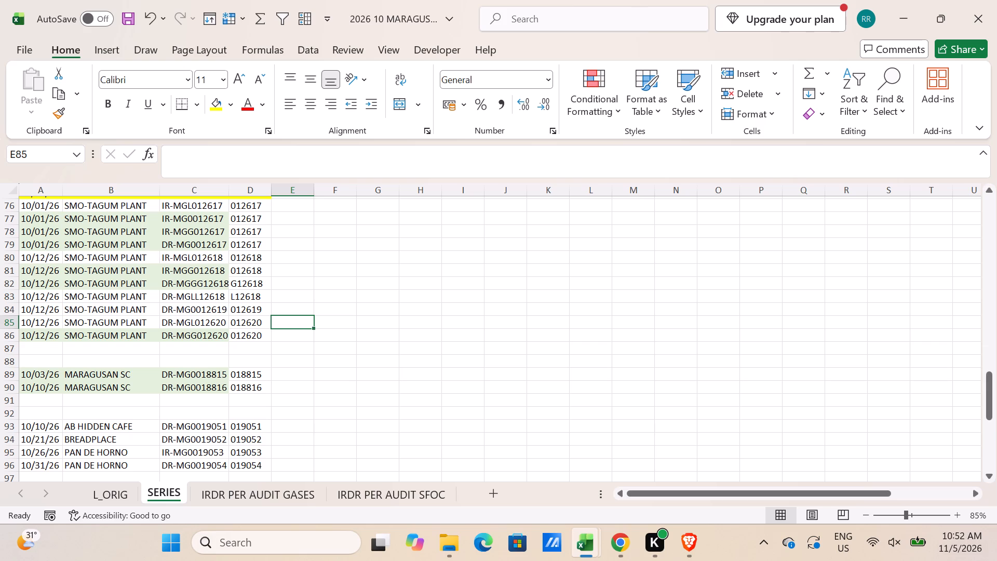
# Search the IRDR PER AUDIT GASES sheet for 18815, select the DR-MG0018815 and DR-MG0018816 rows for review, and return to SERIES.
pyautogui.click(289, 495)
pyautogui.click(260, 404)
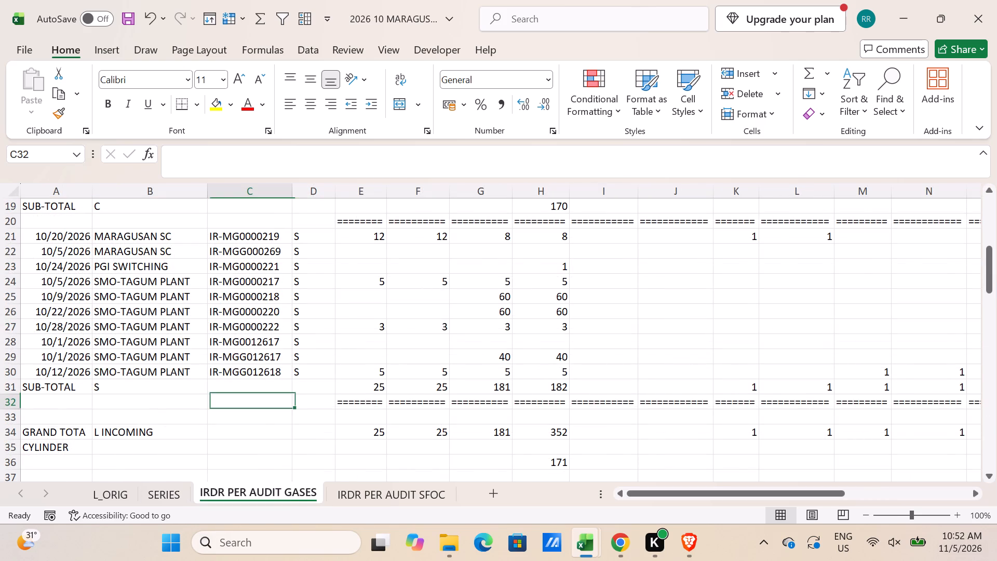
pyautogui.hotkey('ctrl', 'f')
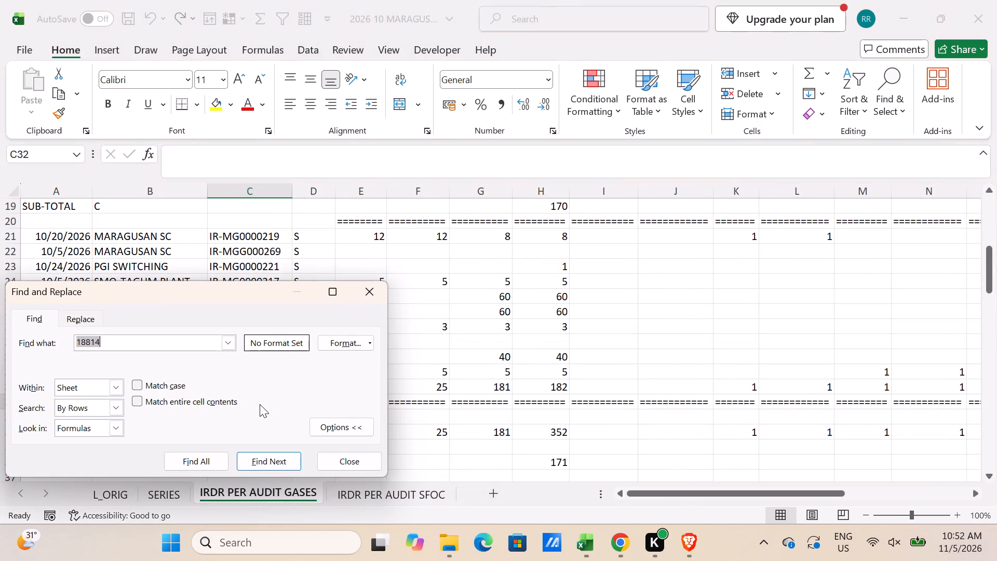
pyautogui.write('18815')
pyautogui.press('Return')
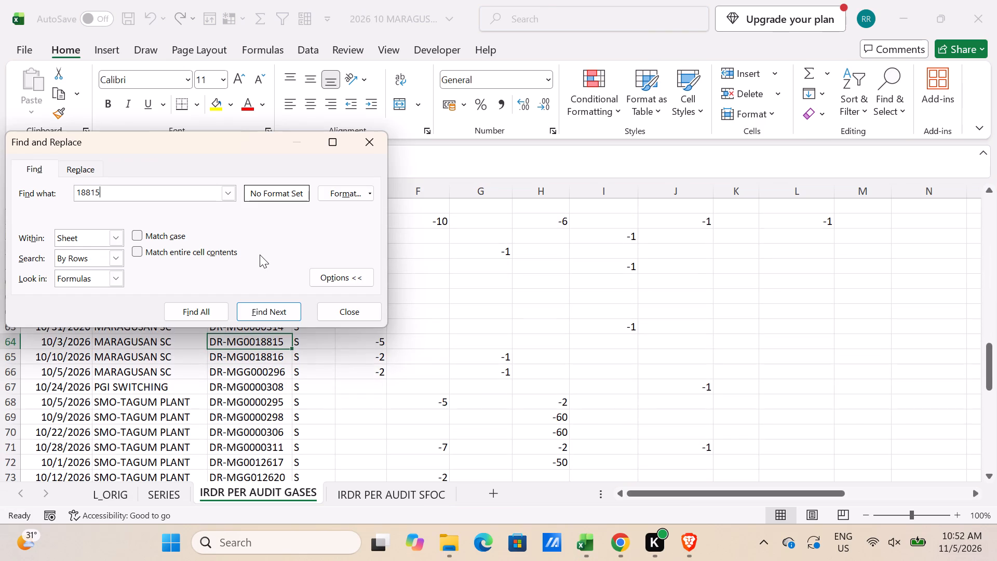
pyautogui.press('Escape')
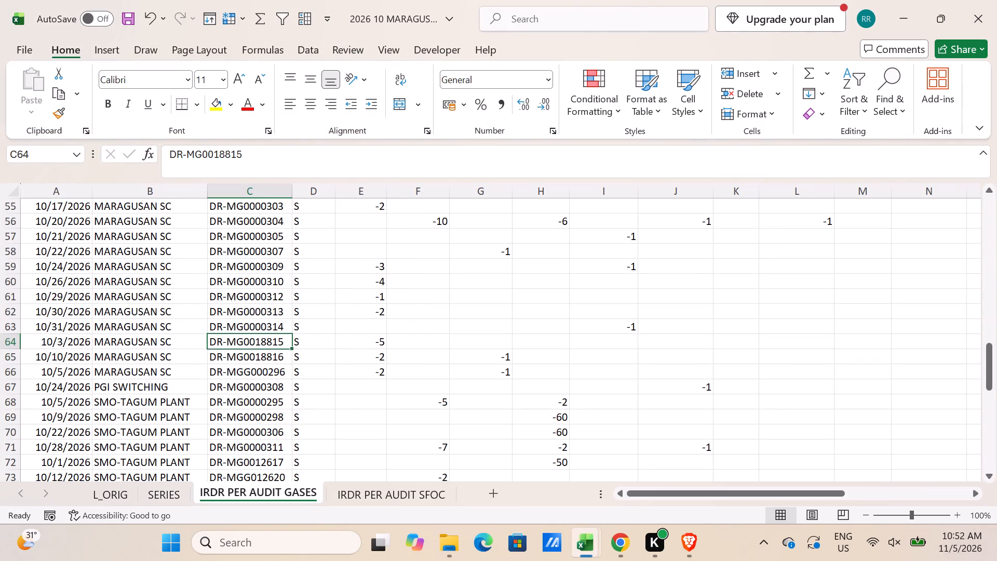
pyautogui.moveTo(12, 342); pyautogui.dragTo(15, 359)
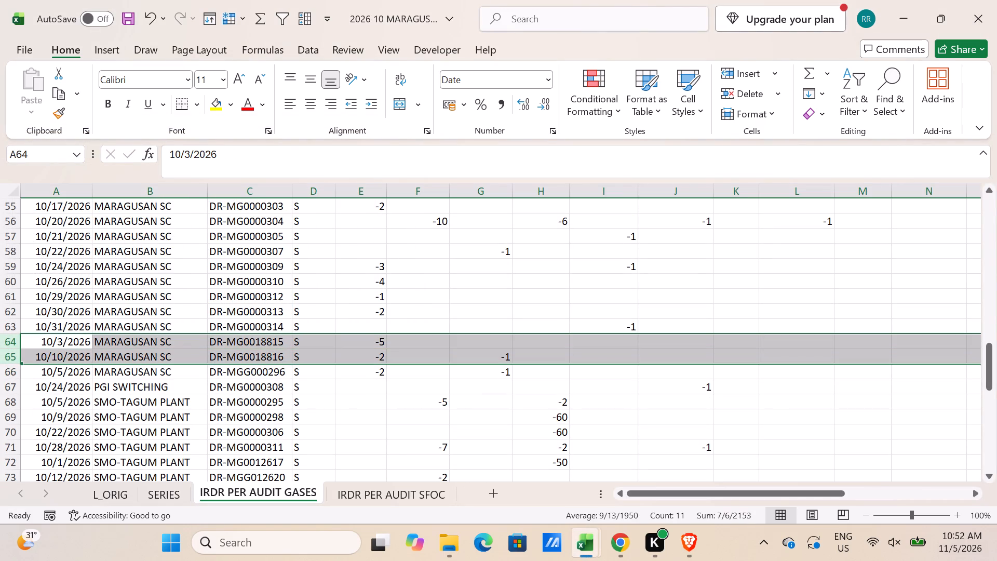
pyautogui.click(184, 492)
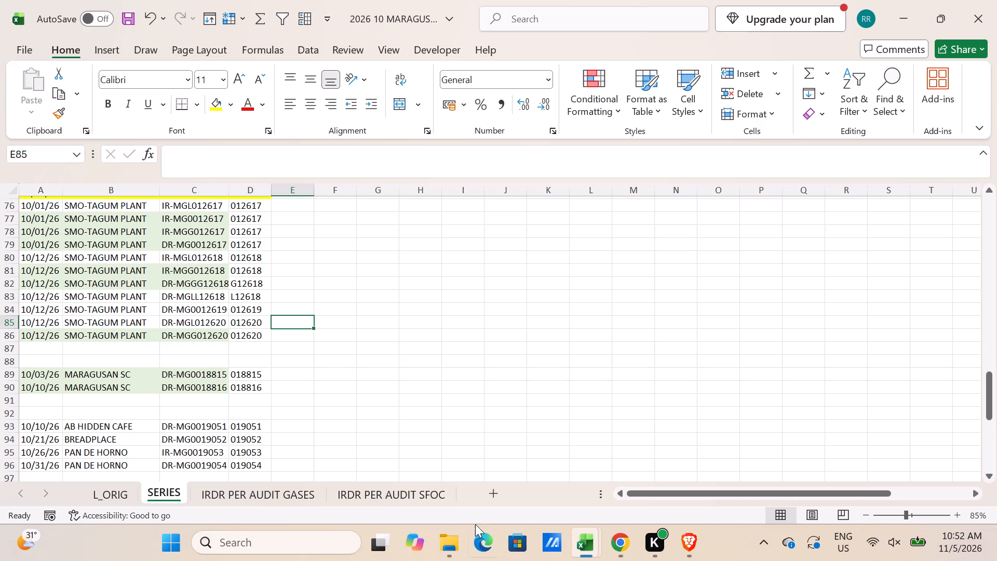
# Search the Maragusan sheet of the 09 Pop_Analysis_GASES September workbook for document number 18815.
pyautogui.click(573, 540)
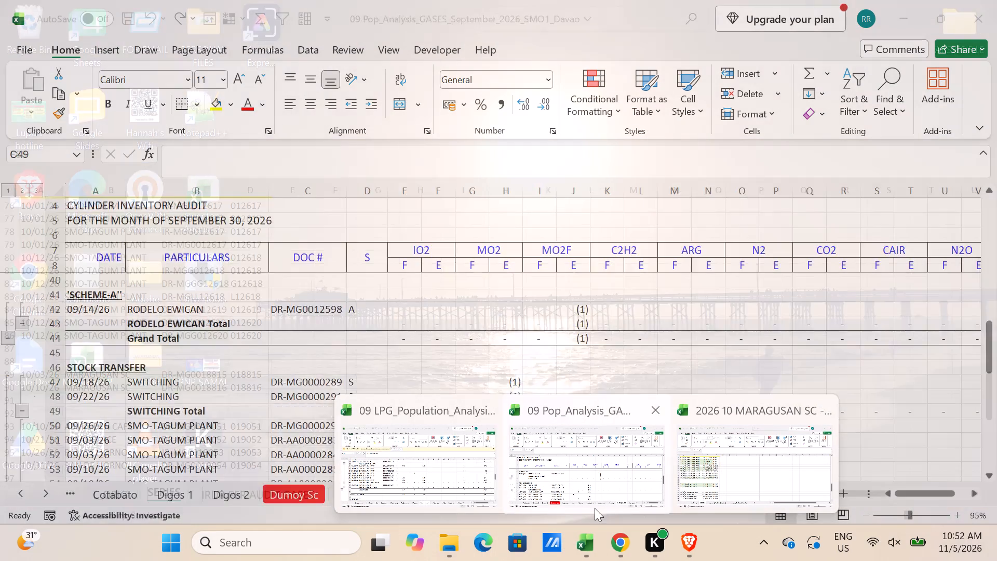
pyautogui.click(581, 461)
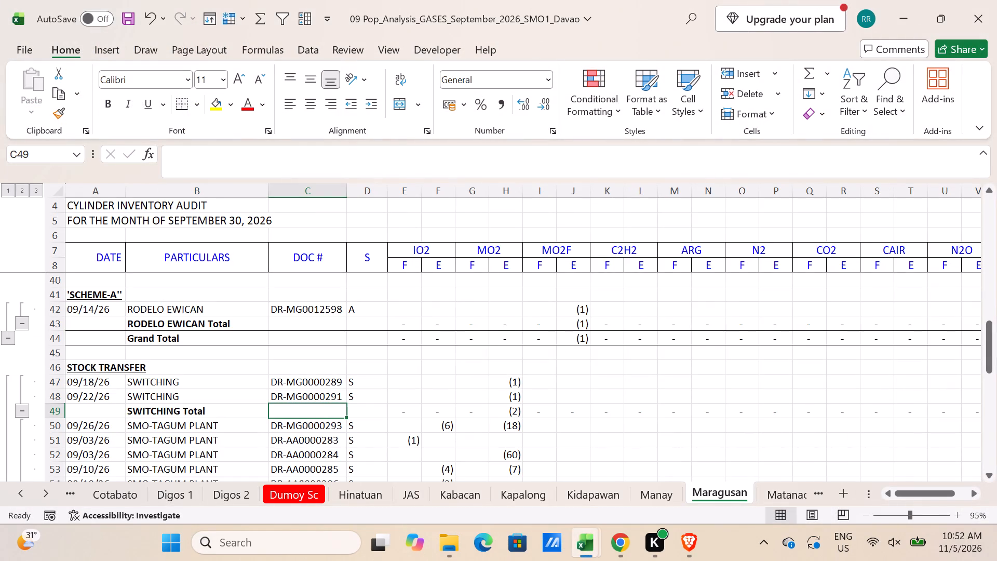
pyautogui.click(295, 448)
pyautogui.hotkey('ctrl', 'f')
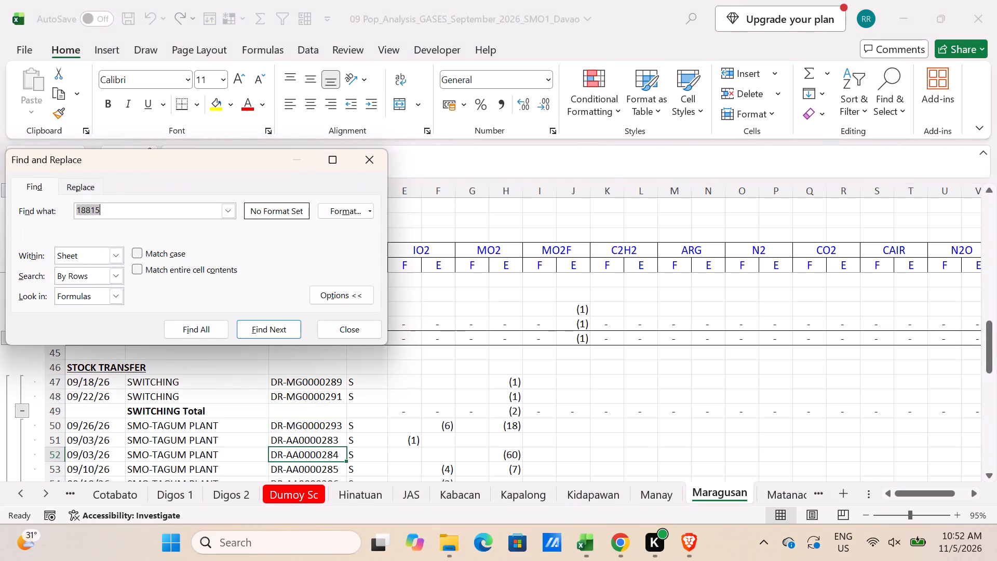
pyautogui.press('Right')
pyautogui.press('BackSpace')
pyautogui.press('5')
pyautogui.press('Return')
pyautogui.press('Return')
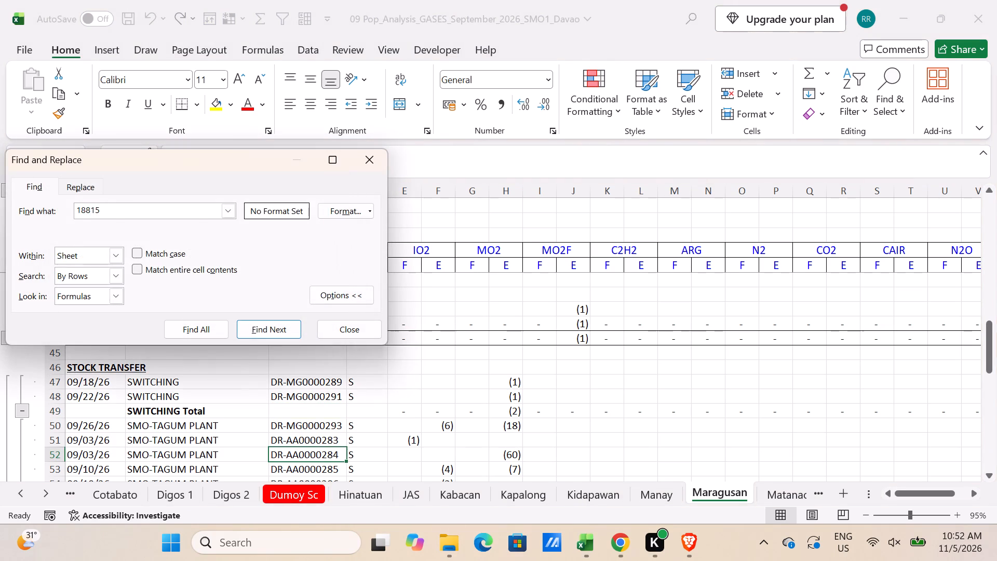
pyautogui.press('Escape')
pyautogui.press('Escape')
pyautogui.scroll(5, 346, 451)
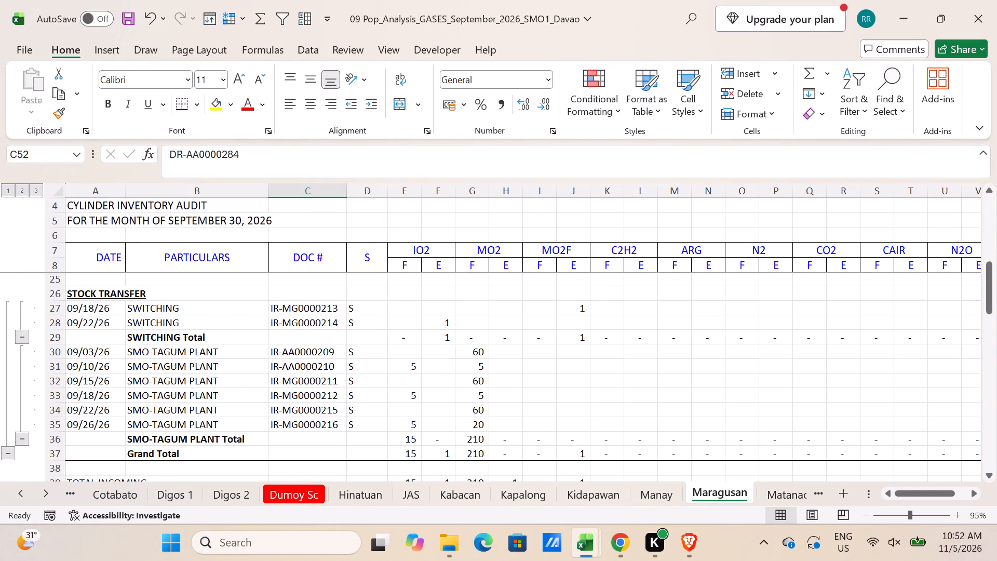
# Review the incoming document numbers on the Maragusan sheet of the 09 LPG_Population_Analysis September workbook.
pyautogui.click(579, 551)
pyautogui.click(412, 455)
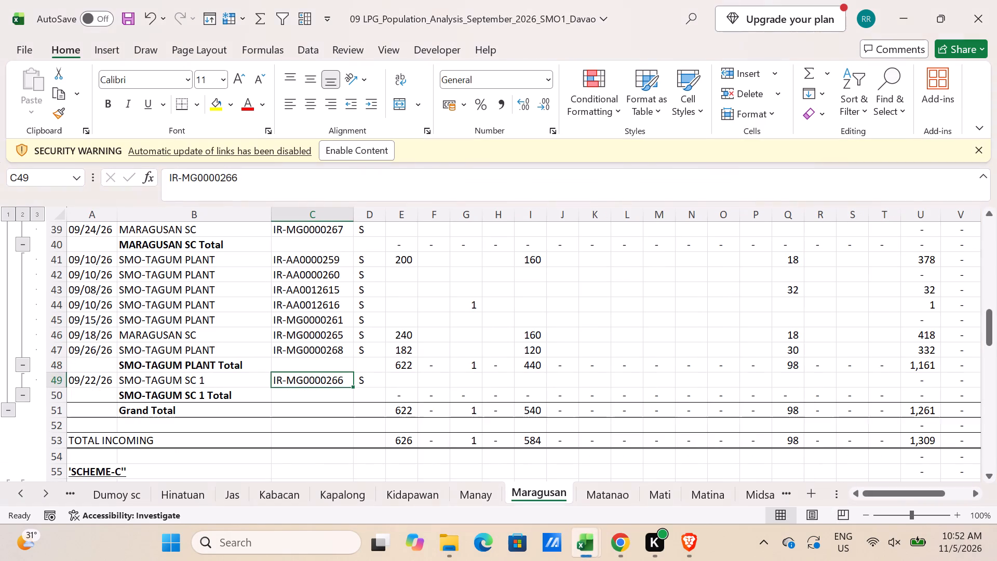
pyautogui.scroll(5, 344, 423)
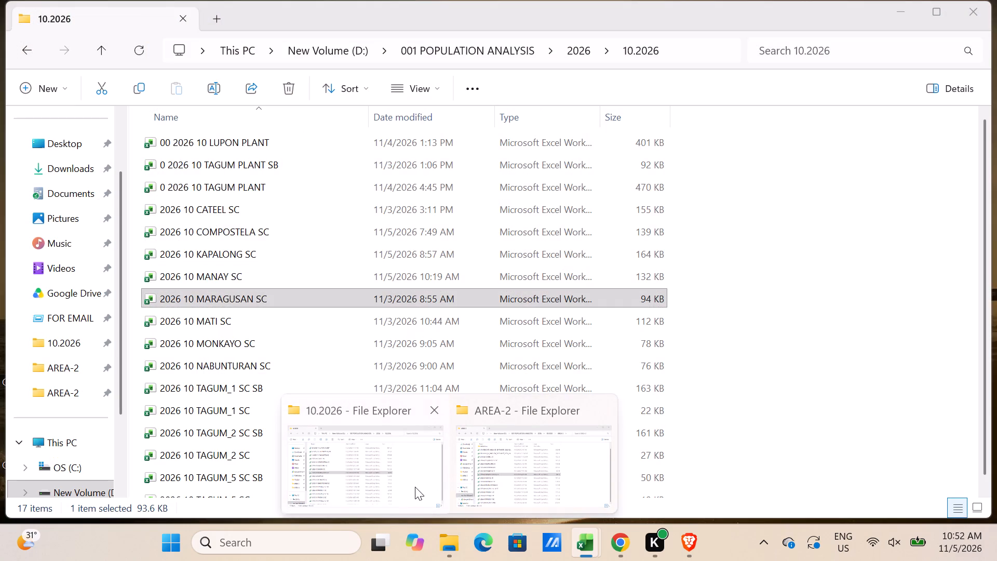
# Open the 08 MARAGUSAN SC workbook from the AREA-2 folder of 08.2026 and display its SERIES sheet.
pyautogui.click(482, 476)
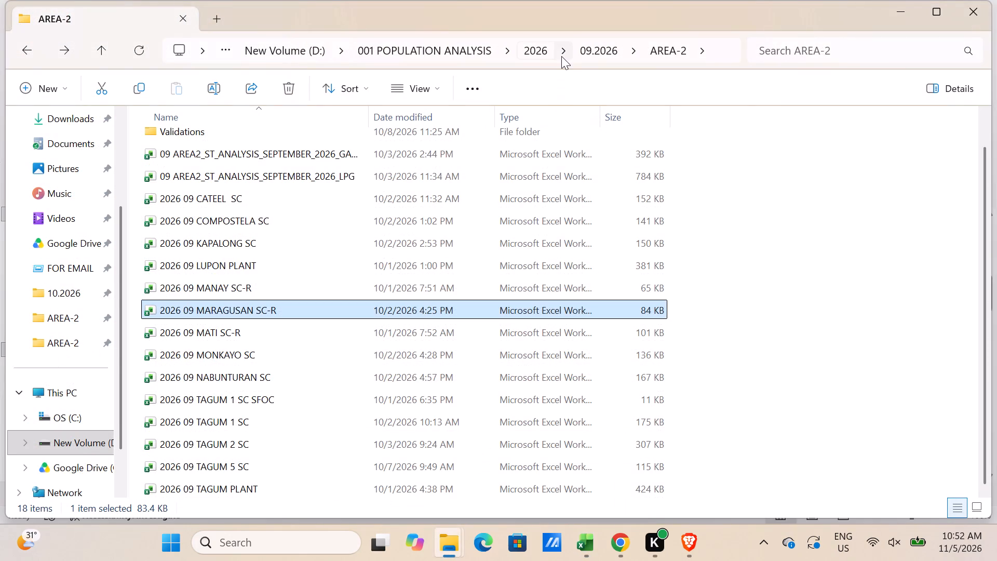
pyautogui.click(547, 50)
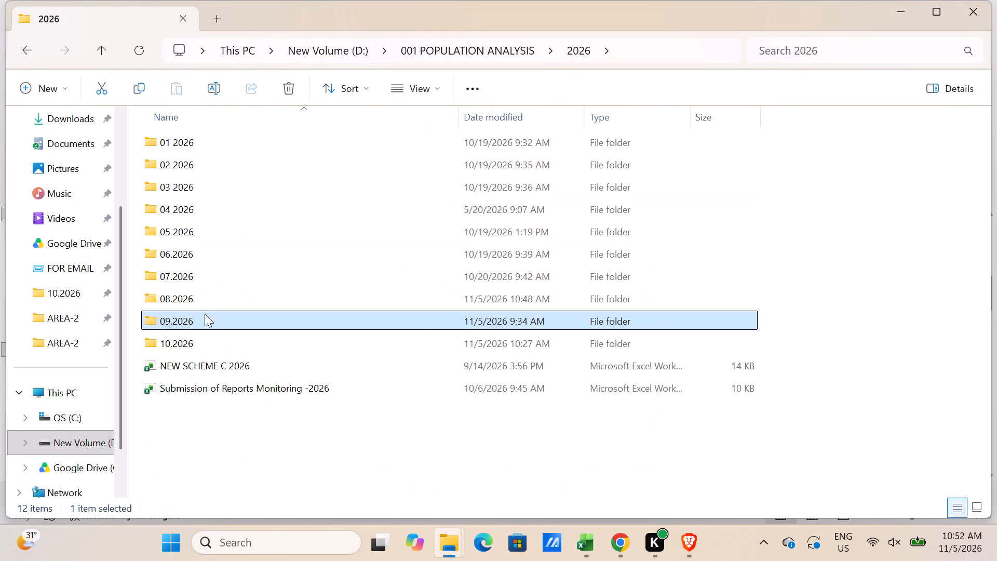
pyautogui.doubleClick(213, 293)
pyautogui.doubleClick(218, 163)
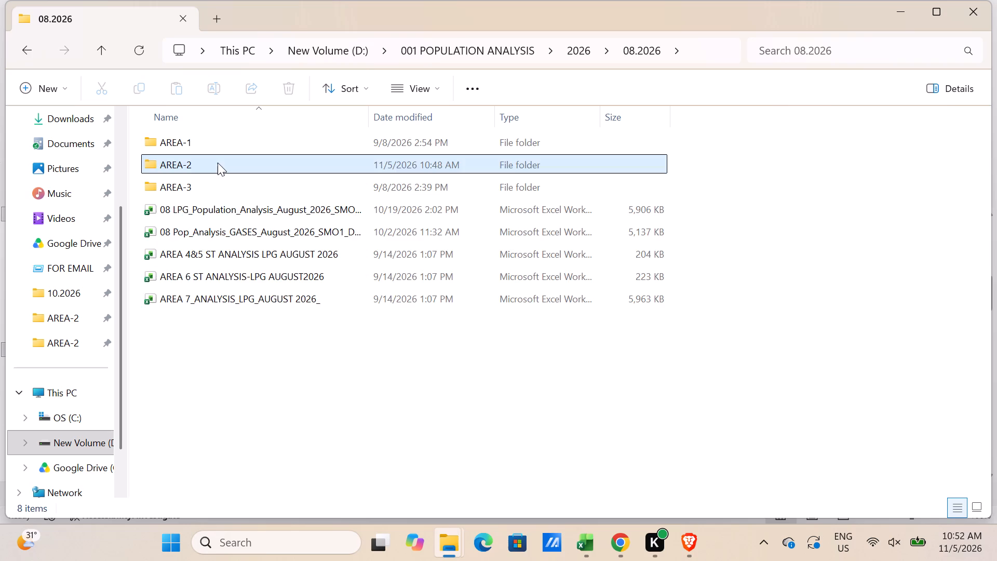
pyautogui.doubleClick(230, 312)
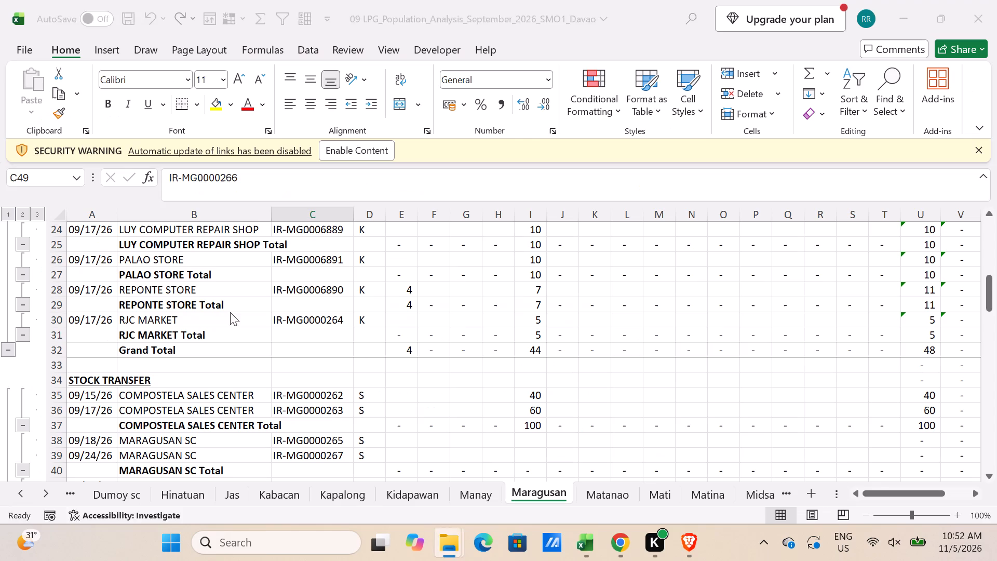
pyautogui.tripleClick(15, 493)
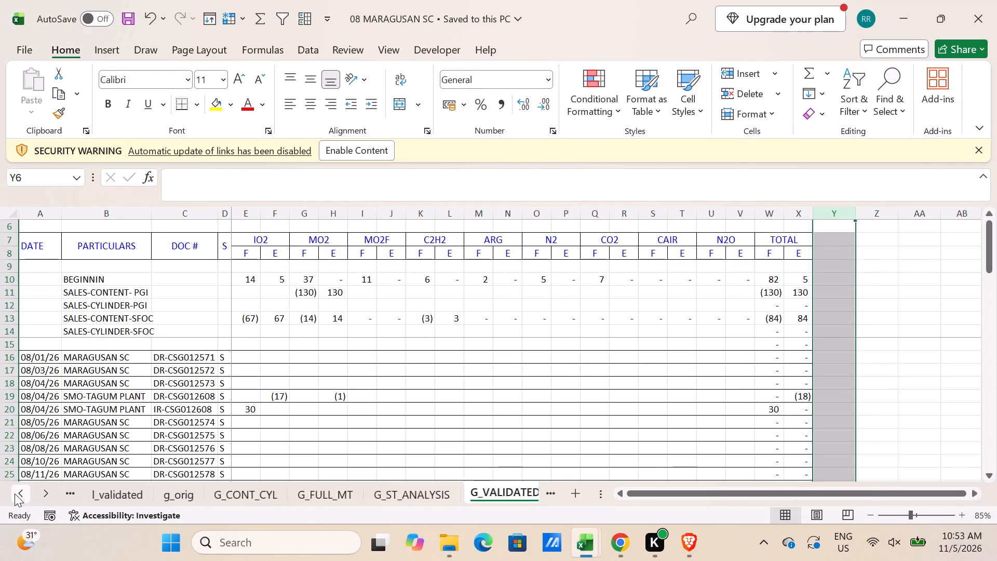
pyautogui.doubleClick(17, 494)
pyautogui.click(32, 495)
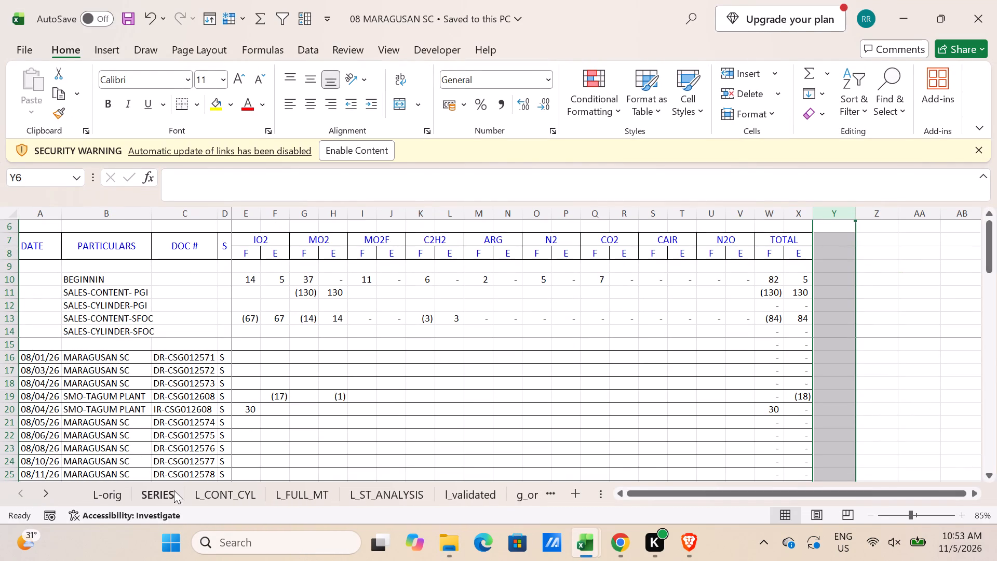
pyautogui.click(174, 490)
# Examine the August document series on the SERIES sheet for prior records of the October series that still lack one.
pyautogui.scroll(-4, 212, 445)
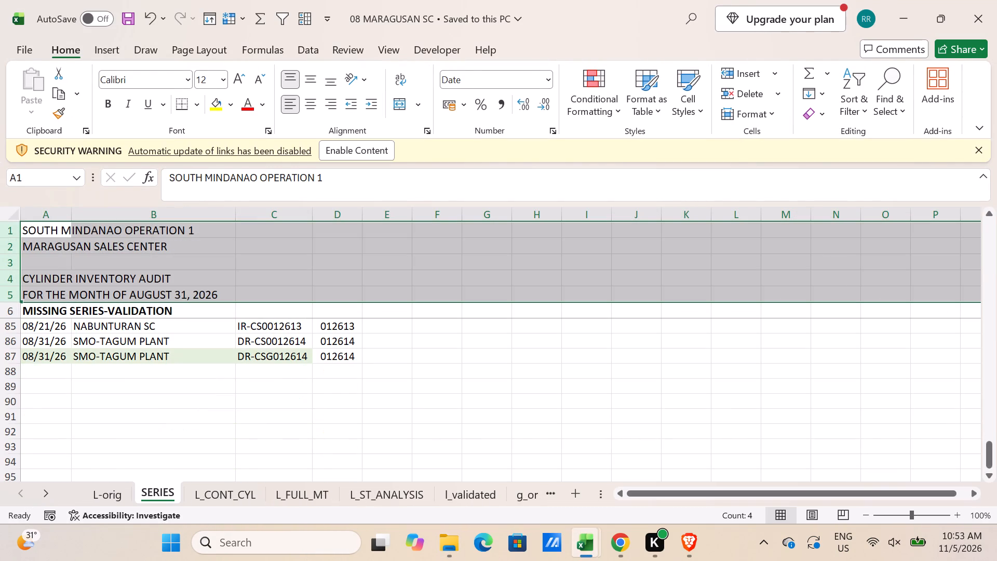
pyautogui.scroll(19, 212, 445)
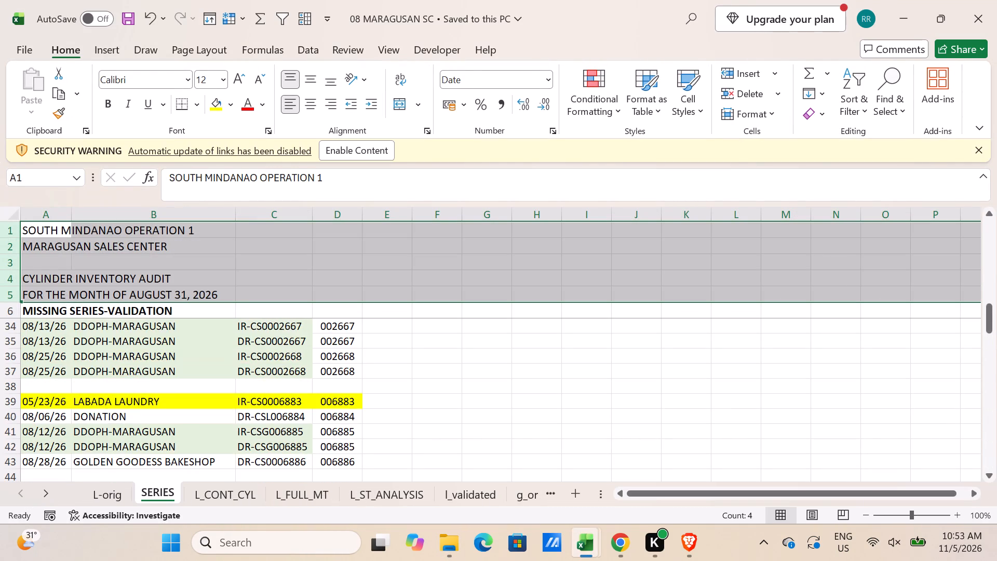
pyautogui.scroll(13, 212, 445)
pyautogui.scroll(-5, 212, 445)
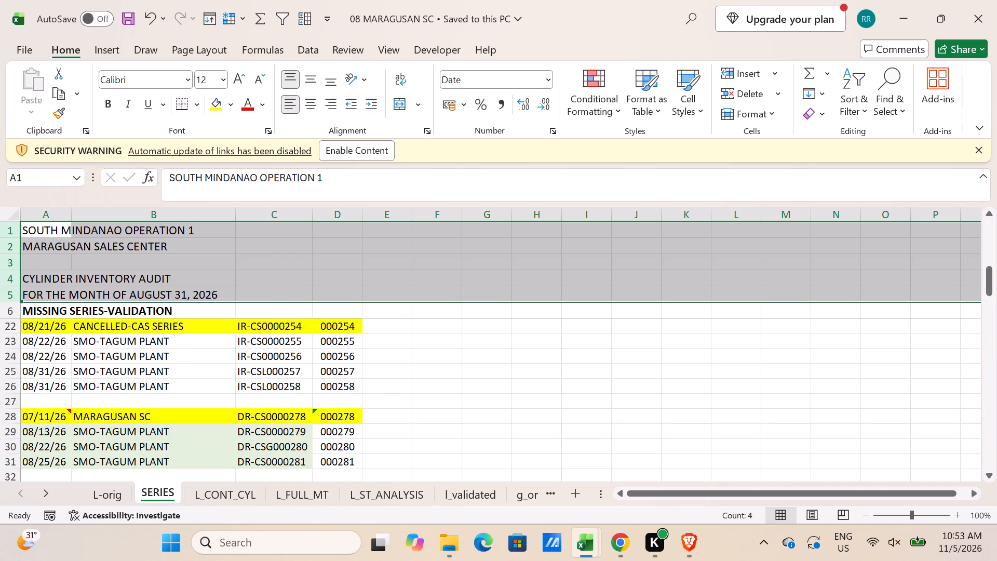
pyautogui.scroll(-4, 212, 445)
pyautogui.scroll(1, 212, 445)
pyautogui.scroll(-6, 212, 445)
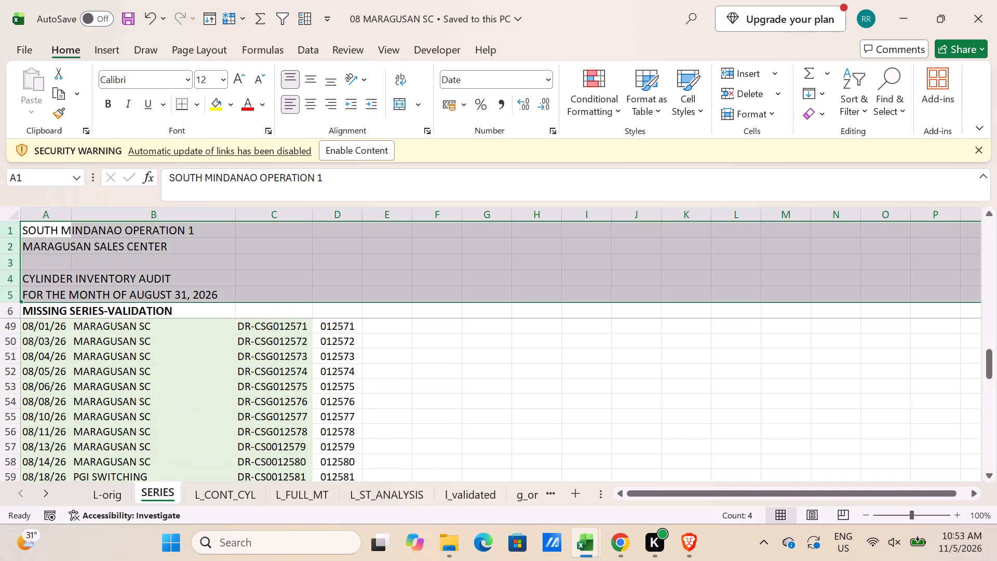
pyautogui.scroll(-8, 212, 445)
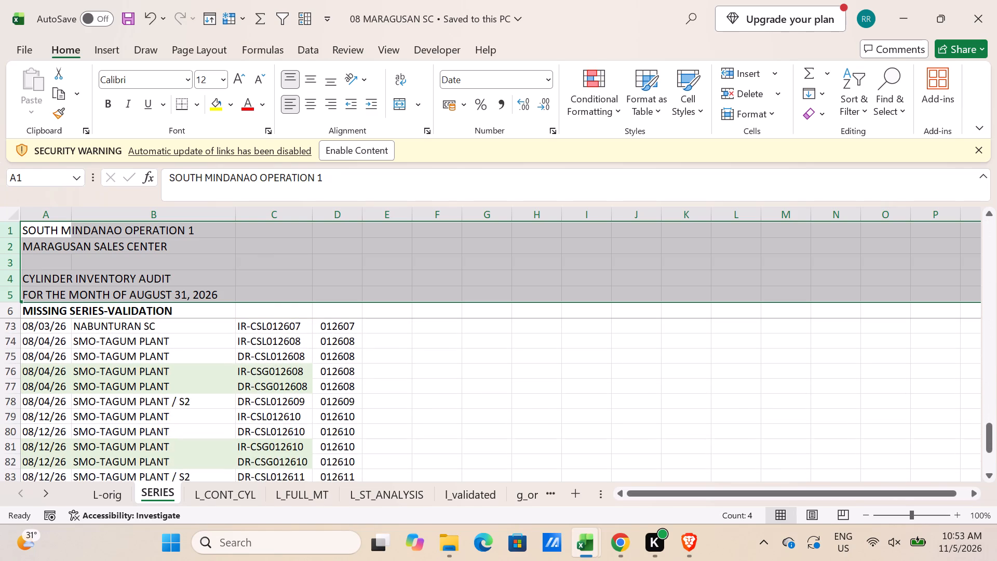
# Examine the last August document series on the SERIES sheet and close the 08 MARAGUSAN SC workbook.
pyautogui.scroll(-4, 212, 445)
pyautogui.scroll(1, 212, 445)
pyautogui.scroll(-1, 212, 445)
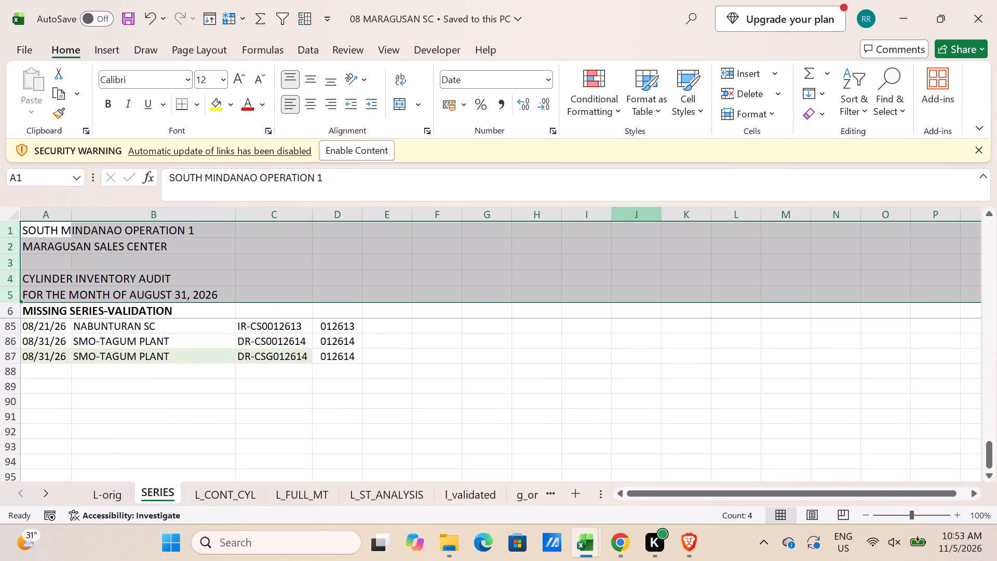
pyautogui.click(978, 15)
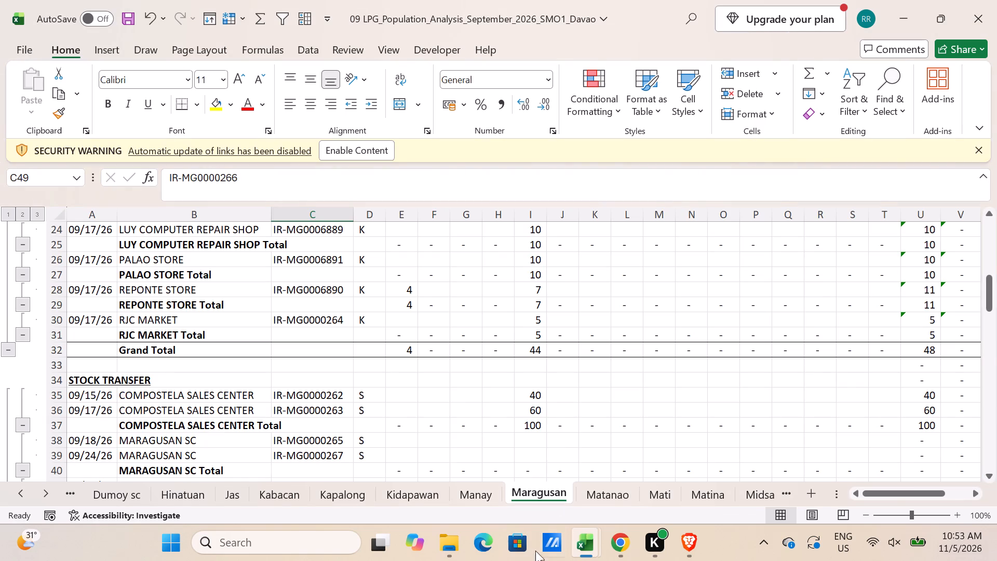
# Return to the October Maragusan workbook and review every document series and its highlighted prior record on the SERIES sheet.
pyautogui.click(588, 537)
pyautogui.click(747, 441)
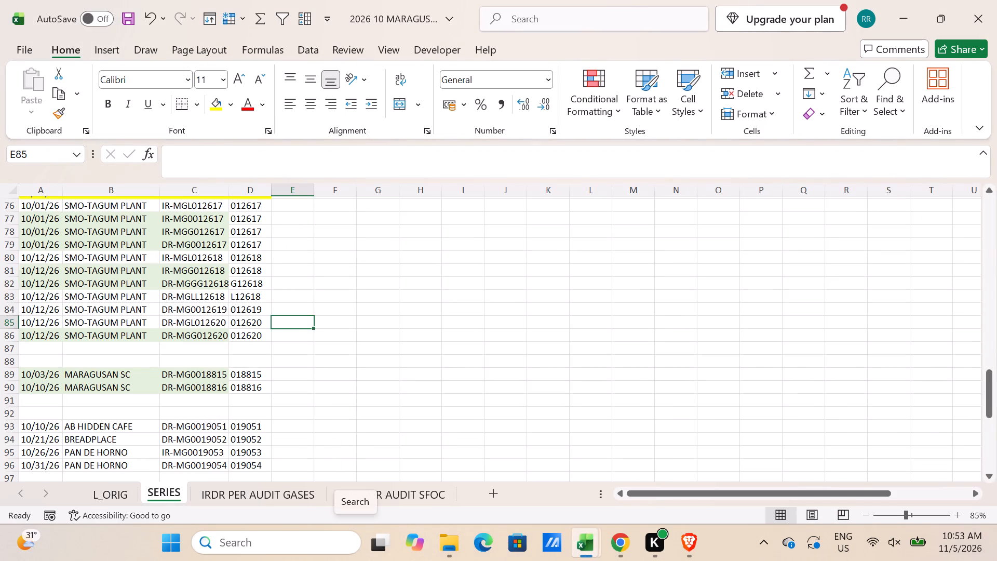
pyautogui.scroll(-2, 165, 401)
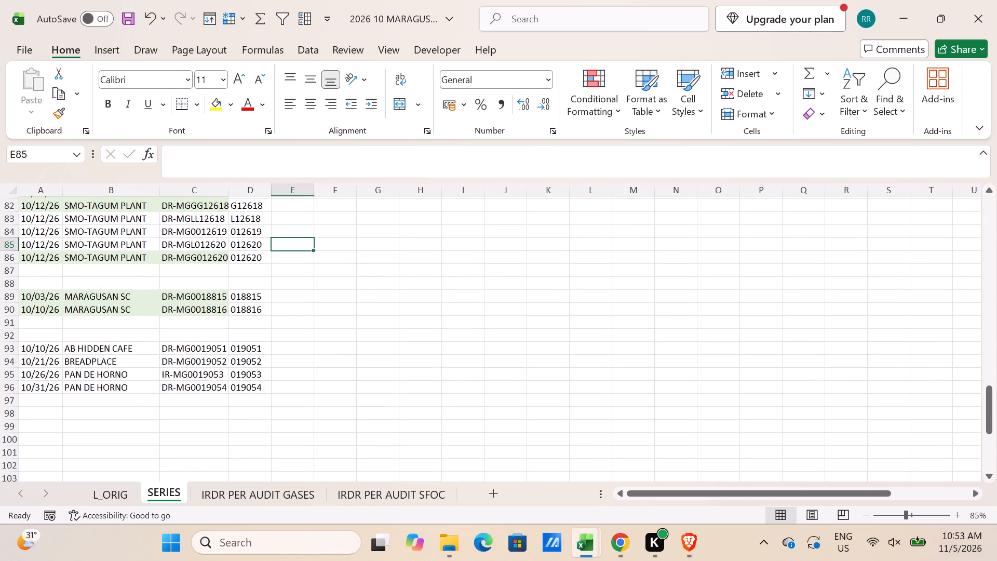
pyautogui.scroll(-3, 165, 401)
pyautogui.scroll(5, 165, 401)
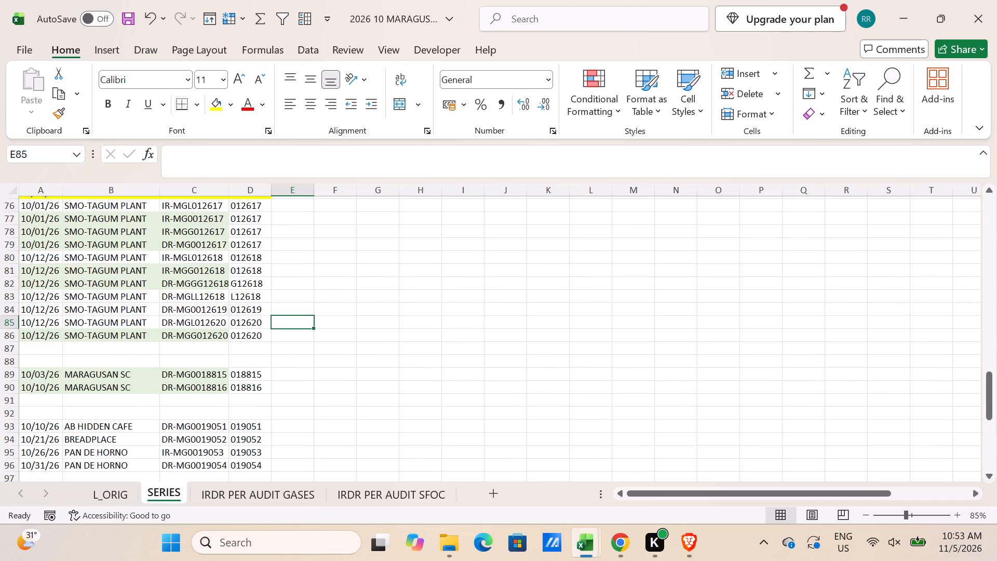
pyautogui.scroll(12, 165, 401)
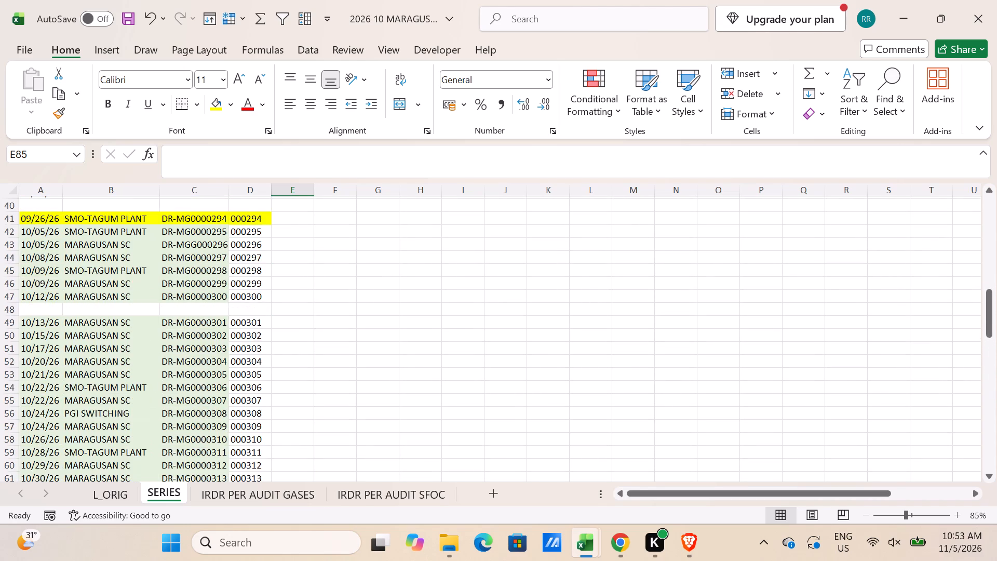
pyautogui.scroll(15, 165, 401)
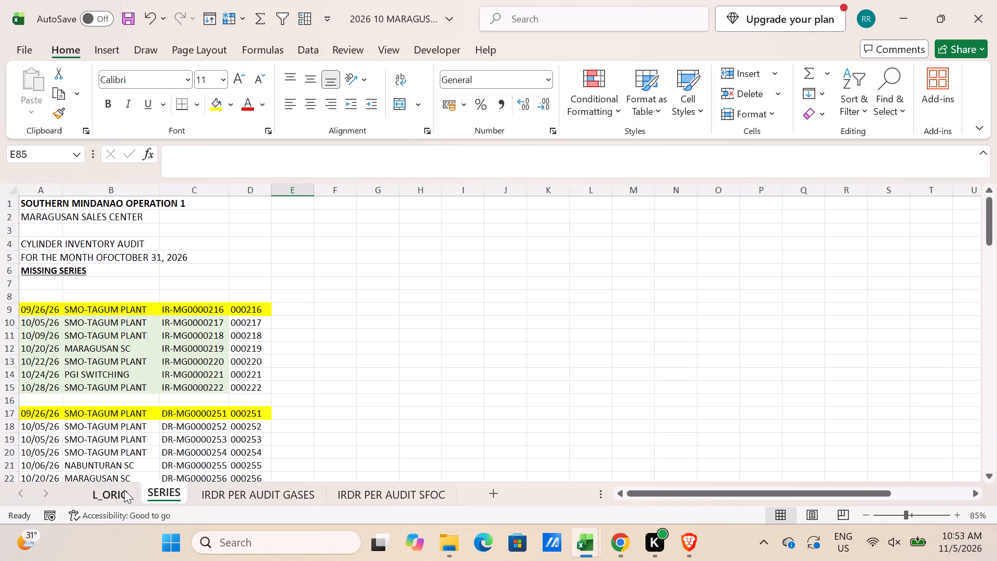
pyautogui.scroll(-4, 255, 398)
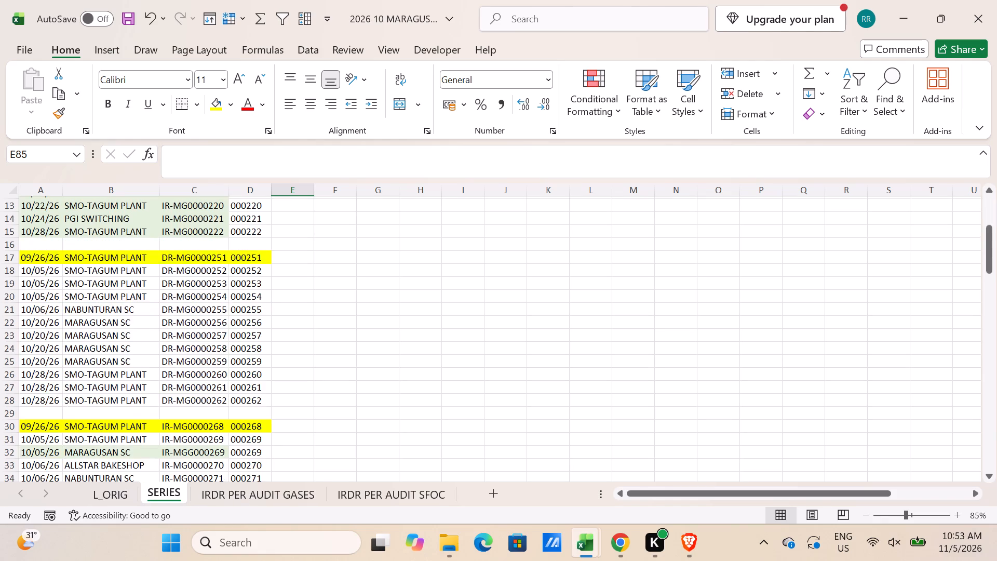
pyautogui.scroll(-8, 255, 398)
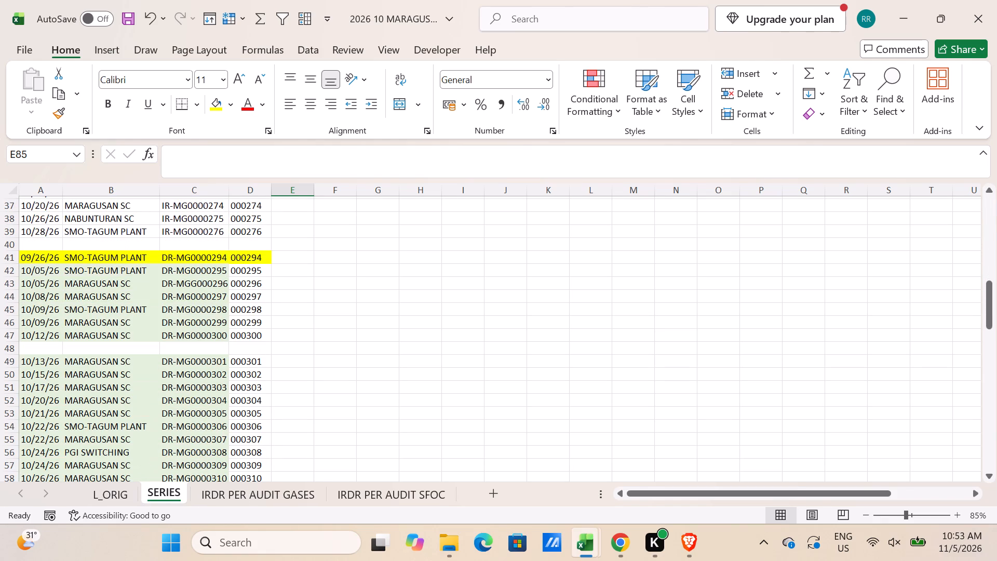
pyautogui.scroll(-1, 255, 410)
pyautogui.scroll(1, 255, 410)
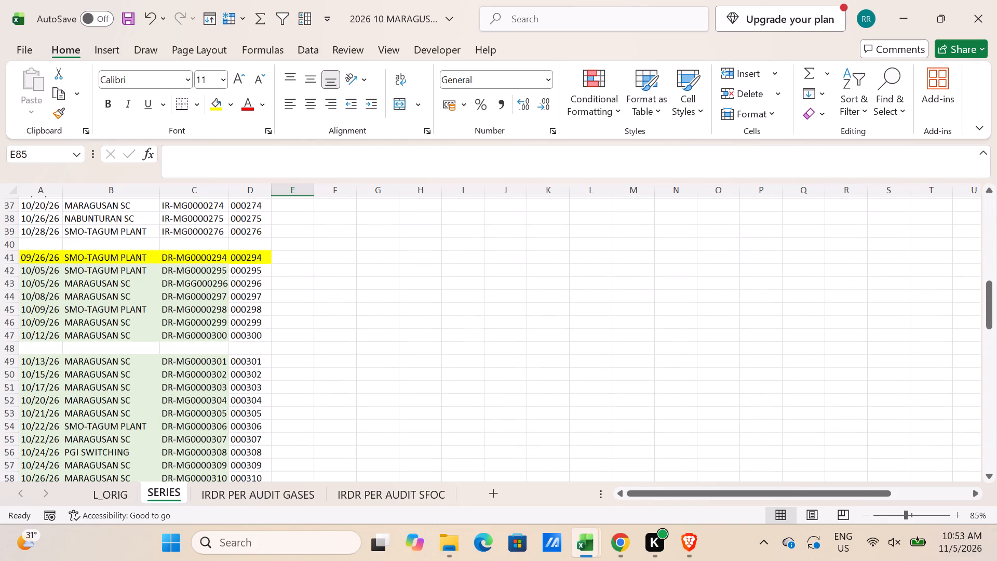
pyautogui.scroll(13, 255, 410)
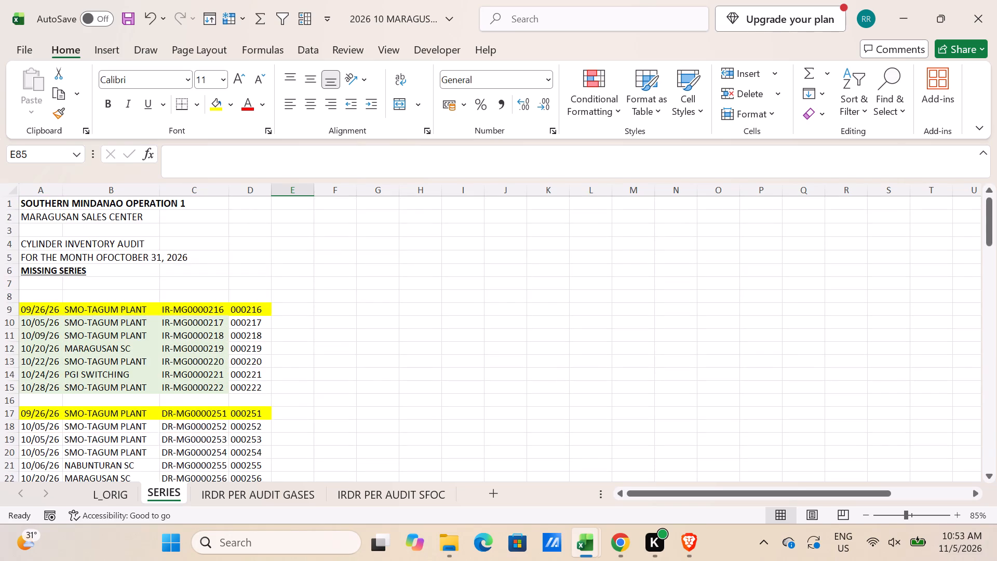
pyautogui.scroll(-20, 255, 410)
pyautogui.scroll(-2, 255, 410)
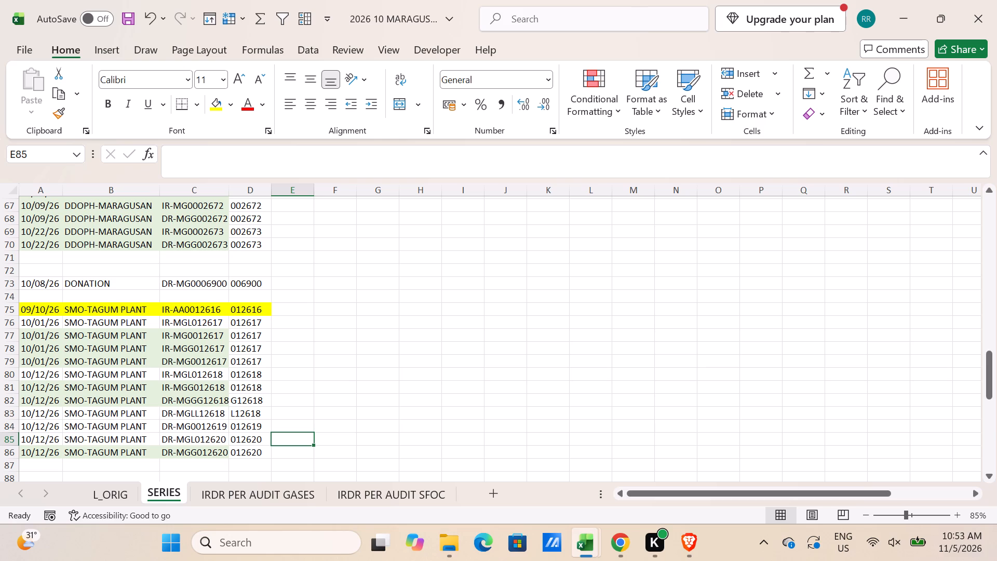
pyautogui.scroll(2, 193, 372)
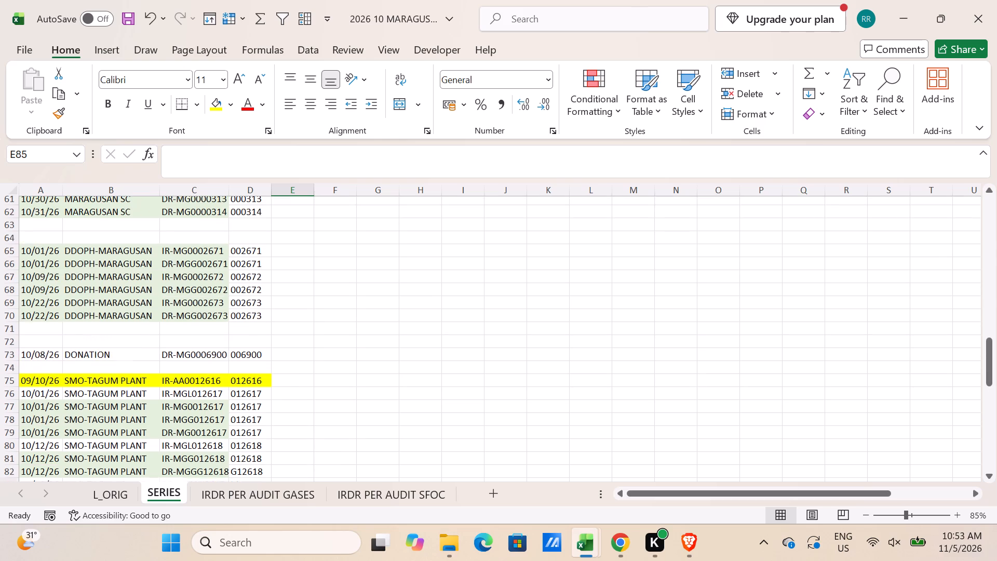
pyautogui.scroll(2, 138, 462)
# Duplicate the L_ORIG sheet, placing the copy directly after the SERIES sheet.
pyautogui.moveTo(117, 502); pyautogui.dragTo(248, 497)
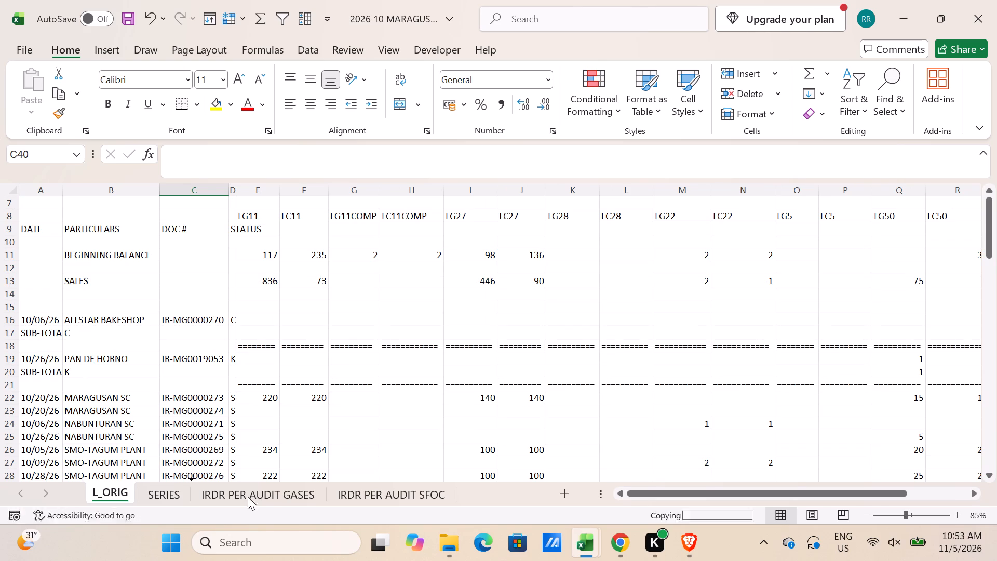
# Review the October incoming document numbers on the IRDR PER AUDIT SFOC sheet.
pyautogui.click(474, 493)
pyautogui.scroll(4, 443, 475)
pyautogui.scroll(-4, 443, 475)
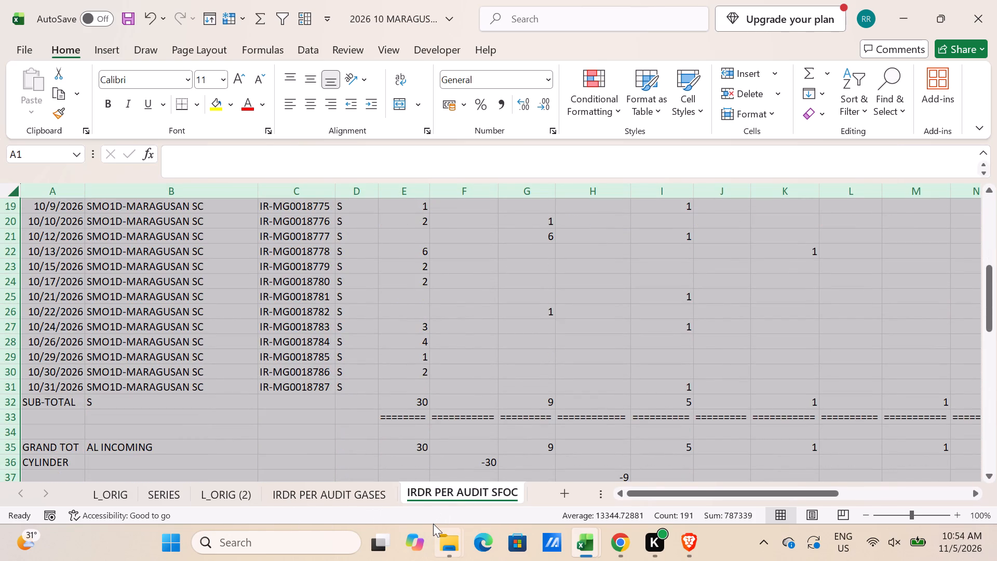
pyautogui.scroll(1, 433, 524)
pyautogui.scroll(2, 321, 294)
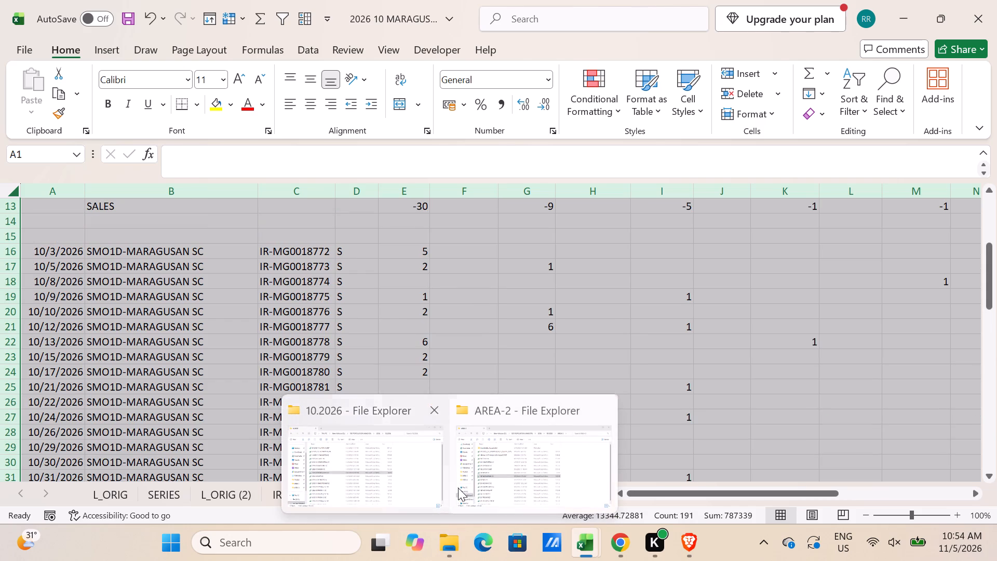
# Open 2026 09 MARAGUSAN SC-R from the AREA-2 folder of 09.2026, check its IRDR PER AUDIT SFOC document numbers, and close it.
pyautogui.click(480, 482)
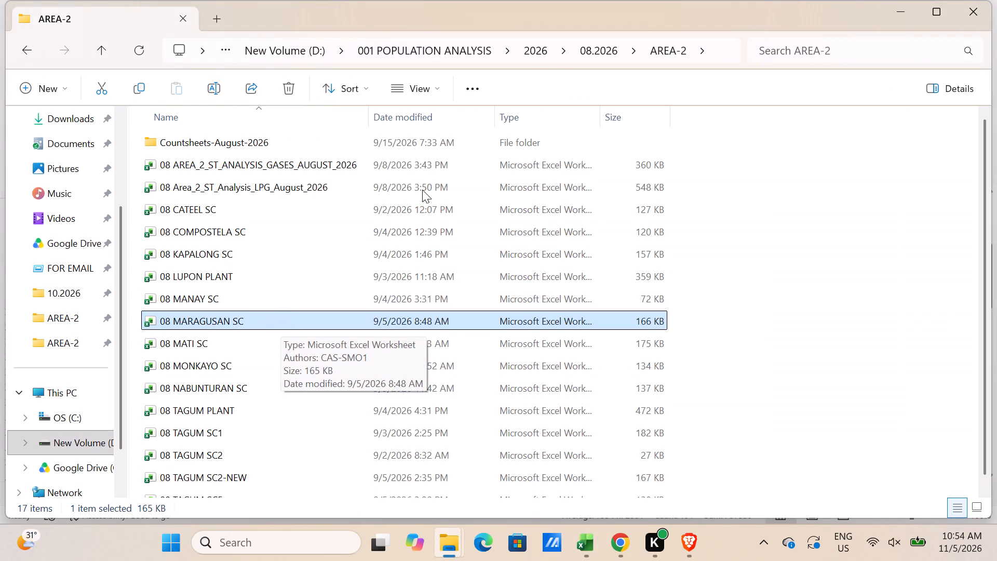
pyautogui.click(595, 48)
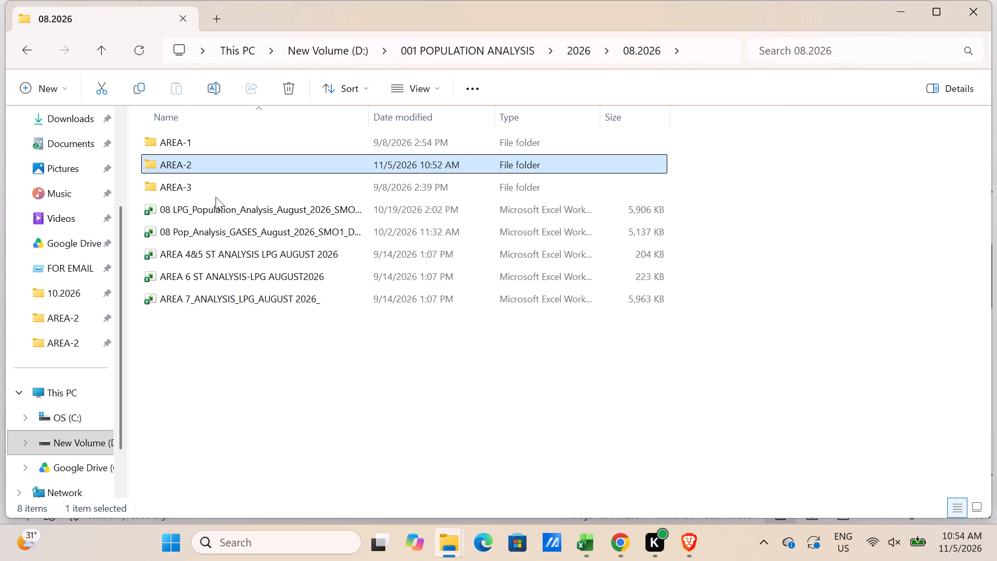
pyautogui.click(577, 45)
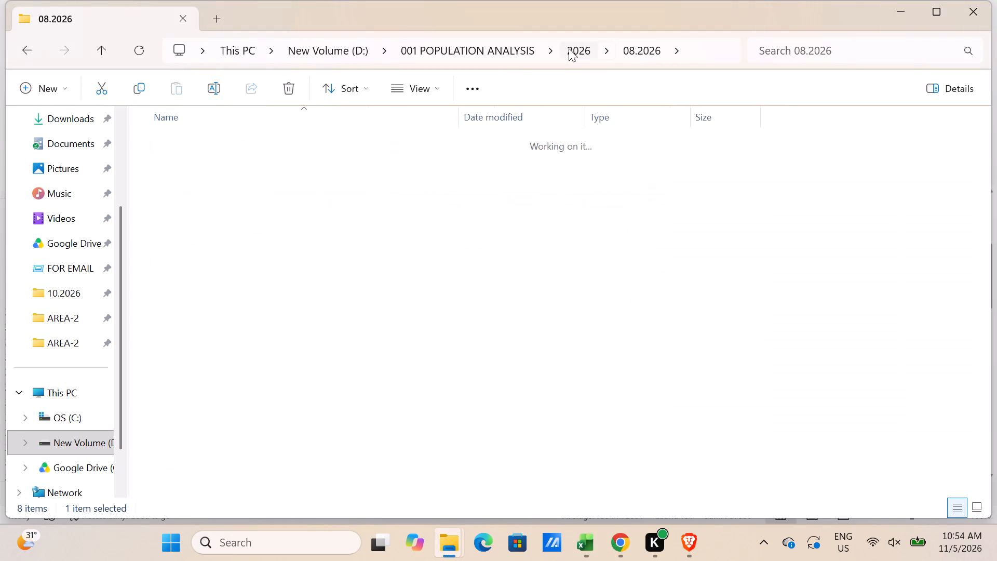
pyautogui.doubleClick(199, 317)
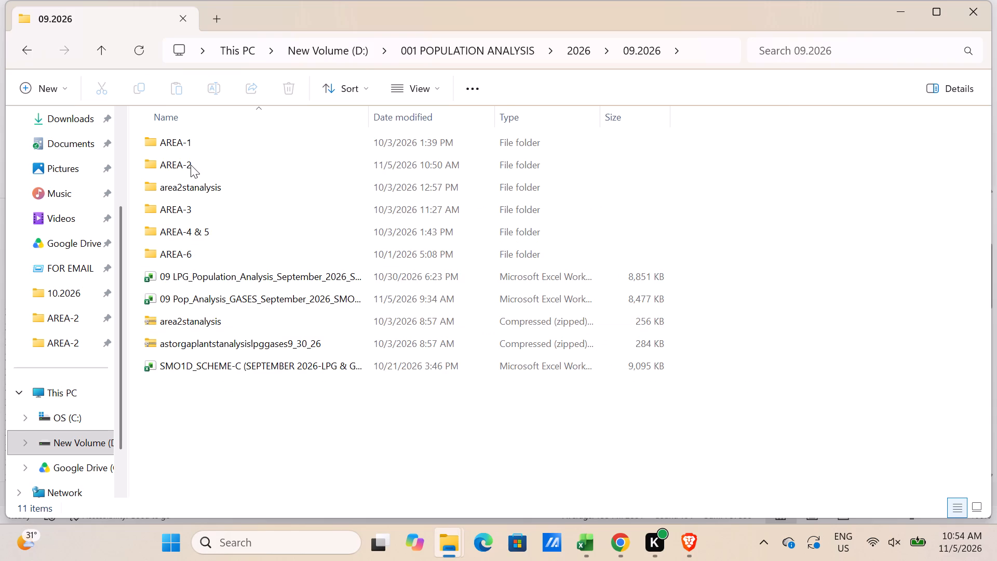
pyautogui.doubleClick(191, 164)
pyautogui.doubleClick(238, 342)
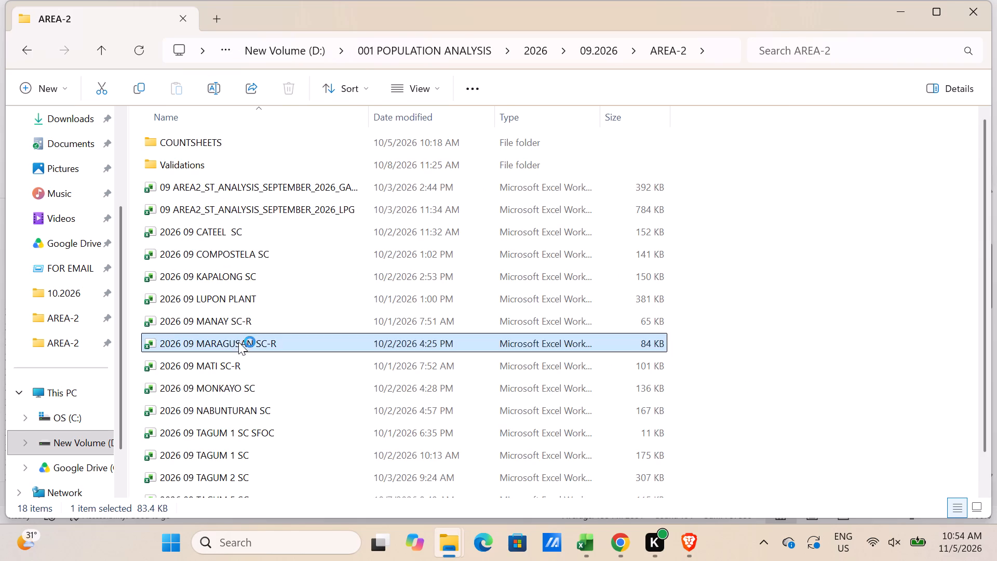
pyautogui.click(491, 490)
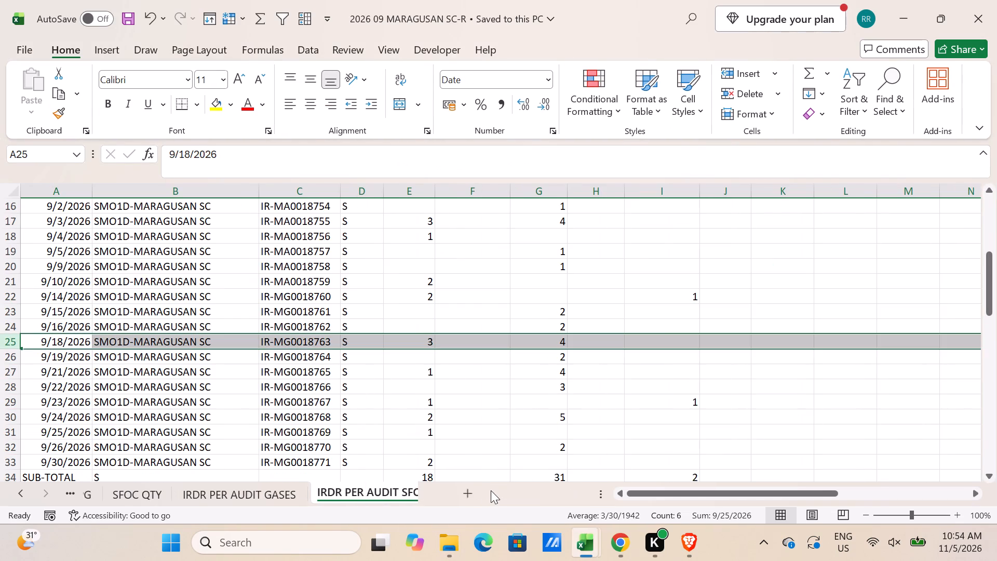
pyautogui.scroll(-1, 409, 398)
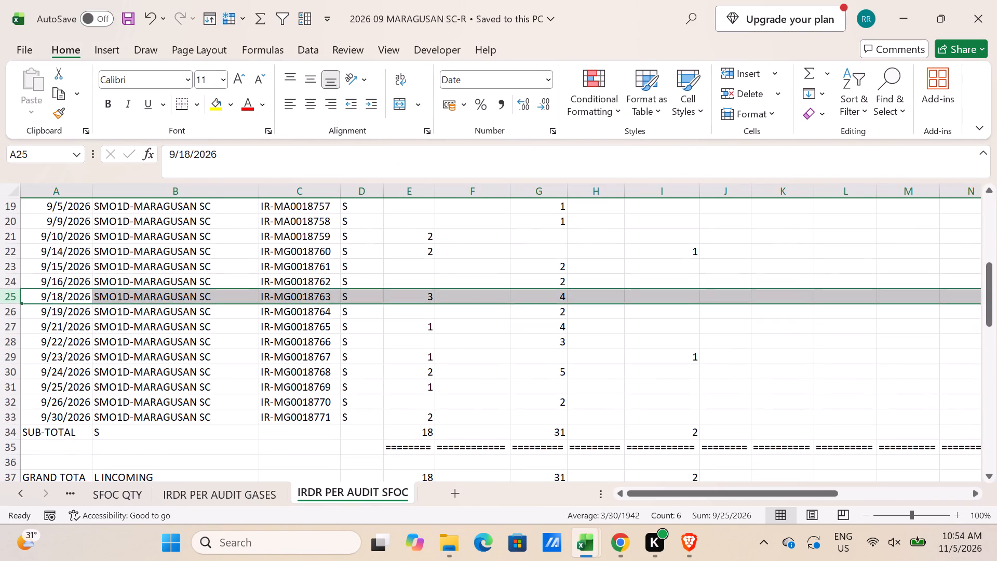
pyautogui.scroll(4, 409, 398)
pyautogui.click(986, 19)
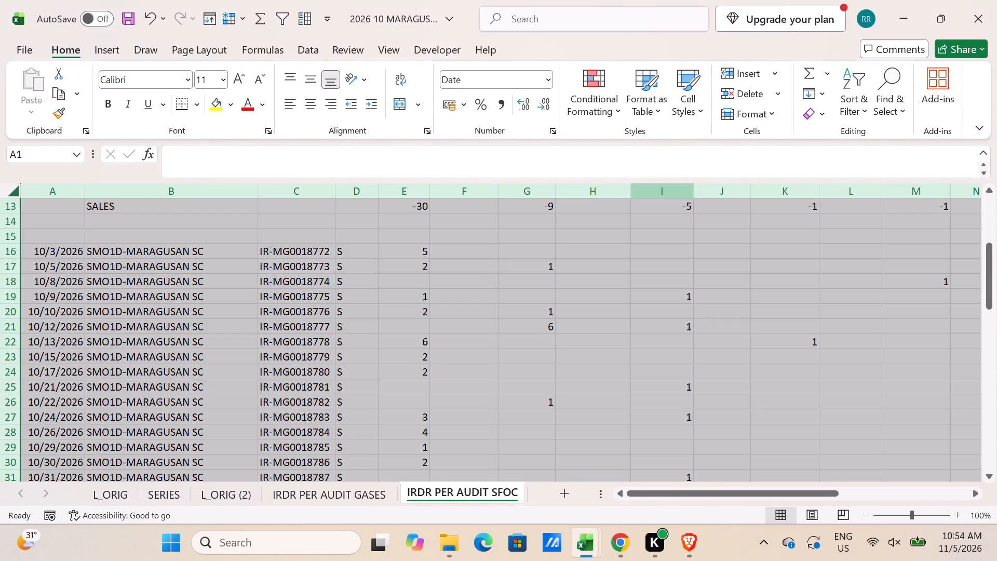
# Compare the DR-MG document numbers on the IRDR PER AUDIT GASES sheet with the October series on the SERIES sheet.
pyautogui.click(369, 500)
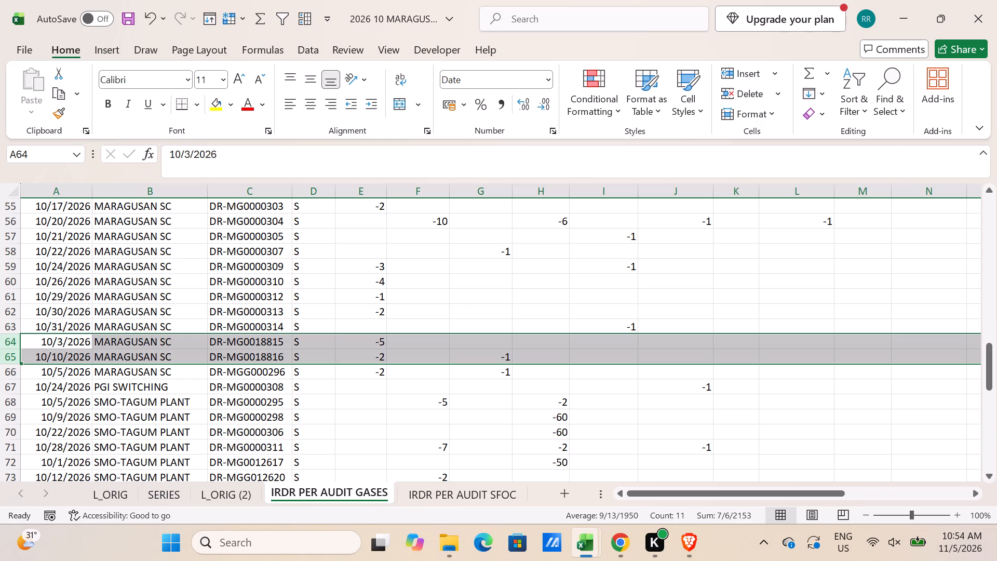
pyautogui.moveTo(46, 324); pyautogui.dragTo(265, 326)
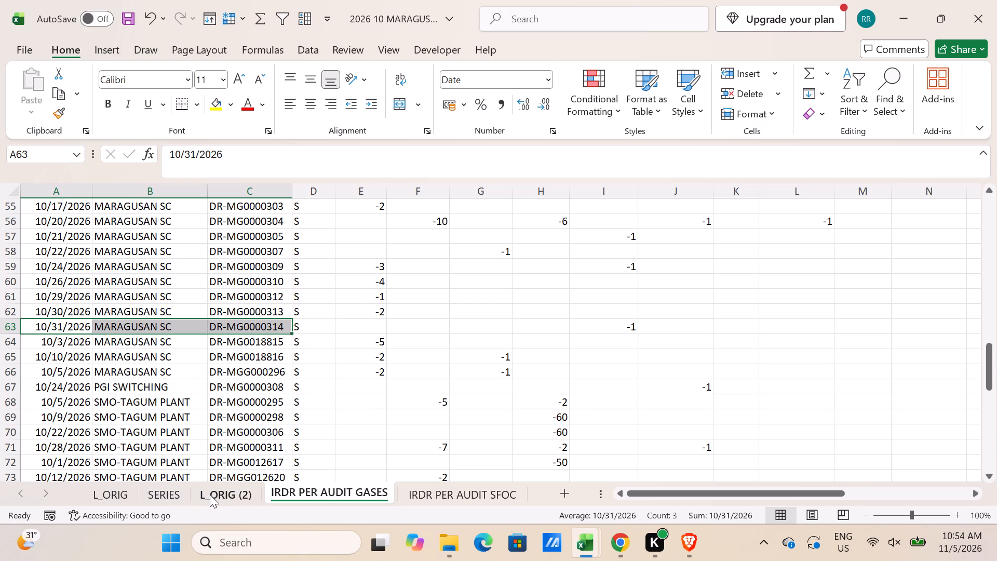
pyautogui.click(173, 497)
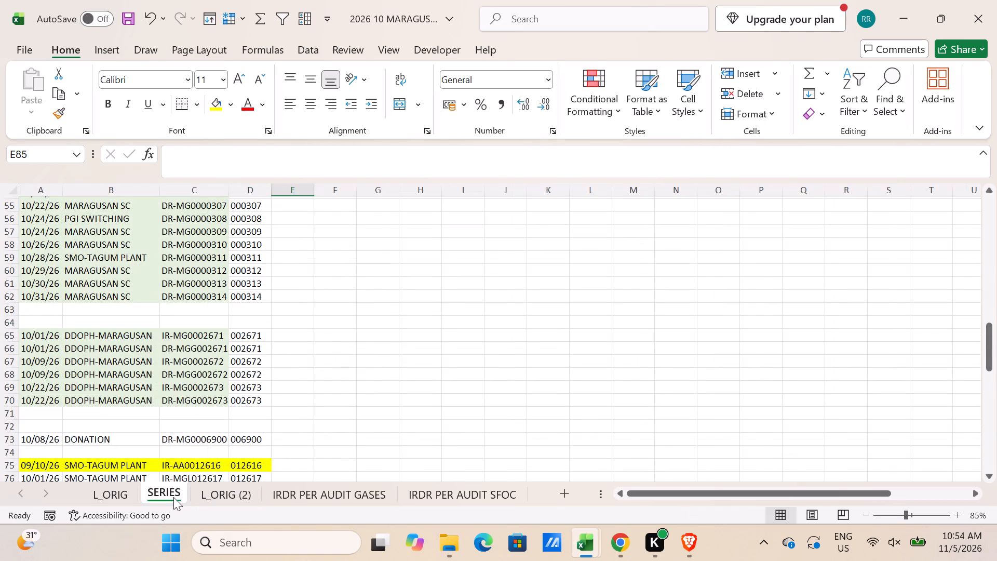
pyautogui.scroll(-4, 199, 429)
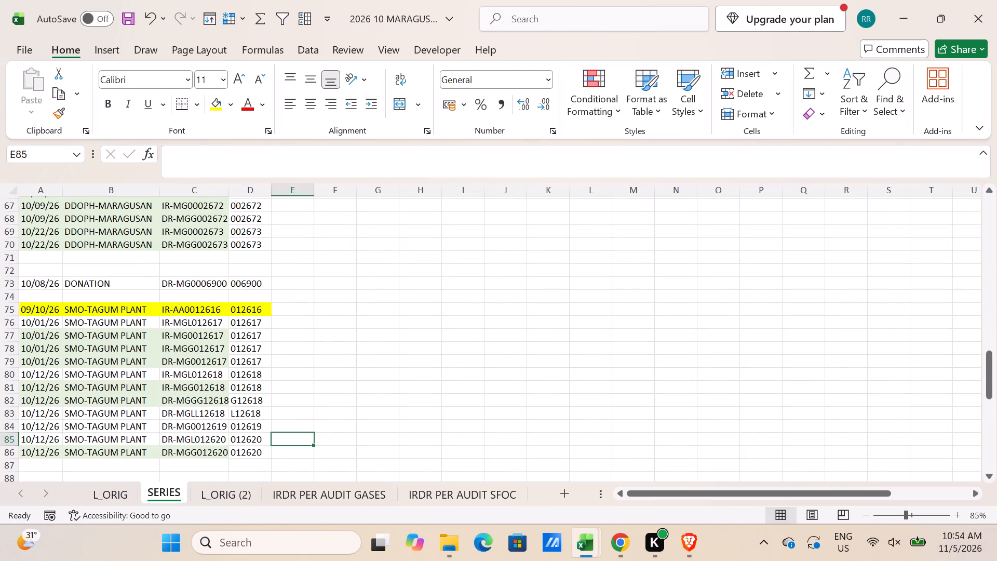
pyautogui.scroll(-4, 199, 429)
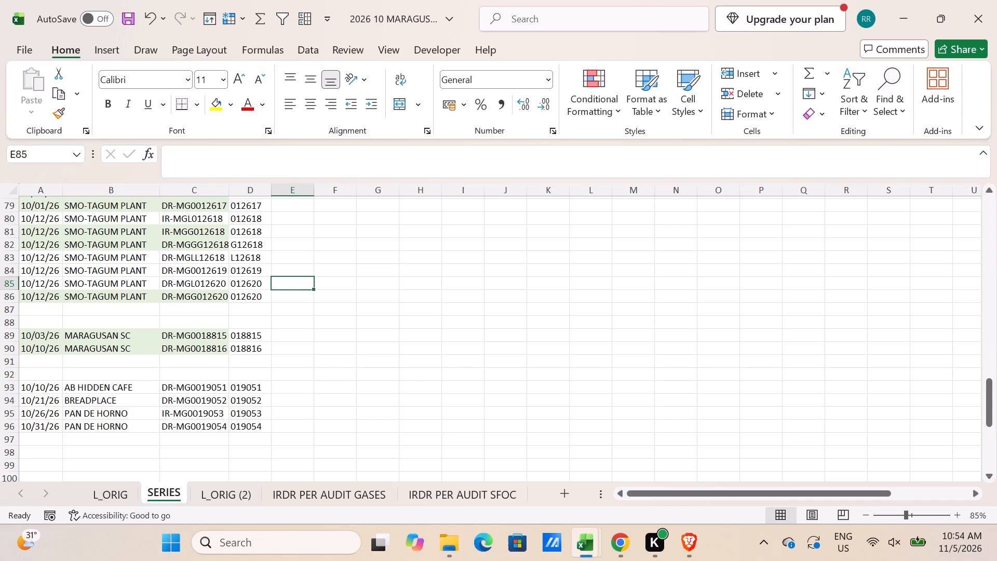
pyautogui.click(335, 496)
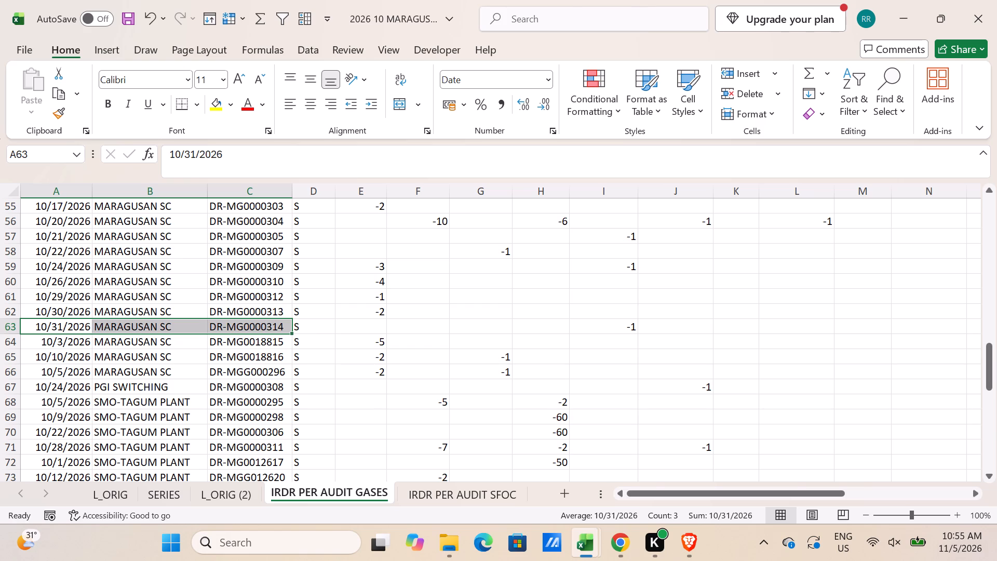
# Rename the L_ORIG (2) sheet as L_CONT_CYL.
pyautogui.click(241, 486)
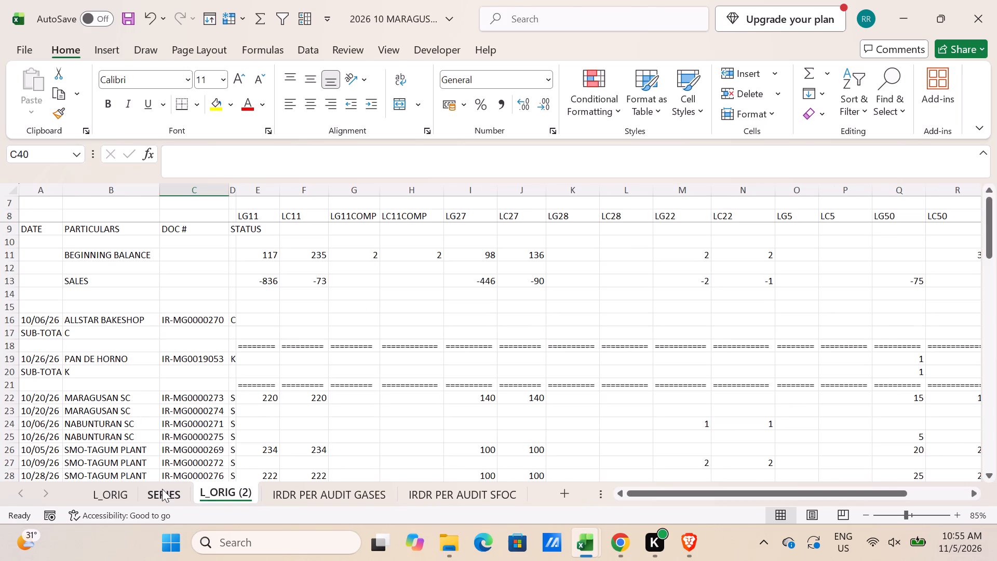
pyautogui.doubleClick(229, 487)
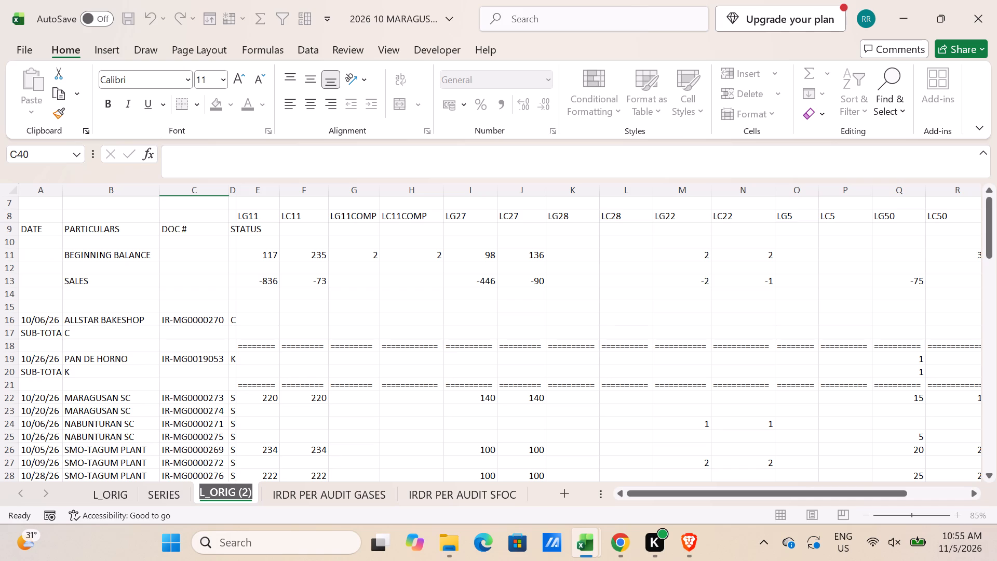
pyautogui.press('l')
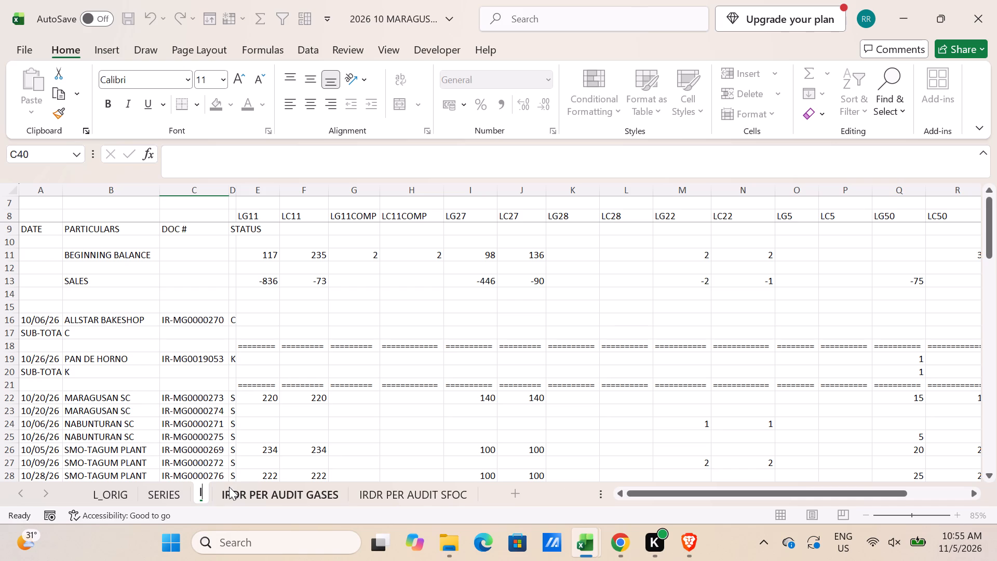
pyautogui.press('BackSpace')
pyautogui.write('L_CONT_CYL')
pyautogui.press('Return')
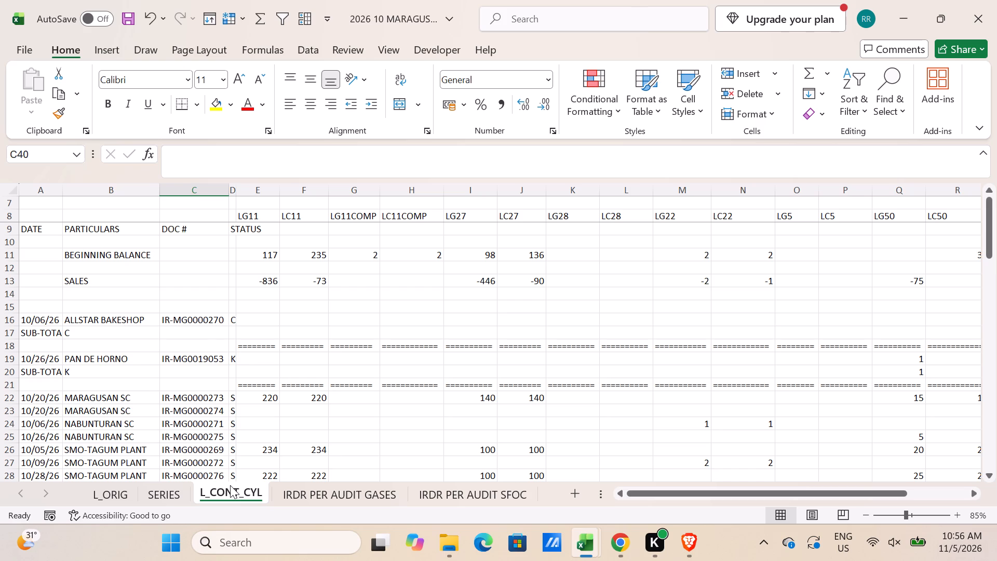
# Examine the beginning balance, sales and incoming stock records on the L_CONT_CYL sheet.
pyautogui.click(281, 376)
pyautogui.scroll(-2, 281, 376)
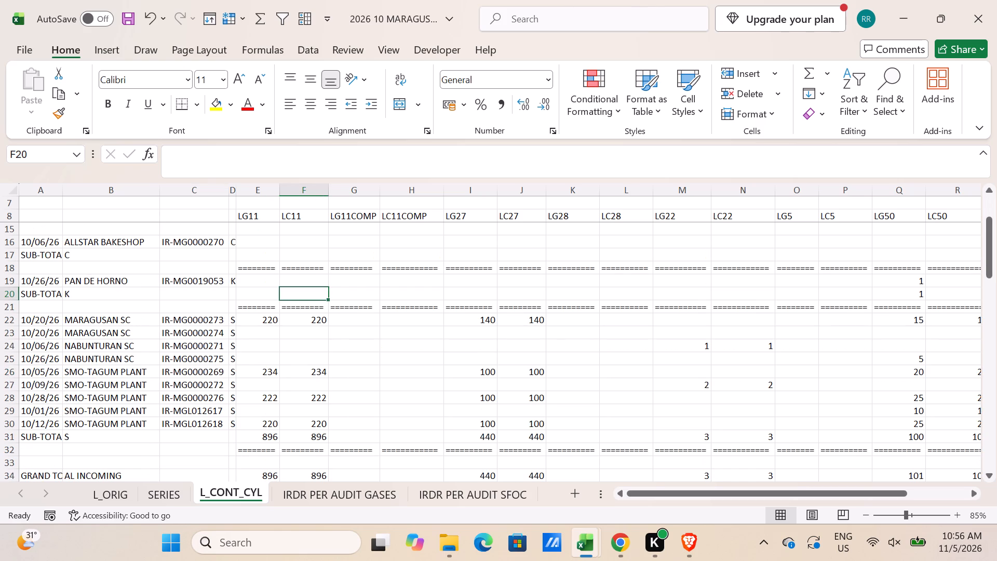
pyautogui.scroll(1, 218, 388)
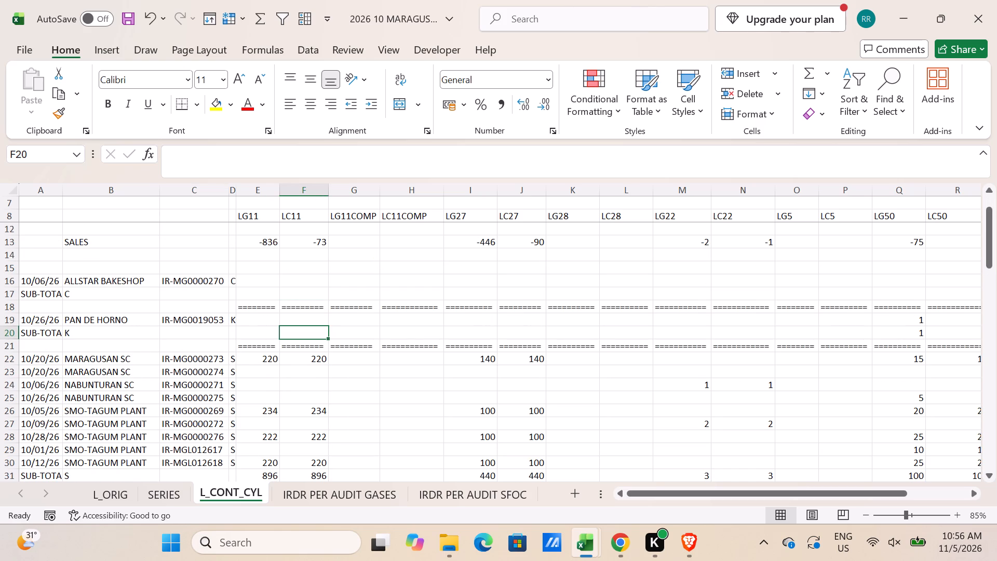
pyautogui.scroll(3, 204, 408)
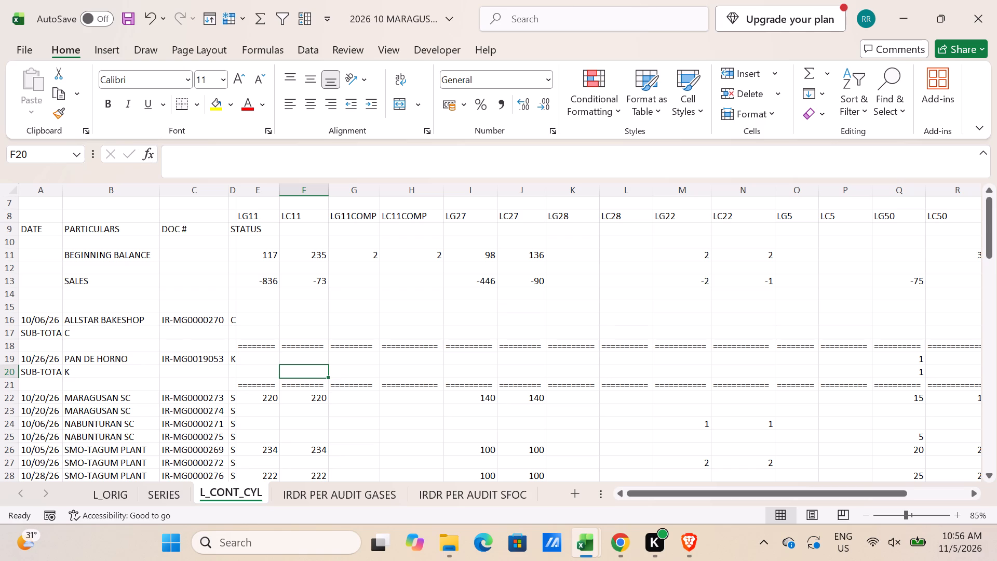
pyautogui.scroll(4, 139, 311)
pyautogui.scroll(-1, 139, 311)
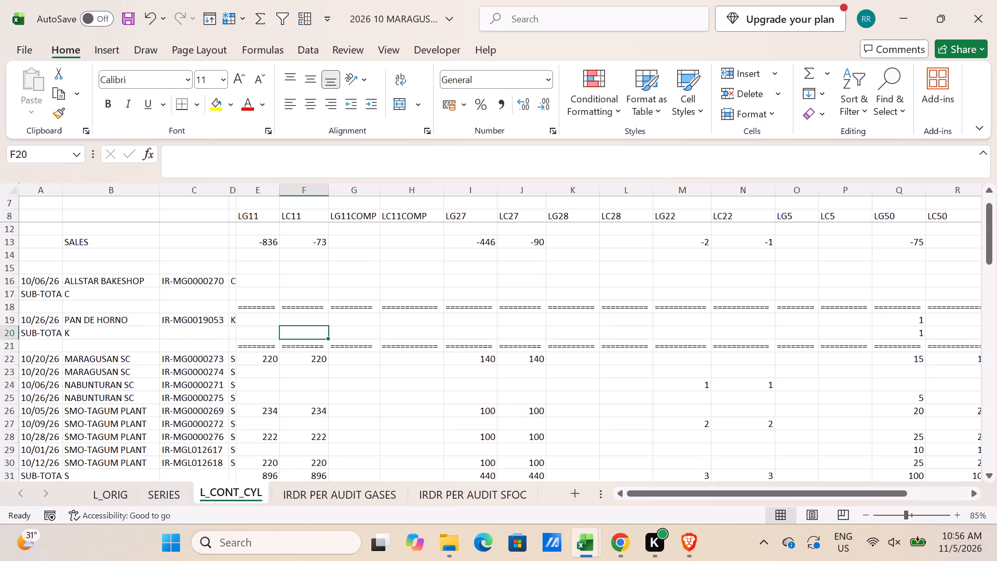
pyautogui.scroll(-1, 139, 311)
pyautogui.scroll(3, 159, 426)
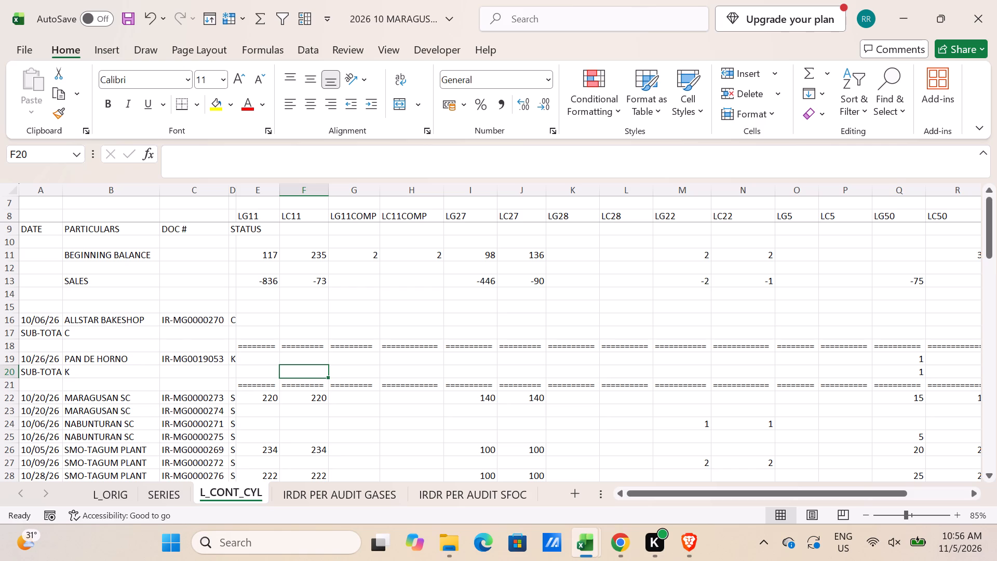
pyautogui.scroll(3, 204, 304)
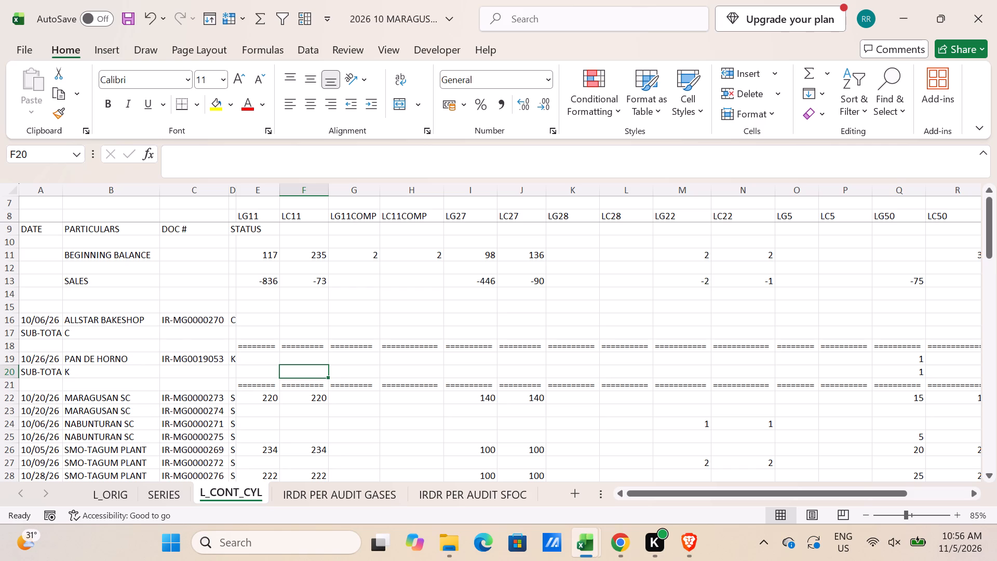
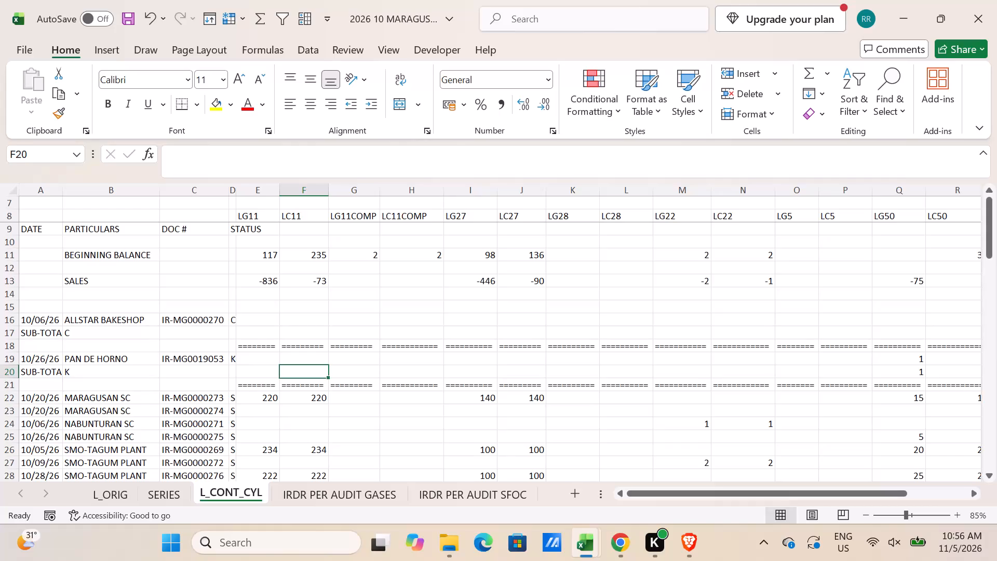
# Examine the incoming and outgoing cylinder records on the L_CONT_CYL sheet, including their sub-totals and document numbers.
pyautogui.scroll(-1, 245, 309)
pyautogui.scroll(4, 245, 312)
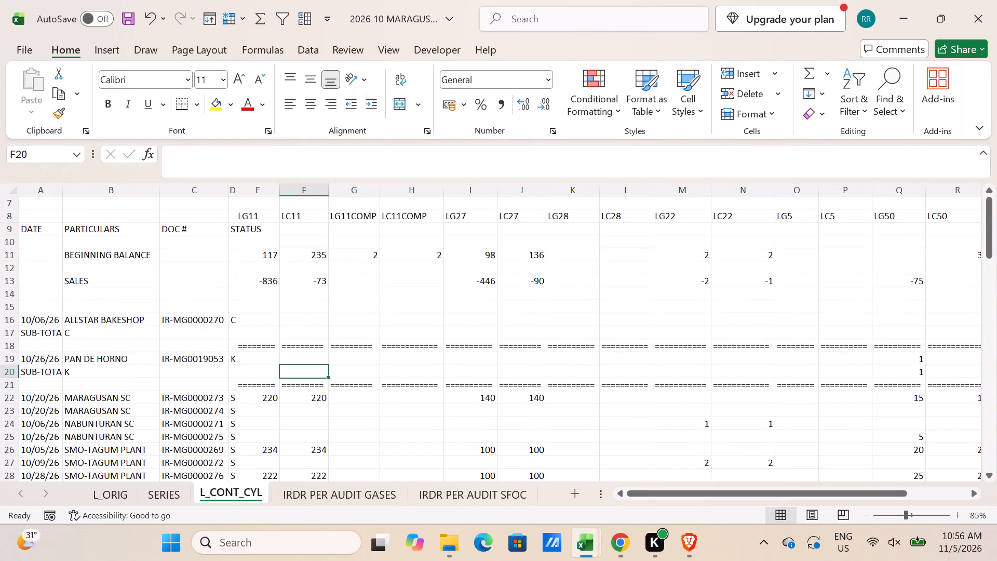
pyautogui.scroll(-1, 183, 377)
pyautogui.scroll(-3, 128, 394)
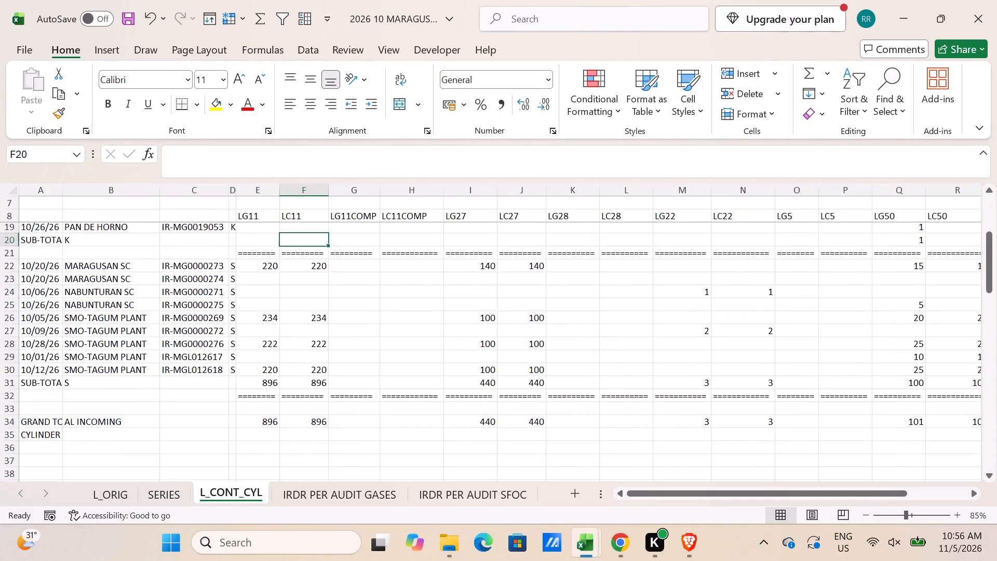
pyautogui.scroll(-6, 128, 394)
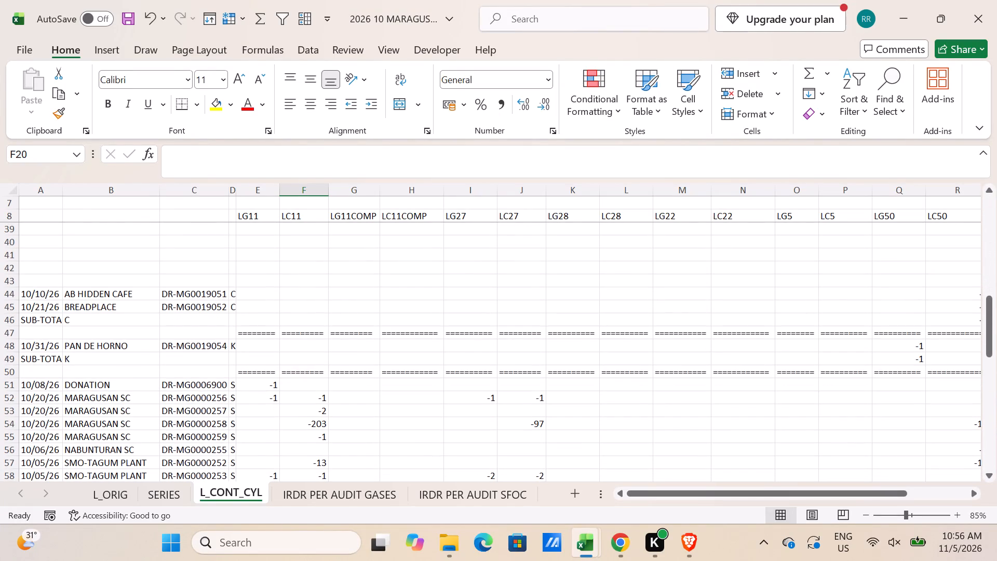
pyautogui.scroll(7, 128, 394)
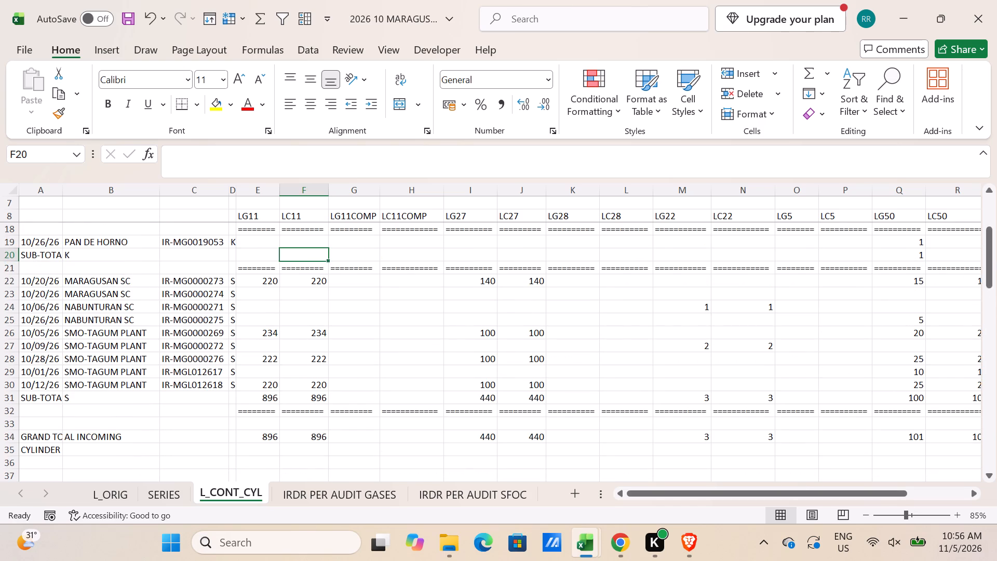
pyautogui.scroll(4, 128, 394)
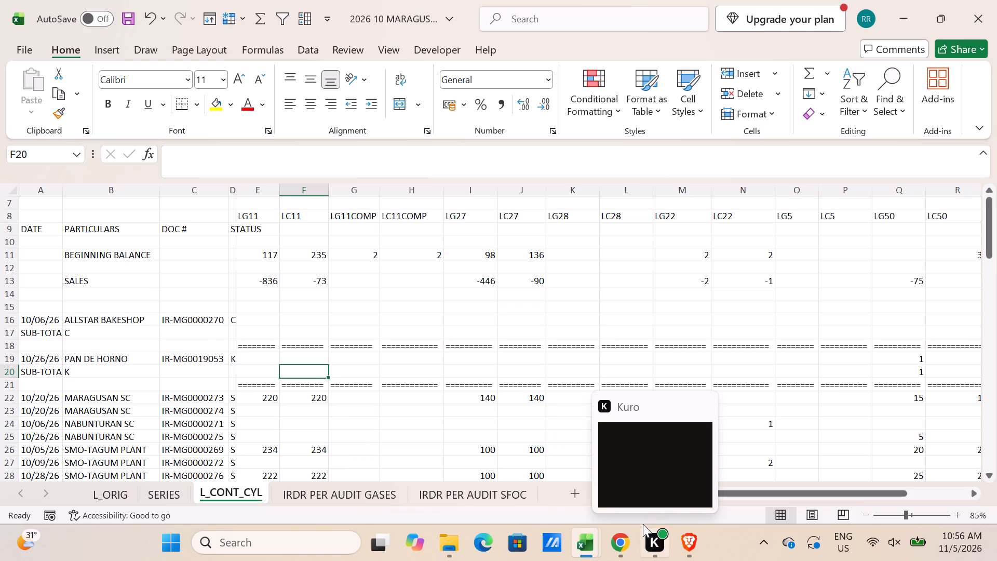
# Unfreeze the panes on the L_CONT_CYL sheet.
pyautogui.click(401, 324)
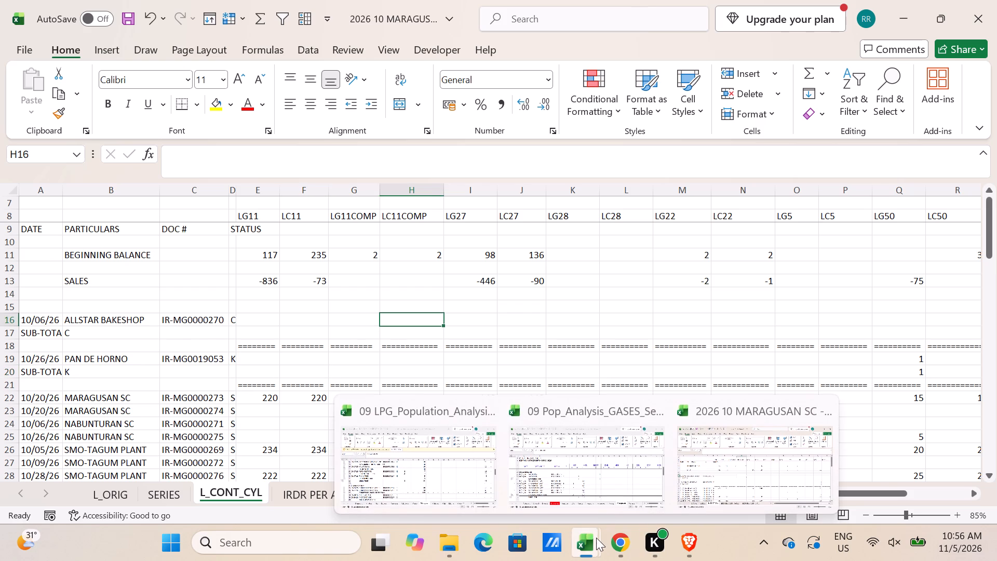
pyautogui.click(710, 480)
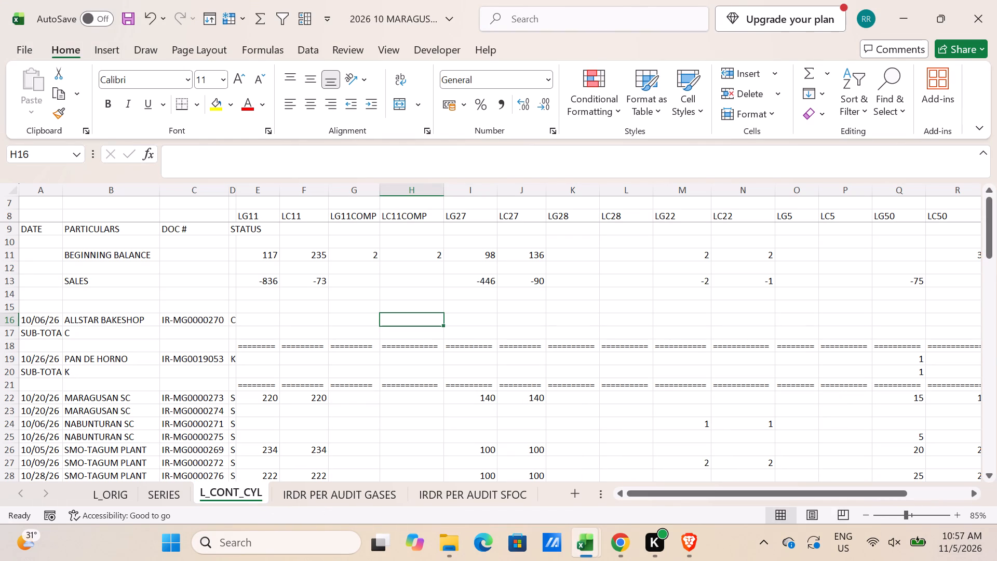
pyautogui.scroll(3, 297, 449)
pyautogui.click(230, 16)
pyautogui.click(251, 64)
pyautogui.scroll(3, 199, 348)
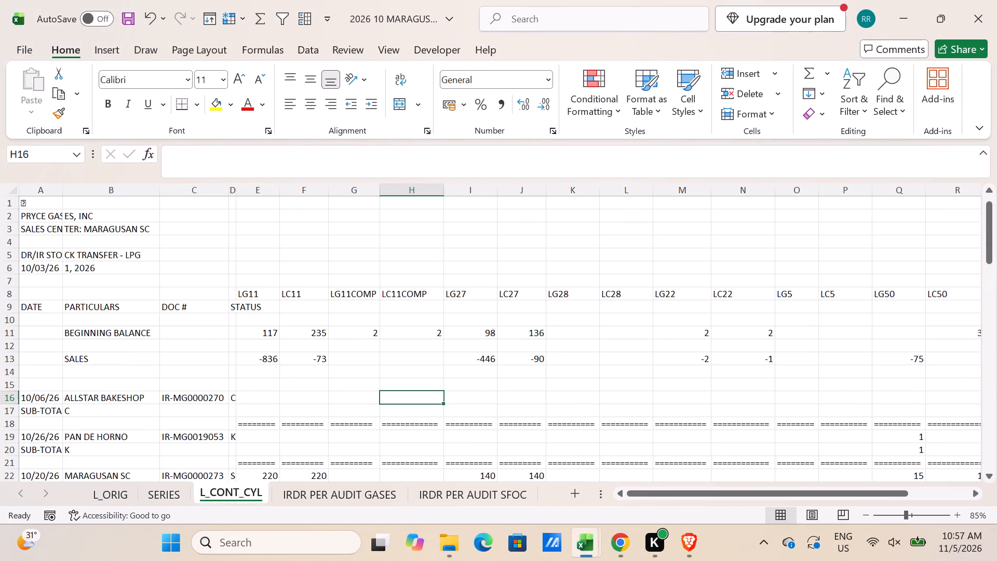
pyautogui.scroll(1, 199, 348)
# Freeze the rows above row 7 on the SERIES sheet.
pyautogui.click(168, 492)
pyautogui.scroll(7, 53, 297)
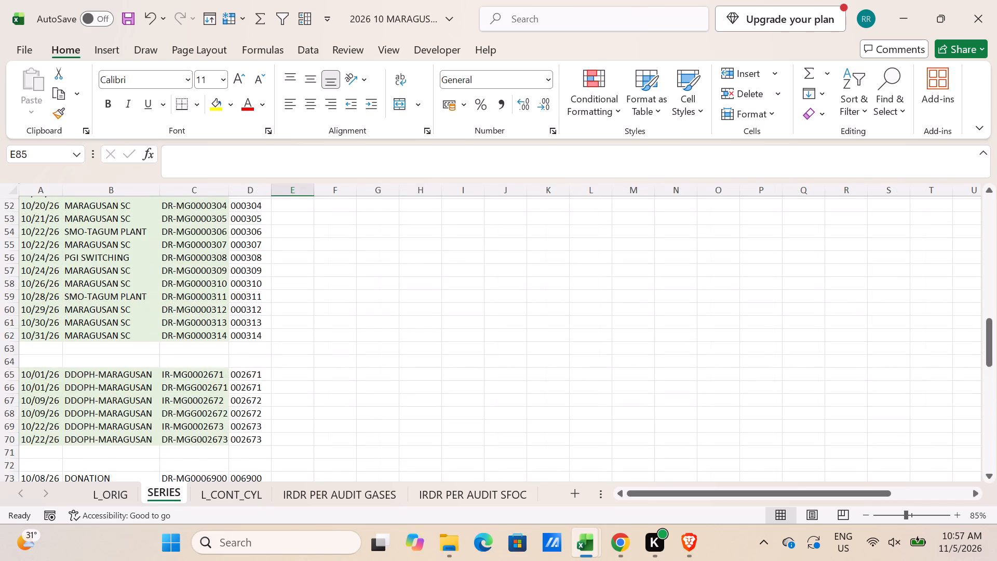
pyautogui.scroll(20, 53, 297)
pyautogui.scroll(1, 53, 297)
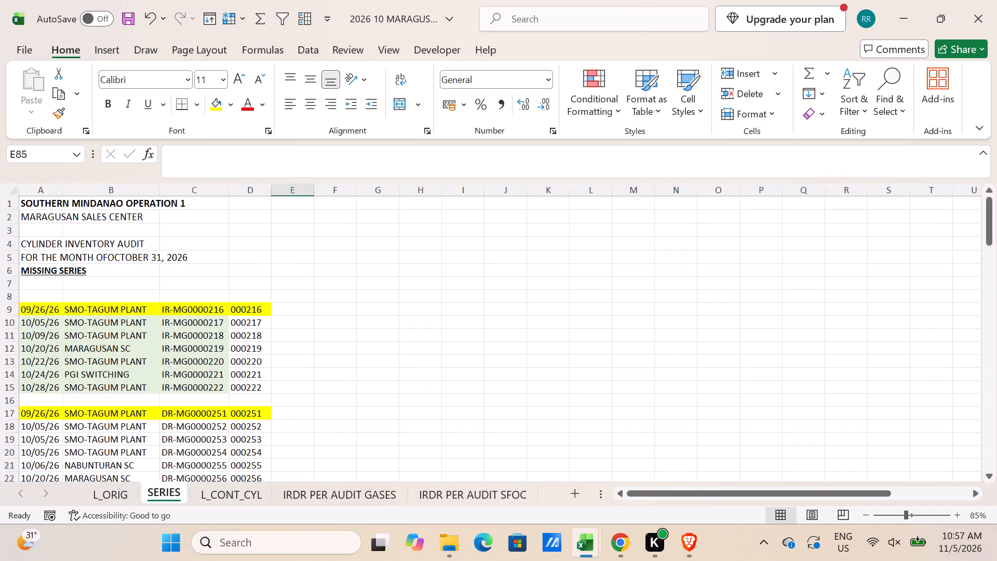
pyautogui.click(14, 282)
pyautogui.click(227, 19)
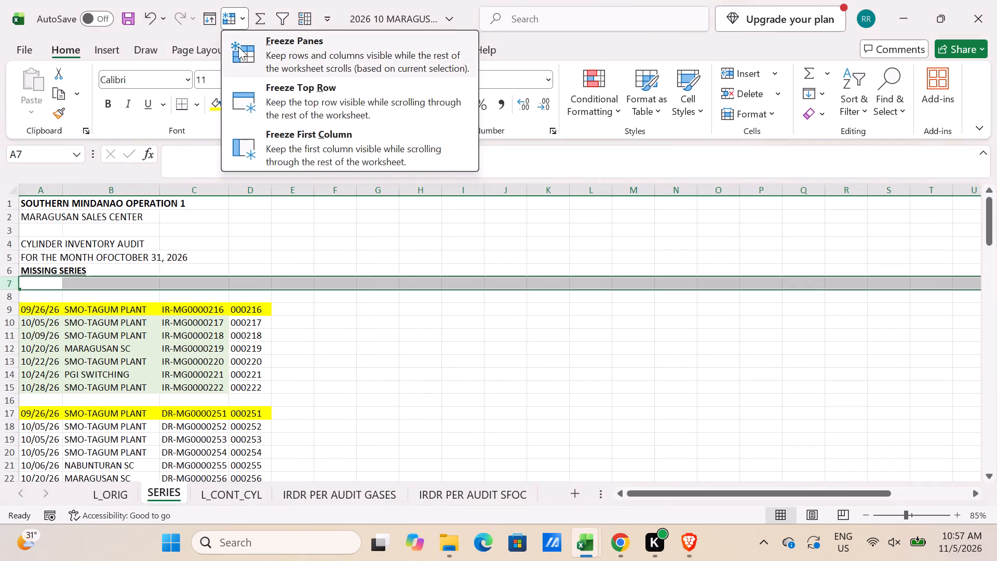
pyautogui.click(239, 47)
# Insert a copy of title rows 1 to 5 from the SERIES sheet at the top of L_CONT_CYL.
pyautogui.moveTo(9, 198); pyautogui.dragTo(18, 251)
pyautogui.hotkey('ctrl', 'c')
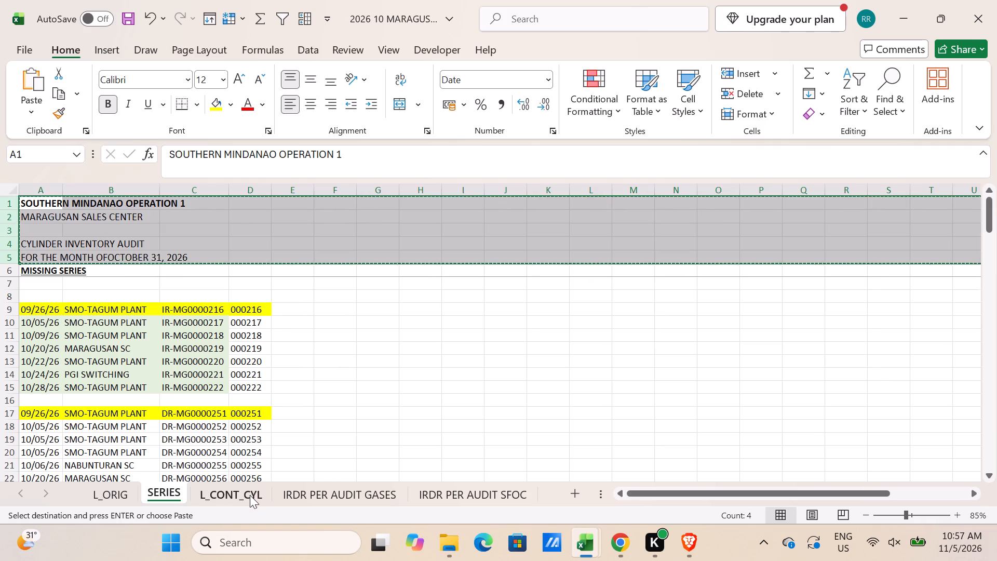
pyautogui.click(250, 495)
pyautogui.scroll(4, 44, 235)
pyautogui.click(12, 202)
pyautogui.hotkey('ctrl', 'shift', '=')
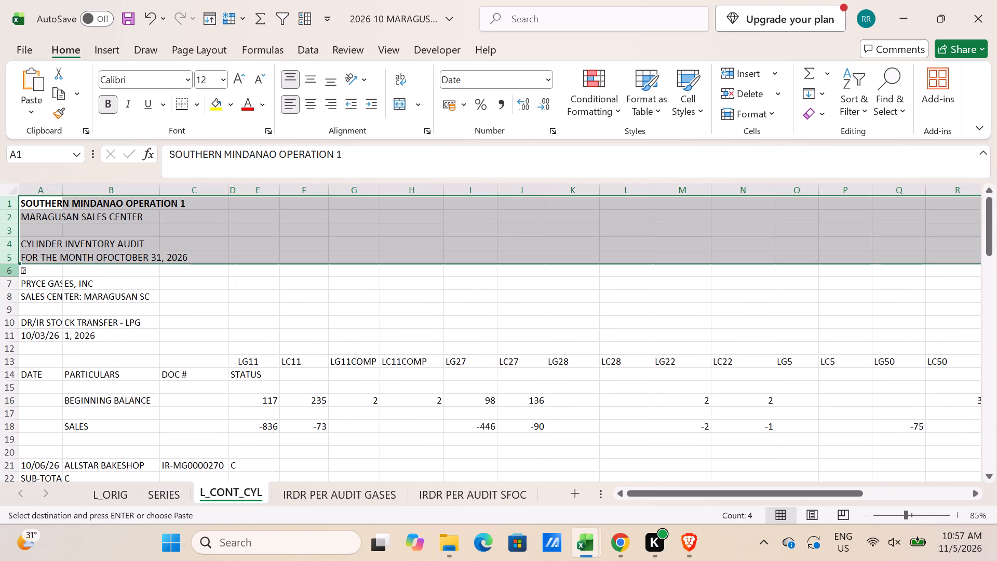
# Delete the old report title rows 6 to 11 from L_CONT_CYL.
pyautogui.moveTo(12, 269); pyautogui.dragTo(19, 330)
pyautogui.hotkey('ctrl', '-')
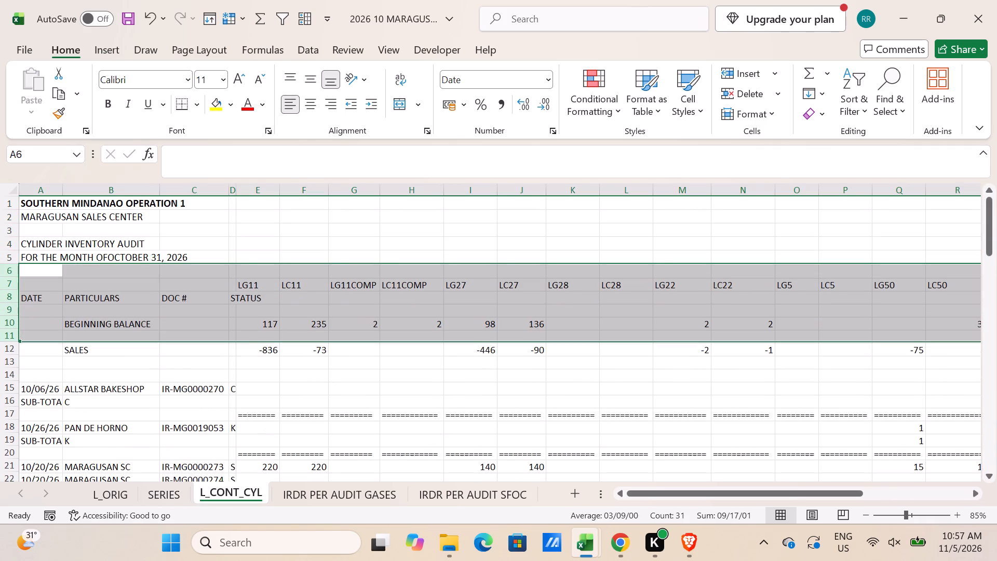
# Copy header rows 7 and 8 from the September LPG population analysis's Maragusan sheet and insert them at row 7 of L_CONT_CYL.
pyautogui.moveTo(12, 295); pyautogui.dragTo(18, 305)
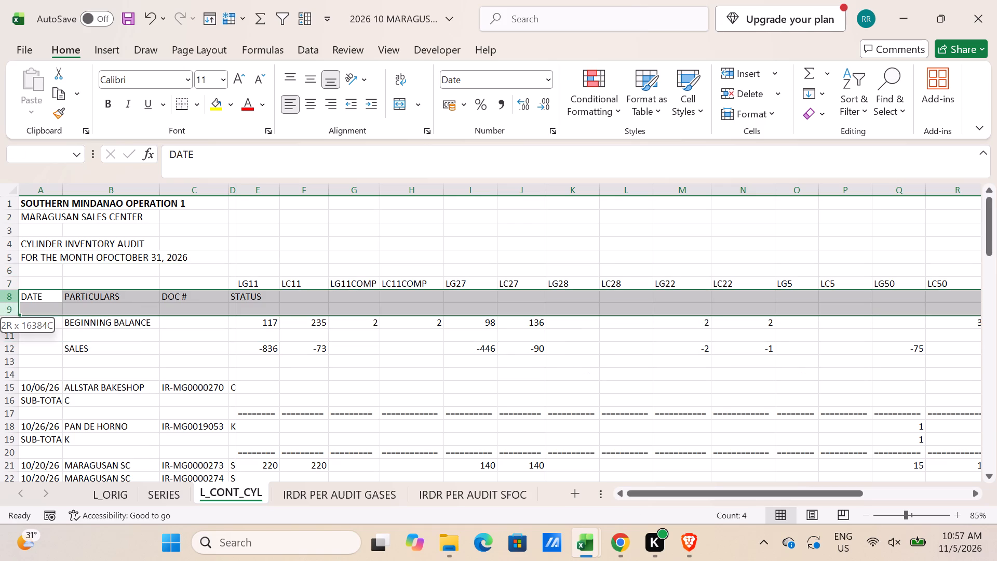
pyautogui.moveTo(18, 305); pyautogui.dragTo(20, 301)
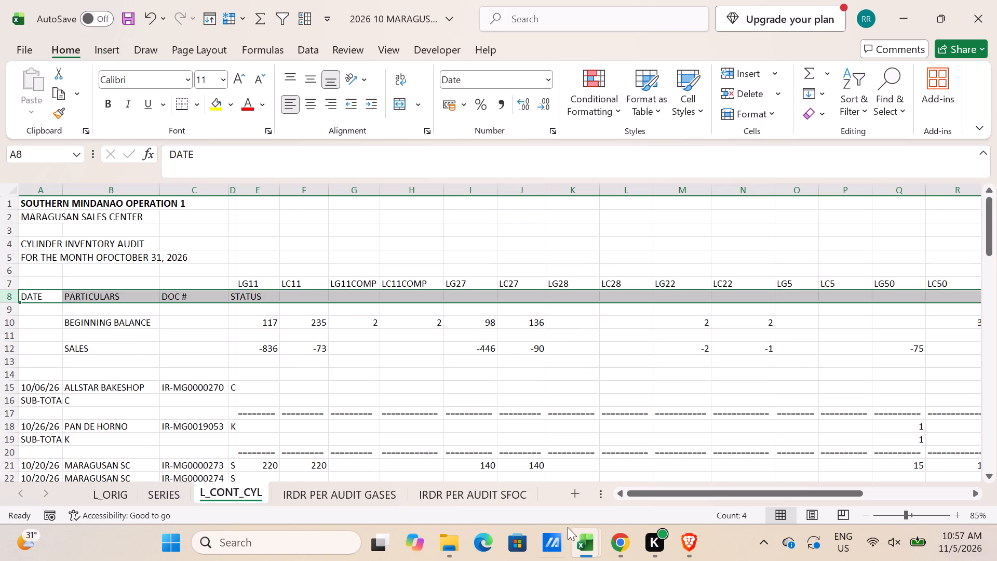
pyautogui.click(590, 549)
pyautogui.click(446, 450)
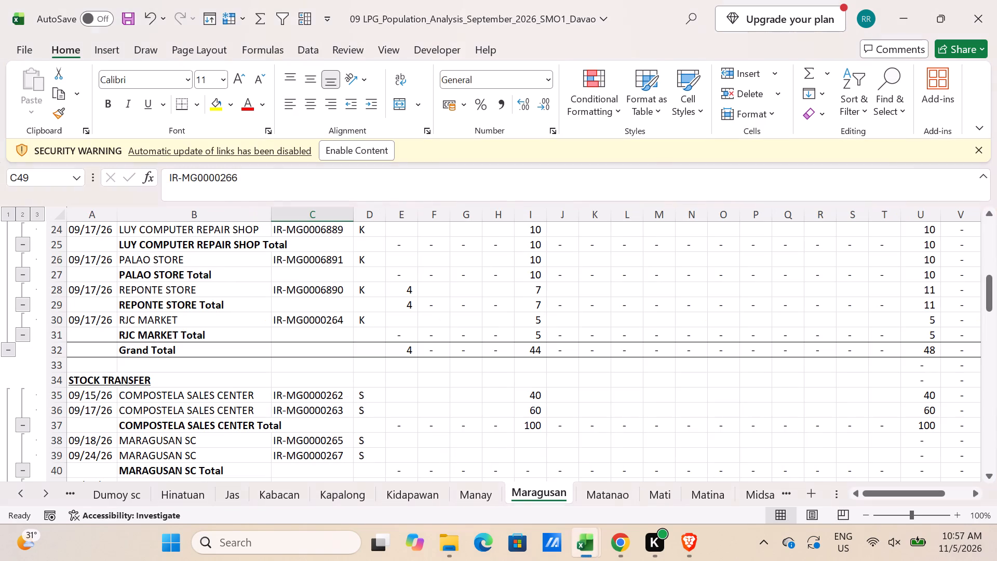
pyautogui.scroll(8, 370, 424)
pyautogui.moveTo(60, 327); pyautogui.dragTo(60, 339)
pyautogui.hotkey('ctrl', 'c')
pyautogui.hotkey('alt', 'Tab')
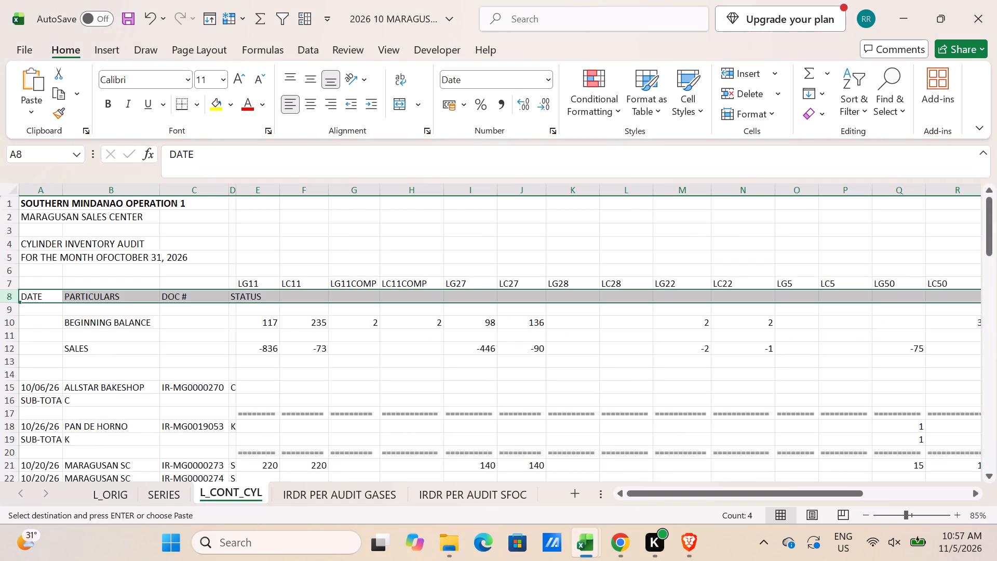
pyautogui.click(15, 285)
pyautogui.hotkey('ctrl', 'shift', '=')
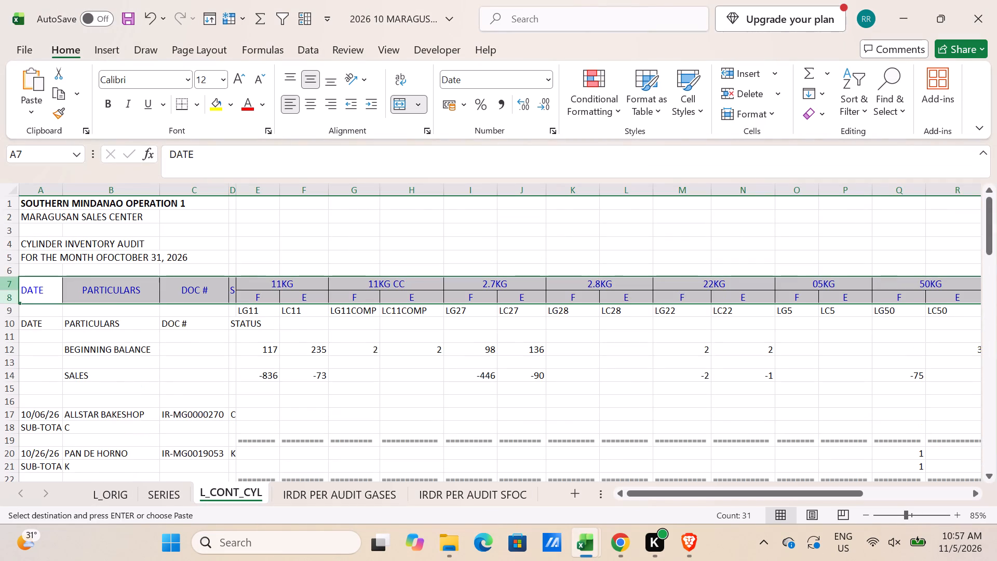
# Narrow columns E to V on L_CONT_CYL to one uniform width so all cylinder sizes and totals fit.
pyautogui.moveTo(263, 191); pyautogui.dragTo(912, 238)
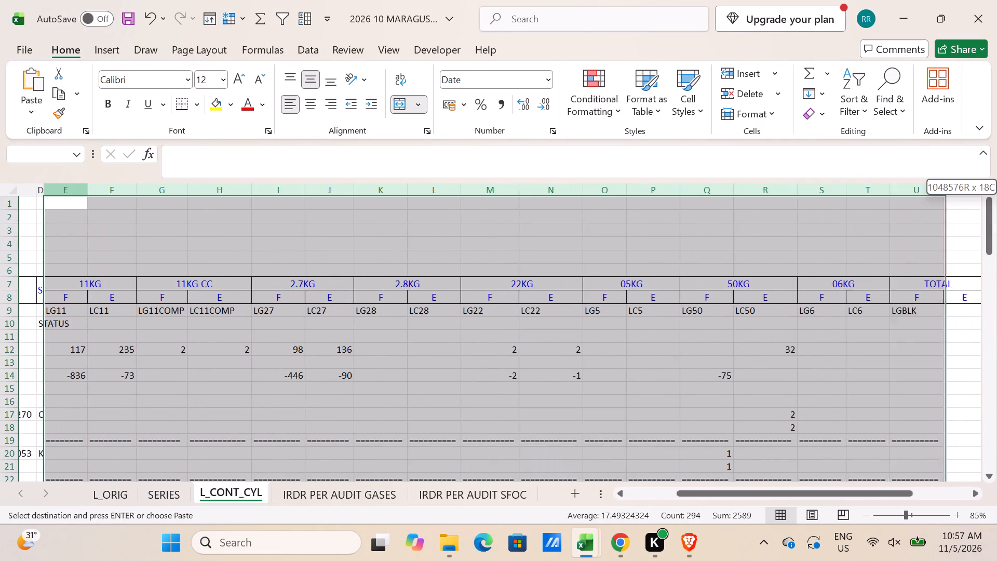
pyautogui.moveTo(912, 238); pyautogui.dragTo(934, 239)
pyautogui.moveTo(805, 494); pyautogui.dragTo(408, 438)
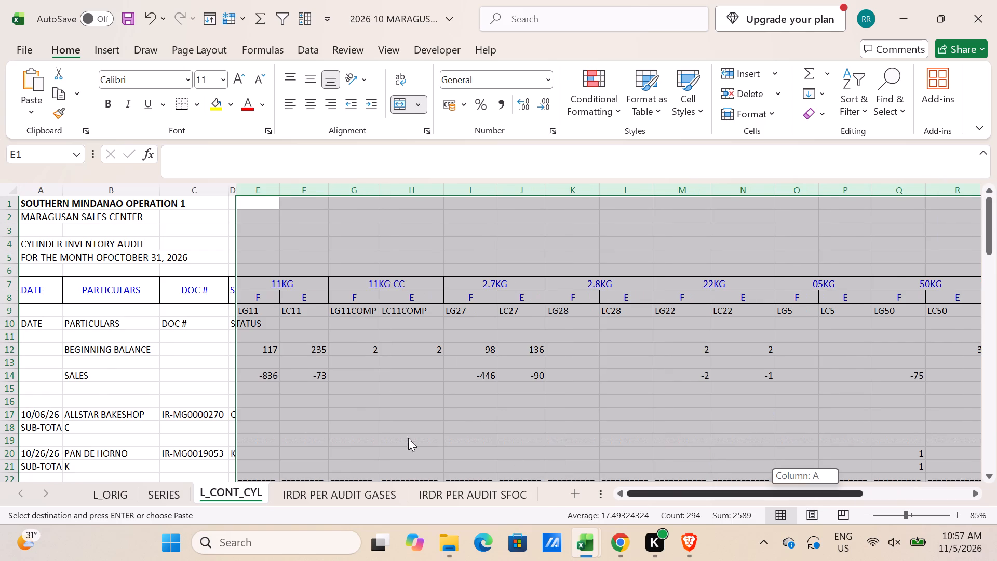
pyautogui.moveTo(408, 438); pyautogui.dragTo(295, 413)
pyautogui.moveTo(277, 192); pyautogui.dragTo(272, 193)
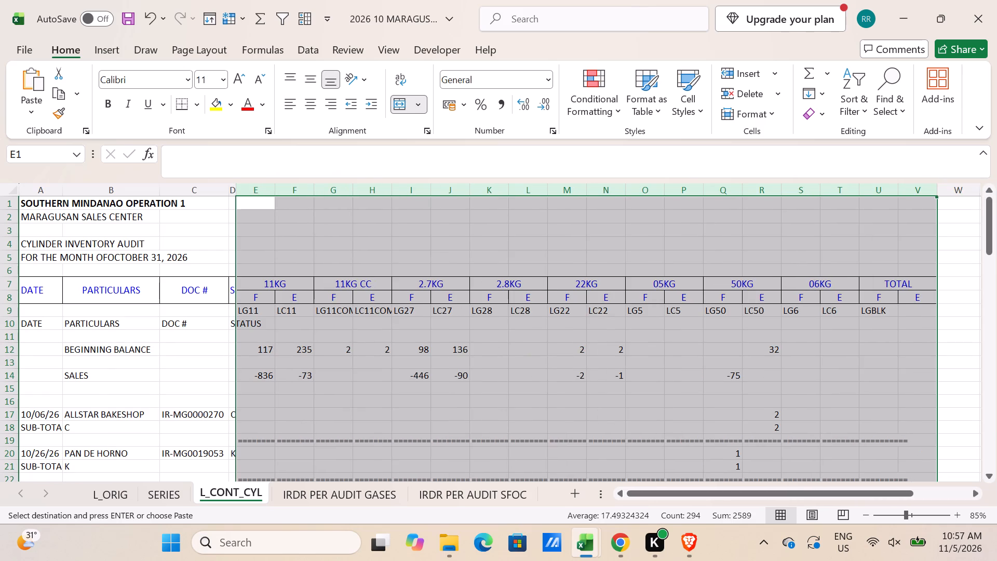
# Apply the custom no-decimal accounting format with negatives in parentheses, _(* #,##0_);_(* (#,##0);_(* "-"??_);_(@_), to columns E to V.
pyautogui.rightClick(260, 191)
pyautogui.click(309, 417)
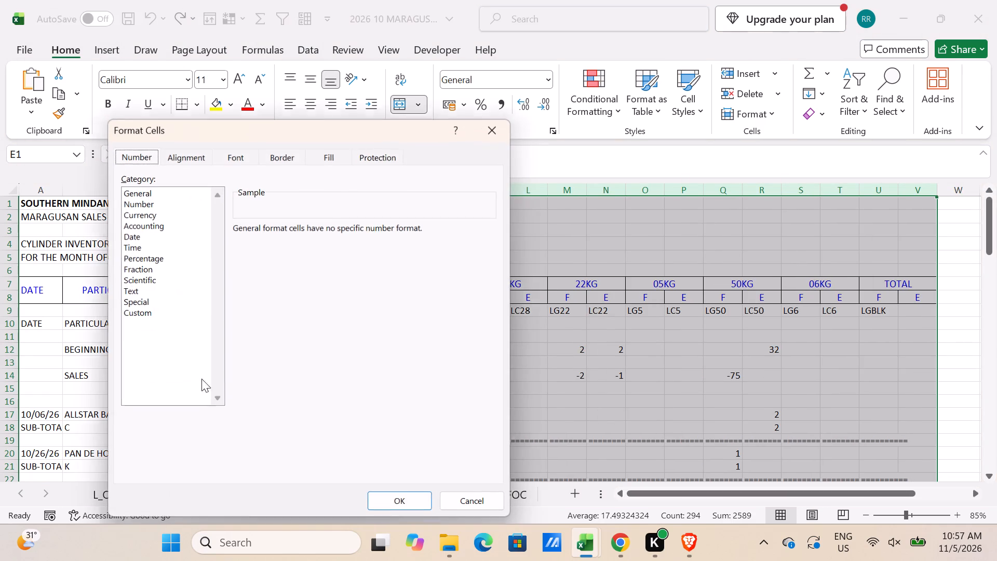
pyautogui.click(158, 316)
pyautogui.moveTo(490, 293); pyautogui.dragTo(490, 384)
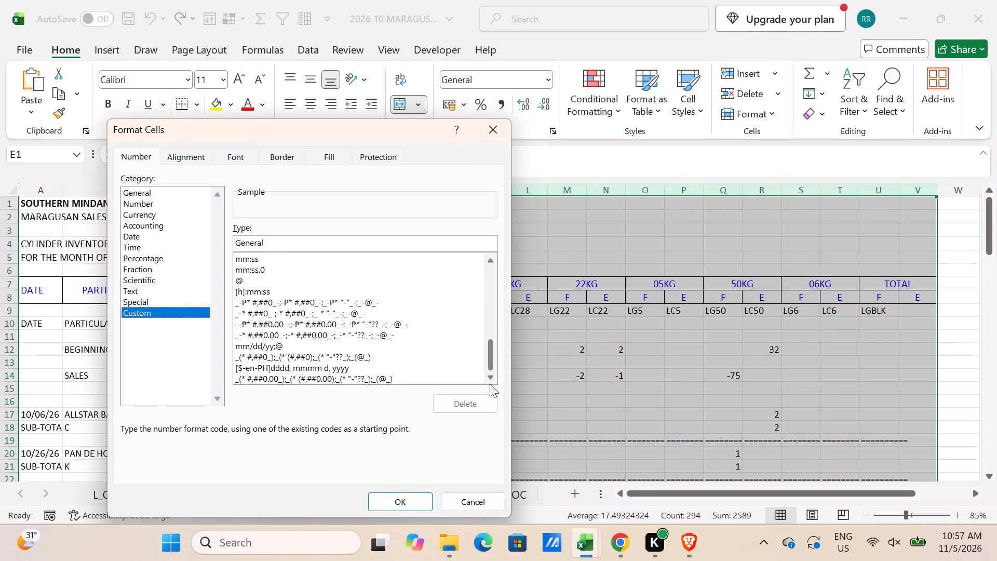
pyautogui.moveTo(490, 384); pyautogui.dragTo(489, 390)
pyautogui.click(334, 356)
pyautogui.click(394, 500)
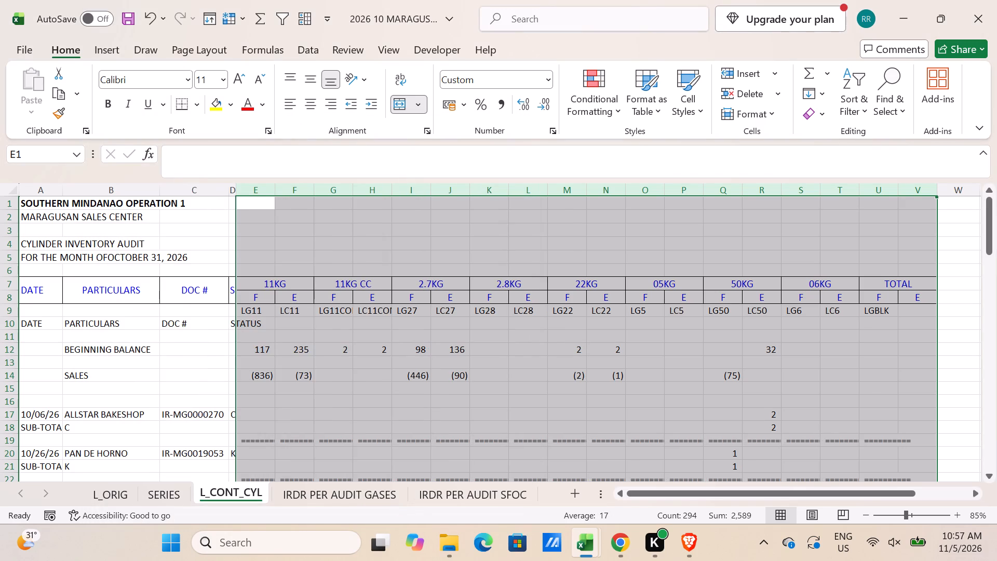
# Clear the old column labels in rows 9 and 10 of L_CONT_CYL and delete both rows.
pyautogui.click(56, 308)
pyautogui.keyDown('shift'); pyautogui.click(869, 324); pyautogui.keyUp('shift')
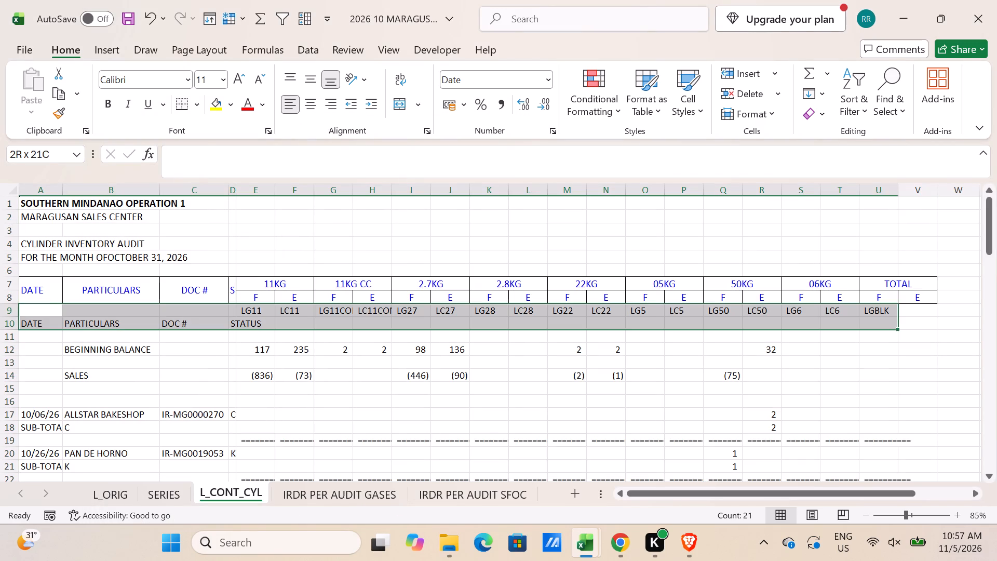
pyautogui.press('Delete')
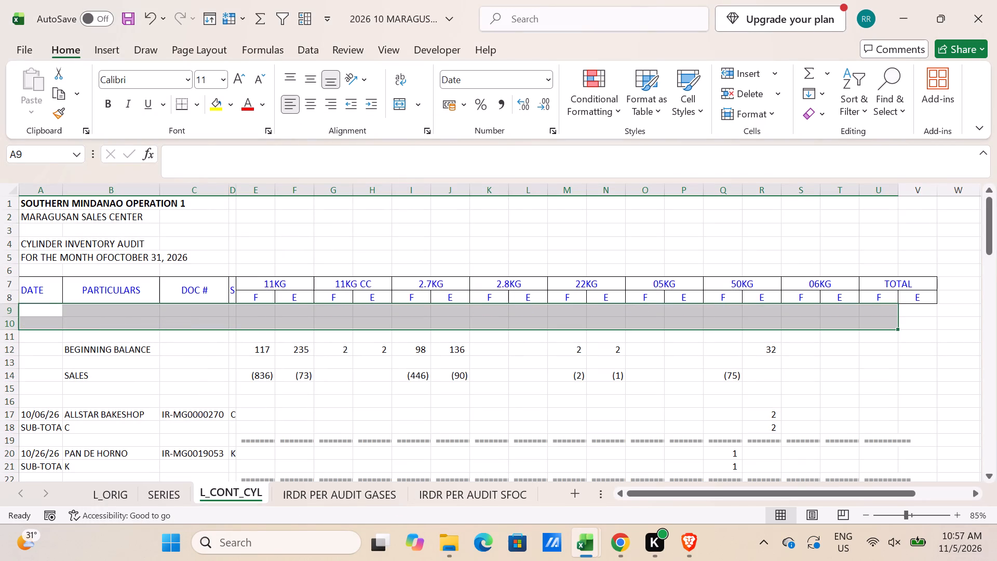
pyautogui.moveTo(11, 312); pyautogui.dragTo(13, 318)
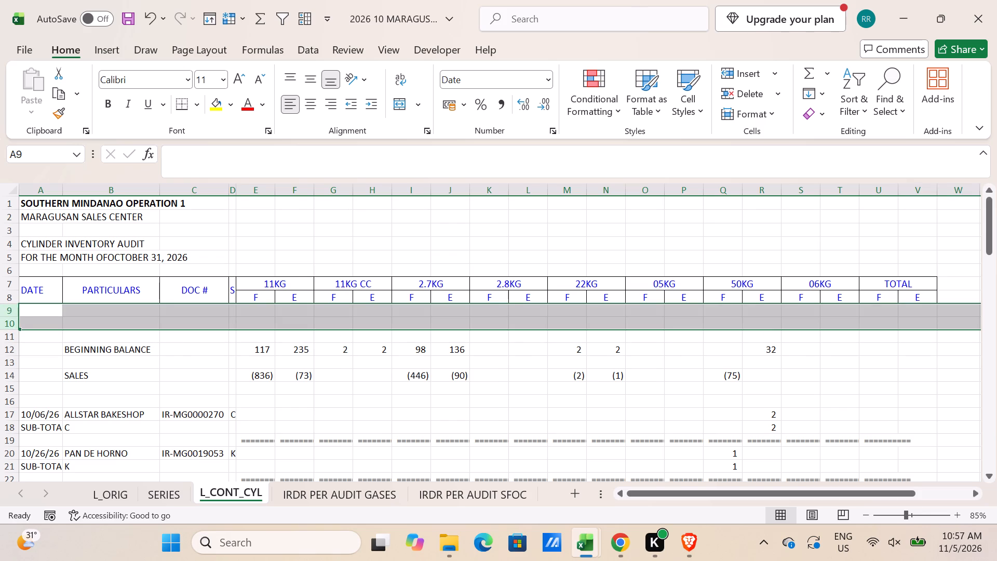
pyautogui.hotkey('ctrl', '-')
# Move blank row 11 to just below the SALES row on L_CONT_CYL.
pyautogui.click(14, 336)
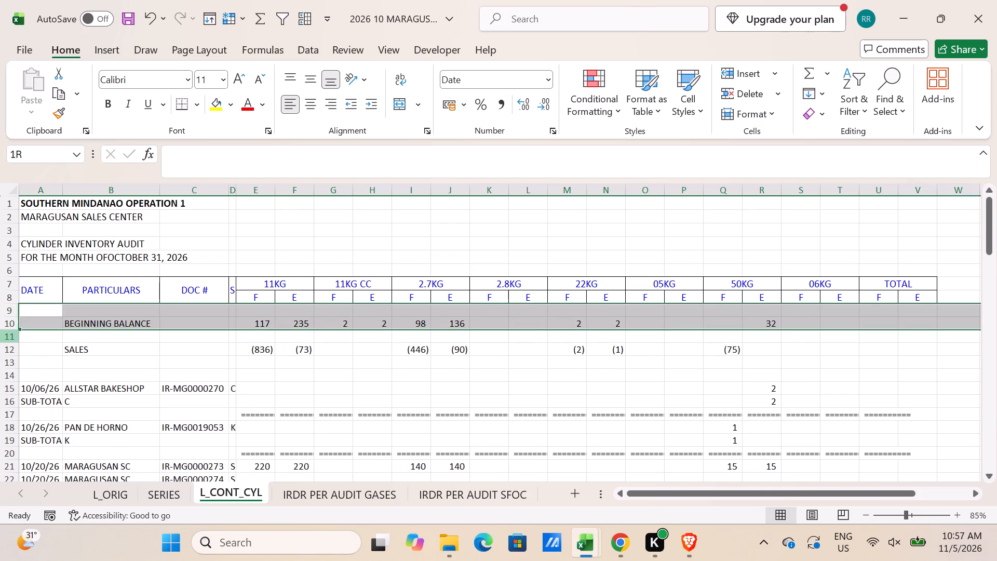
pyautogui.hotkey('ctrl', 'x')
pyautogui.click(9, 359)
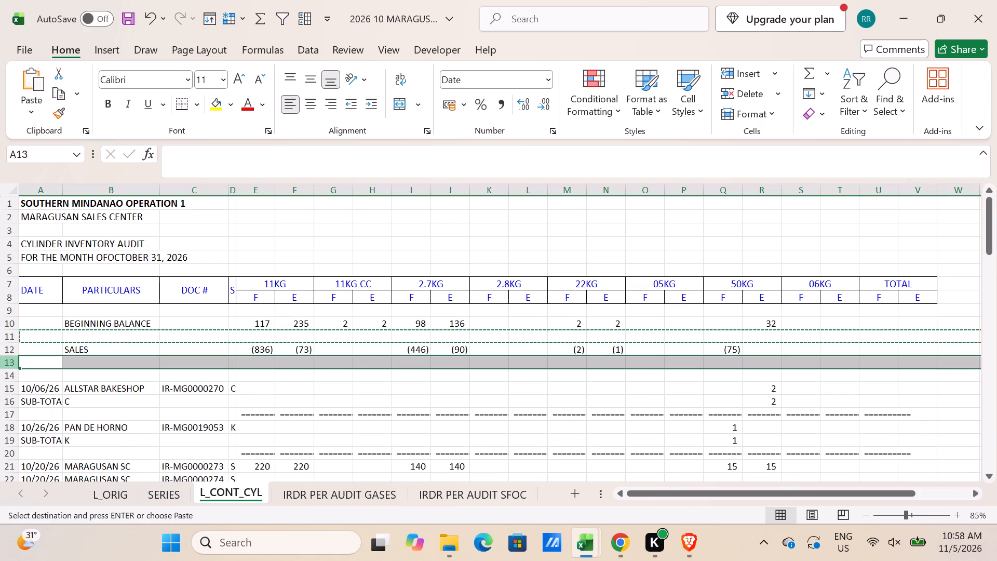
pyautogui.hotkey('ctrl', 'shift', '=')
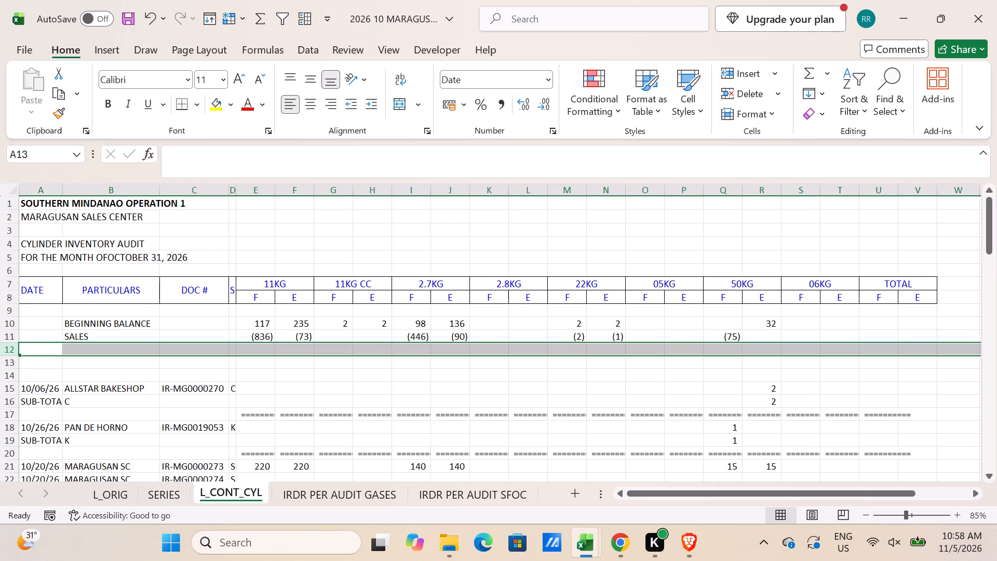
# Insert a blank row above the BEGINNING BALANCE row on L_CONT_CYL.
pyautogui.click(15, 325)
pyautogui.hotkey('ctrl', 'shift', '=')
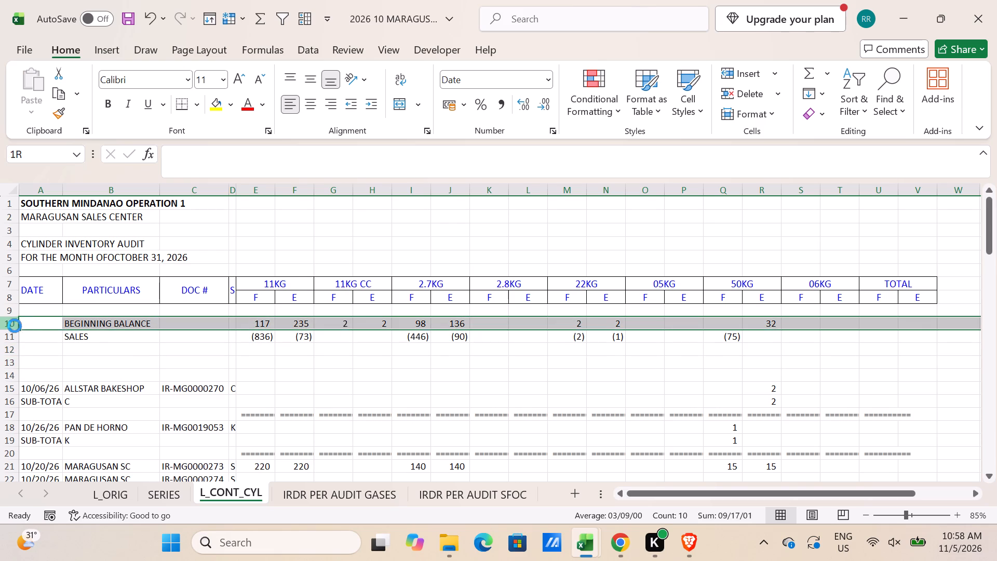
# Copy the BEGINNING BALANCE total formulas in U14:V14 of the September workbook's Maragusan sheet and paste only the formulas into U10:V10 of L_CONT_CYL.
pyautogui.hotkey('alt', 'Tab')
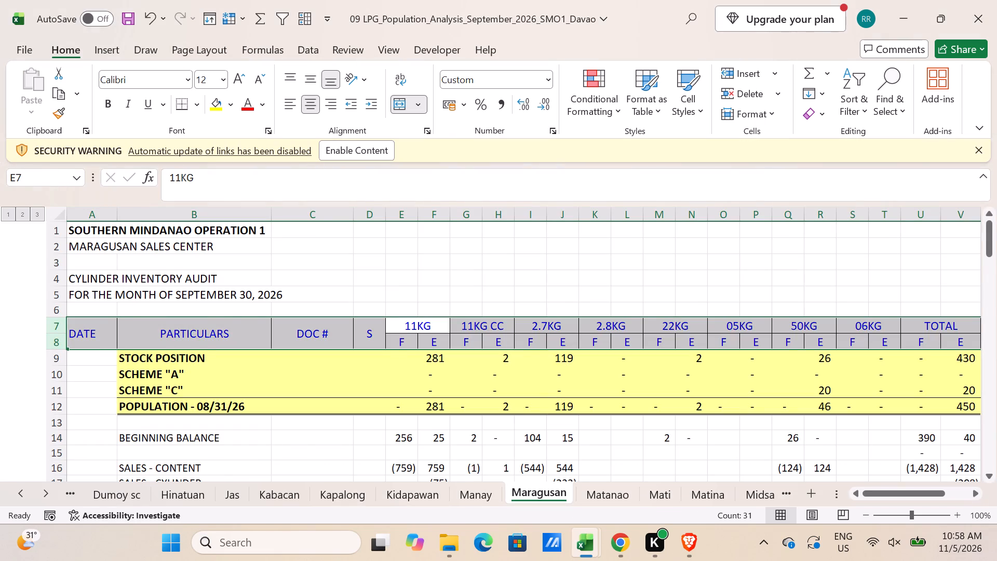
pyautogui.scroll(-2, 873, 360)
pyautogui.moveTo(934, 345); pyautogui.dragTo(961, 346)
pyautogui.hotkey('ctrl', 'c')
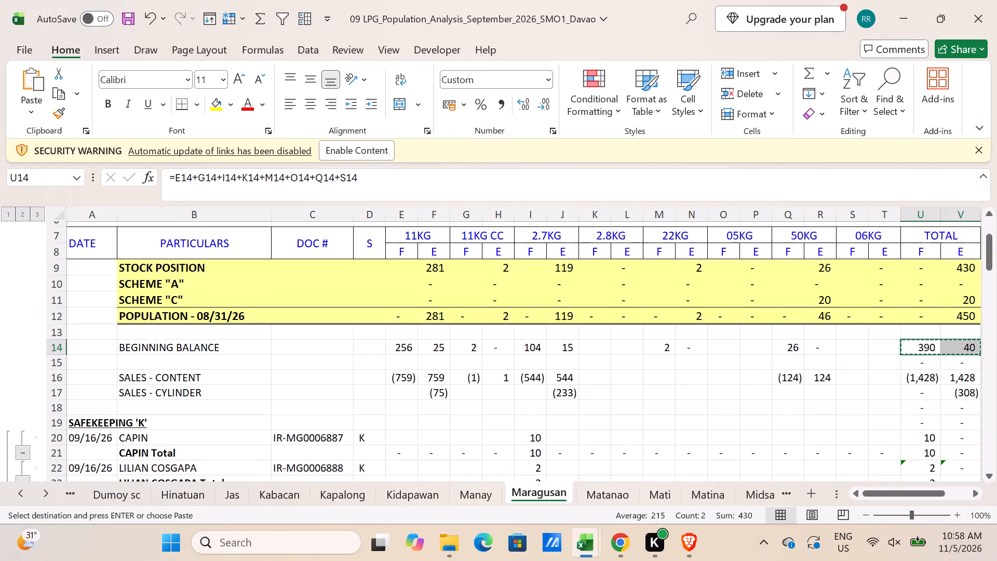
pyautogui.hotkey('alt', 'Tab')
pyautogui.click(876, 320)
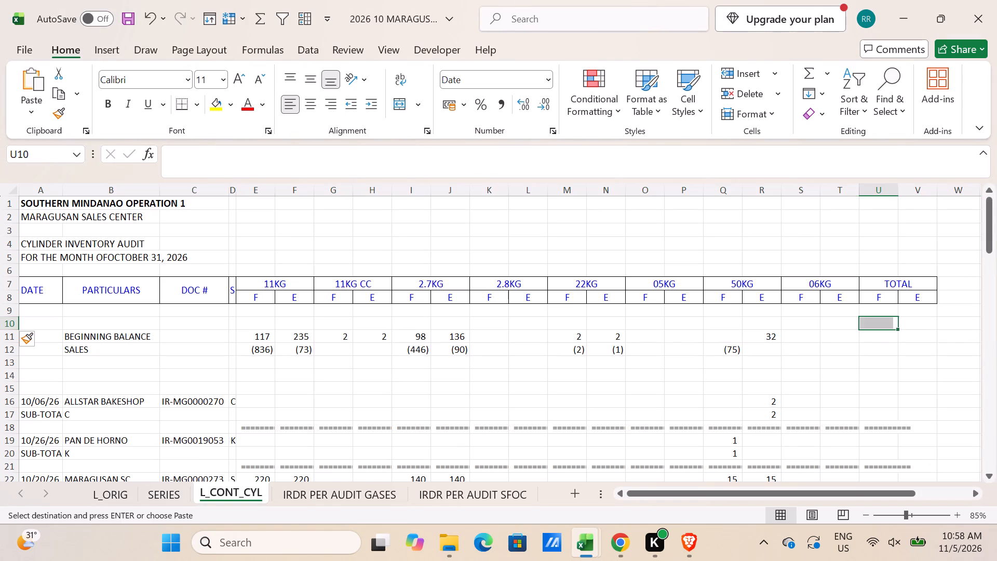
pyautogui.hotkey('alt', 'e')
pyautogui.write('SF')
pyautogui.press('Return')
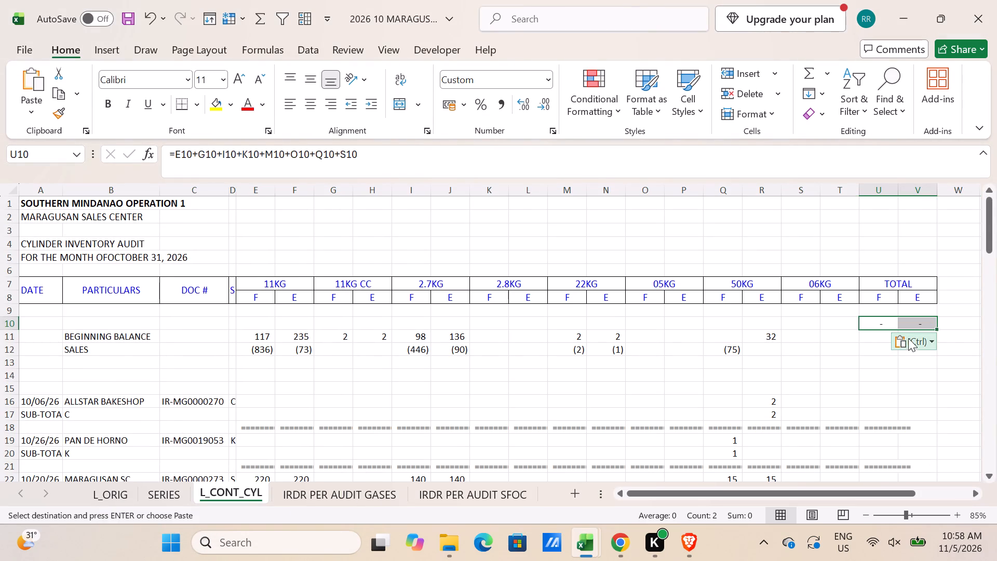
# Fill the F and E total formulas in U10:V10 down to row 76.
pyautogui.doubleClick(890, 325)
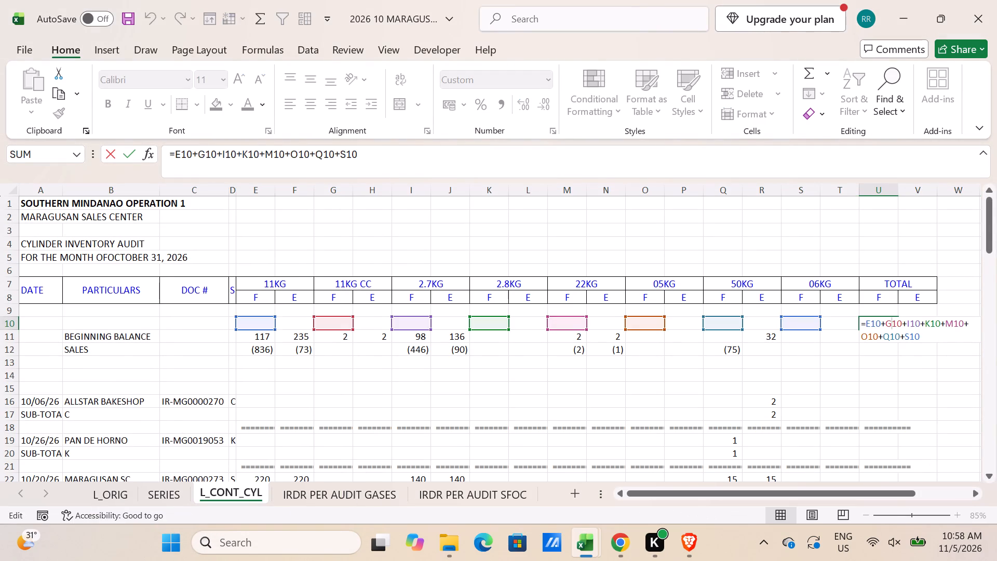
pyautogui.press('Escape')
pyautogui.moveTo(886, 322); pyautogui.dragTo(901, 322)
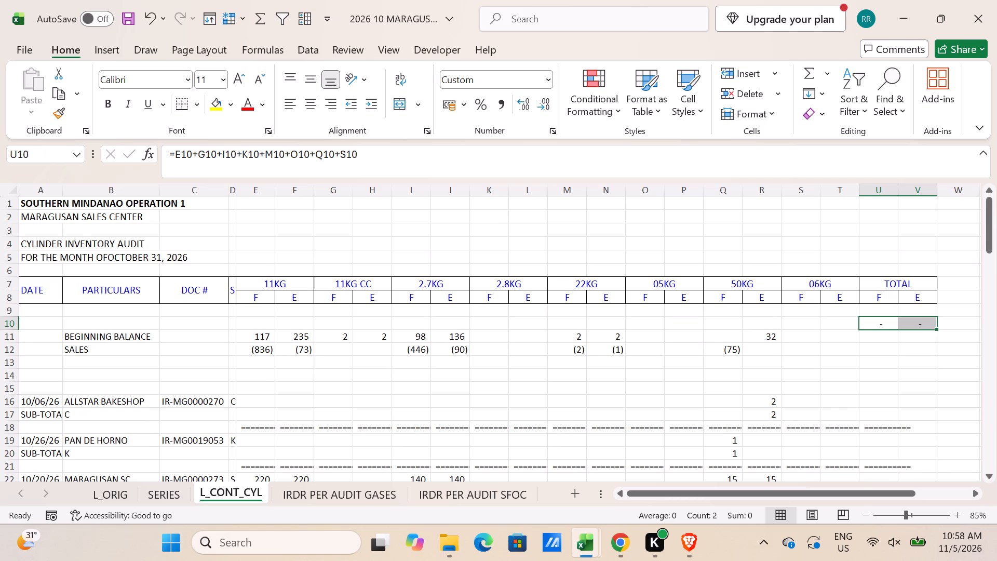
pyautogui.moveTo(937, 330); pyautogui.dragTo(903, 471)
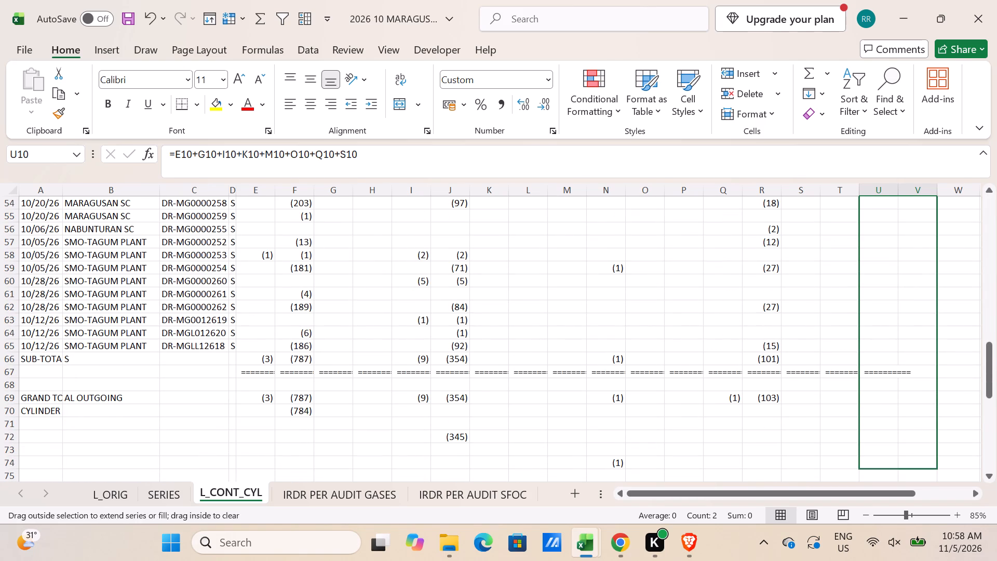
pyautogui.moveTo(903, 471); pyautogui.dragTo(892, 439)
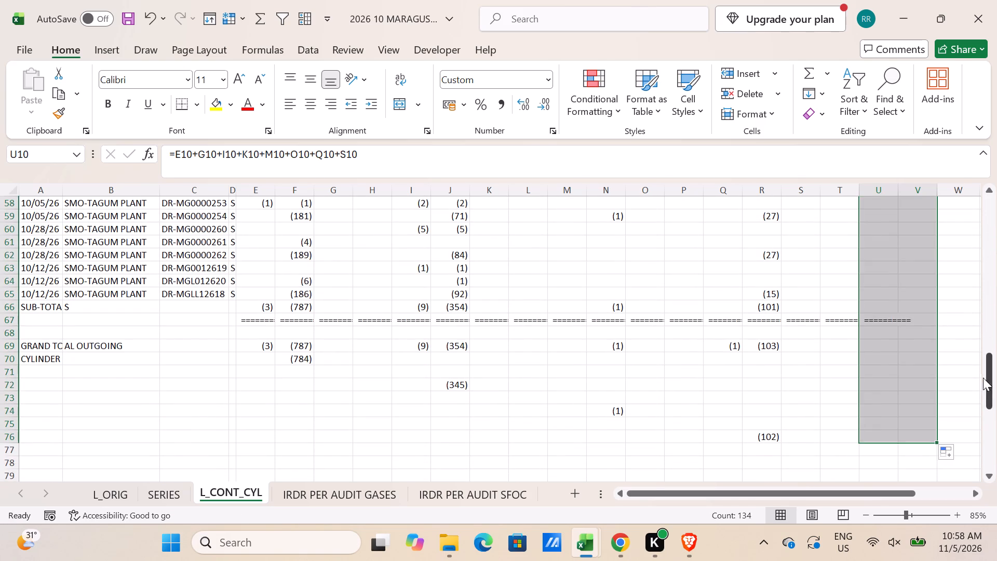
pyautogui.moveTo(989, 383); pyautogui.dragTo(950, 129)
pyautogui.scroll(1, 124, 315)
pyautogui.scroll(-1, 99, 320)
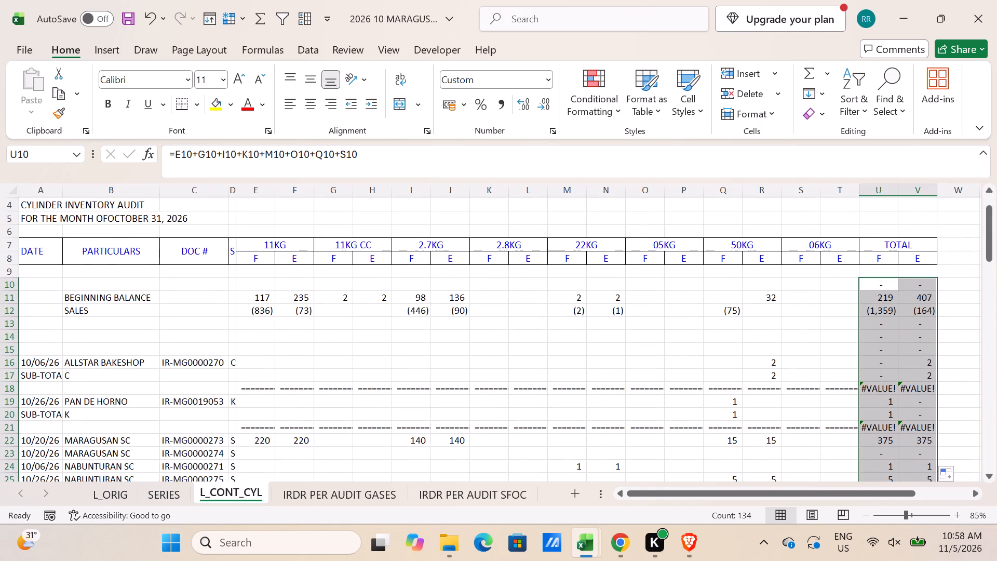
pyautogui.scroll(1, 84, 317)
pyautogui.scroll(-1, 53, 333)
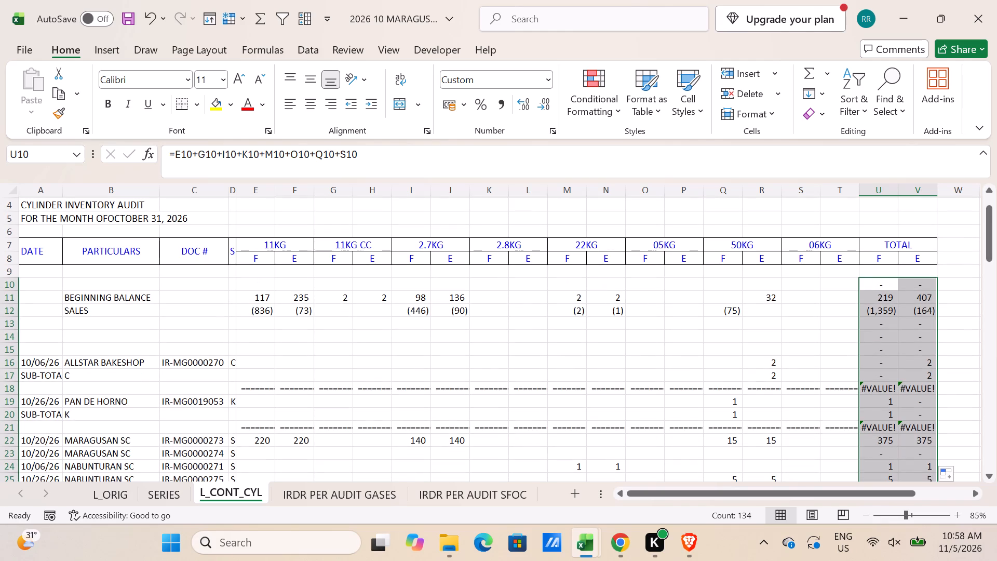
# Start a Subtotal on the ALLSTAR BAKESHOP range A15:V16, treating its first row as labels and grouping at each change in Column B.
pyautogui.click(46, 353)
pyautogui.keyDown('shift'); pyautogui.click(929, 357); pyautogui.keyUp('shift')
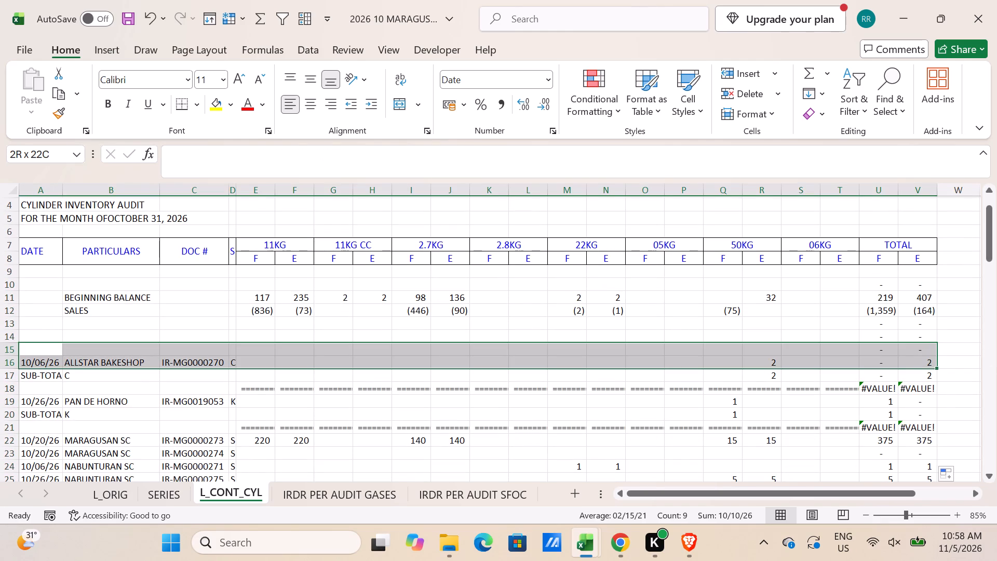
pyautogui.click(304, 17)
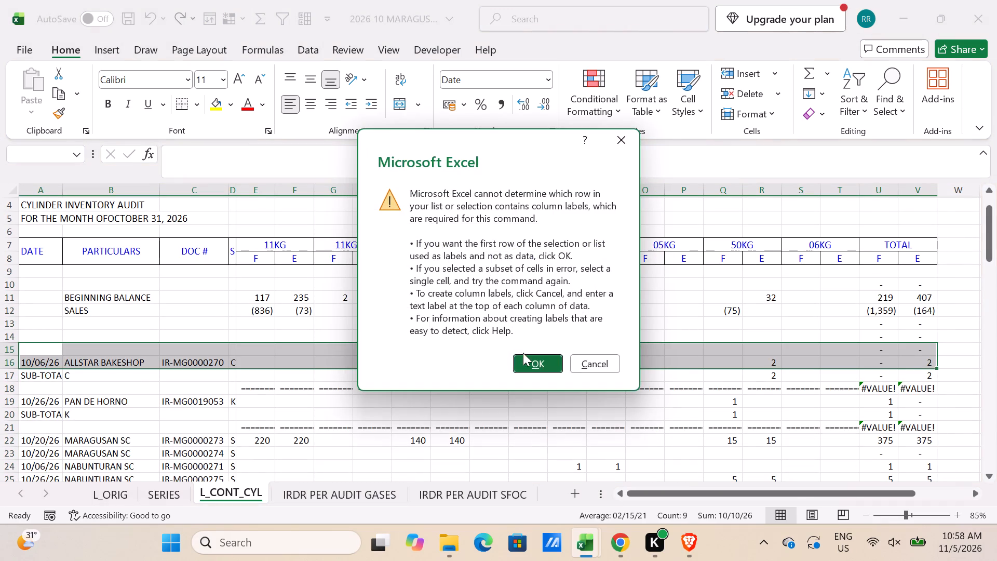
pyautogui.click(535, 361)
pyautogui.moveTo(155, 255); pyautogui.dragTo(155, 260)
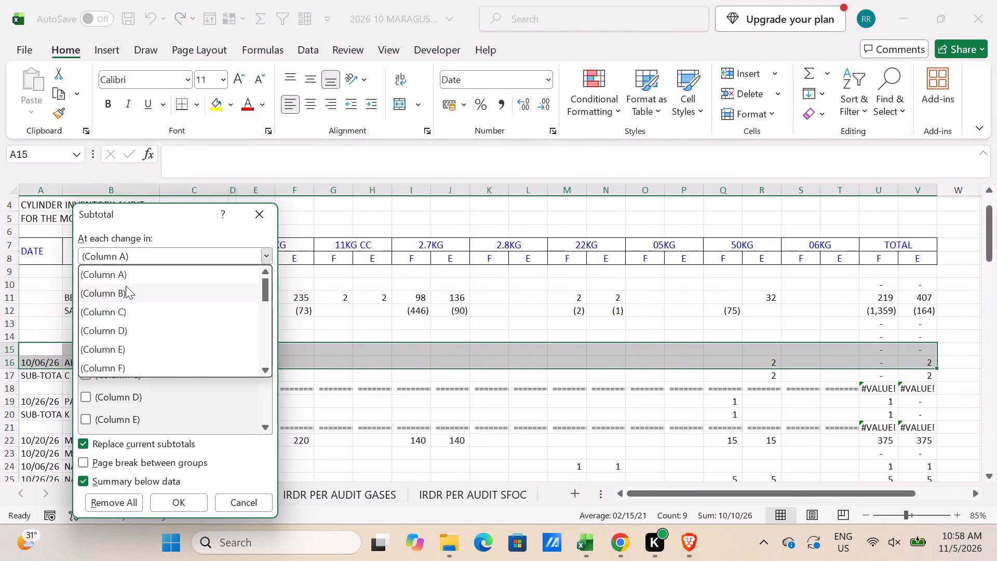
pyautogui.click(125, 289)
# Include columns E through M in the Sum subtotal.
pyautogui.click(88, 424)
pyautogui.scroll(-2, 88, 413)
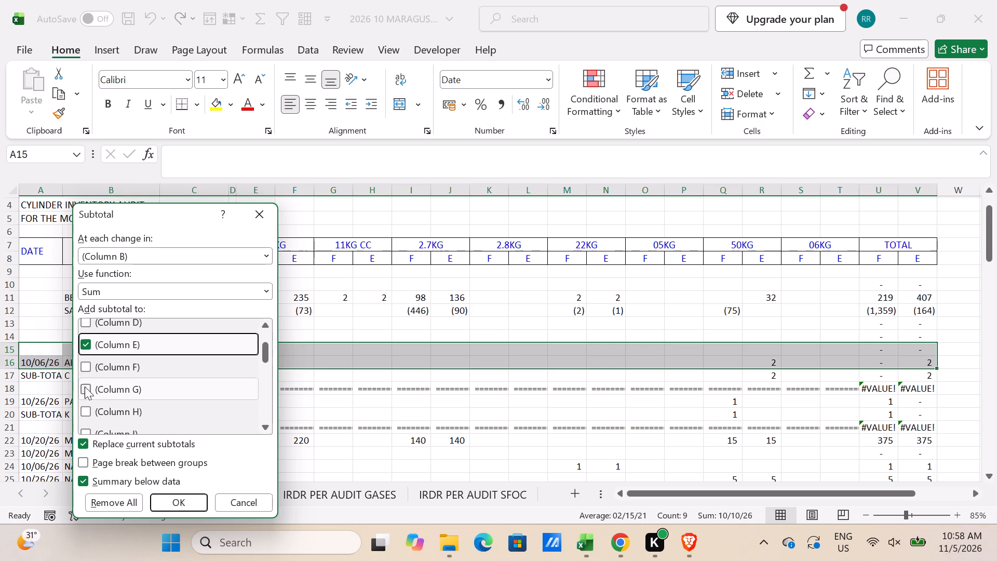
pyautogui.click(89, 367)
pyautogui.click(86, 389)
pyautogui.click(86, 408)
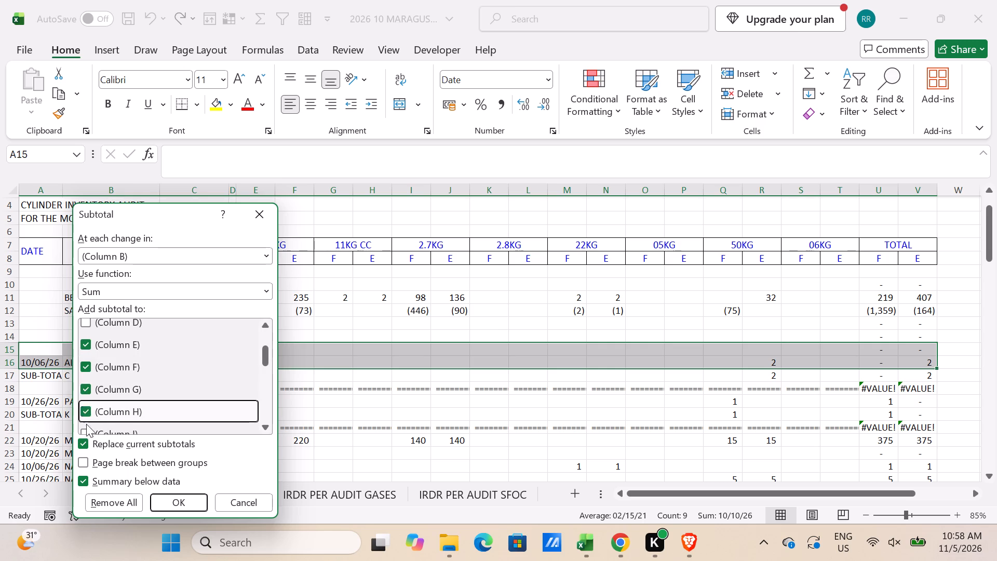
pyautogui.scroll(-2, 86, 409)
pyautogui.click(85, 356)
pyautogui.click(87, 378)
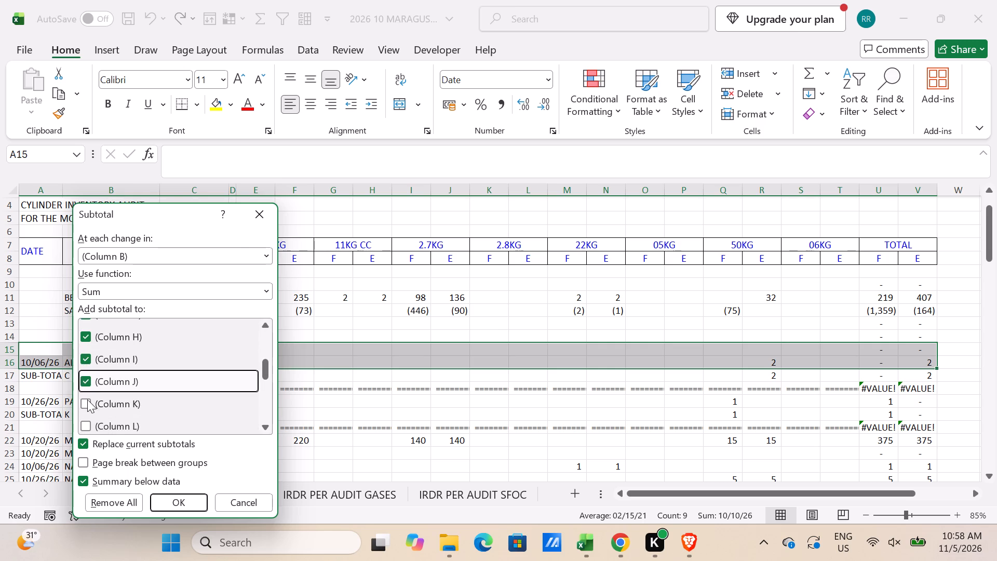
pyautogui.click(87, 399)
pyautogui.click(85, 429)
pyautogui.scroll(-1, 84, 412)
pyautogui.scroll(1, 84, 411)
pyautogui.scroll(-1, 82, 408)
pyautogui.click(86, 411)
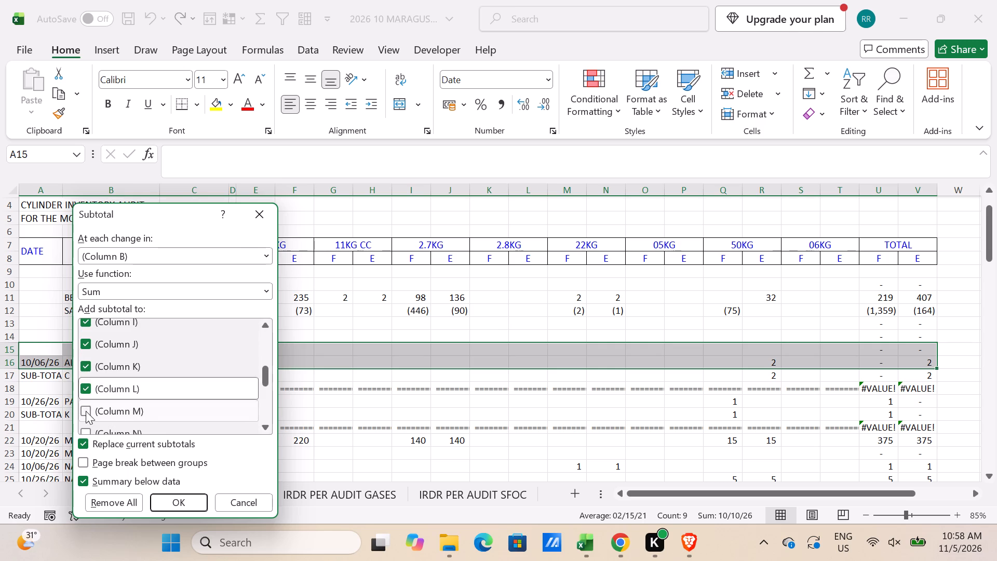
# Include the remaining columns N through V in the Sum subtotal and apply it to the ALLSTAR BAKESHOP range.
pyautogui.scroll(-2, 86, 406)
pyautogui.click(89, 356)
pyautogui.click(89, 381)
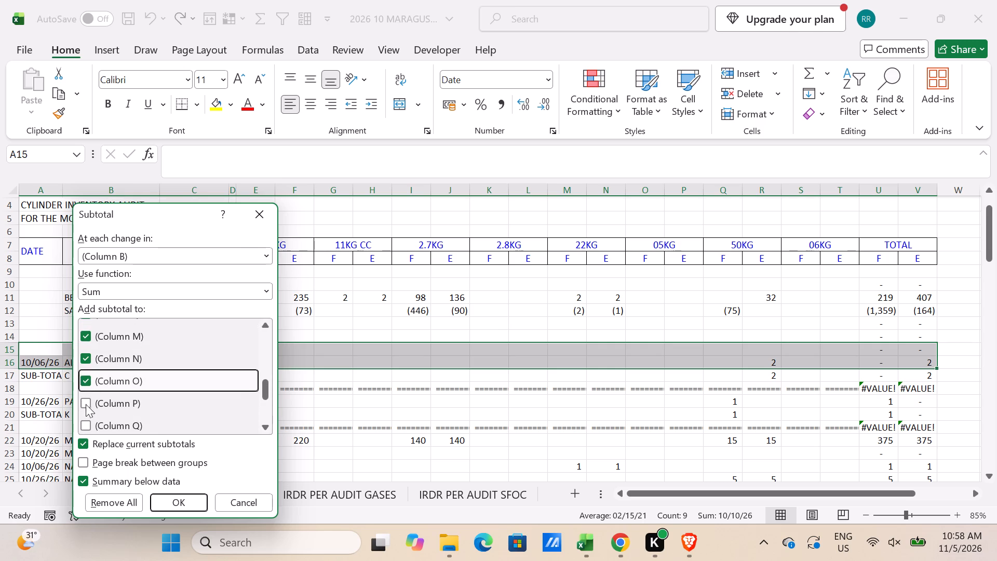
pyautogui.click(86, 404)
pyautogui.click(85, 426)
pyautogui.scroll(-2, 85, 408)
pyautogui.click(90, 368)
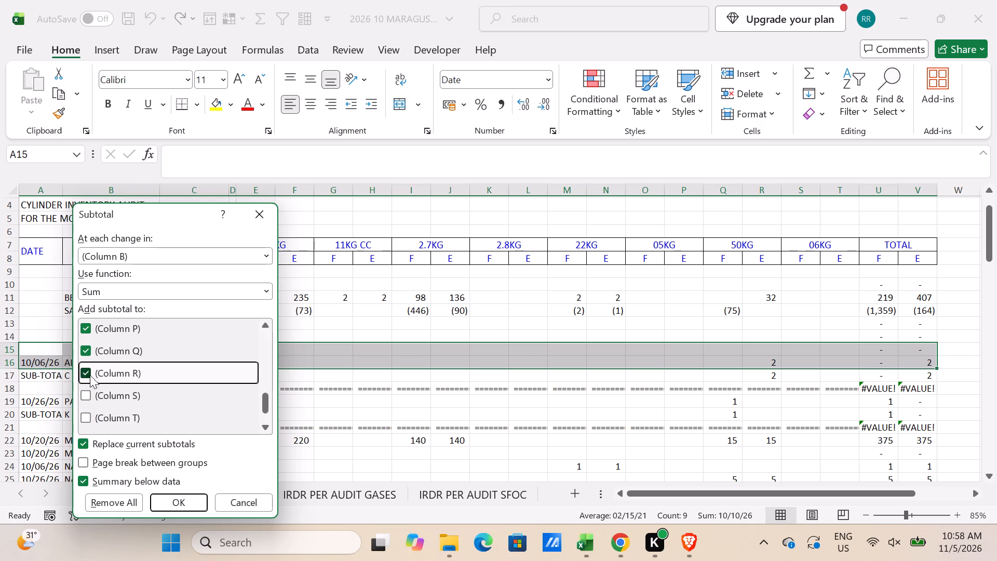
pyautogui.click(87, 396)
pyautogui.click(87, 417)
pyautogui.scroll(-3, 87, 405)
pyautogui.click(87, 403)
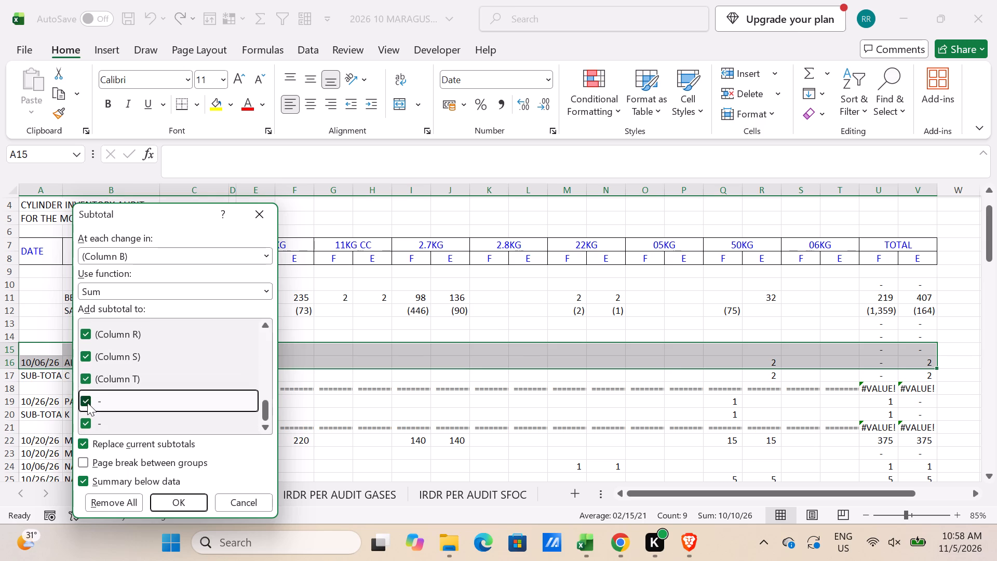
pyautogui.scroll(-4, 87, 403)
pyautogui.click(193, 498)
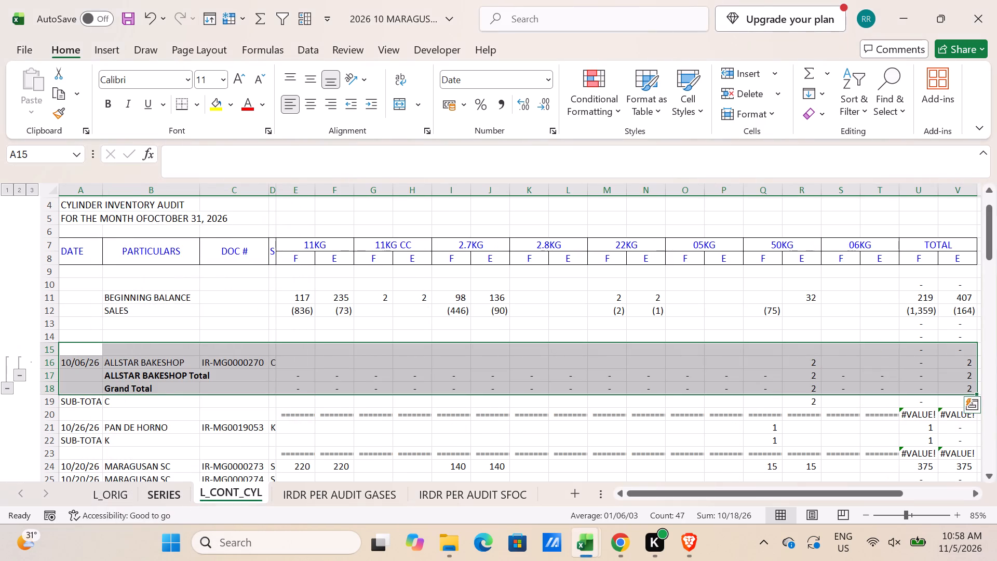
# Add a top and bottom border to the ALLSTAR BAKESHOP Grand Total row, A18:V18.
pyautogui.moveTo(88, 386); pyautogui.dragTo(959, 391)
pyautogui.hotkey('alt', 'h')
pyautogui.write('BD')
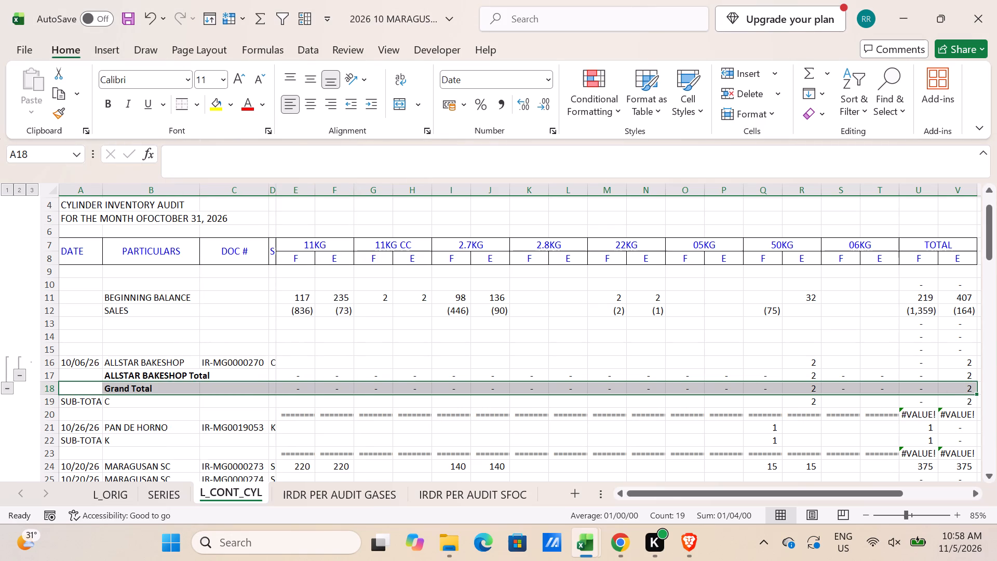
# Enter the heading ''SCHEME-C'' in A15 above the ALLSTAR BAKESHOP entry and make it bold and underlined.
pyautogui.hotkey('alt', 'Tab')
pyautogui.hotkey('alt', 'Tab')
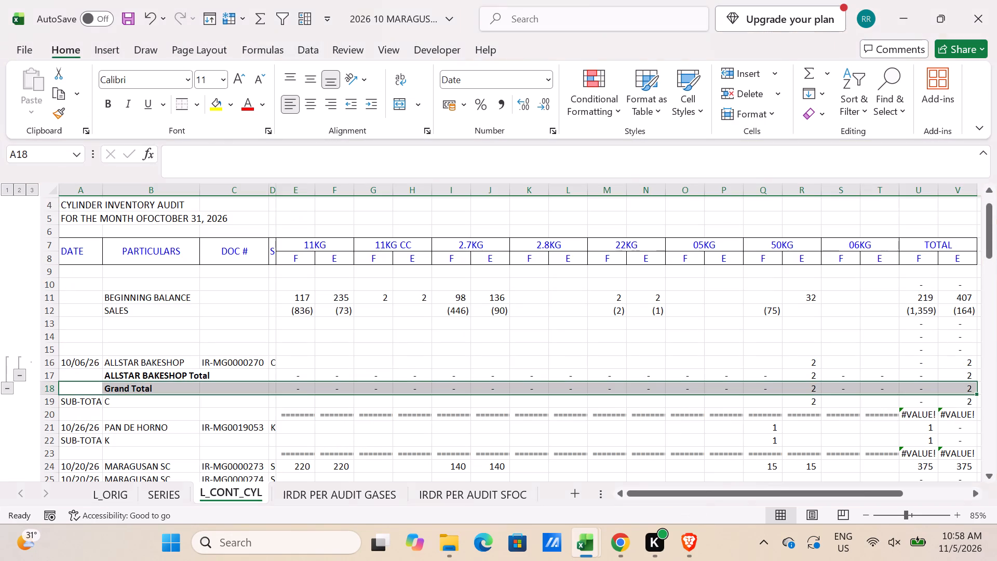
pyautogui.click(80, 345)
pyautogui.write("''SCHEME")
pyautogui.write("-C''")
pyautogui.press('Return')
pyautogui.press('Up')
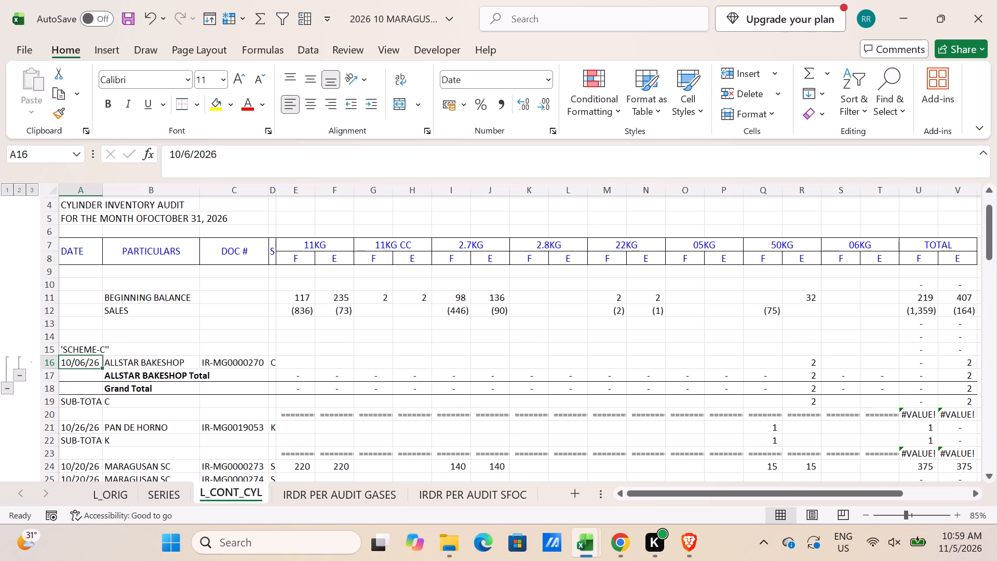
pyautogui.hotkey('ctrl', 'b')
pyautogui.hotkey('ctrl', 'u')
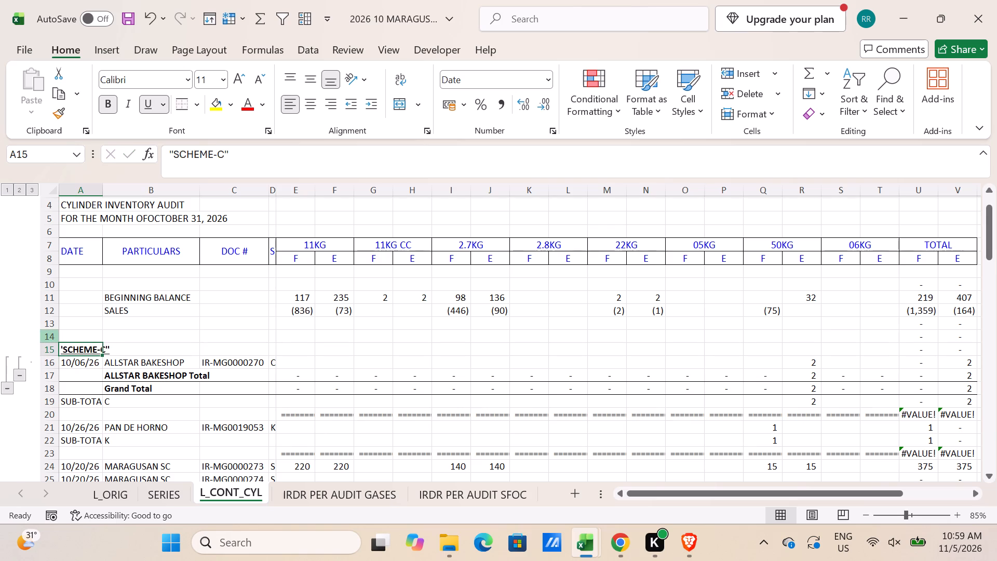
# Delete row 14, the extra blank row above the SCHEME-C heading.
pyautogui.click(51, 337)
pyautogui.hotkey('ctrl', '-')
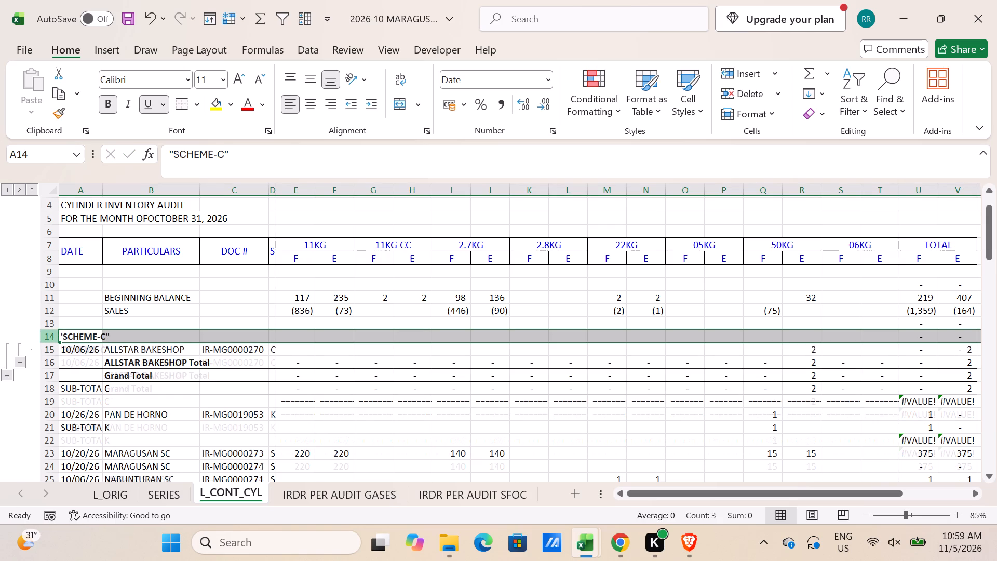
# Clear the old SUB-TOTAL C line and its double-dash separator in A18:T19.
pyautogui.click(74, 388)
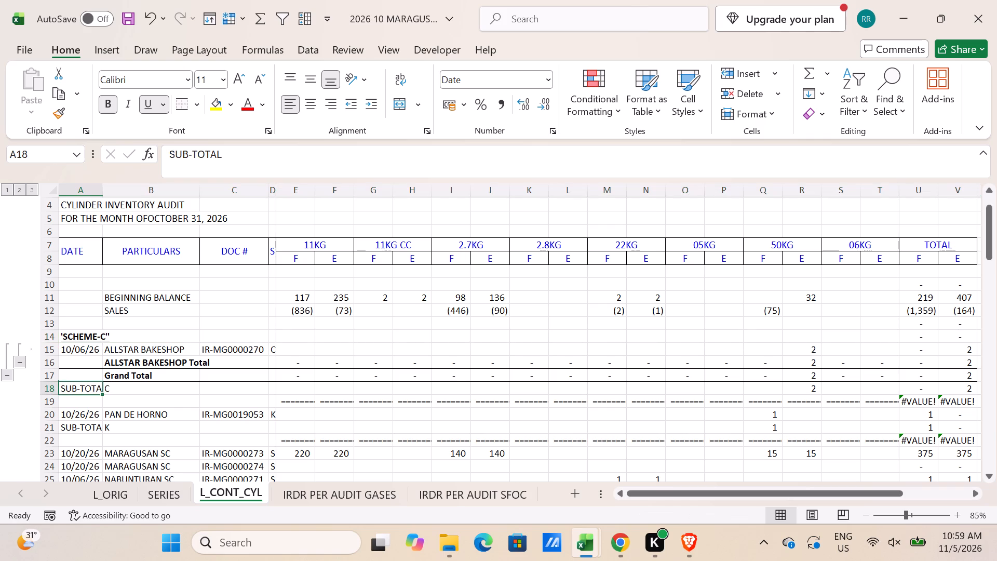
pyautogui.keyDown('shift'); pyautogui.click(874, 402); pyautogui.keyUp('shift')
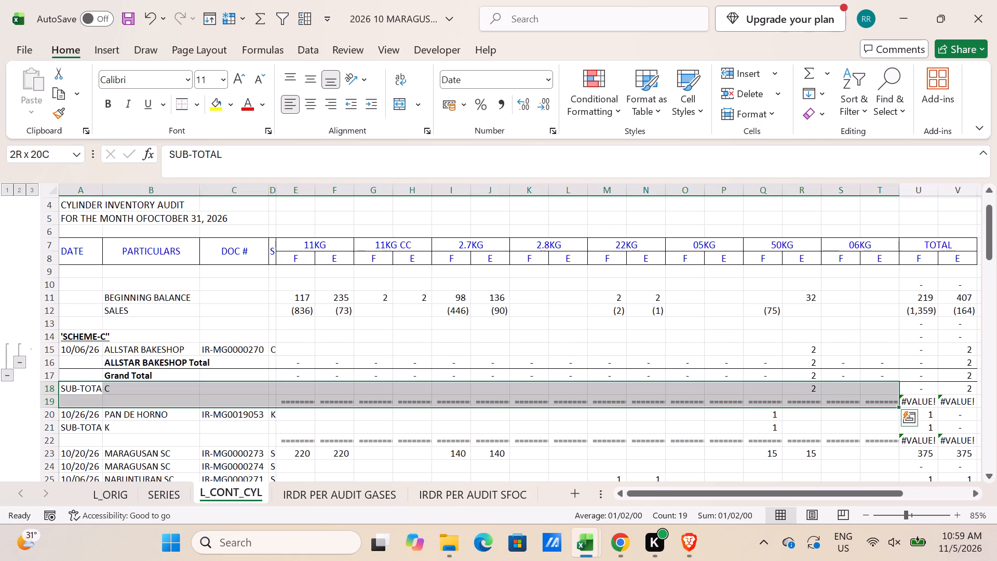
pyautogui.press('Delete')
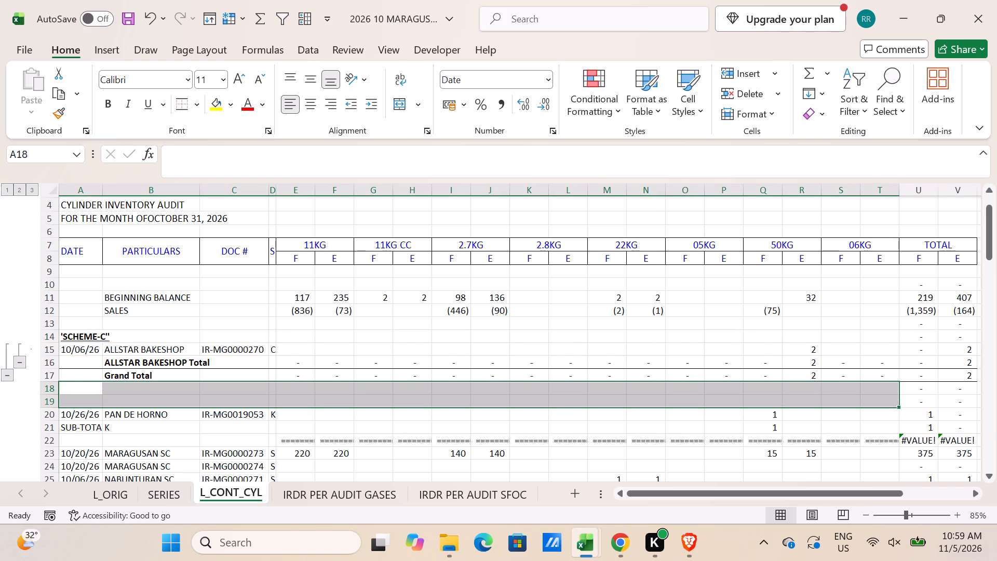
# Apply the same Subtotal settings to the PAN DE HORNO range A19:V20, treating its first row as labels.
pyautogui.click(90, 406)
pyautogui.click(92, 398)
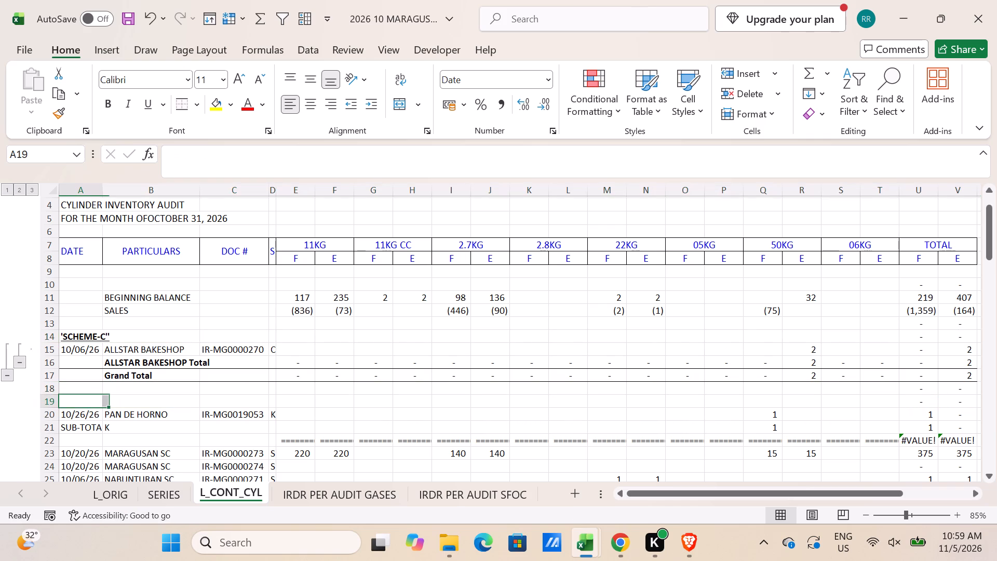
pyautogui.keyDown('shift'); pyautogui.click(958, 410); pyautogui.keyUp('shift')
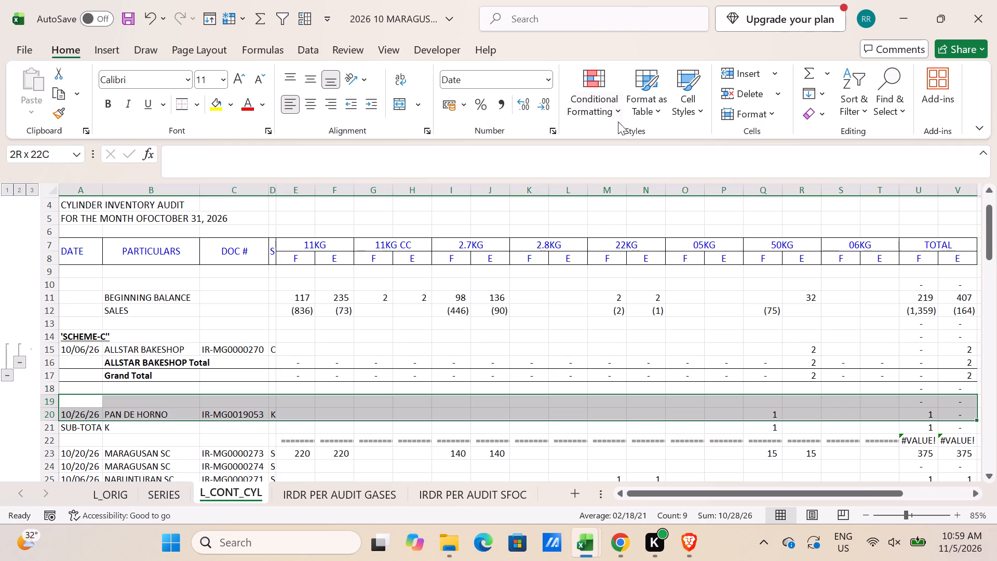
pyautogui.click(313, 16)
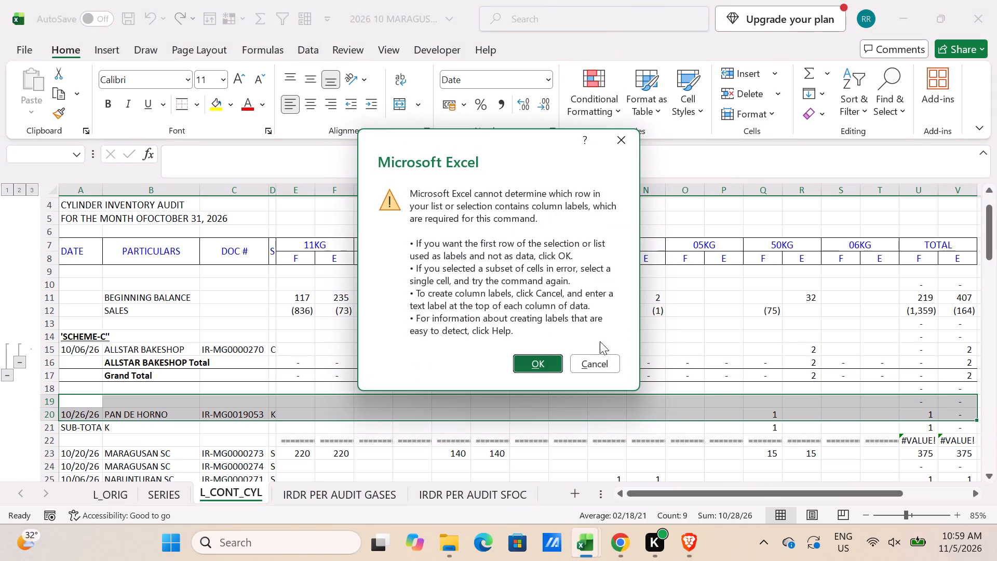
pyautogui.click(538, 361)
pyautogui.click(176, 502)
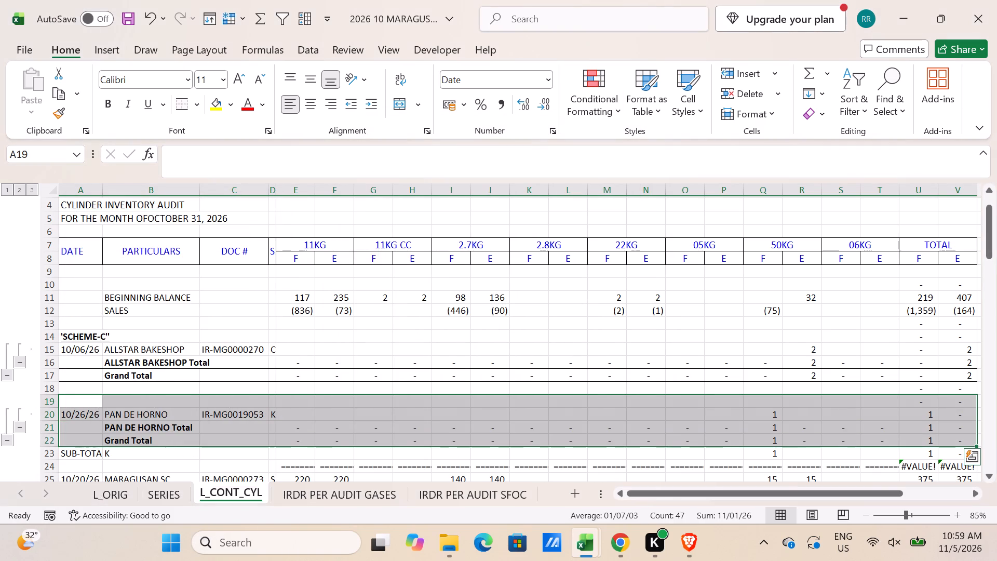
# Add a top and bottom border to the PAN DE HORNO Grand Total row, A22:V22.
pyautogui.moveTo(86, 437); pyautogui.dragTo(828, 441)
pyautogui.moveTo(821, 490); pyautogui.dragTo(523, 498)
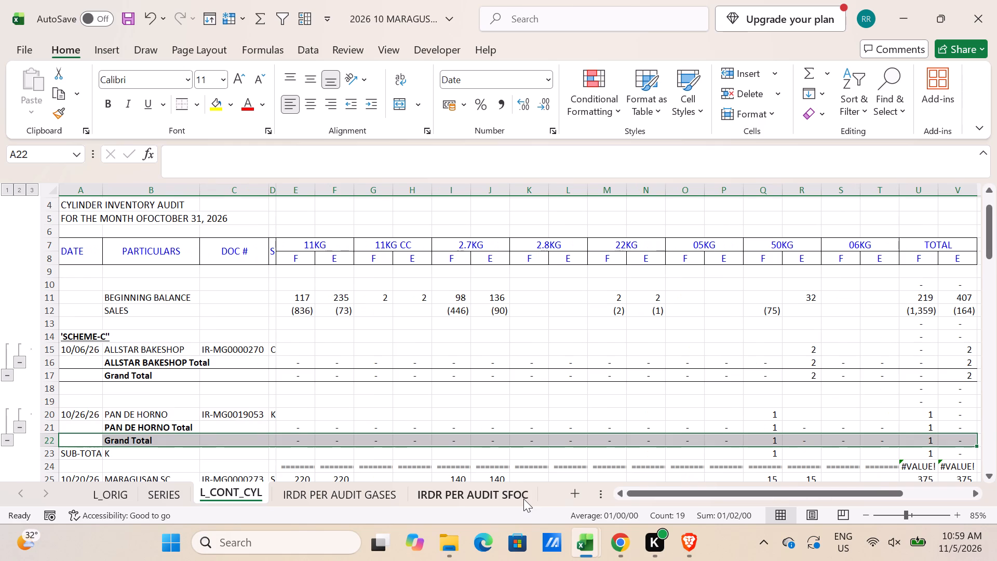
pyautogui.hotkey('alt', 'h')
pyautogui.write('BD')
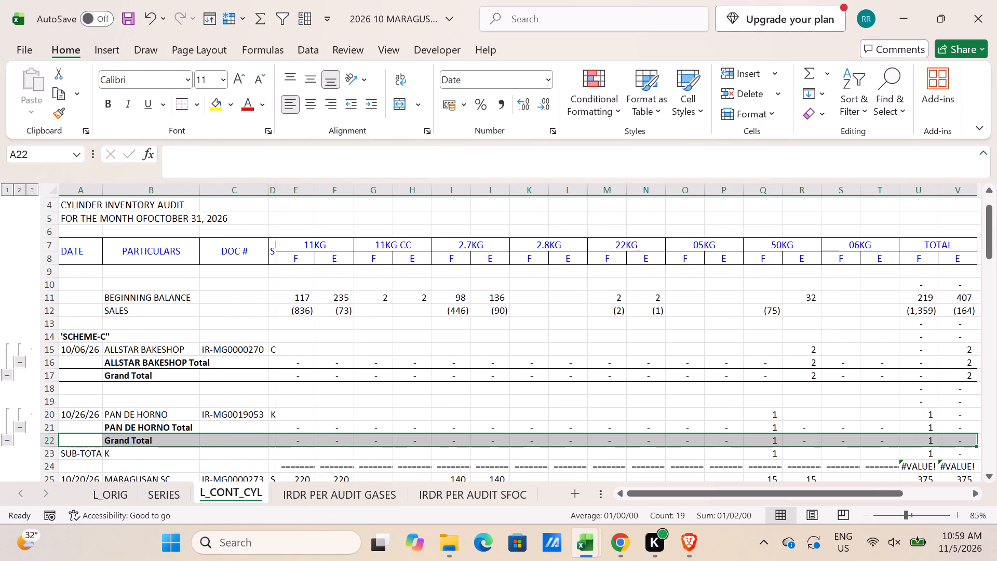
# Copy the SAFEKEEPING 'K' heading from the September workbook's Maragusan sheet into A19 of L_CONT_CYL, above the PAN DE HORNO entry.
pyautogui.hotkey('alt', 'Tab')
pyautogui.click(83, 414)
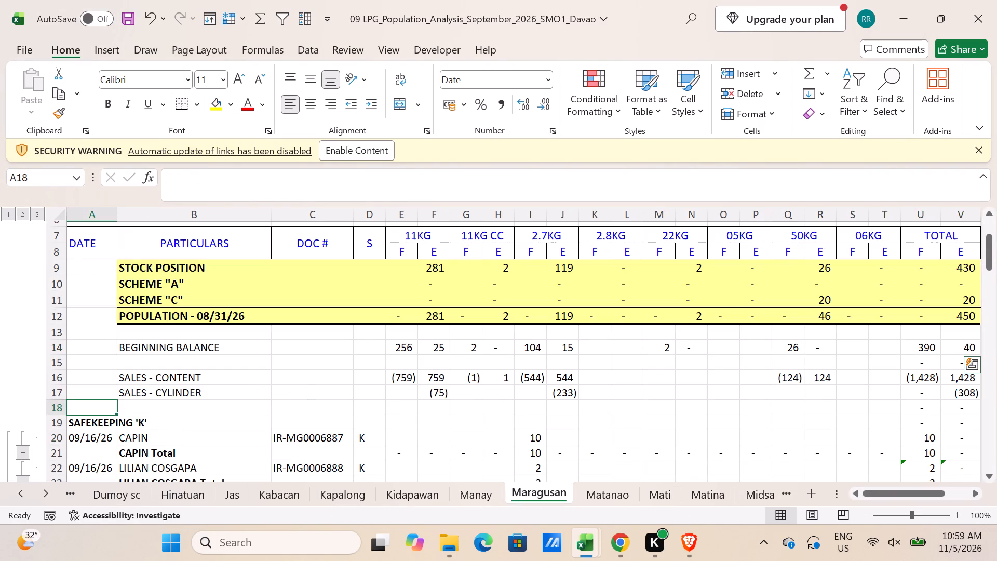
pyautogui.click(81, 419)
pyautogui.hotkey('ctrl', 'c')
pyautogui.hotkey('alt', 'Tab')
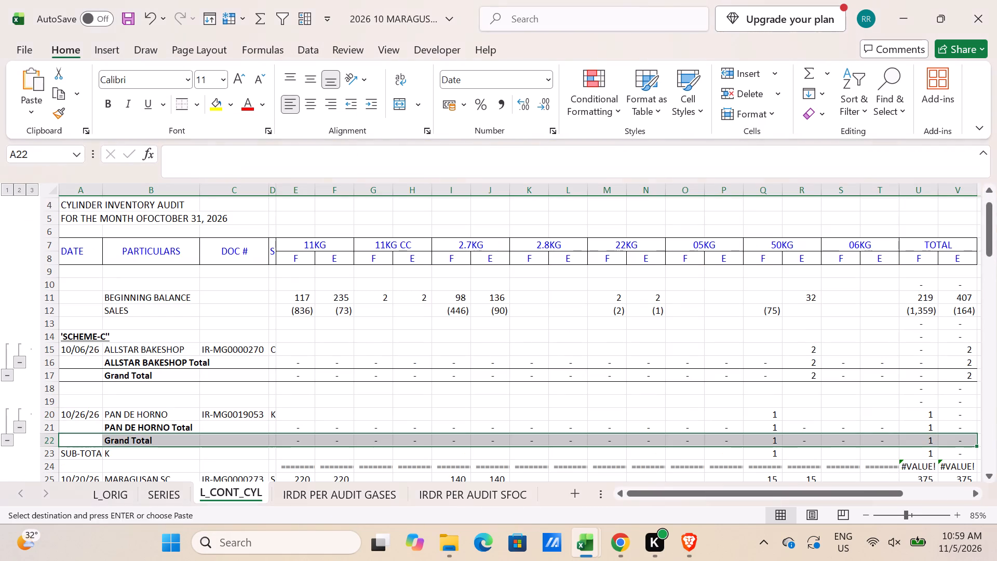
pyautogui.click(76, 403)
pyautogui.hotkey('ctrl', 'v')
# Copy the SALES - CONTENT and SALES - CYLINDER labels from the September Maragusan sheet and paste them as values into B12:B13.
pyautogui.scroll(-2, 192, 445)
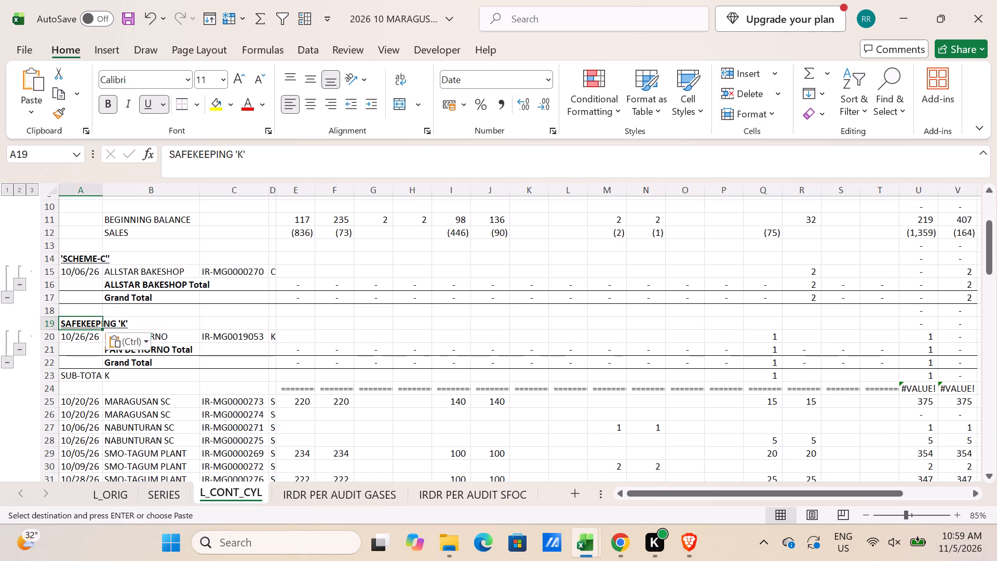
pyautogui.keyDown('ctrl'); pyautogui.scroll(-1, 182, 384); pyautogui.keyUp('ctrl')
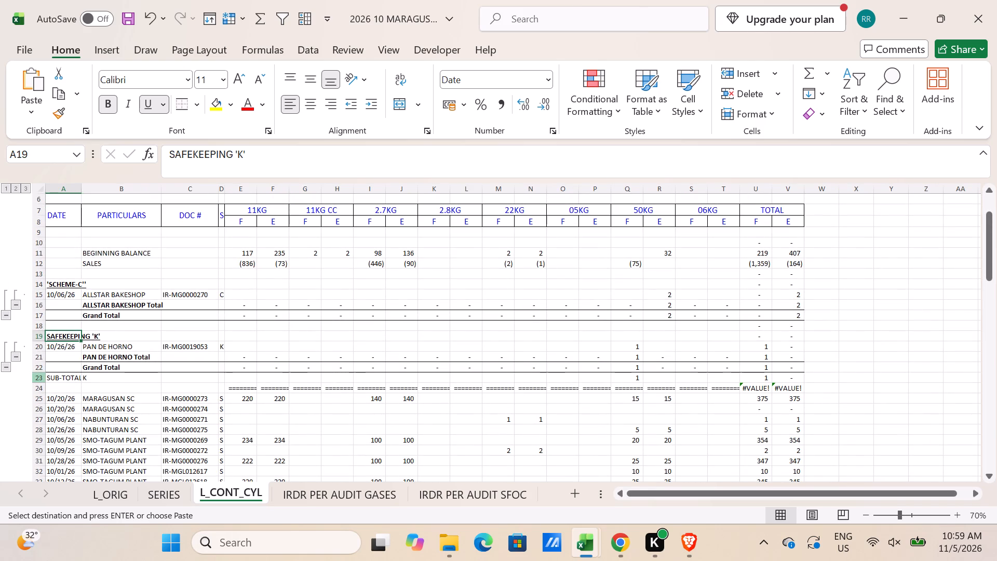
pyautogui.hotkey('alt', 'Tab')
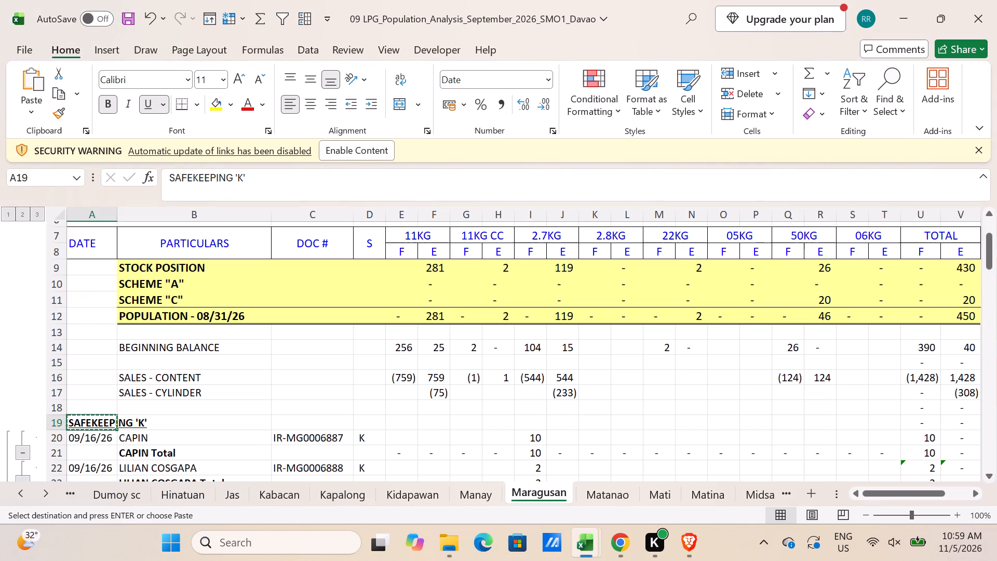
pyautogui.moveTo(152, 376); pyautogui.dragTo(153, 391)
pyautogui.hotkey('ctrl', 'c')
pyautogui.hotkey('alt', 'Tab')
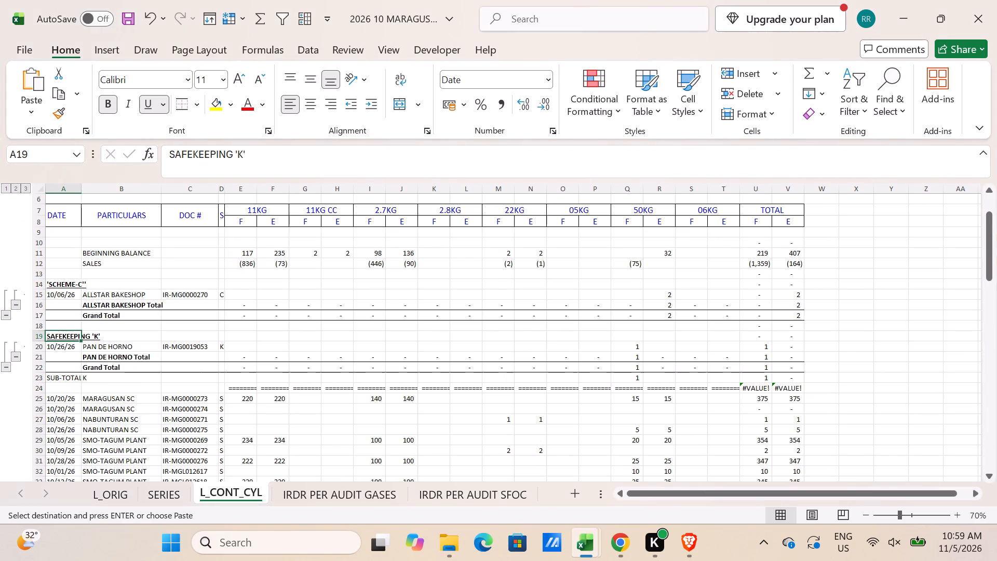
pyautogui.click(103, 264)
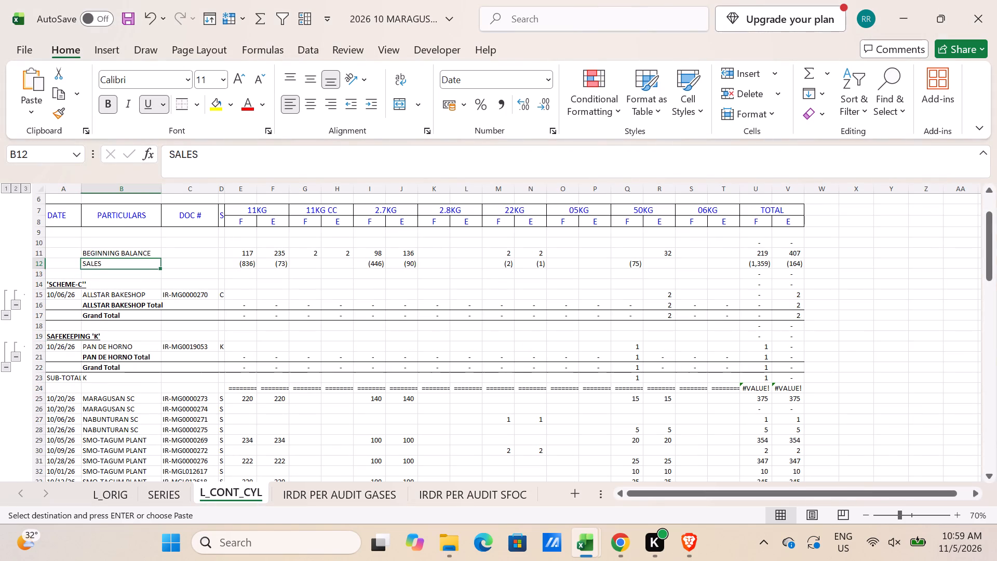
pyautogui.hotkey('alt', 'e')
pyautogui.write('SV')
pyautogui.press('Return')
pyautogui.press('Escape')
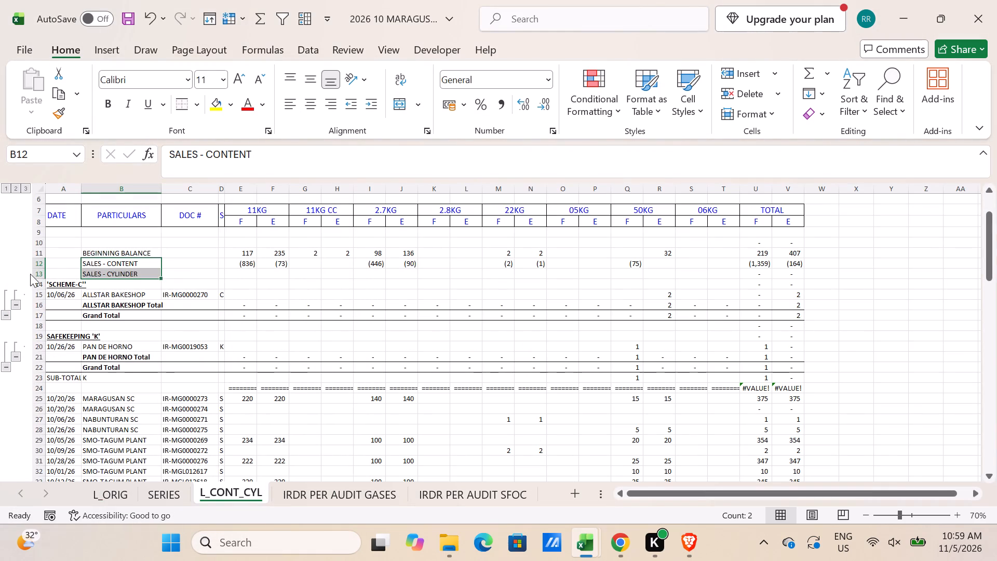
# Insert a blank row at row 14, above the SCHEME-C heading.
pyautogui.click(39, 285)
pyautogui.hotkey('ctrl', 'shift', '=')
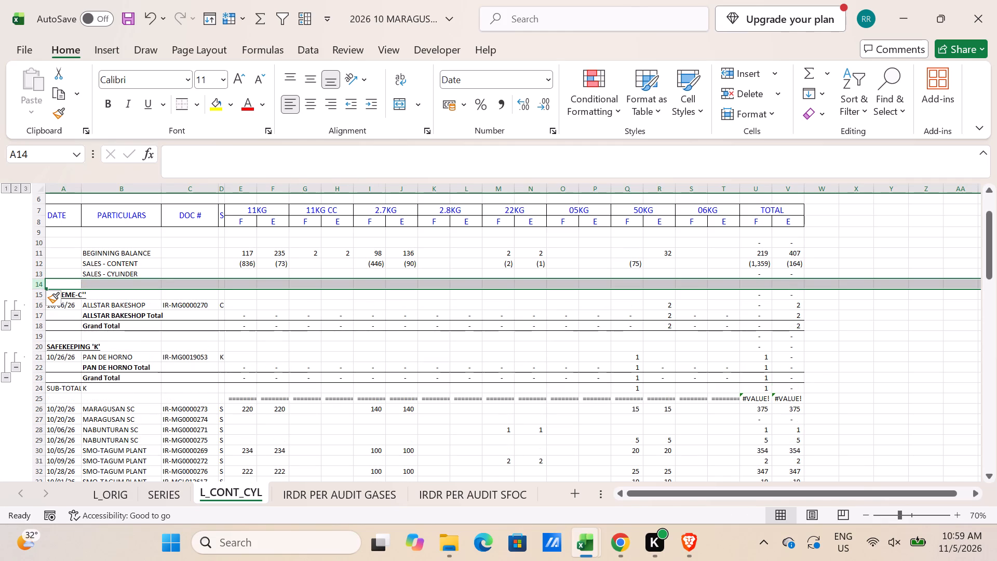
# Move the 11KG E sales figure of -73 from the SALES - CONTENT row, F12, to the SALES - CYLINDER row, F13.
pyautogui.click(281, 266)
pyautogui.hotkey('ctrl', 'c')
pyautogui.click(282, 278)
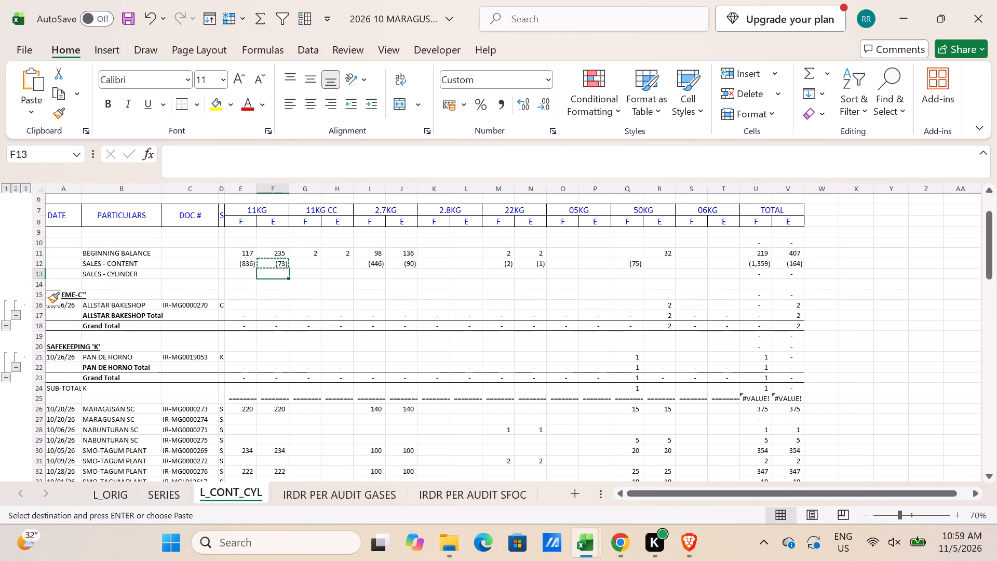
pyautogui.hotkey('ctrl', 'v')
pyautogui.click(282, 260)
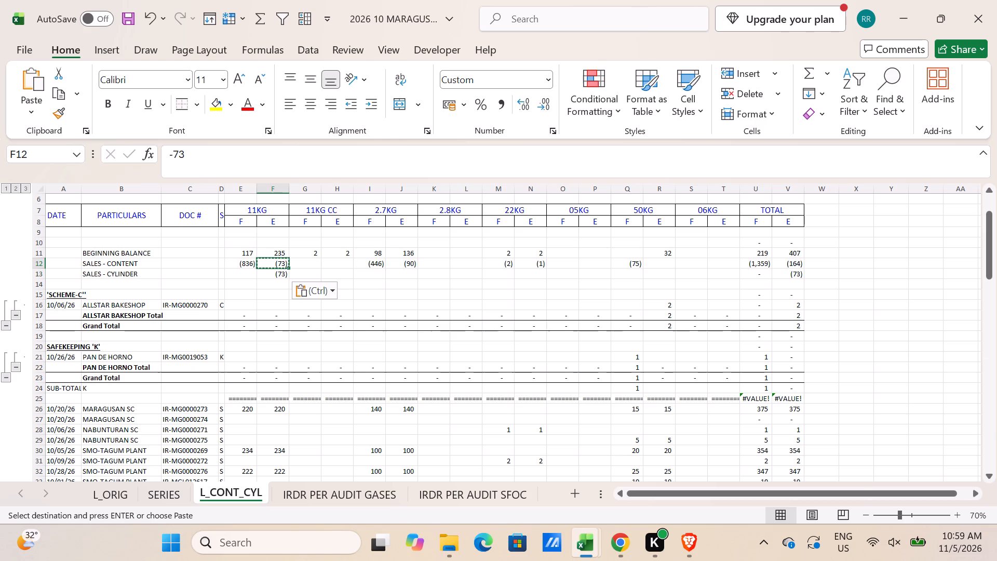
pyautogui.press('Delete')
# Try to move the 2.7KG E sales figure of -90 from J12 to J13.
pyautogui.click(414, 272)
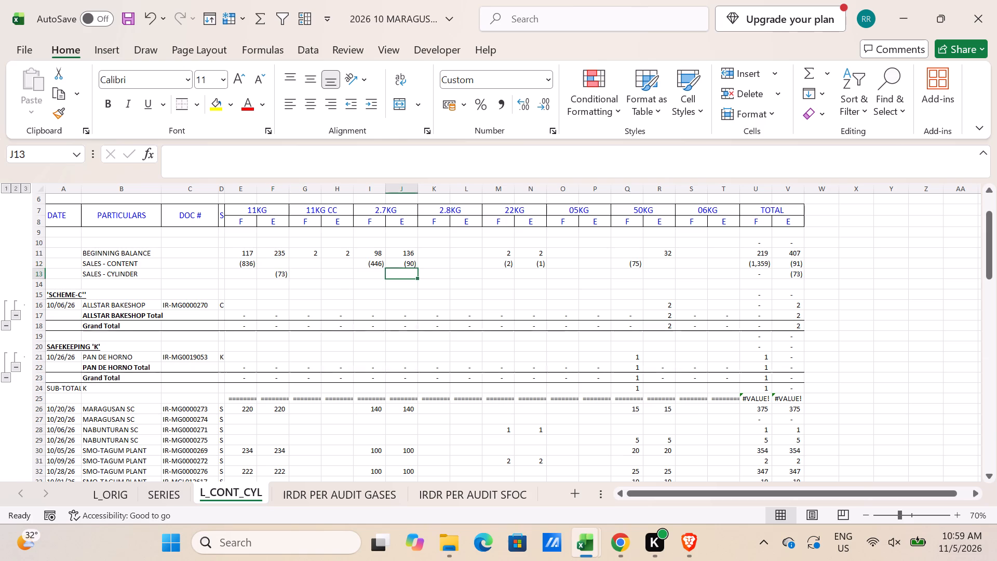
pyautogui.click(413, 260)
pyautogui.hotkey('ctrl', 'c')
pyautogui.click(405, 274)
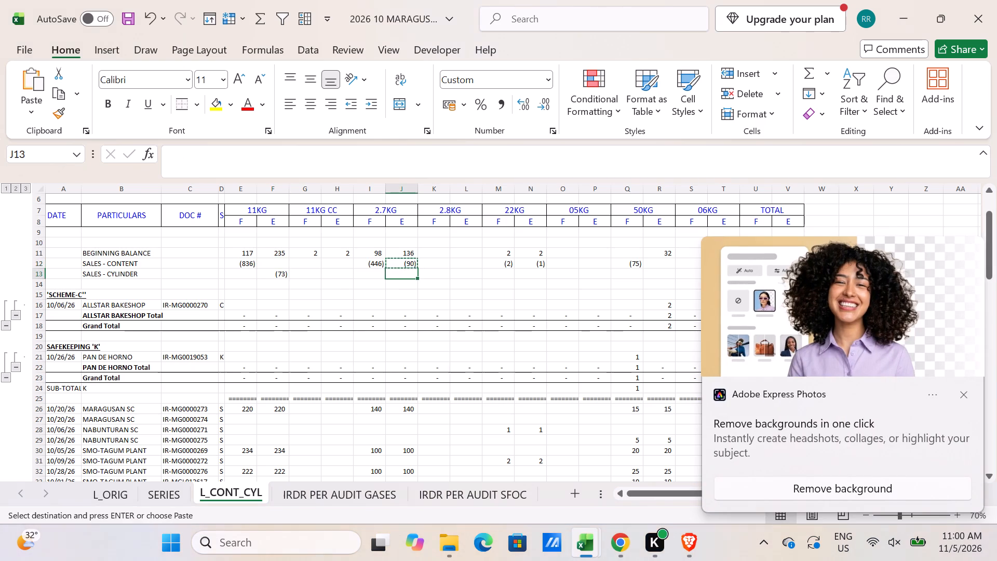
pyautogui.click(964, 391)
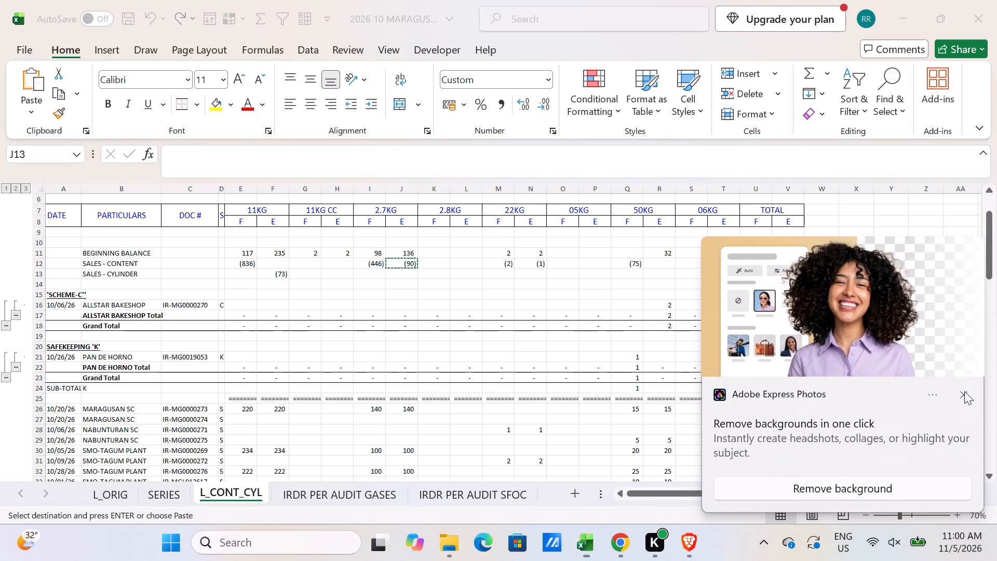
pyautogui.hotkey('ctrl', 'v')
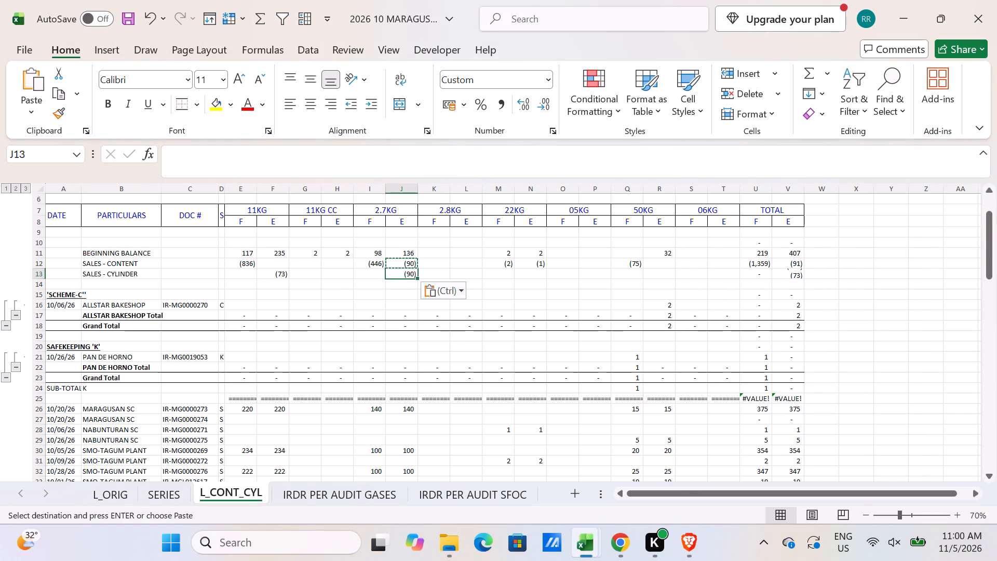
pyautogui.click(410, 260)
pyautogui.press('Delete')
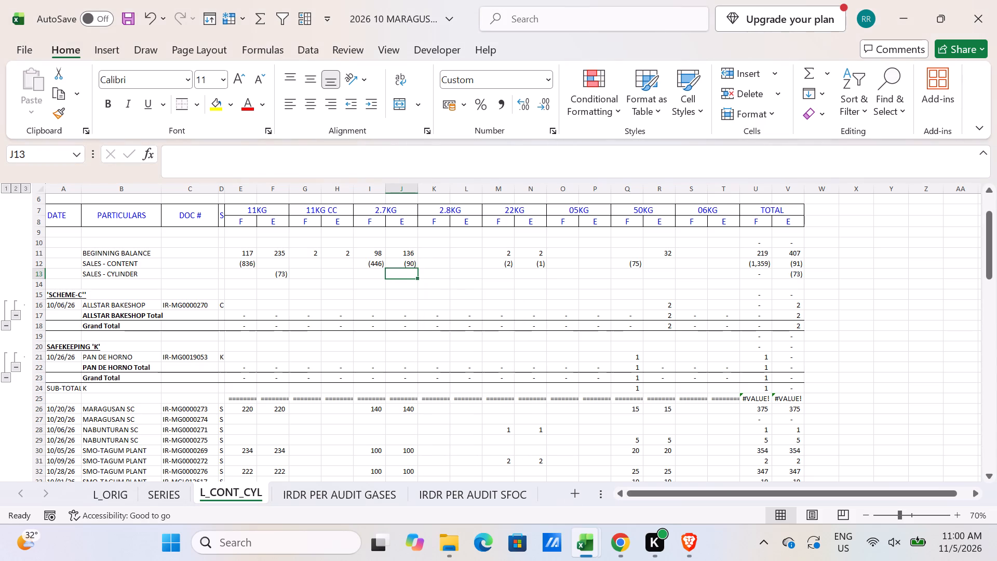
# Move the 22KG E sales figure of -1 from the SALES - CONTENT row, N12, to the SALES - CYLINDER row, N13.
pyautogui.click(538, 263)
pyautogui.hotkey('ctrl', 'c')
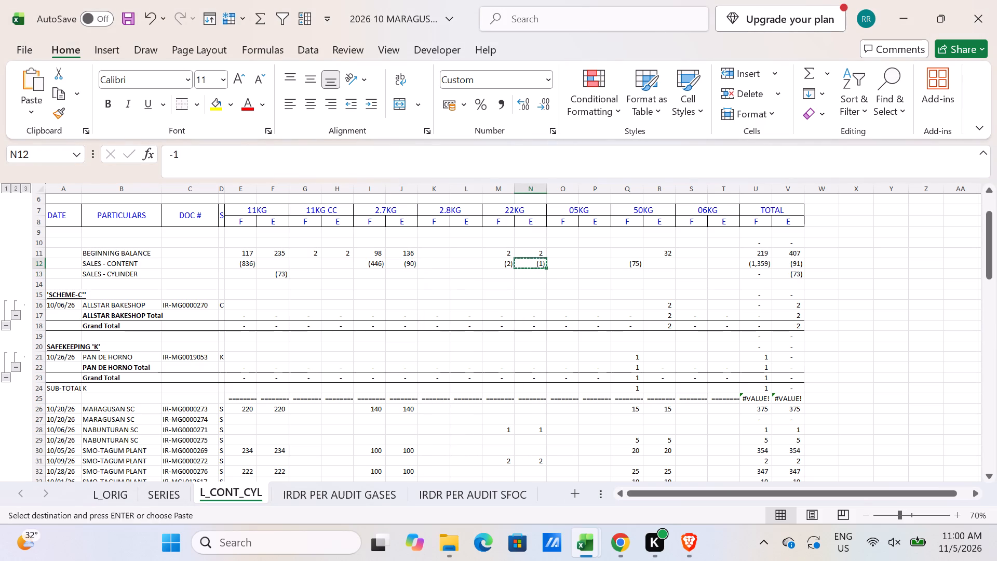
pyautogui.click(537, 273)
pyautogui.hotkey('ctrl', 'v')
pyautogui.click(537, 260)
pyautogui.press('Delete')
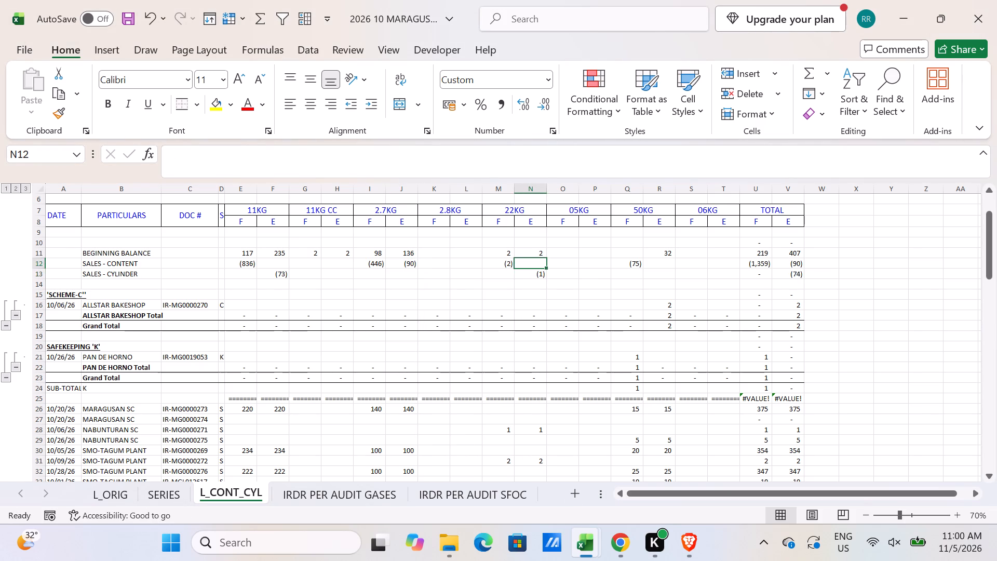
# Move the 2.7KG E sales figure of -90 from the SALES - CONTENT row, J12, to the SALES - CYLINDER row, J13.
pyautogui.click(407, 260)
pyautogui.hotkey('ctrl', 'c')
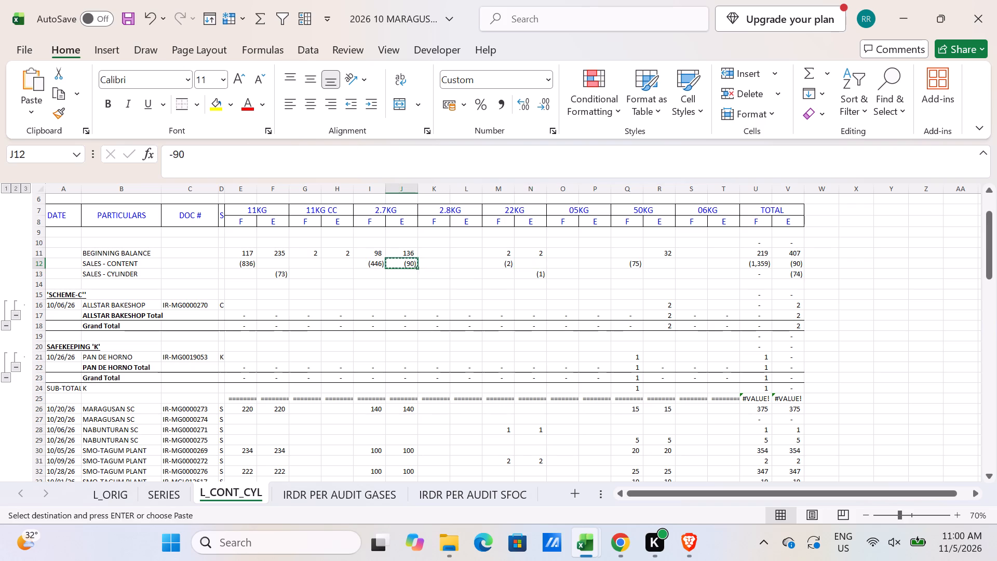
pyautogui.click(405, 274)
pyautogui.hotkey('ctrl', 'v')
pyautogui.click(406, 263)
pyautogui.press('Delete')
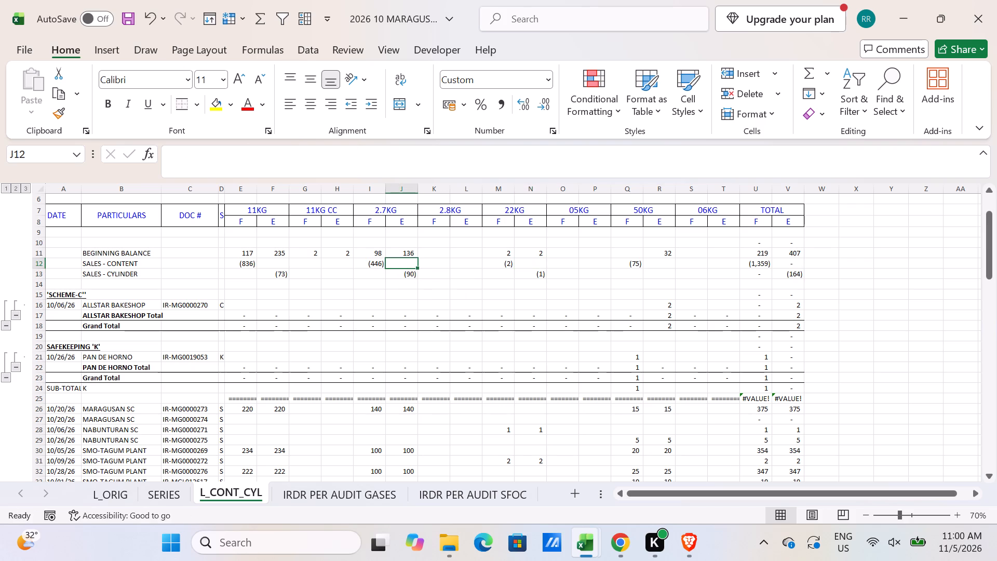
pyautogui.click(369, 301)
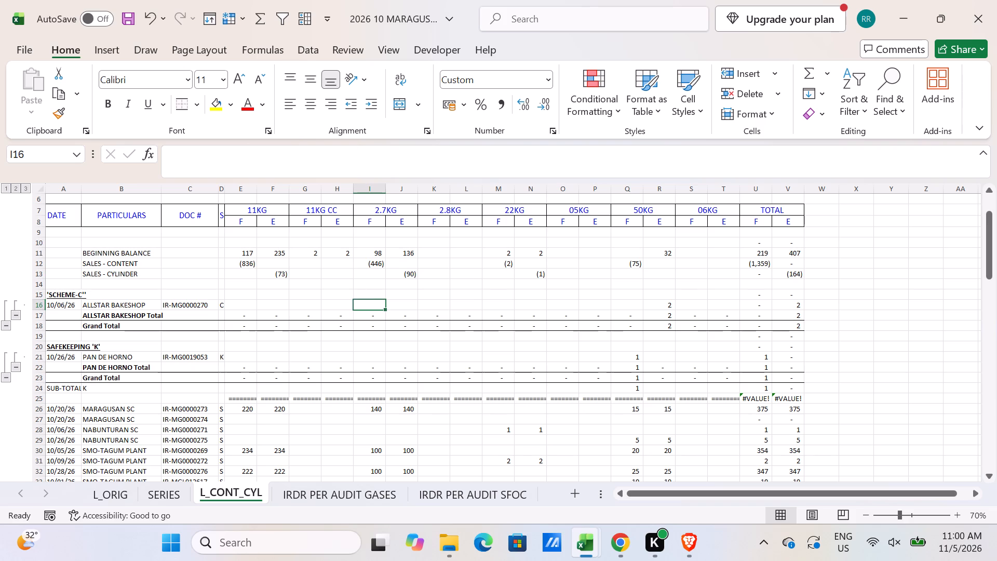
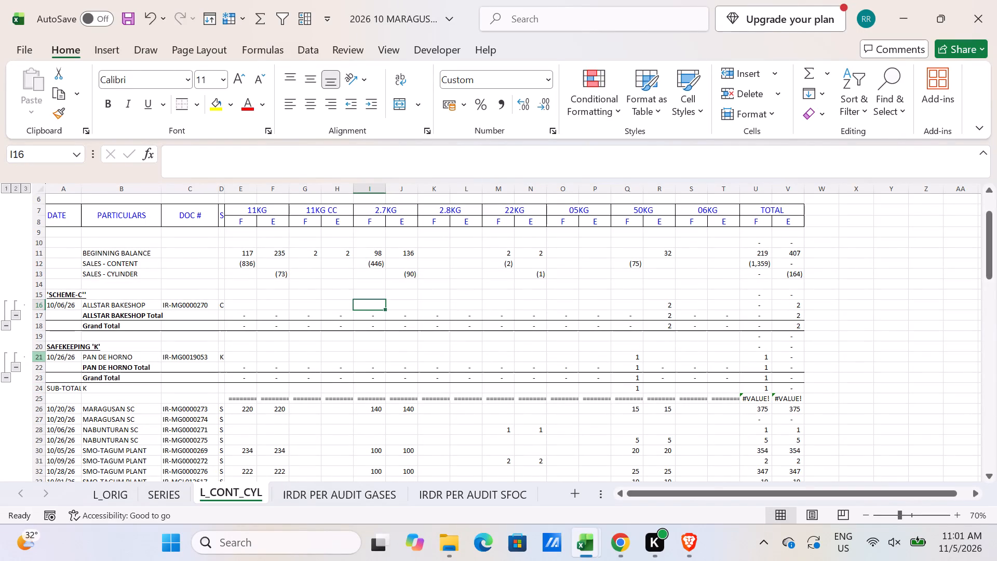
# Clear the old SUB-TOTAL K row and the double-dash separator row below it, A24:T25, under the safekeeping section.
pyautogui.click(75, 390)
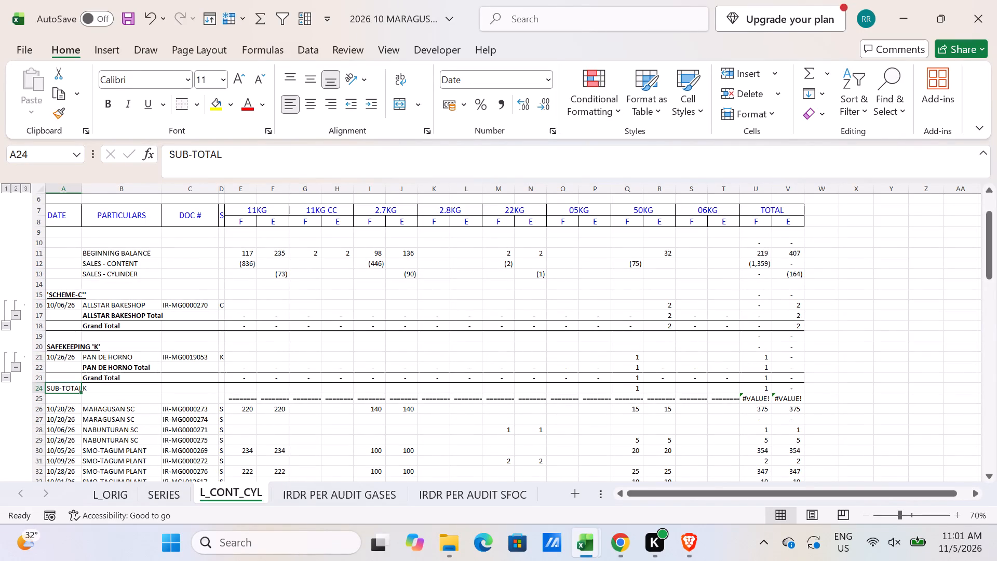
pyautogui.keyDown('shift'); pyautogui.click(737, 397); pyautogui.keyUp('shift')
pyautogui.press('Delete')
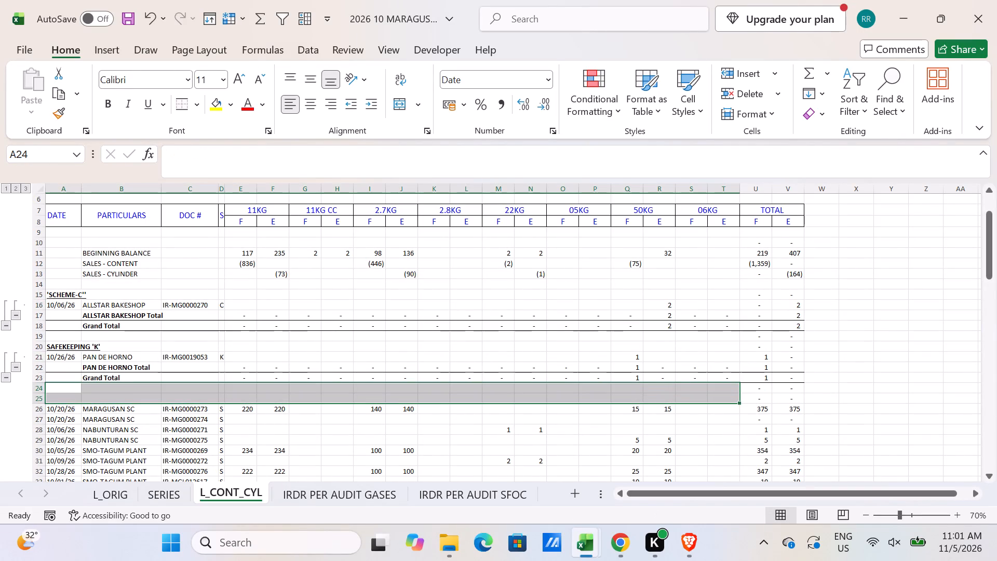
# Freeze the panes at E14 so the rows through SALES - CYLINDER and columns A to D stay fixed.
pyautogui.click(73, 394)
pyautogui.scroll(-3, 558, 411)
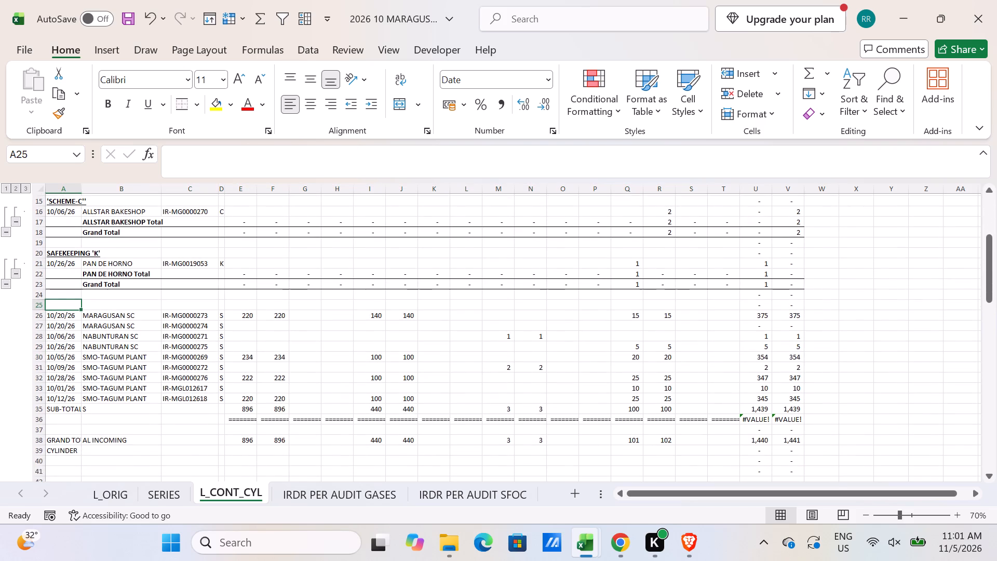
pyautogui.scroll(3, 769, 380)
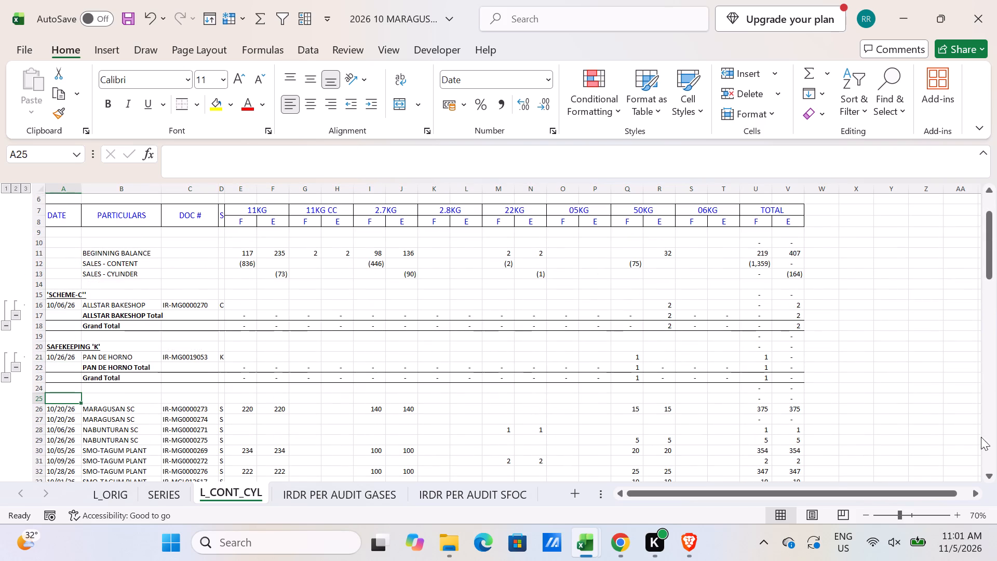
pyautogui.click(990, 474)
pyautogui.click(253, 272)
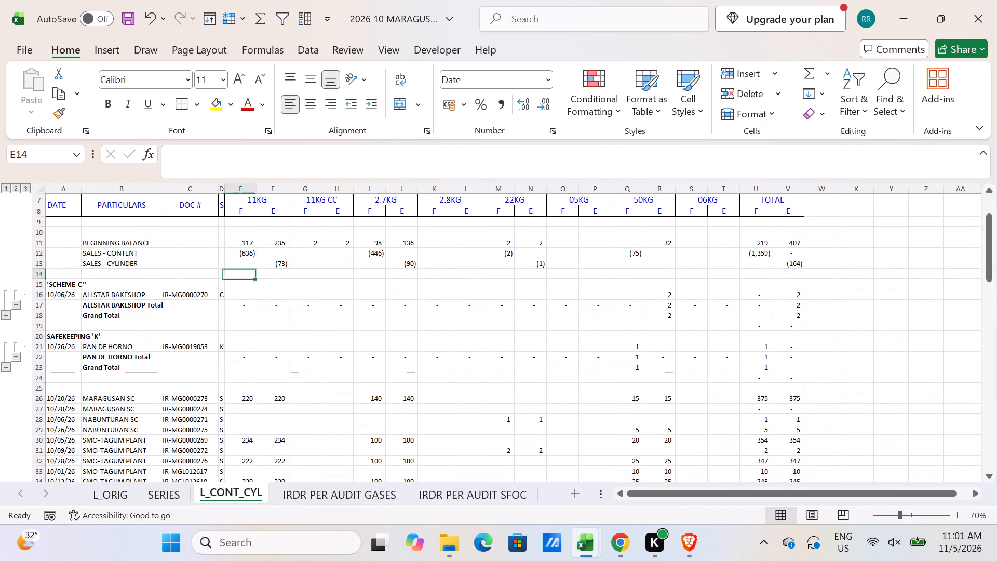
pyautogui.click(230, 16)
pyautogui.click(250, 48)
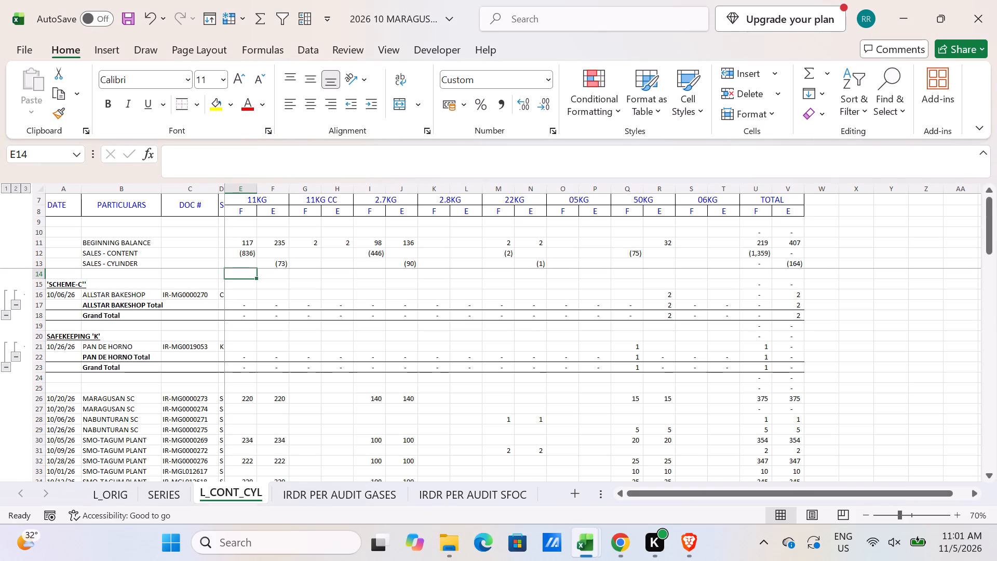
# Add Sum subtotals to the type S incoming rows in A25:V34 at each change in Column B, with summaries below the data.
pyautogui.click(68, 390)
pyautogui.scroll(-3, 144, 409)
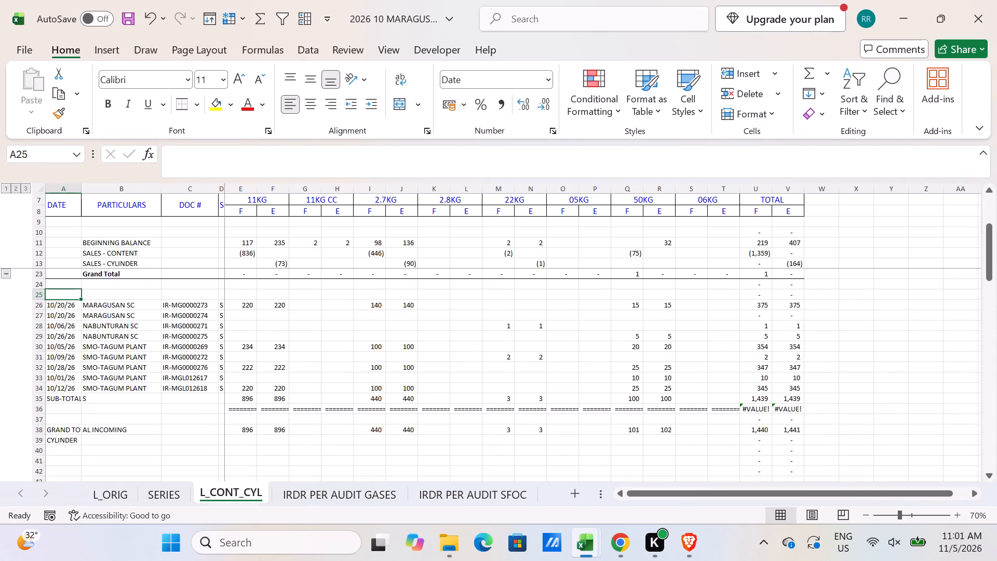
pyautogui.keyDown('shift'); pyautogui.click(799, 390); pyautogui.keyUp('shift')
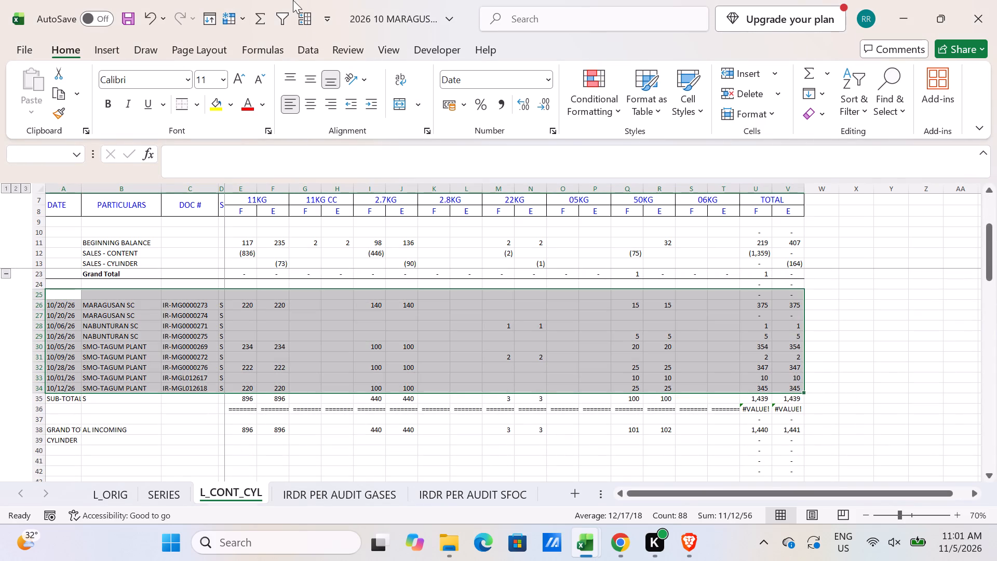
pyautogui.click(306, 25)
pyautogui.click(543, 363)
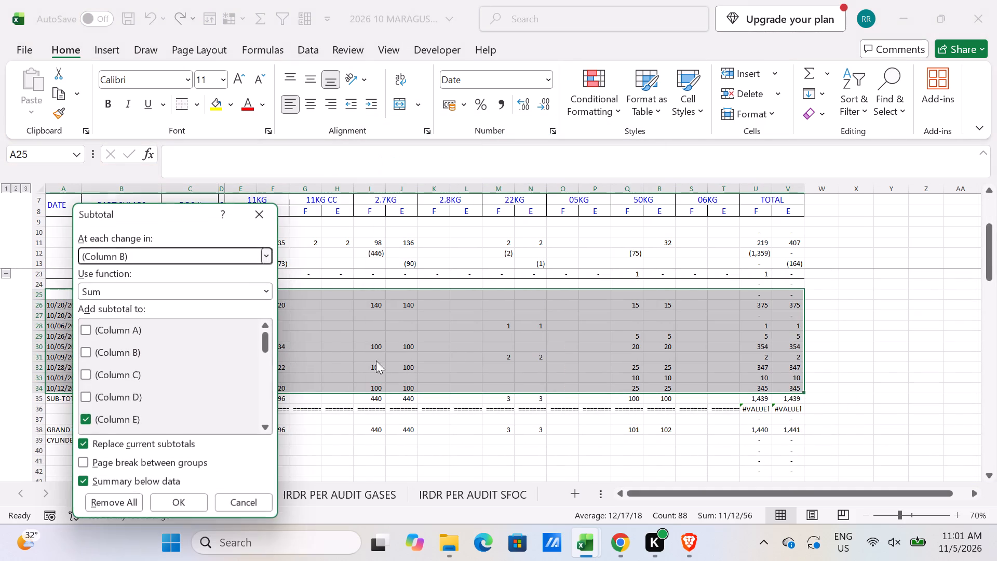
pyautogui.click(196, 500)
# Apply top and bottom borders to the Grand Total row of the S section, A38:V38.
pyautogui.scroll(-2, 166, 410)
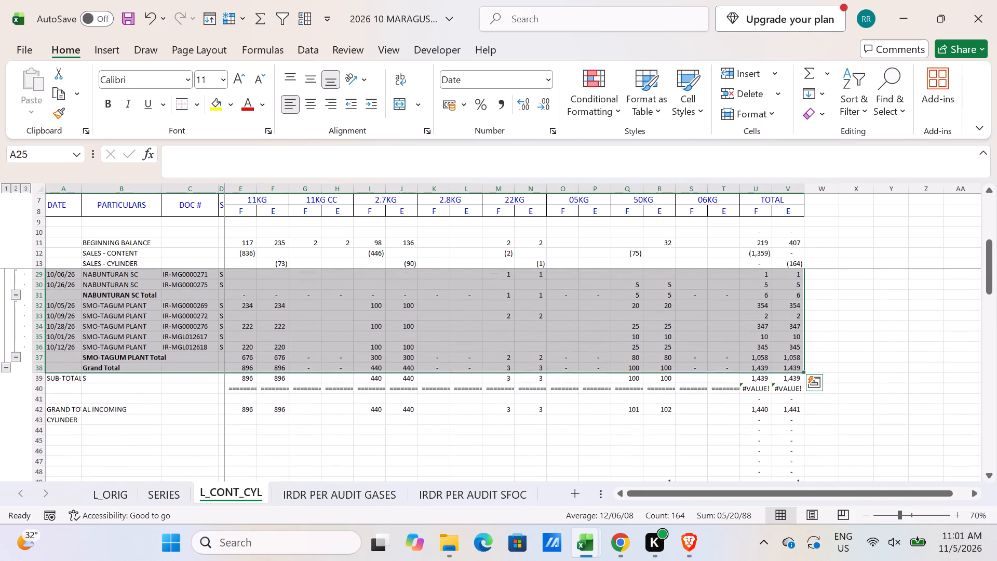
pyautogui.click(64, 365)
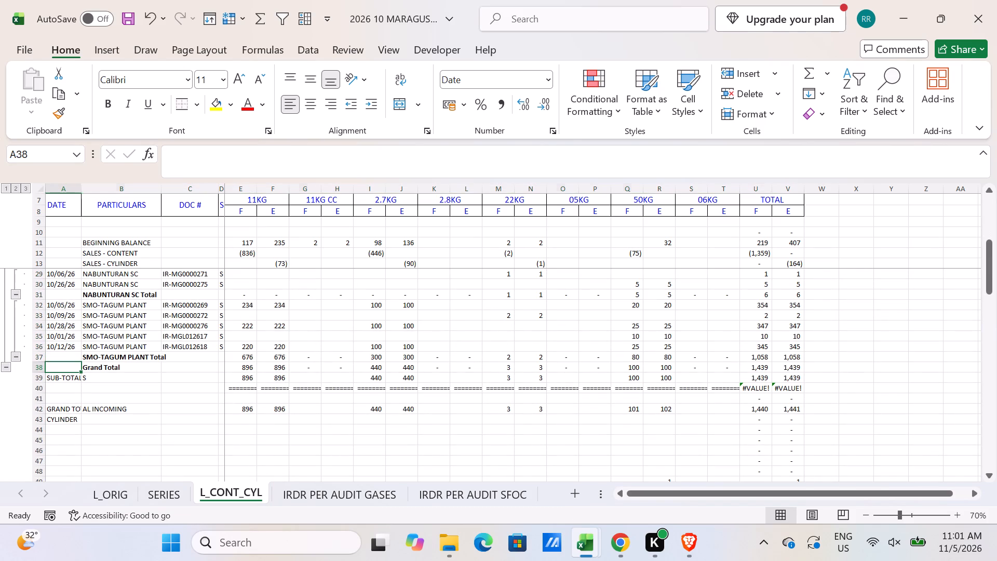
pyautogui.keyDown('shift'); pyautogui.click(781, 370); pyautogui.keyUp('shift')
pyautogui.hotkey('alt', 'h')
pyautogui.write('BD')
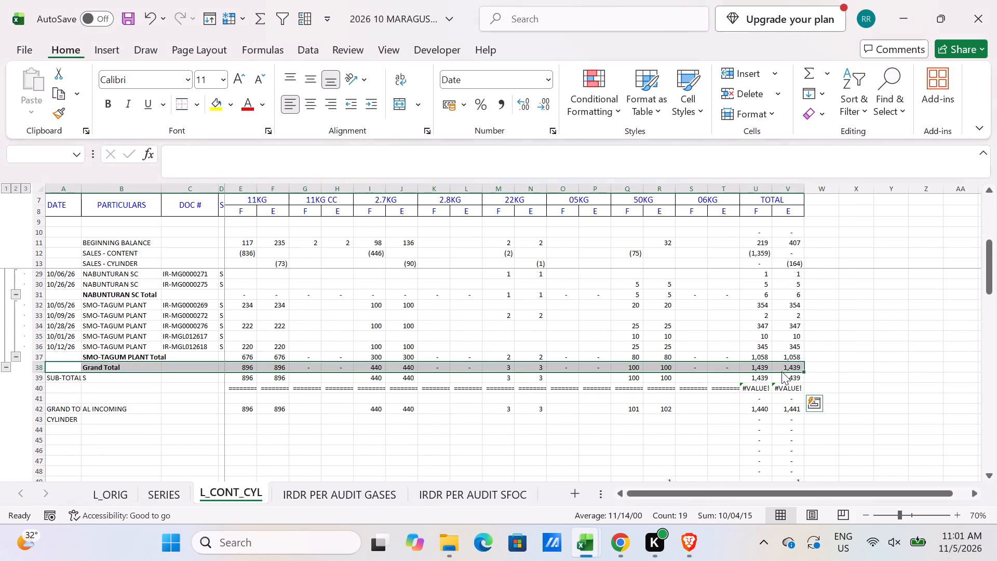
# Clear the old SUB-TOTAL S row and the double-dash separator row below it, A39:T40.
pyautogui.click(61, 376)
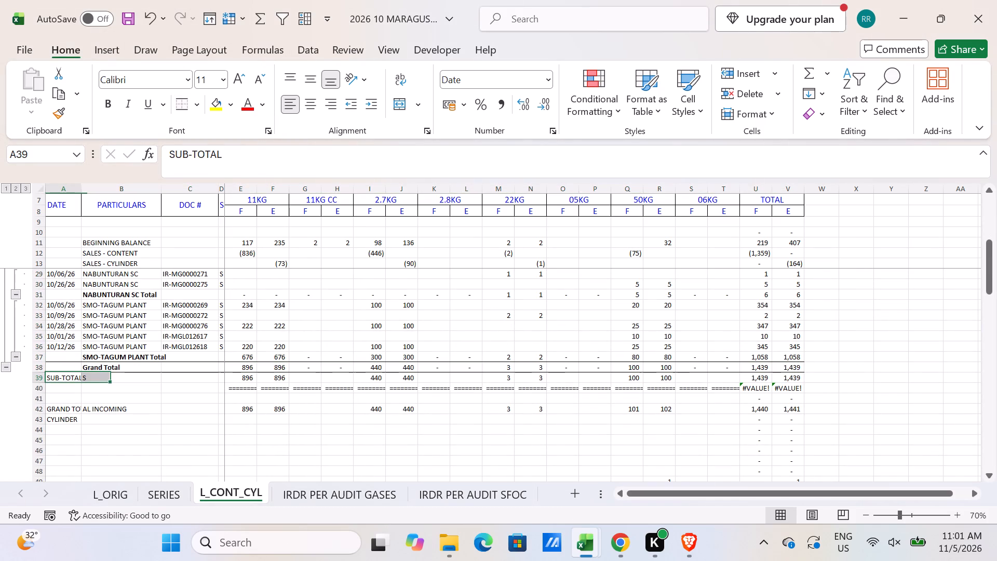
pyautogui.keyDown('shift'); pyautogui.click(728, 389); pyautogui.keyUp('shift')
pyautogui.press('Delete')
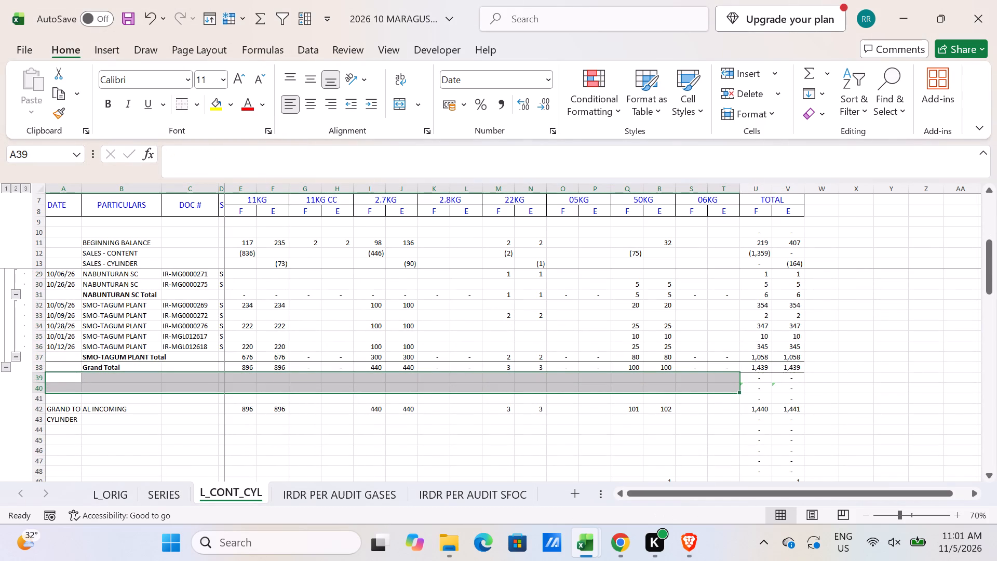
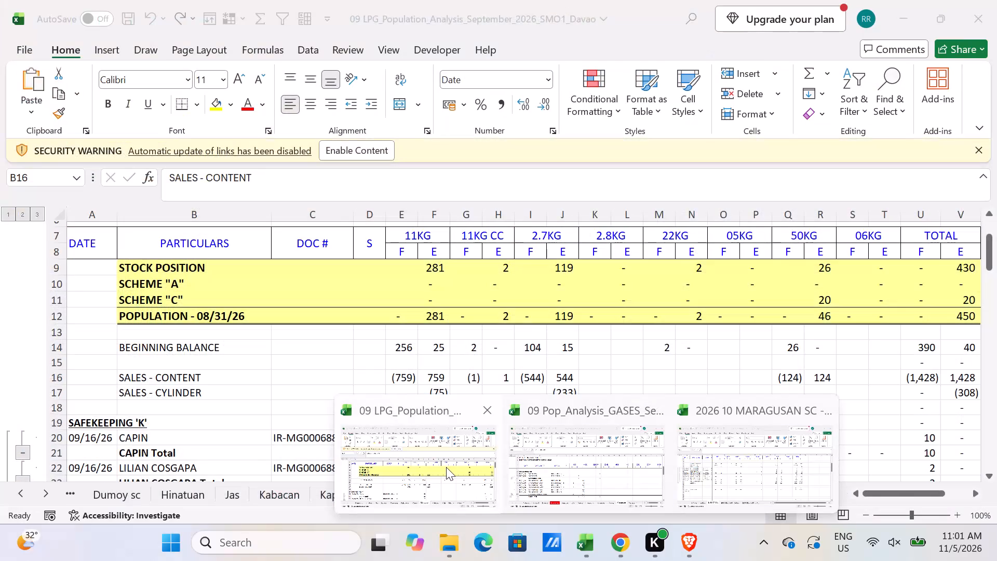
# Collapse the Maragusan sheet's outline to level 2 in the September LPG population analysis workbook.
pyautogui.click(446, 467)
pyautogui.scroll(-8, 113, 399)
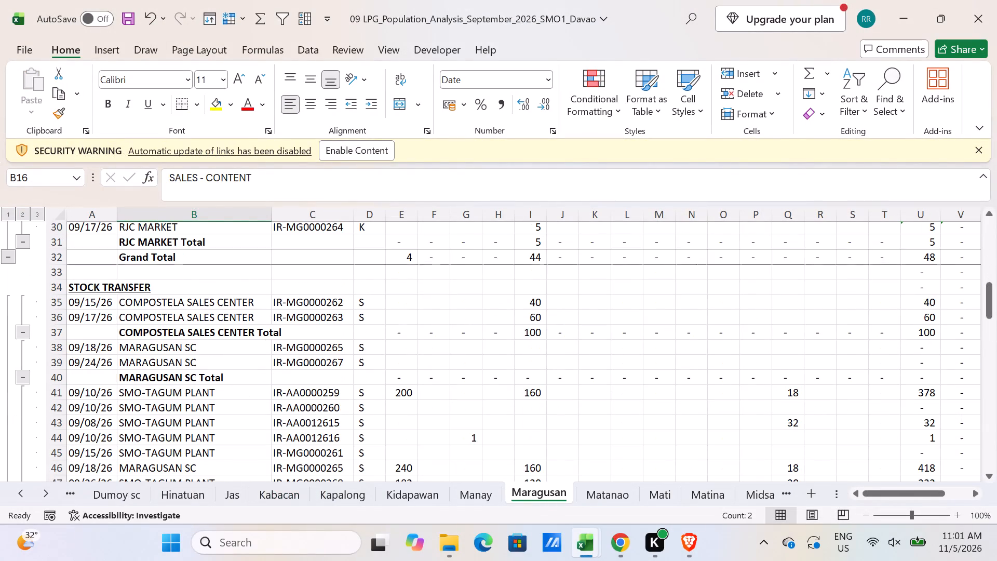
pyautogui.scroll(-1, 95, 394)
pyautogui.scroll(1, 106, 391)
pyautogui.scroll(-1, 106, 391)
pyautogui.scroll(2, 106, 391)
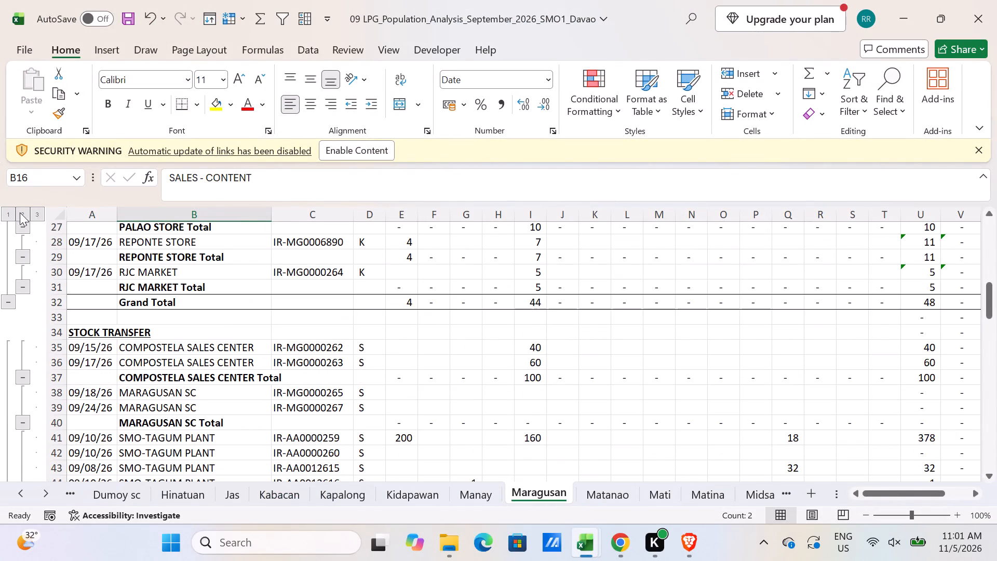
pyautogui.click(21, 213)
pyautogui.scroll(5, 247, 352)
pyautogui.scroll(-1, 316, 343)
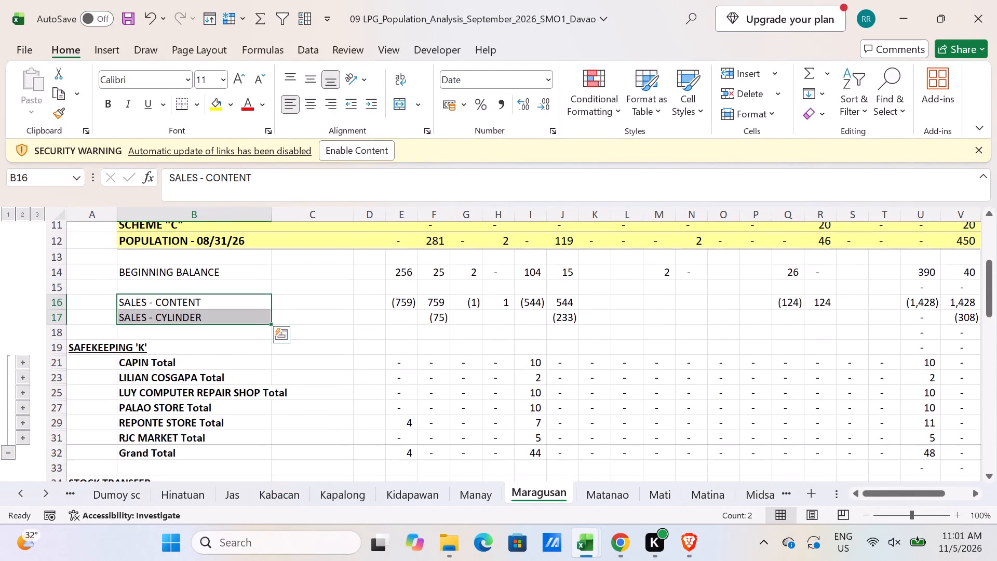
pyautogui.keyDown('ctrl'); pyautogui.scroll(-1, 366, 346); pyautogui.keyUp('ctrl')
pyautogui.scroll(1, 366, 346)
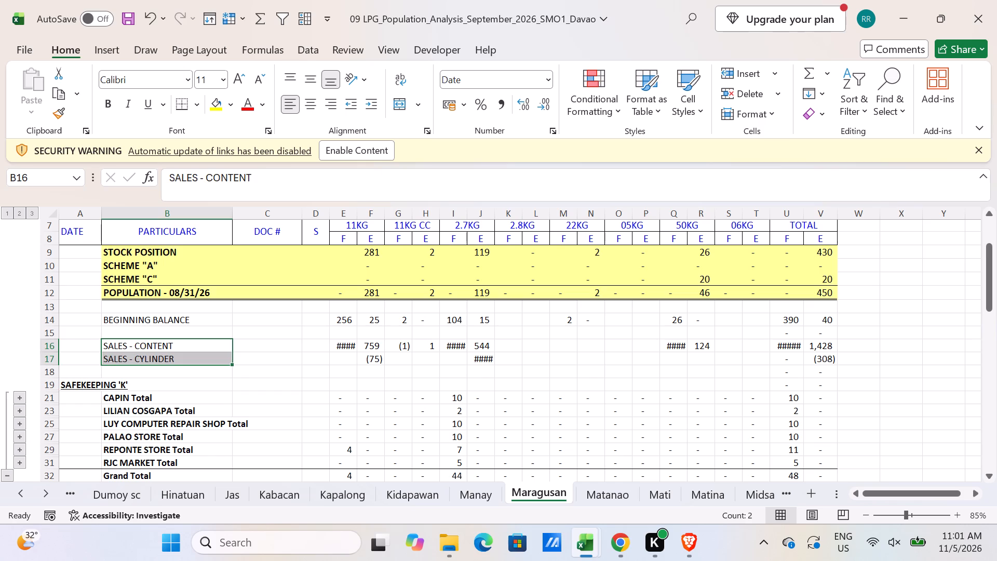
# Freeze the September Maragusan sheet at E18 so the rows through SALES - CYLINDER and columns A to D stay fixed.
pyautogui.click(354, 371)
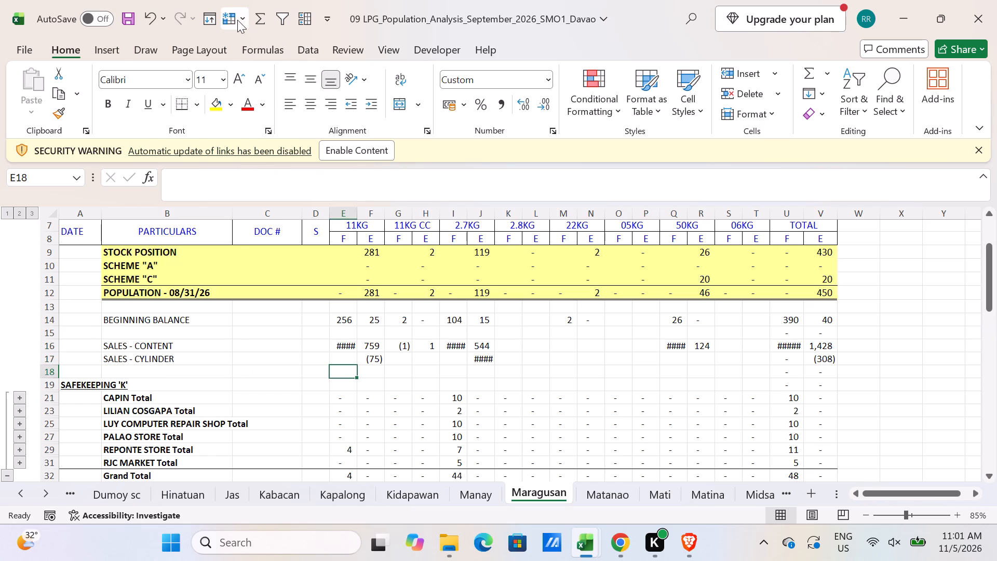
pyautogui.click(237, 20)
pyautogui.click(251, 44)
# Copy the September TOTAL INCOMING row 53, insert it at row 40 of L_CONT_CYL in the October workbook, and make it bold.
pyautogui.scroll(-4, 105, 349)
pyautogui.scroll(-3, 124, 420)
pyautogui.scroll(3, 124, 420)
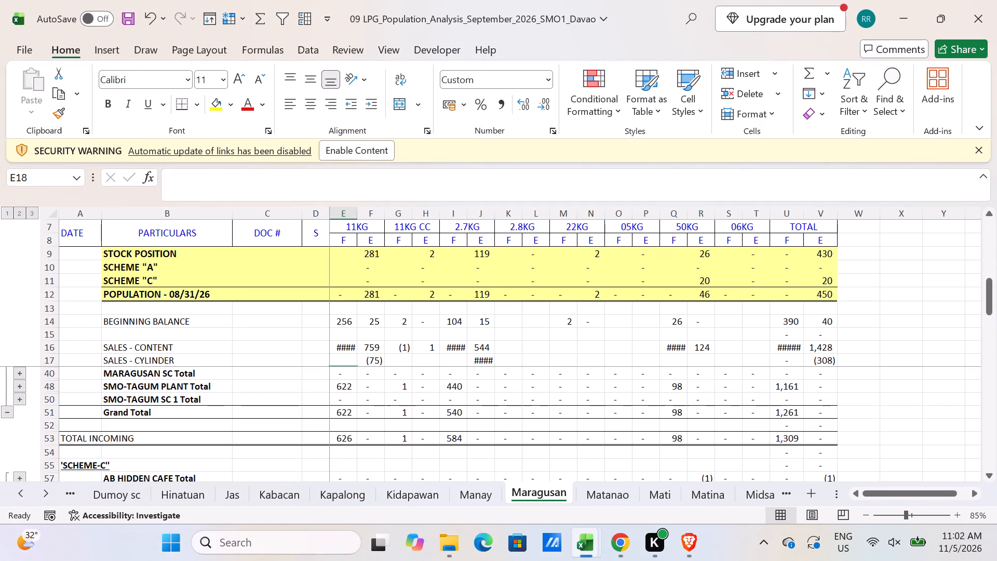
pyautogui.click(50, 436)
pyautogui.hotkey('ctrl', 'c')
pyautogui.hotkey('alt', 'Tab')
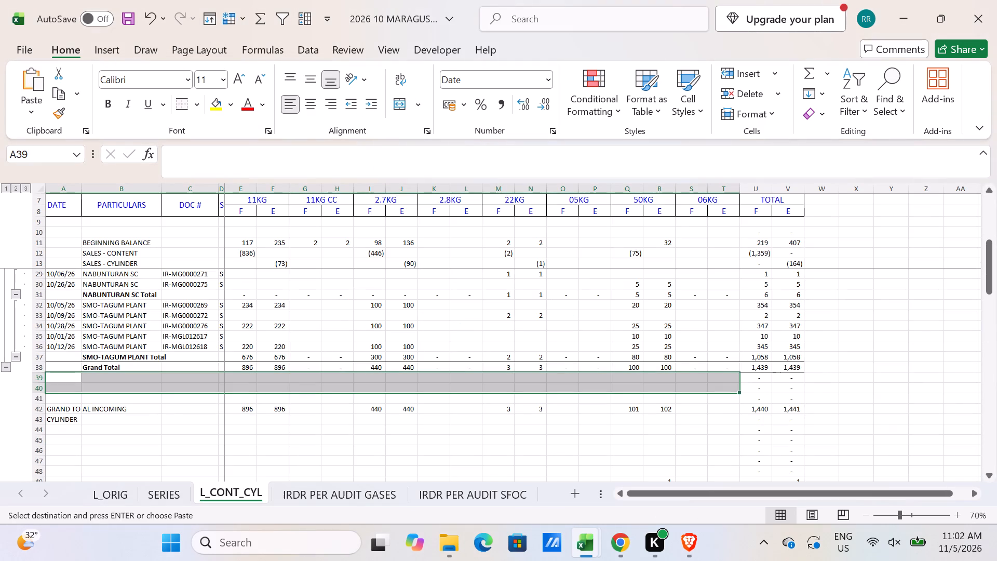
pyautogui.click(39, 389)
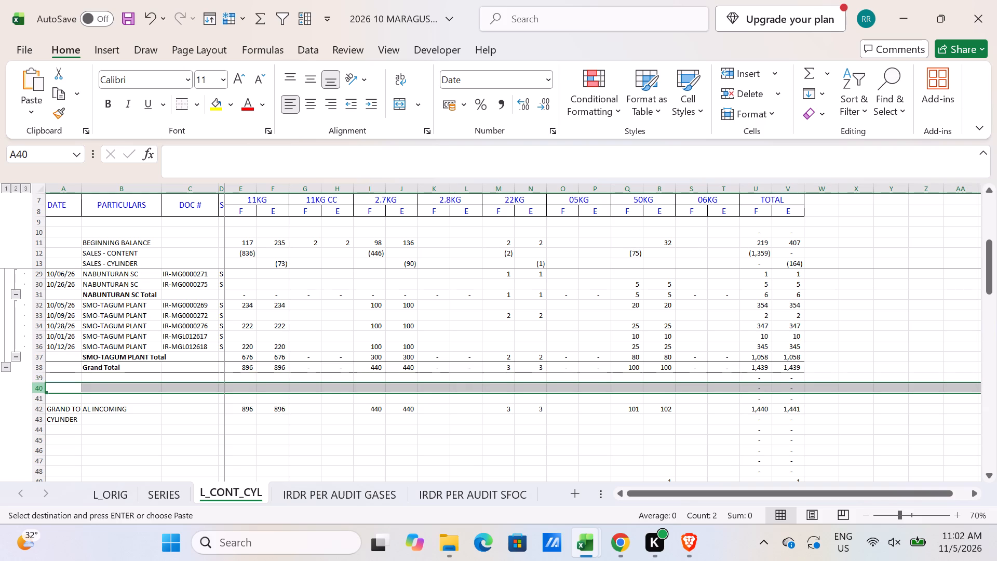
pyautogui.hotkey('ctrl', 'shift', '=')
pyautogui.press('Escape')
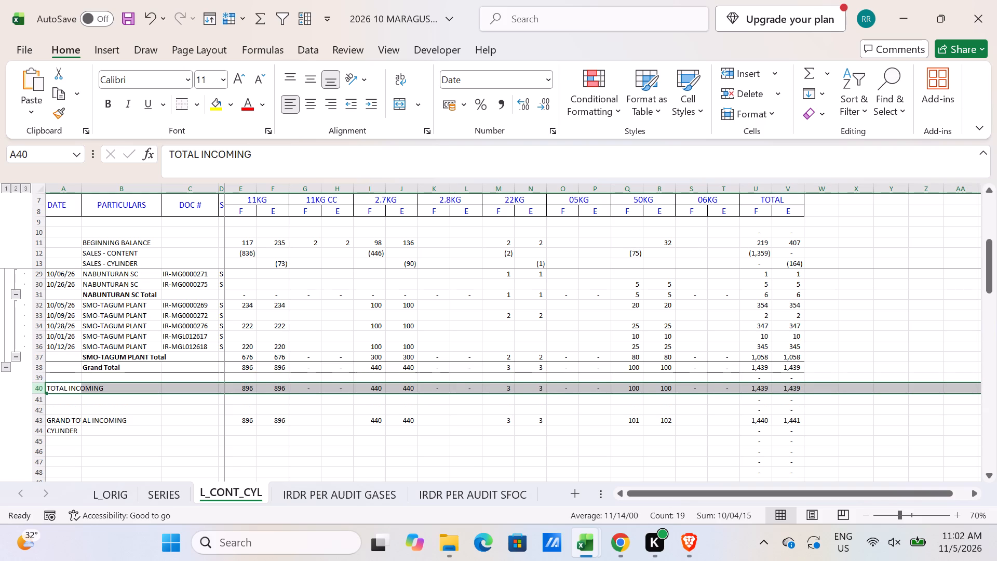
pyautogui.hotkey('ctrl', 'b')
# Set the TOTAL INCOMING formula in E40 to =E18+E23+E38 and fill it across to T40.
pyautogui.click(246, 390)
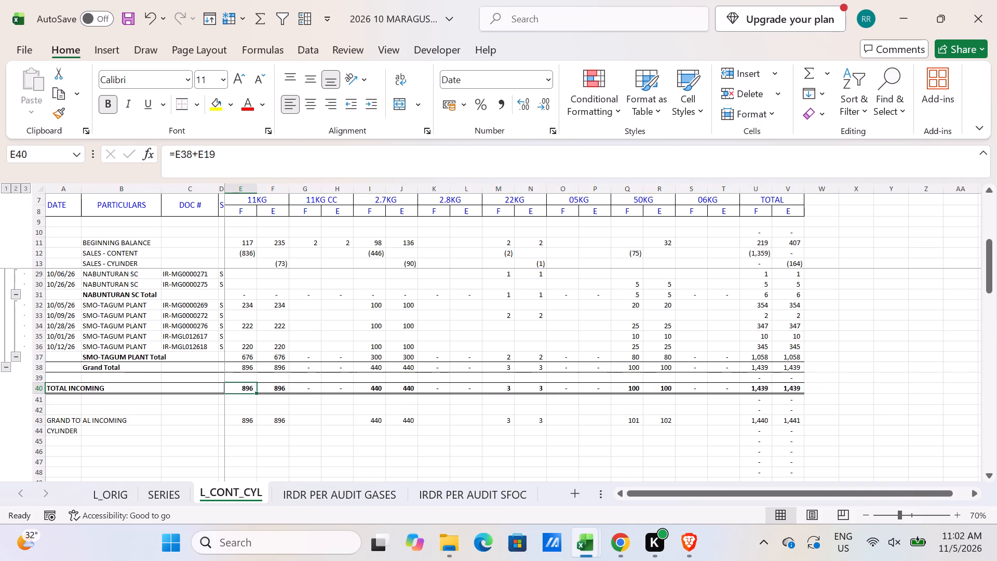
pyautogui.press('=')
pyautogui.scroll(3, 249, 320)
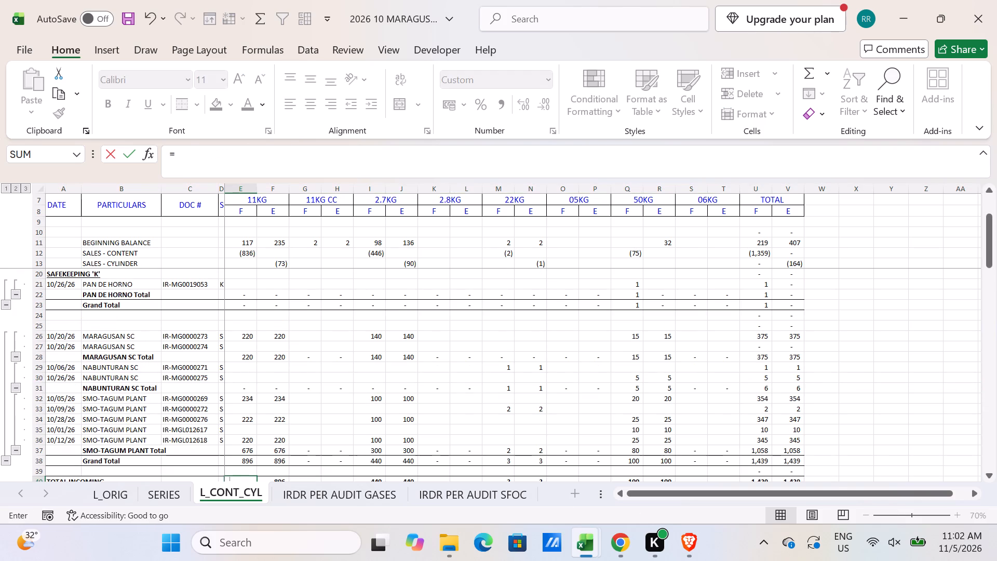
pyautogui.scroll(2, 246, 307)
pyautogui.click(245, 312)
pyautogui.press('+')
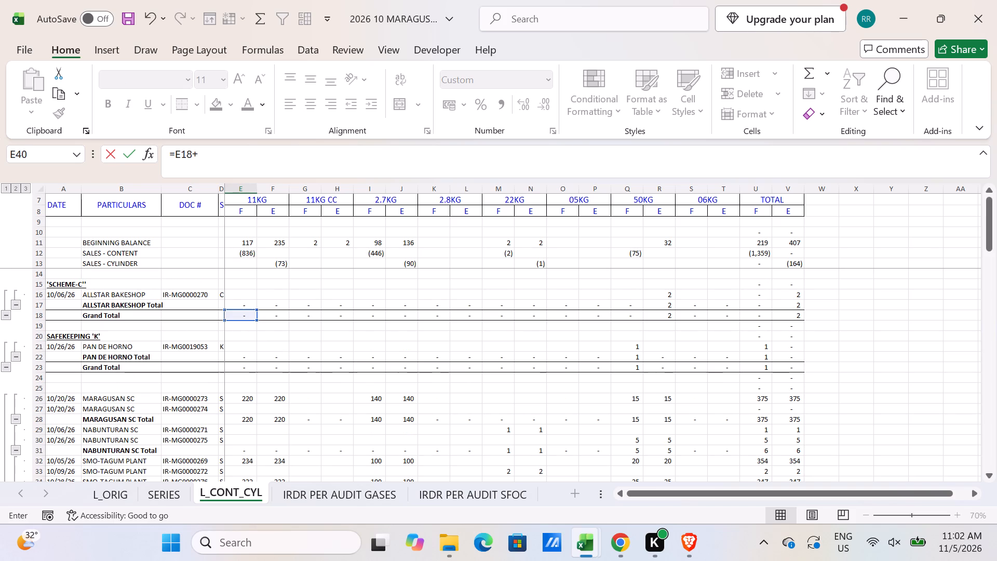
pyautogui.click(241, 365)
pyautogui.press('+')
pyautogui.scroll(-3, 238, 392)
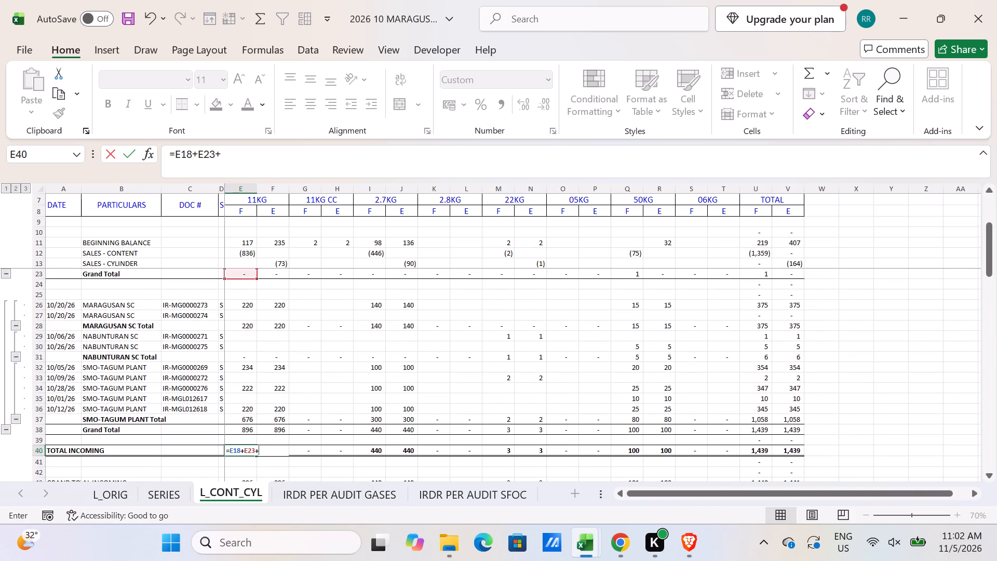
pyautogui.click(249, 432)
pyautogui.press('Return')
pyautogui.click(248, 450)
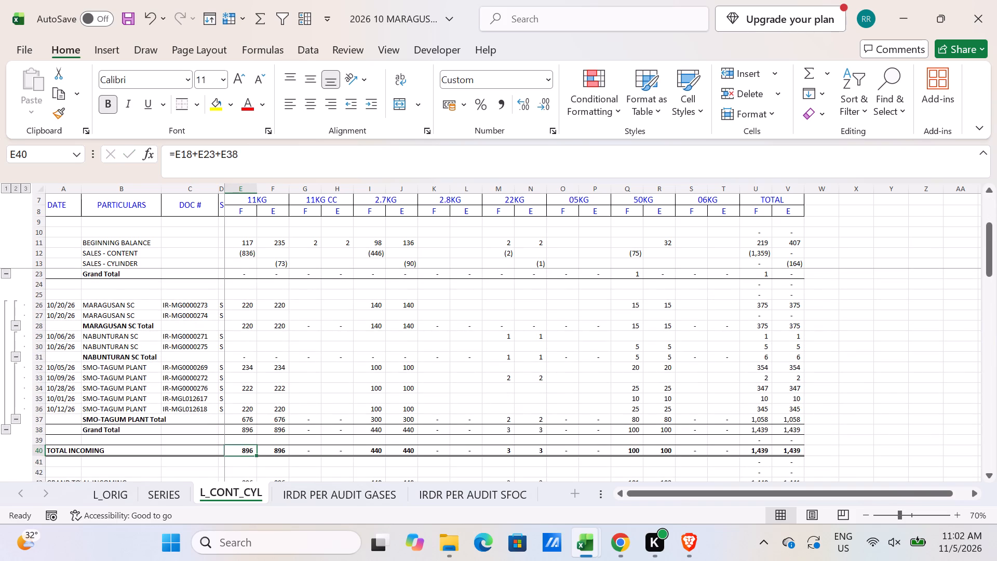
pyautogui.moveTo(257, 456); pyautogui.dragTo(735, 465)
# Clear the old GRAND TOTAL INCOMING and CYLINDER rows in A42:T44.
pyautogui.scroll(-1, 689, 453)
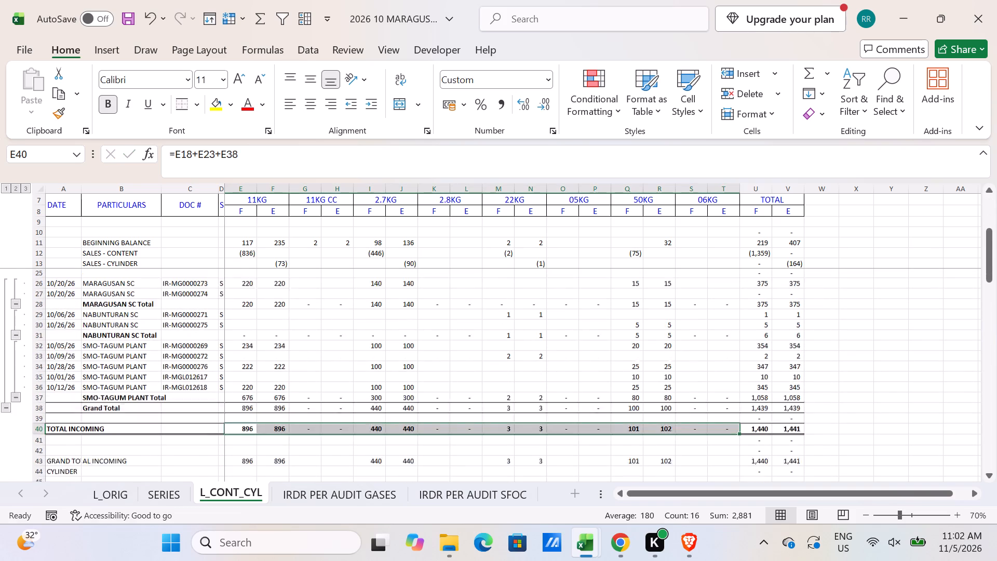
pyautogui.scroll(-2, 666, 446)
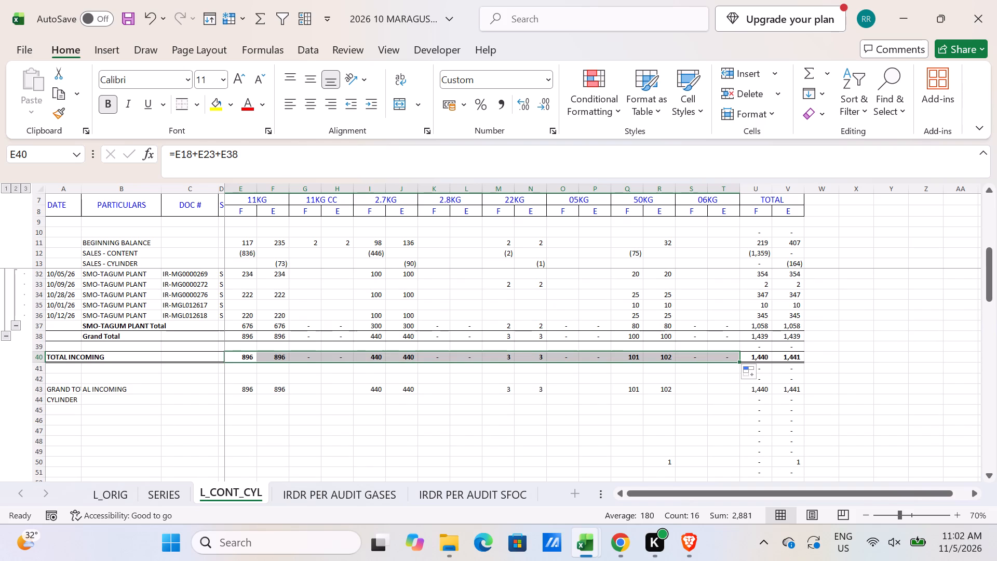
pyautogui.click(62, 381)
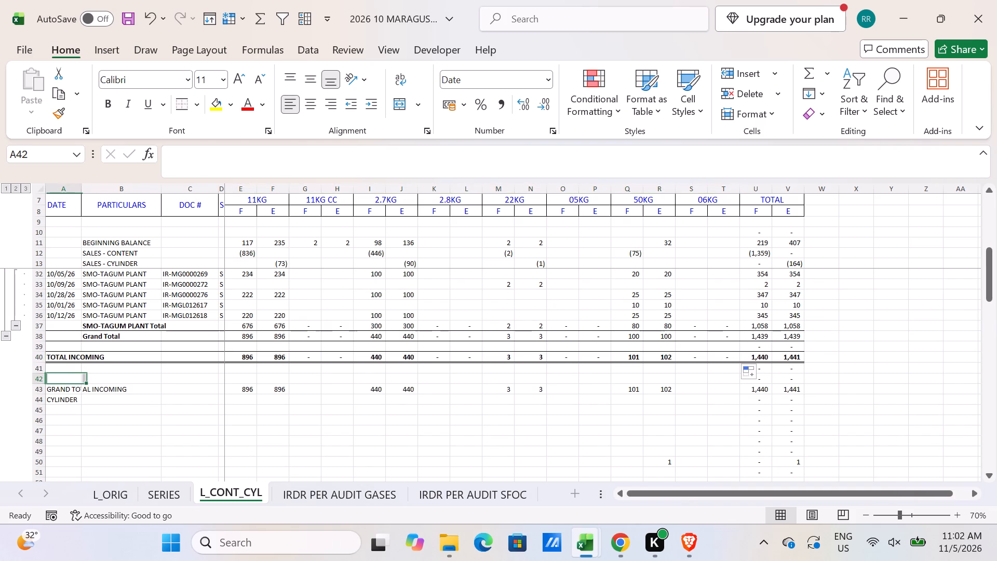
pyautogui.keyDown('shift'); pyautogui.click(725, 402); pyautogui.keyUp('shift')
pyautogui.press('Delete')
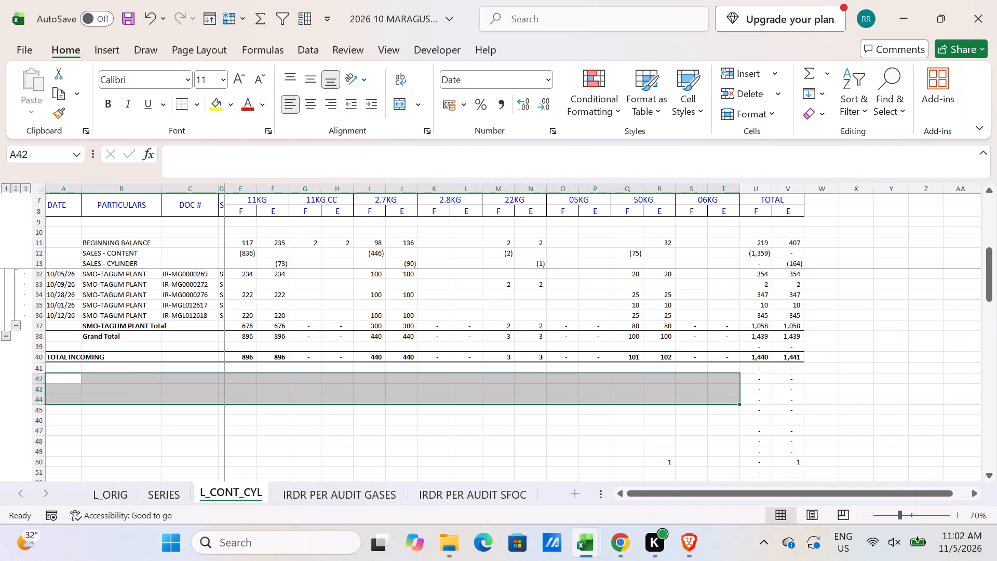
# Add Sum subtotals to the type C outgoing rows in A52:V54 at each change in Column B, with summaries below the data.
pyautogui.scroll(-2, 381, 440)
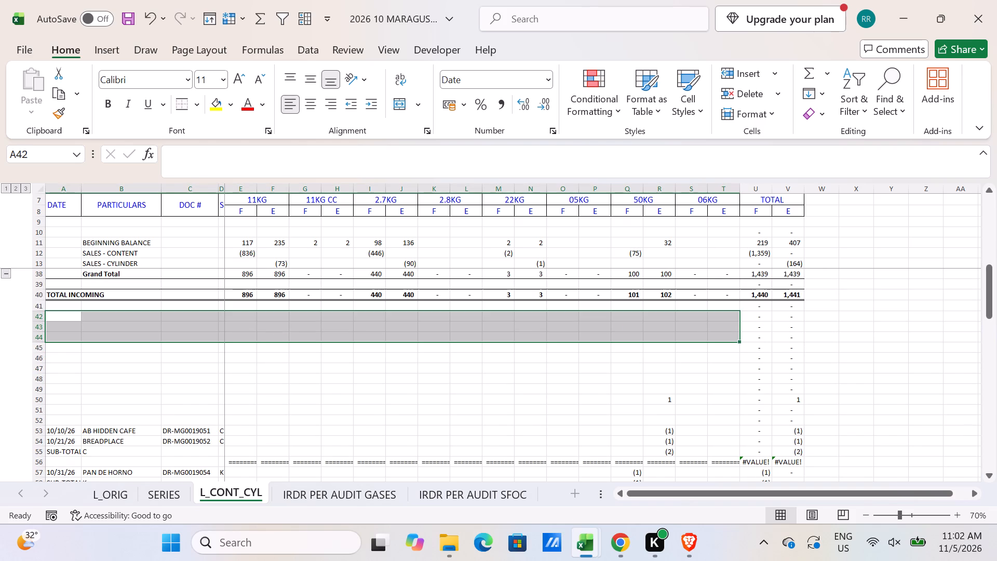
pyautogui.click(62, 421)
pyautogui.keyDown('shift'); pyautogui.click(795, 440); pyautogui.keyUp('shift')
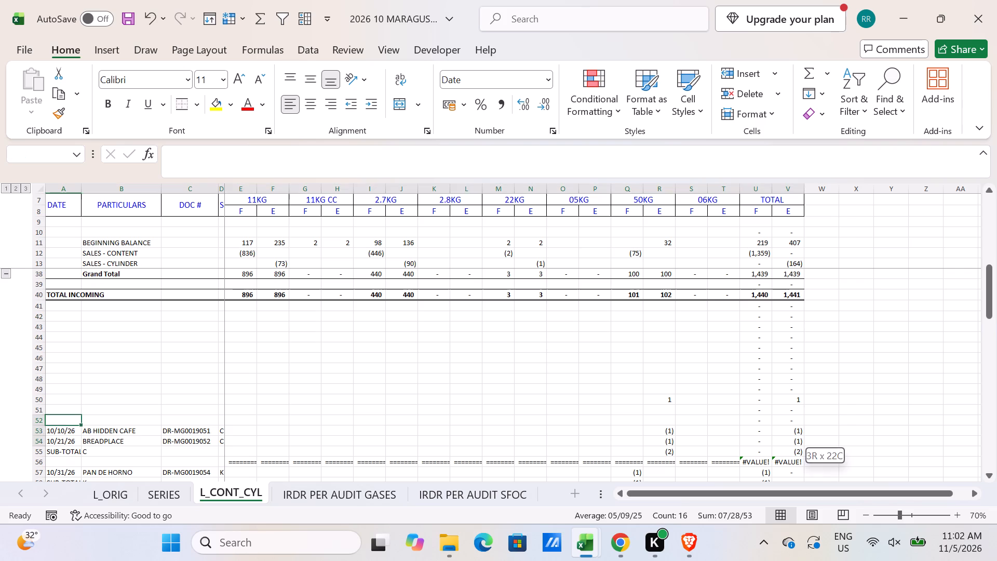
pyautogui.click(301, 15)
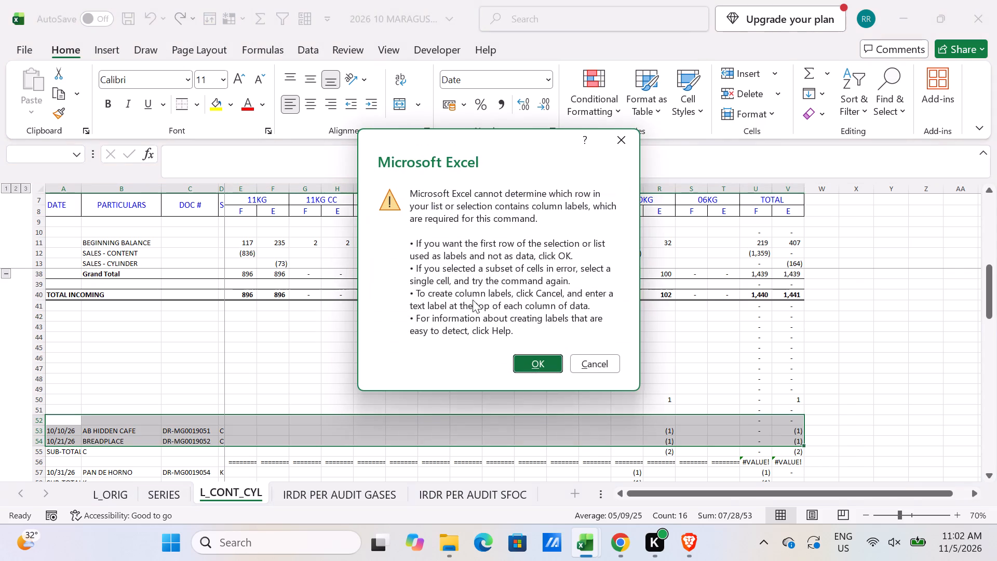
pyautogui.click(547, 361)
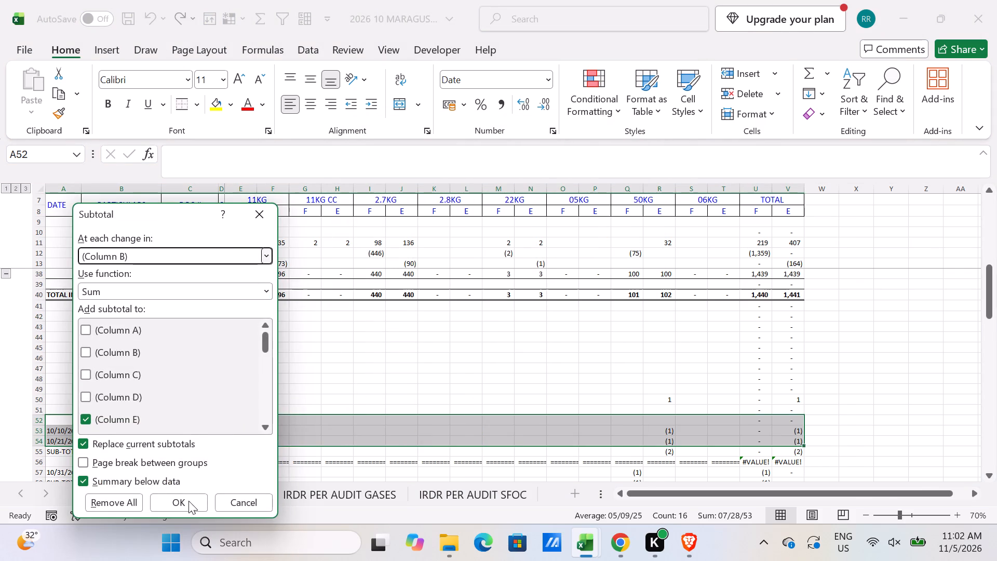
pyautogui.click(188, 501)
# Apply top and bottom borders to the outgoing C section's Grand Total row, A57:V57.
pyautogui.scroll(-2, 167, 414)
pyautogui.click(74, 409)
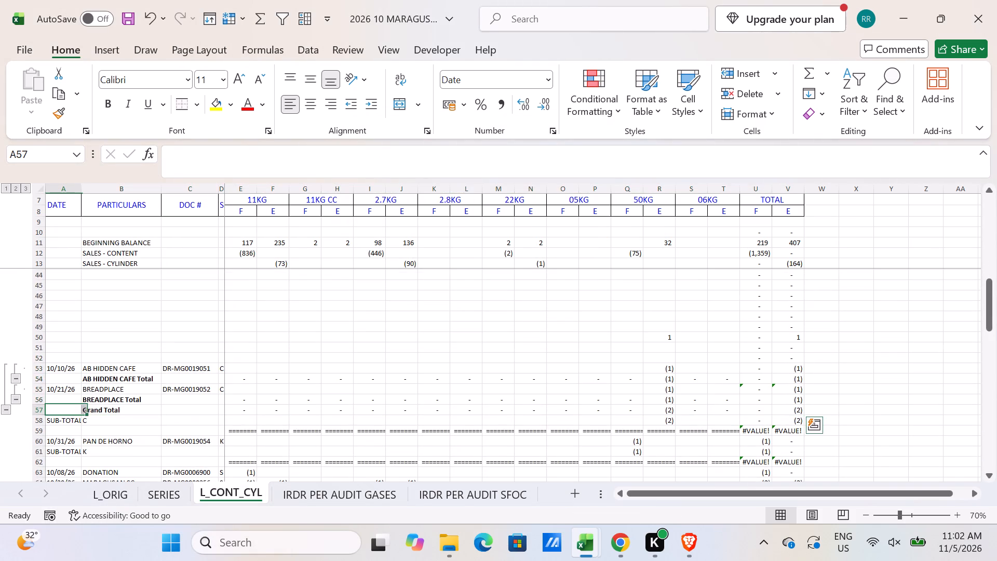
pyautogui.keyDown('shift'); pyautogui.click(801, 412); pyautogui.keyUp('shift')
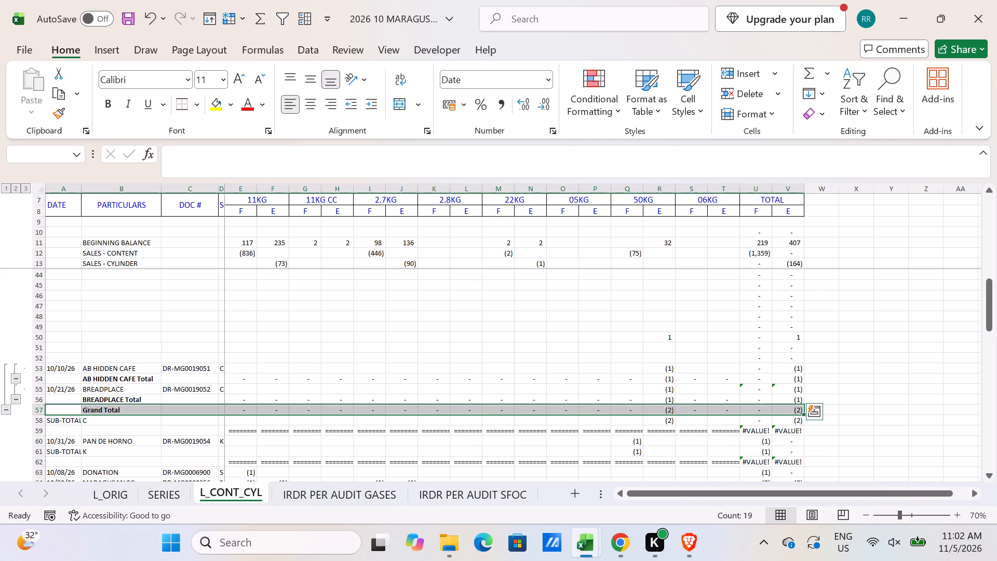
pyautogui.hotkey('alt', 'h')
pyautogui.write('BD')
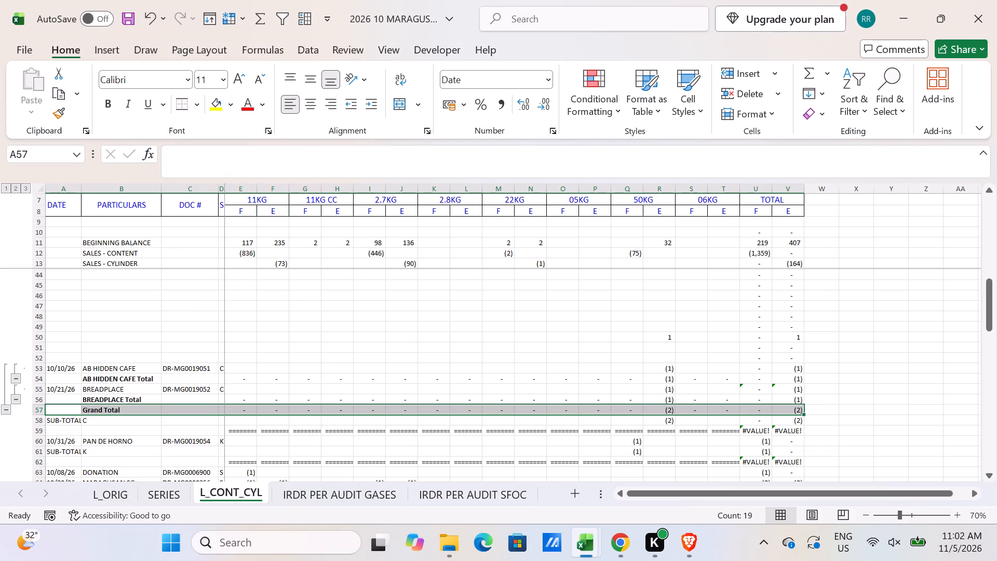
# Clear the old SUB-TOTAL C row and the double-dash separator row below it, A58:T59.
pyautogui.click(66, 425)
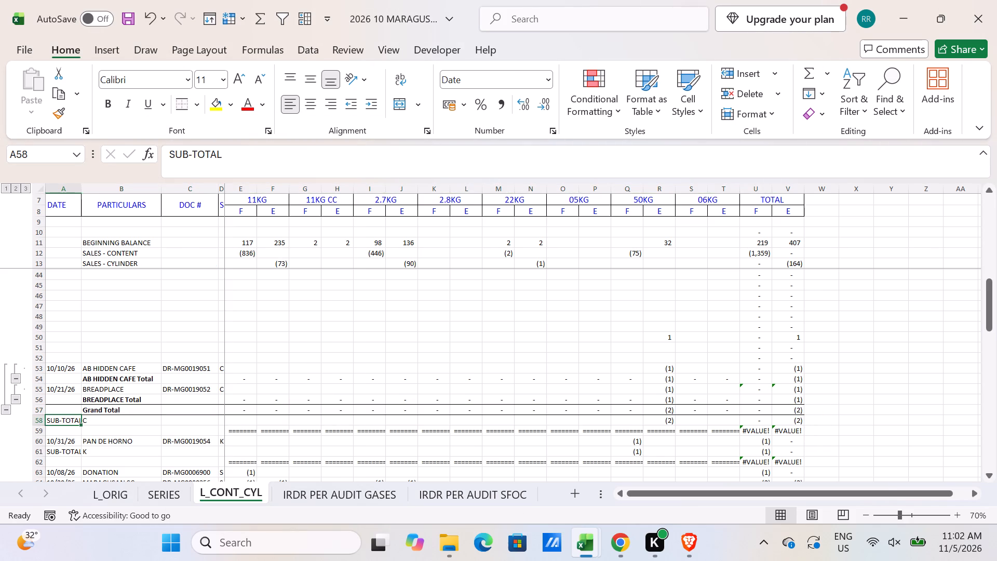
pyautogui.keyDown('shift'); pyautogui.click(729, 430); pyautogui.keyUp('shift')
pyautogui.press('Delete')
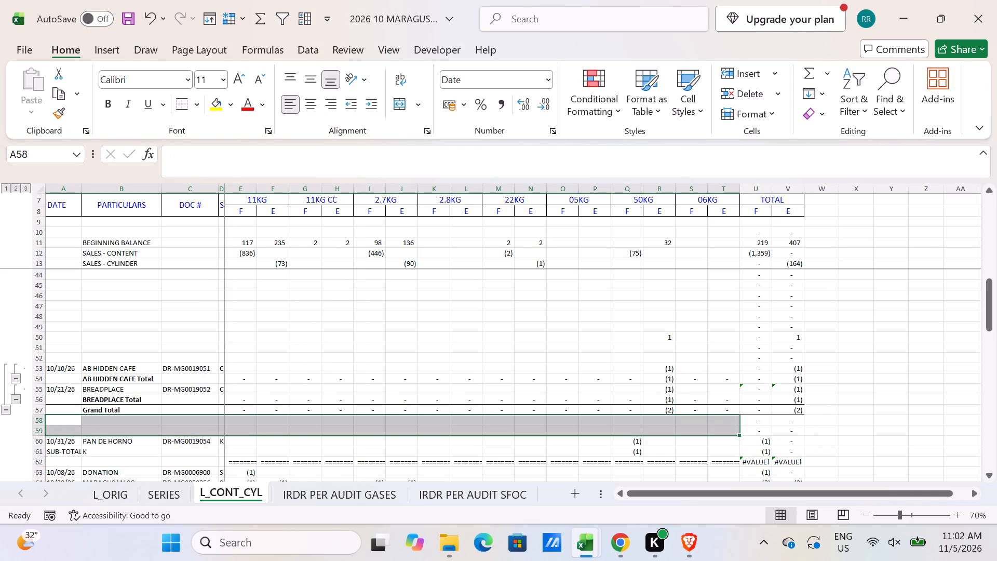
# Clear the stray 50KG empty value in R50.
pyautogui.click(673, 337)
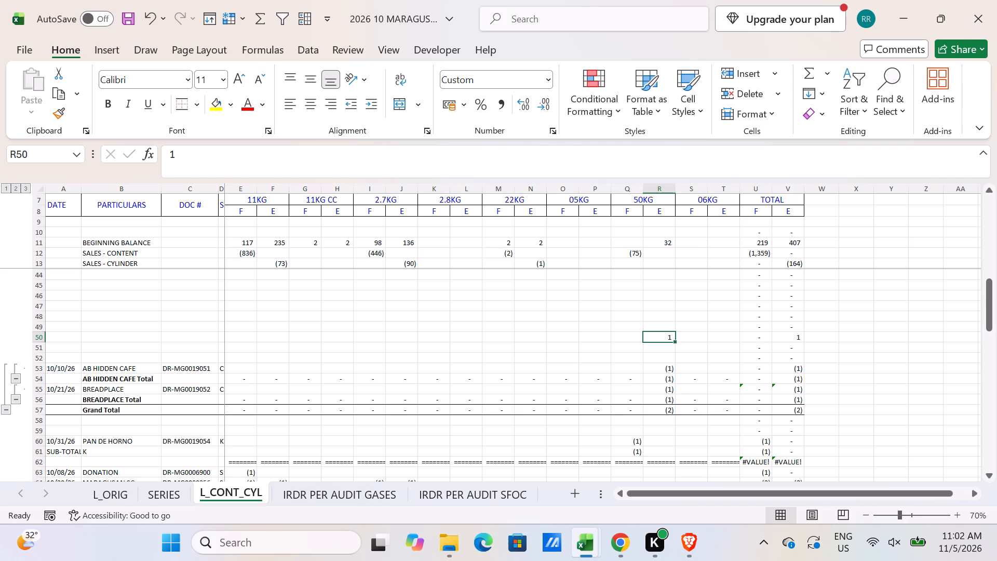
pyautogui.press('Delete')
# Copy the "SCHEME-C" heading from A55 of the September Maragusan sheet into A52 of L_CONT_CYL, above the outgoing C rows.
pyautogui.hotkey('alt', 'Tab')
pyautogui.scroll(-1, 84, 392)
pyautogui.click(81, 422)
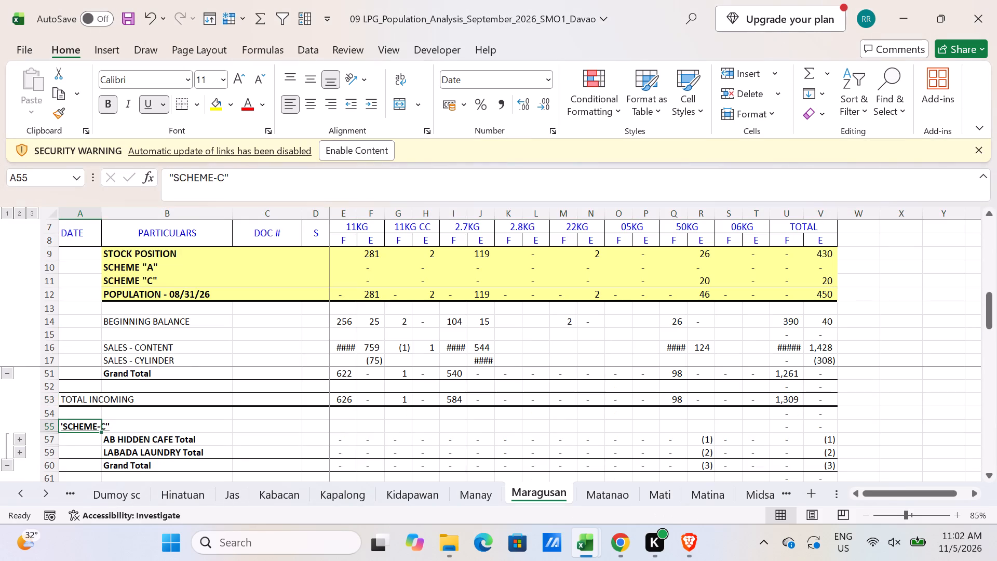
pyautogui.hotkey('ctrl', 'c')
pyautogui.hotkey('alt', 'Tab')
pyautogui.click(72, 354)
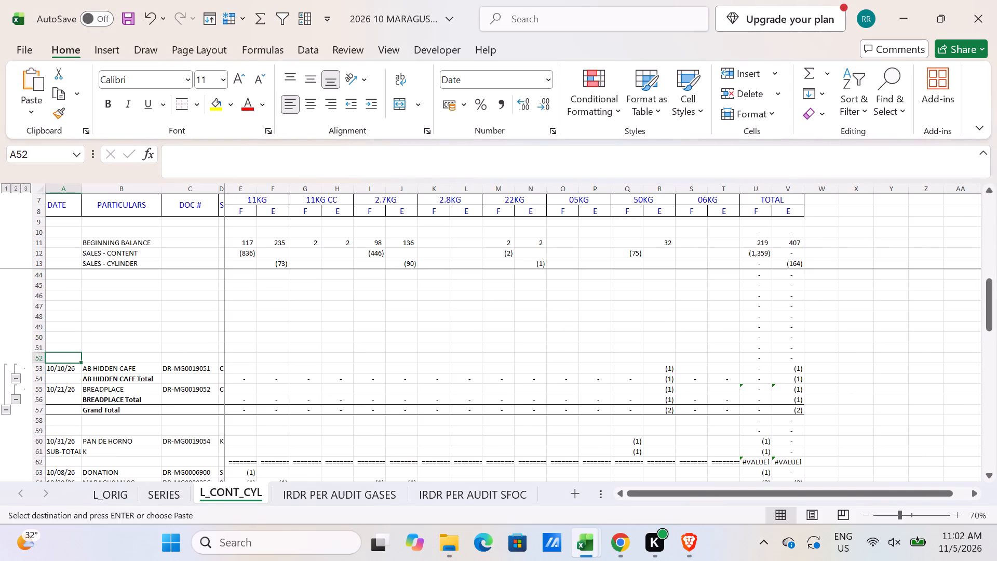
pyautogui.hotkey('ctrl', 'v')
# Delete the blank rows 42 to 51 between TOTAL INCOMING and the outgoing "SCHEME-C" heading.
pyautogui.scroll(3, 57, 363)
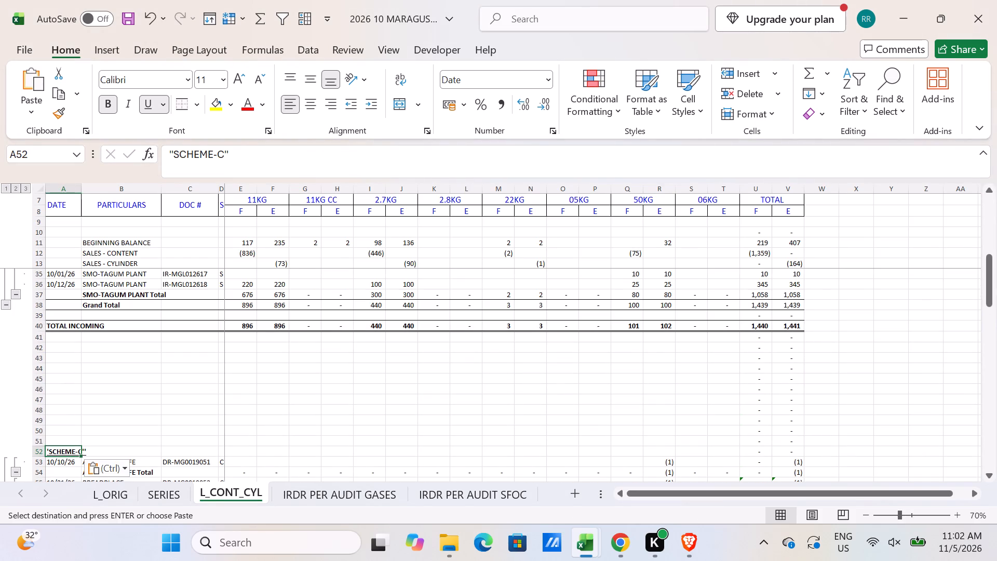
pyautogui.moveTo(39, 349); pyautogui.dragTo(39, 442)
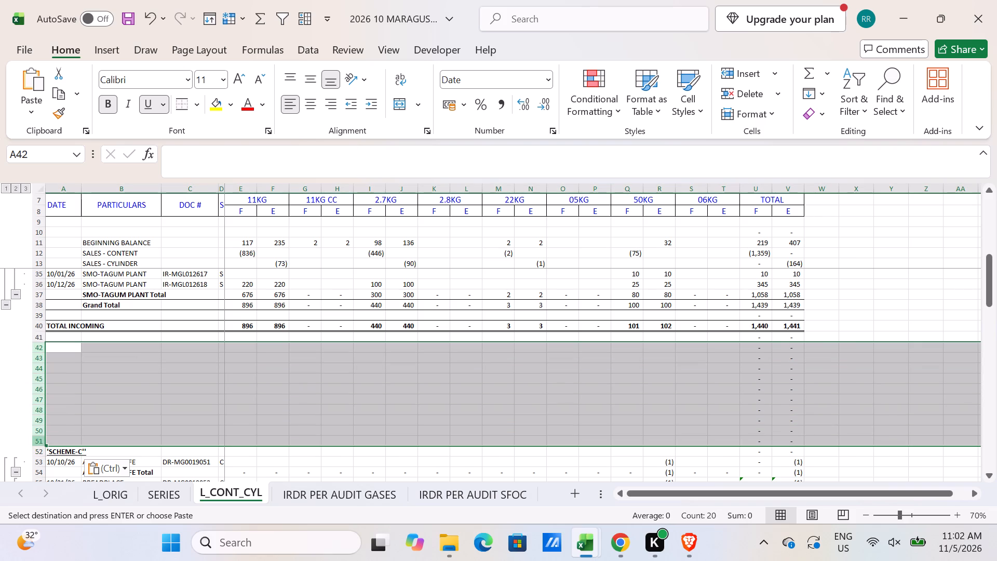
pyautogui.hotkey('ctrl', '-')
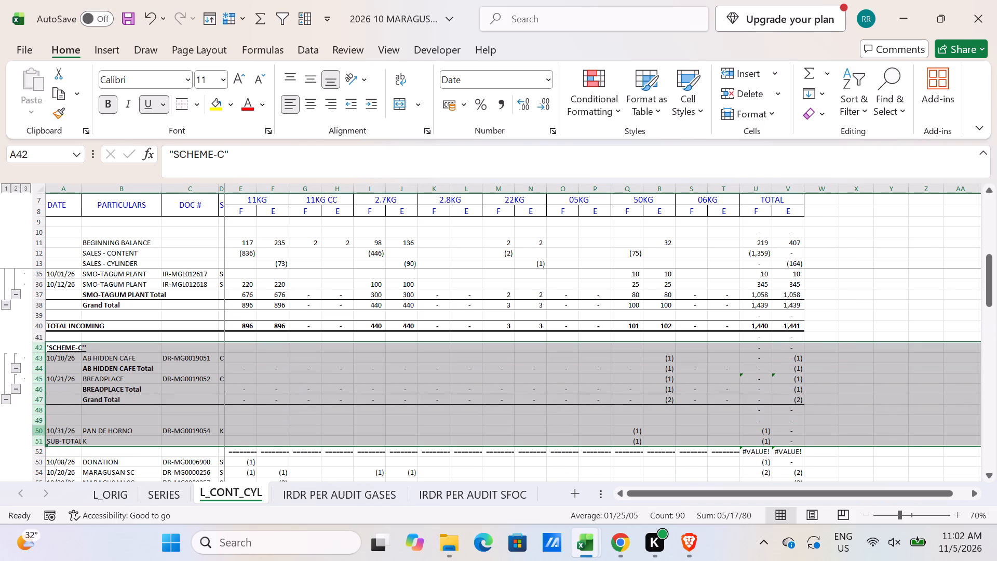
# Add Sum subtotals at each change in Column B to the outgoing K rows, A49:V50.
pyautogui.click(65, 425)
pyautogui.click(59, 416)
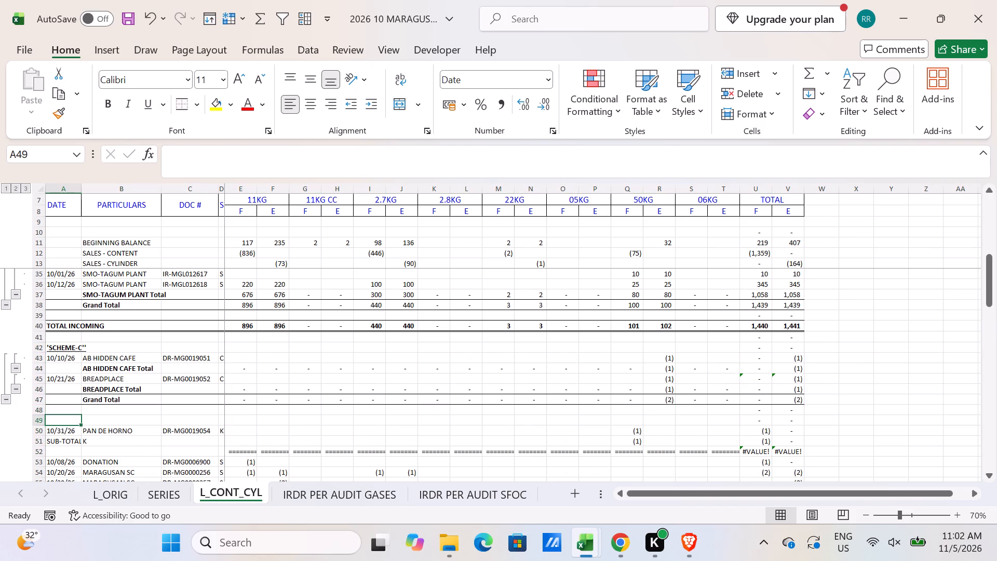
pyautogui.keyDown('shift'); pyautogui.click(789, 433); pyautogui.keyUp('shift')
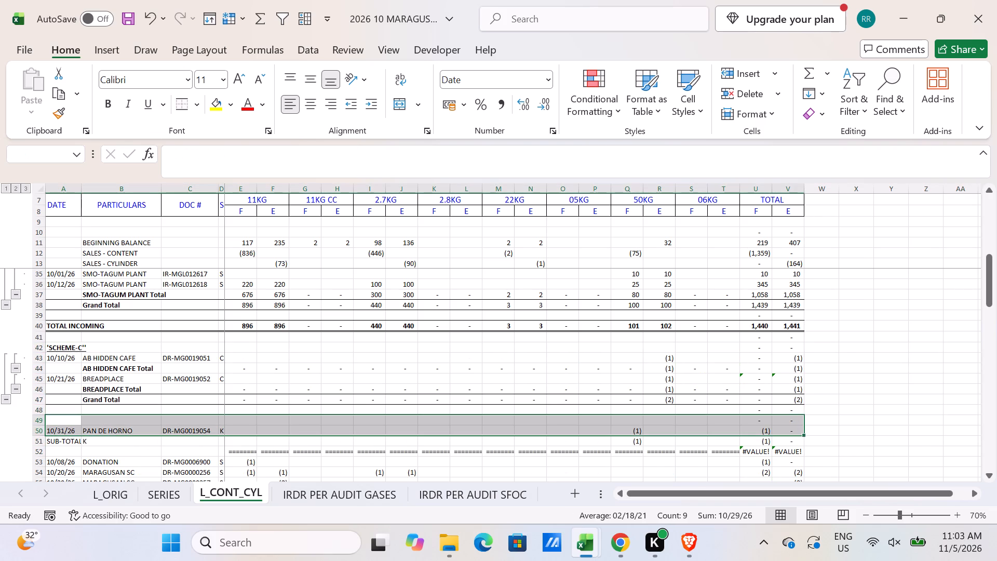
pyautogui.click(302, 17)
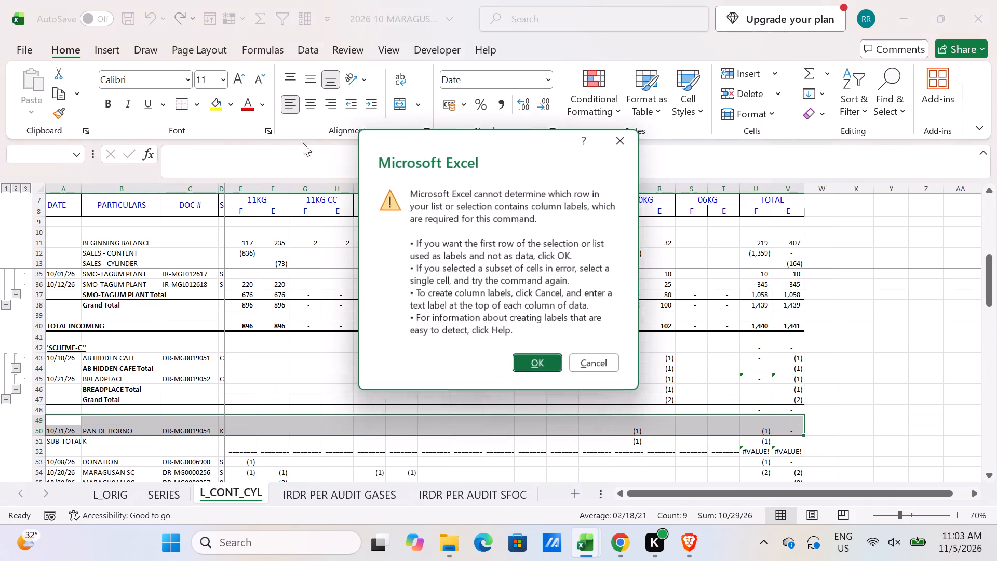
pyautogui.click(539, 366)
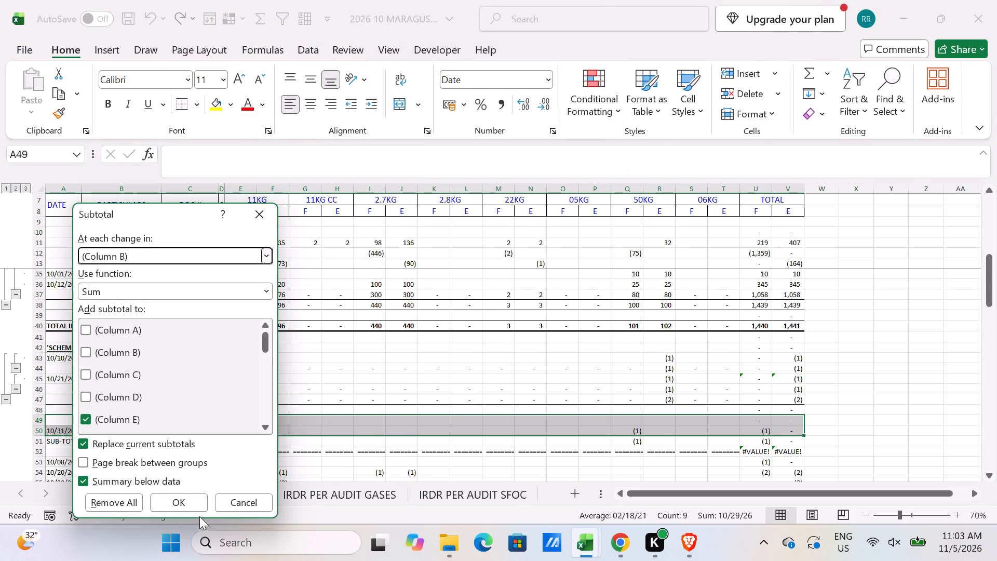
pyautogui.click(198, 504)
# Apply a top and bottom border to the K section's Grand Total row, A52:V52.
pyautogui.click(62, 450)
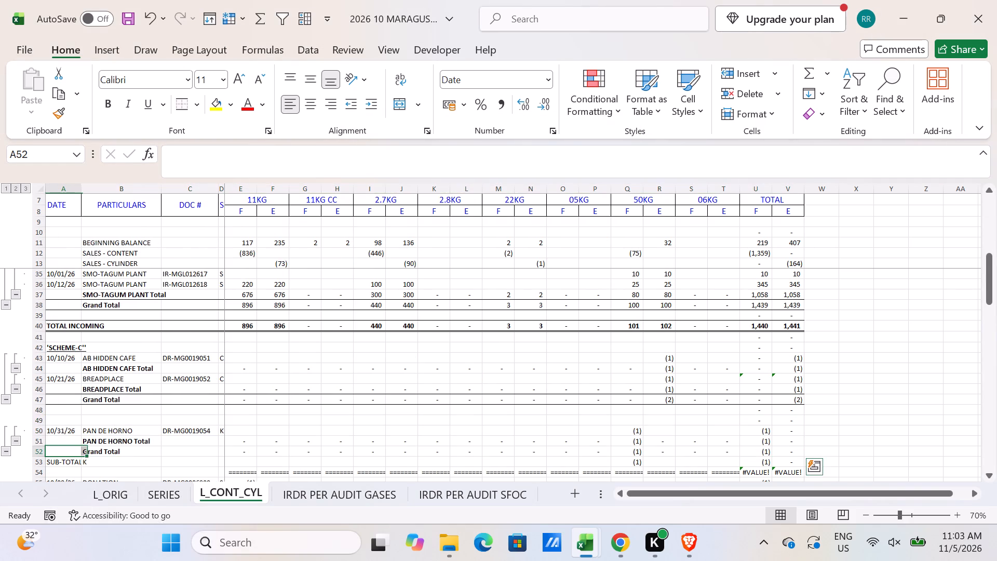
pyautogui.keyDown('shift'); pyautogui.click(790, 453); pyautogui.keyUp('shift')
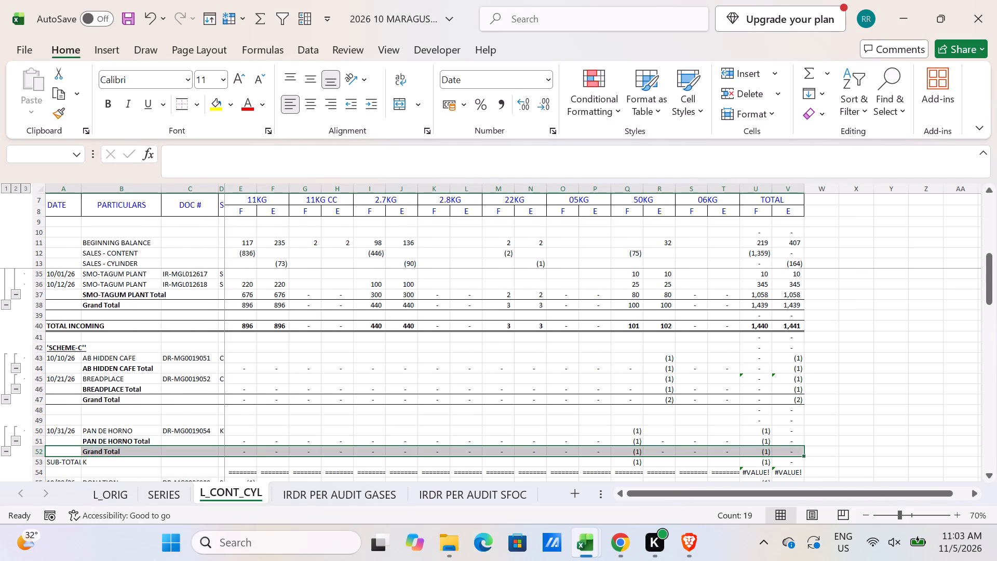
pyautogui.hotkey('alt', 'h')
pyautogui.write('BD')
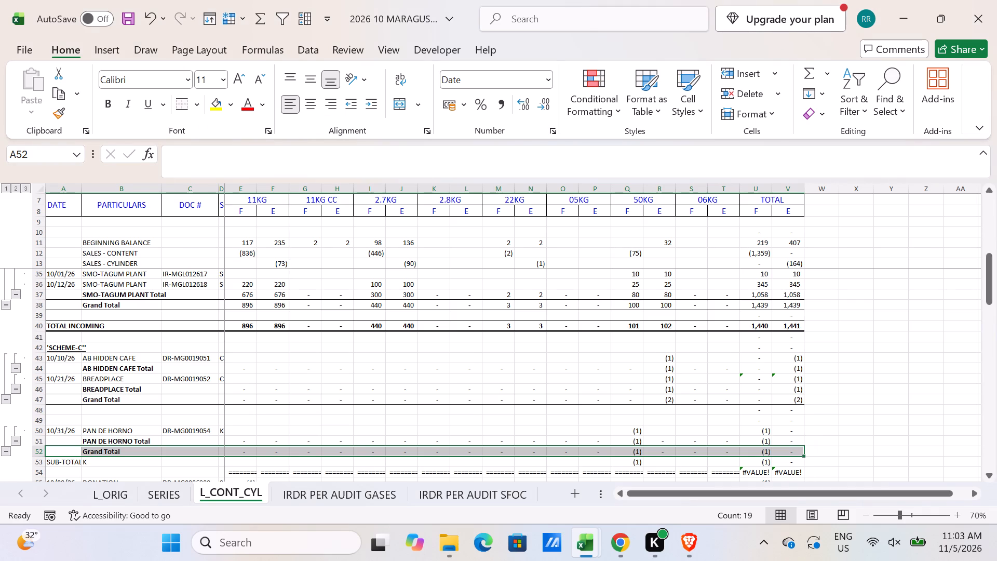
# Enter the heading ''RELEASED SAFEKEEPING-K'' in A49 and make it bold and underlined.
pyautogui.click(63, 423)
pyautogui.write("''RELEASED")
pyautogui.press('space')
pyautogui.write("SAFEKEEPING-K''")
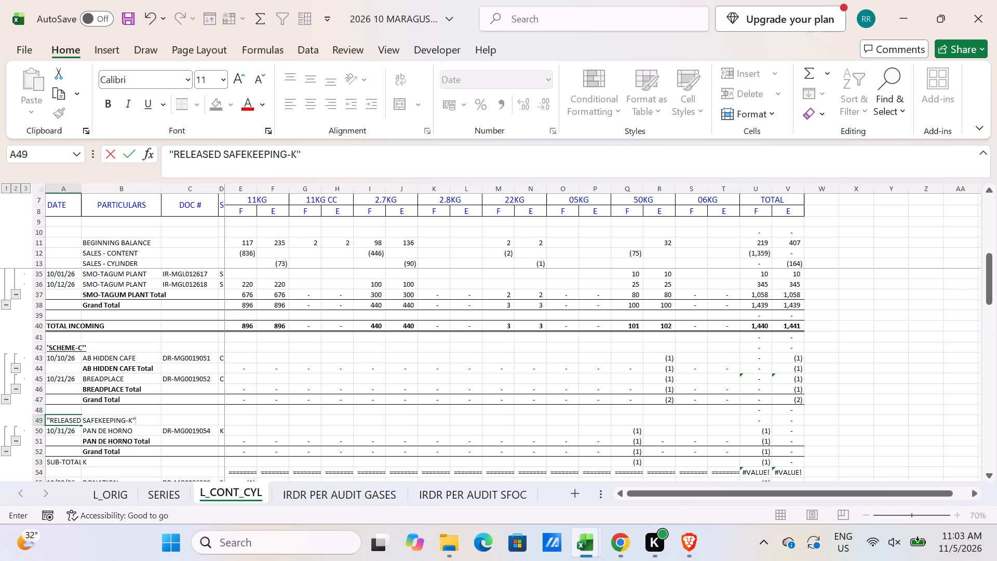
pyautogui.press('Return')
pyautogui.press('Up')
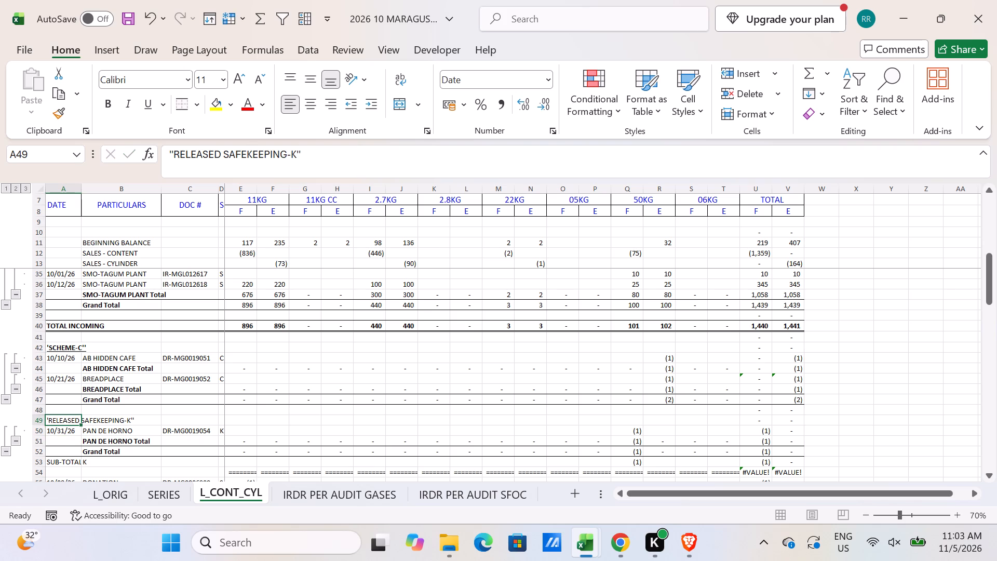
pyautogui.hotkey('ctrl', 'b')
pyautogui.hotkey('ctrl', 'u')
# Clear the old SUB-TOTAL K row and the double-dash separator row below it, A53:T54.
pyautogui.scroll(-2, 75, 419)
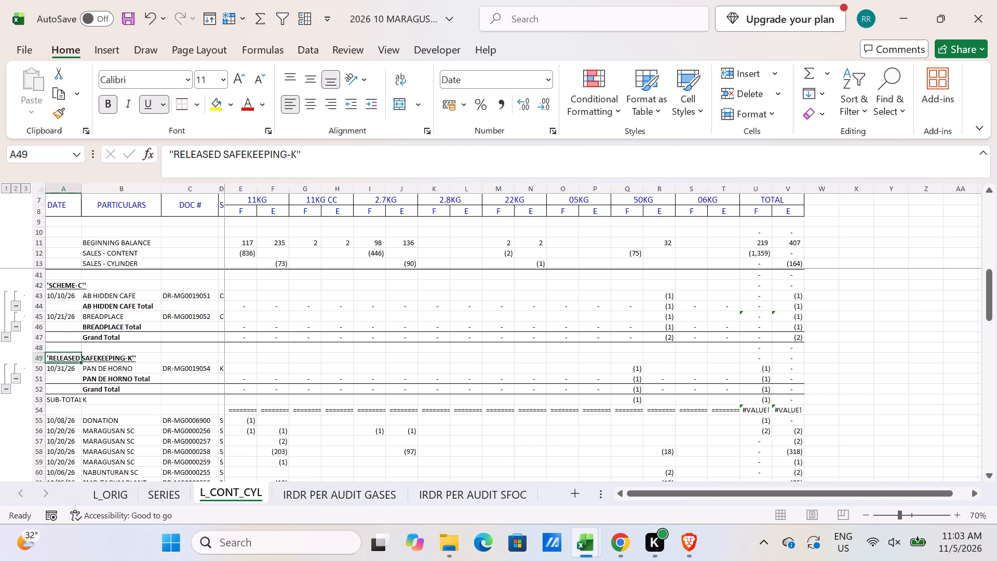
pyautogui.click(65, 402)
pyautogui.keyDown('shift'); pyautogui.click(721, 411); pyautogui.keyUp('shift')
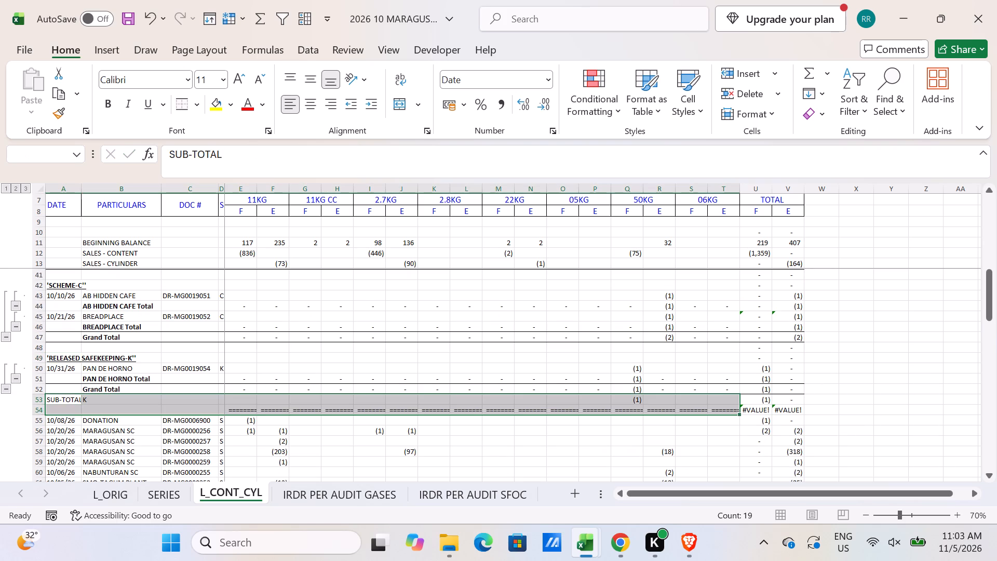
pyautogui.press('Delete')
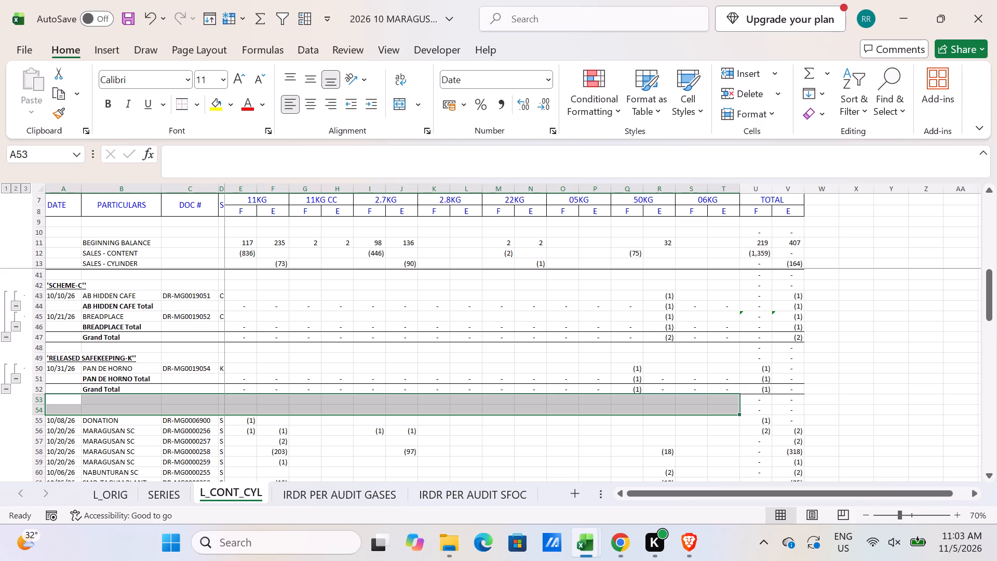
# Add Sum subtotals at each change in Column B to the outgoing S rows, A54:V69.
pyautogui.click(74, 413)
pyautogui.click(73, 411)
pyautogui.scroll(-3, 439, 423)
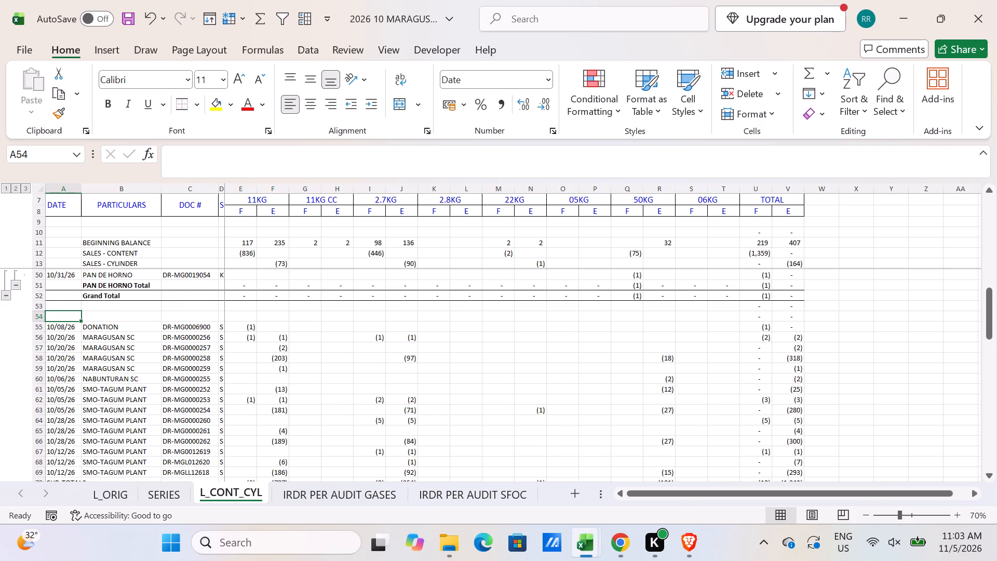
pyautogui.scroll(-2, 465, 445)
pyautogui.keyDown('shift'); pyautogui.click(786, 411); pyautogui.keyUp('shift')
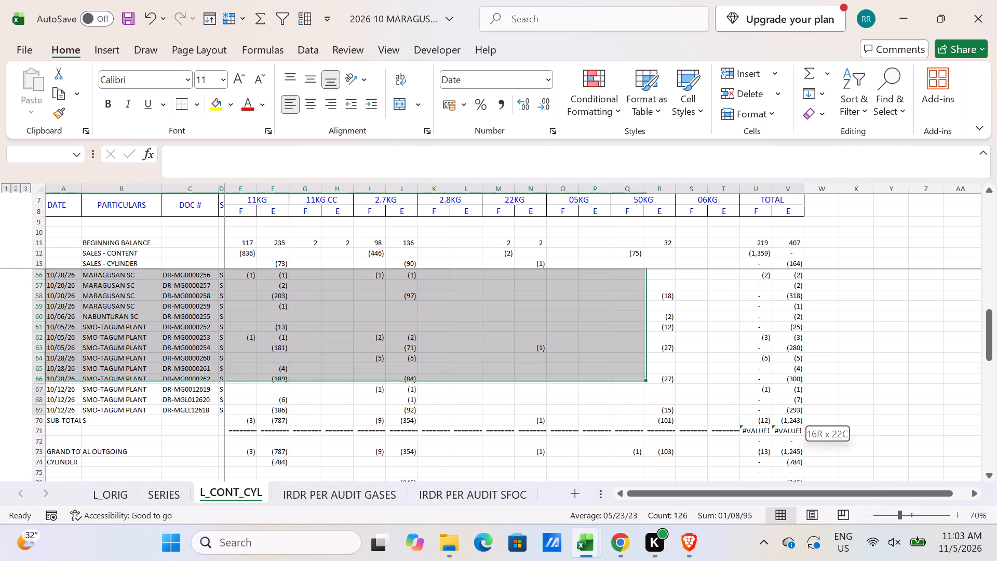
pyautogui.click(300, 18)
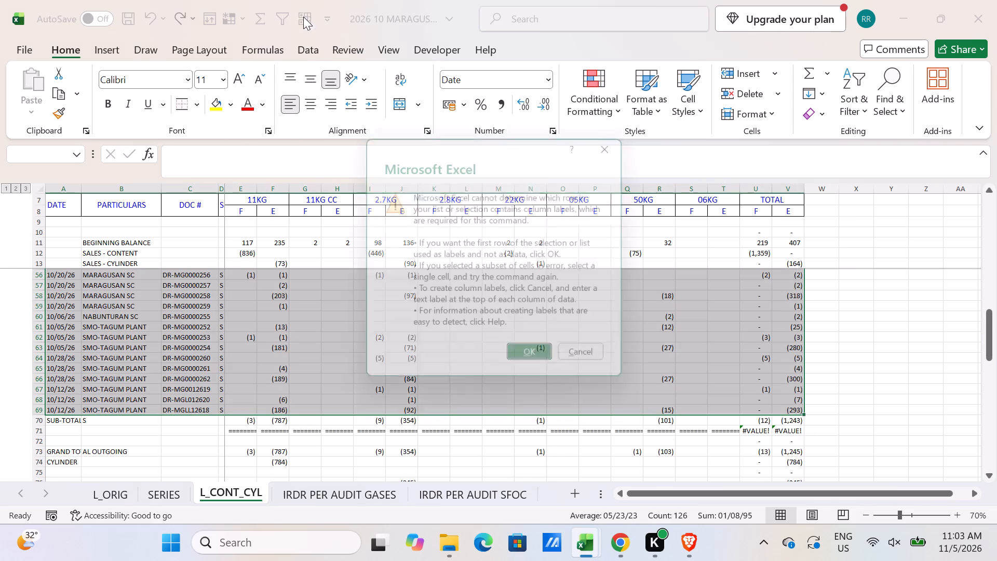
pyautogui.click(545, 363)
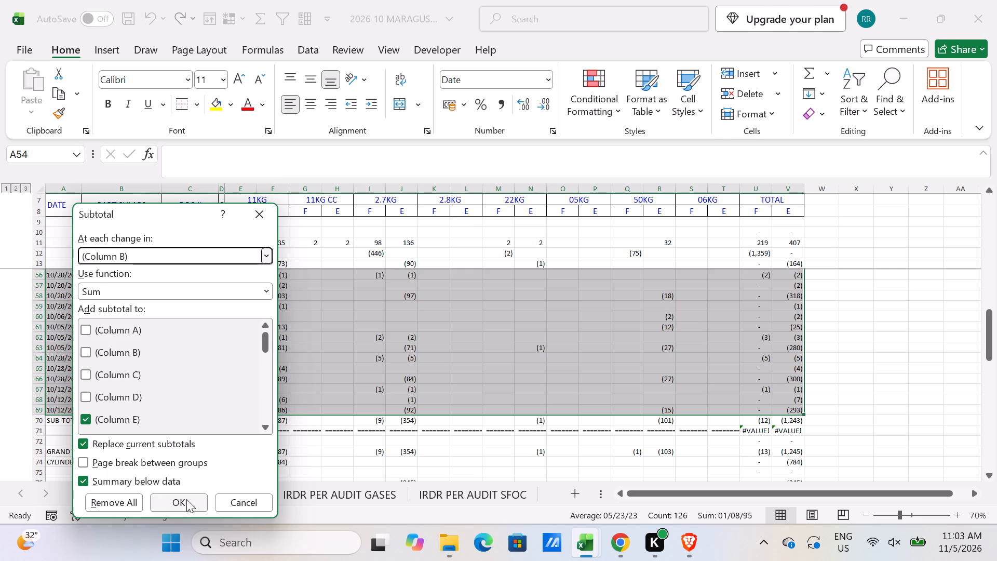
pyautogui.click(186, 504)
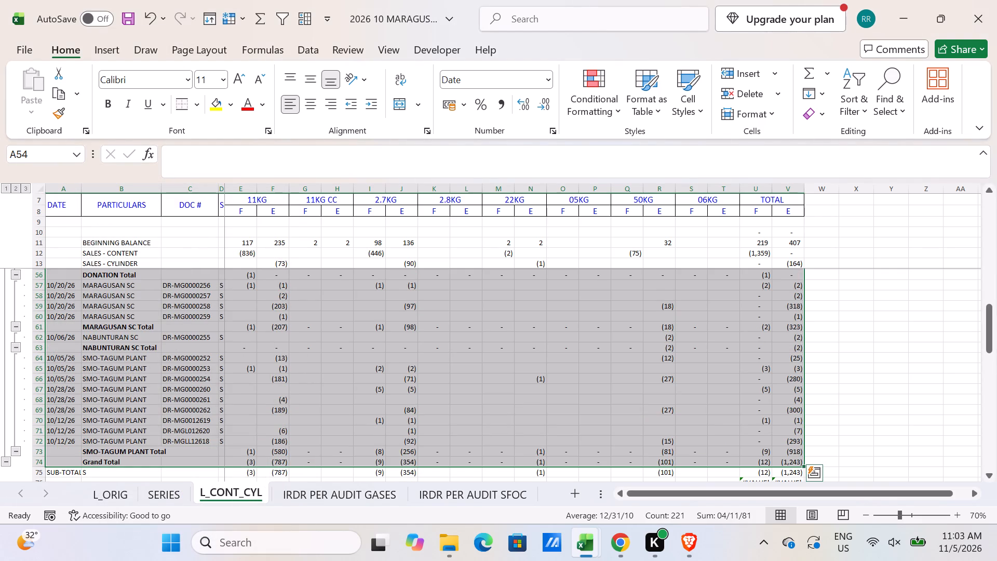
# Apply a top and bottom border to the S section's Grand Total row, A74:V74.
pyautogui.click(71, 460)
pyautogui.keyDown('shift'); pyautogui.click(793, 463); pyautogui.keyUp('shift')
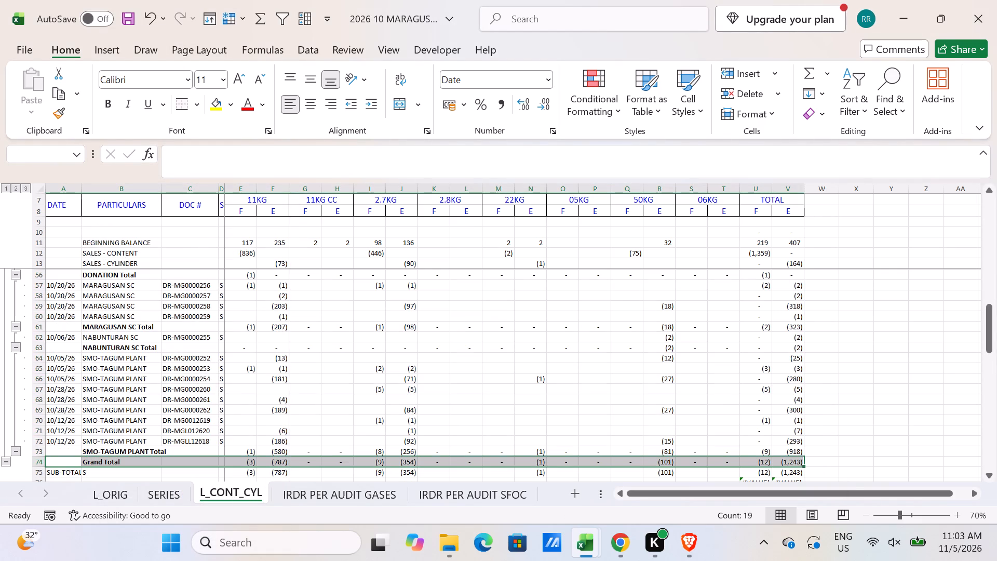
pyautogui.hotkey('alt', 'h')
pyautogui.write('BD')
# Copy the "STOCK TRANSFER" heading from A77 of the September Maragusan sheet into A54 of L_CONT_CYL, above the outgoing S rows.
pyautogui.scroll(3, 143, 300)
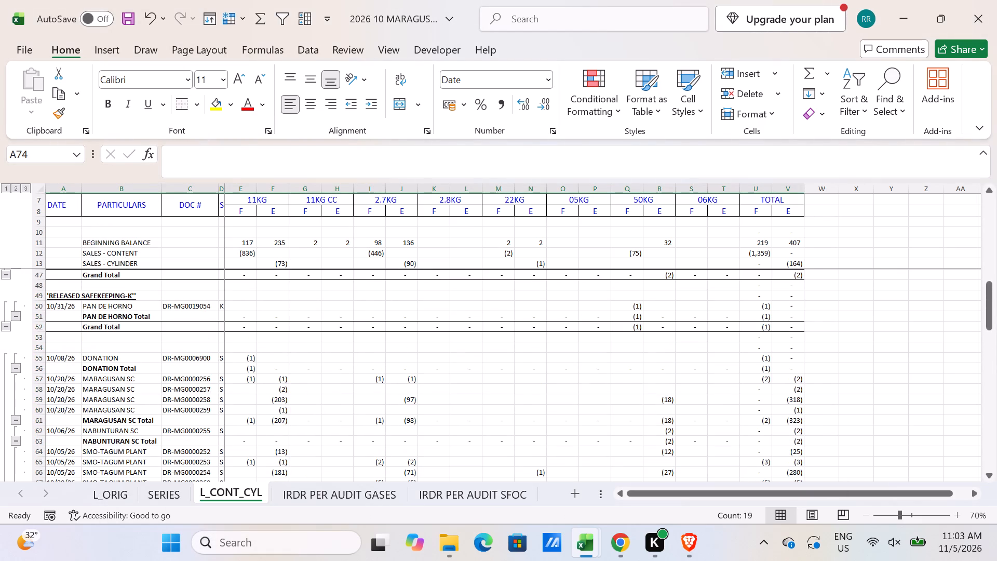
pyautogui.hotkey('alt', 'Tab')
pyautogui.scroll(-4, 84, 429)
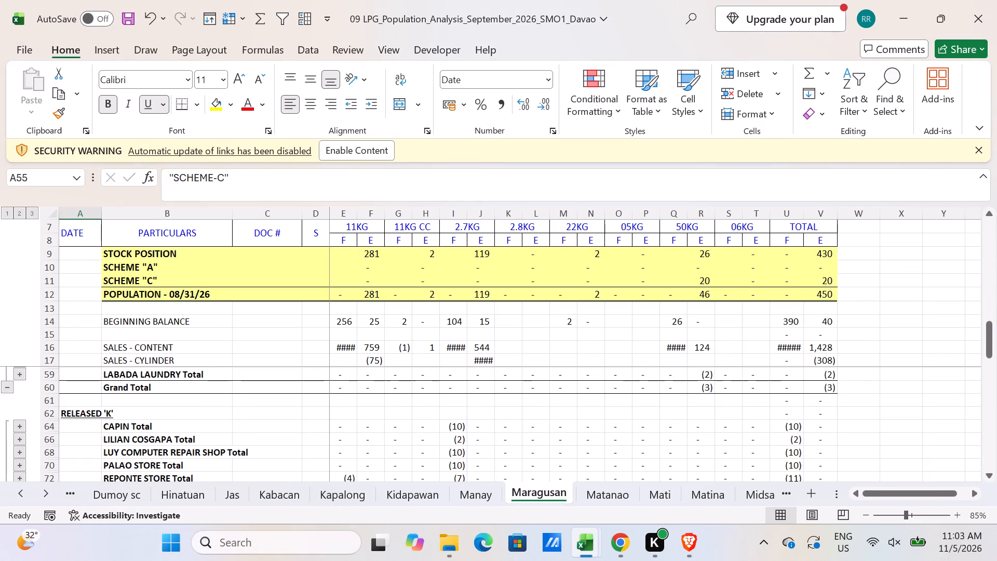
pyautogui.scroll(-1, 71, 417)
pyautogui.click(71, 414)
pyautogui.hotkey('ctrl', 'c')
pyautogui.hotkey('alt', 'Tab')
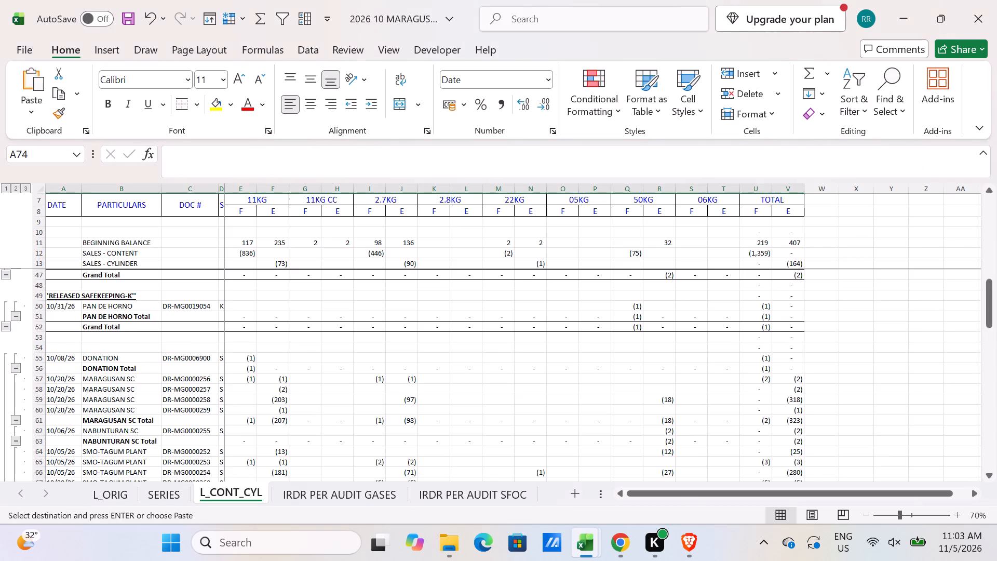
pyautogui.click(65, 349)
pyautogui.hotkey('ctrl', 'v')
# Clear the old SUB-TOTAL S row and the double-dash separator row below it, A75:T76.
pyautogui.scroll(-1, 70, 360)
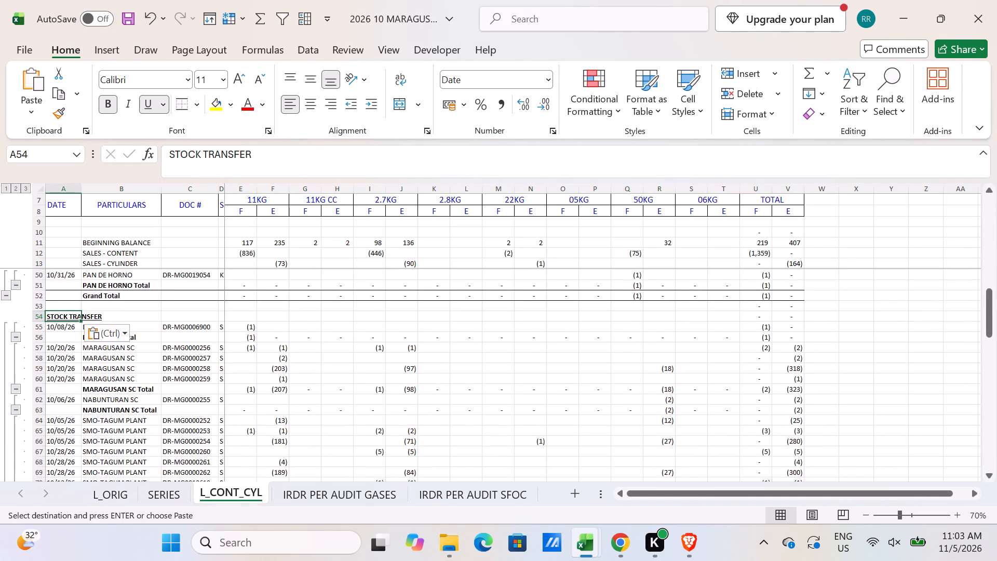
pyautogui.scroll(-4, 70, 360)
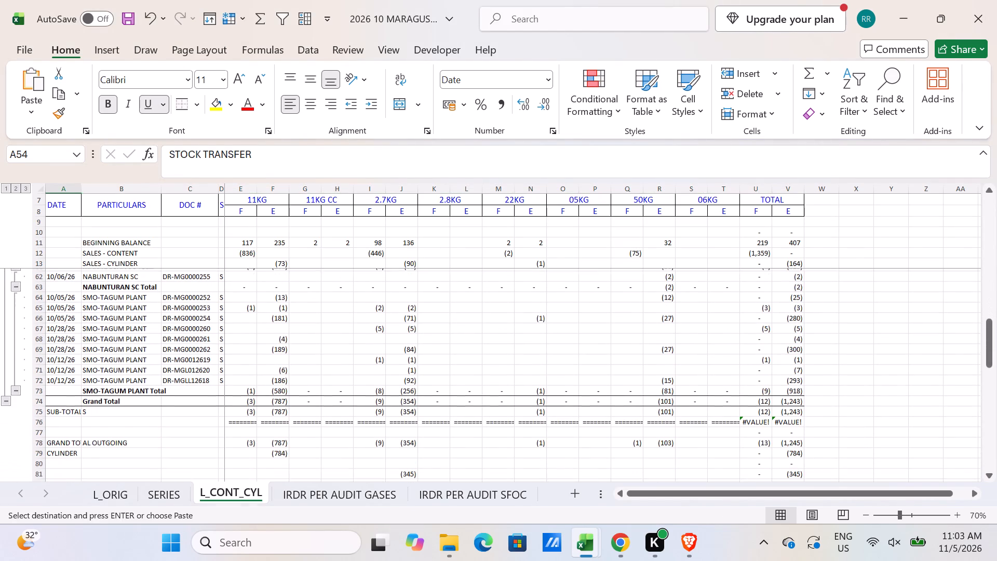
pyautogui.click(69, 410)
pyautogui.keyDown('shift'); pyautogui.click(717, 422); pyautogui.keyUp('shift')
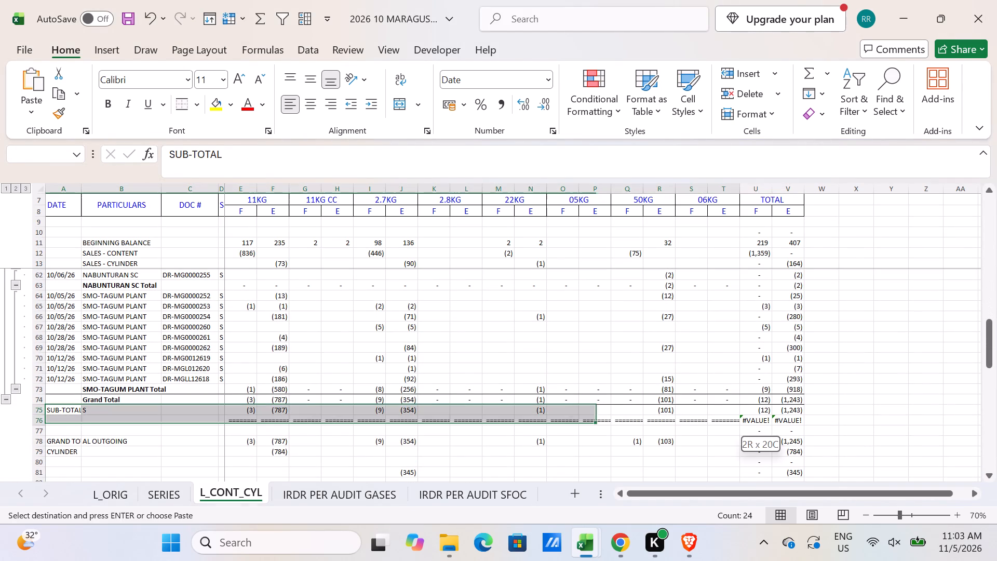
pyautogui.press('Delete')
# Insert a copy of the September Maragusan sheet's TOTAL OUTGOING row 94 at row 76 of L_CONT_CYL and make it bold.
pyautogui.scroll(7, 699, 415)
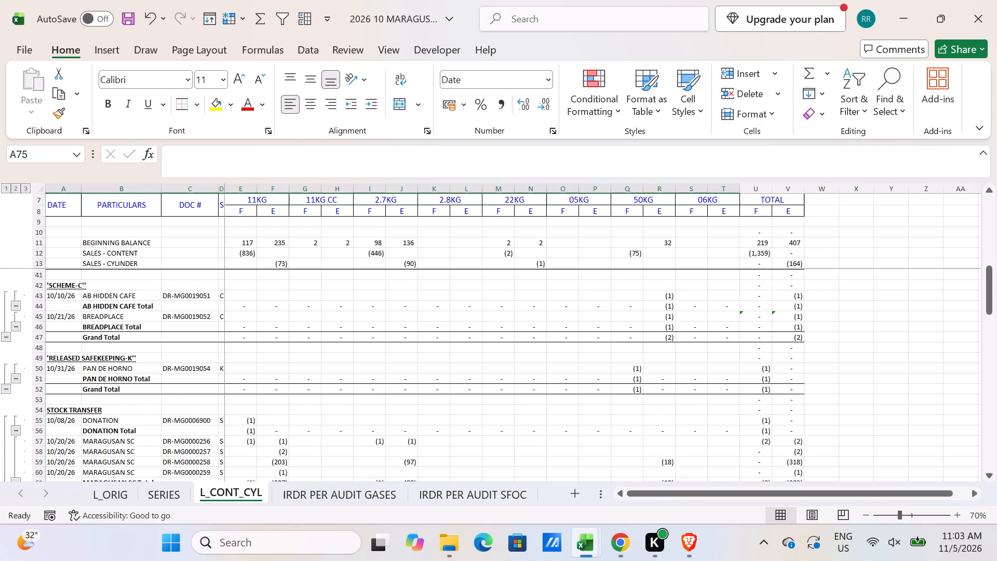
pyautogui.scroll(-2, 381, 442)
pyautogui.scroll(-5, 291, 452)
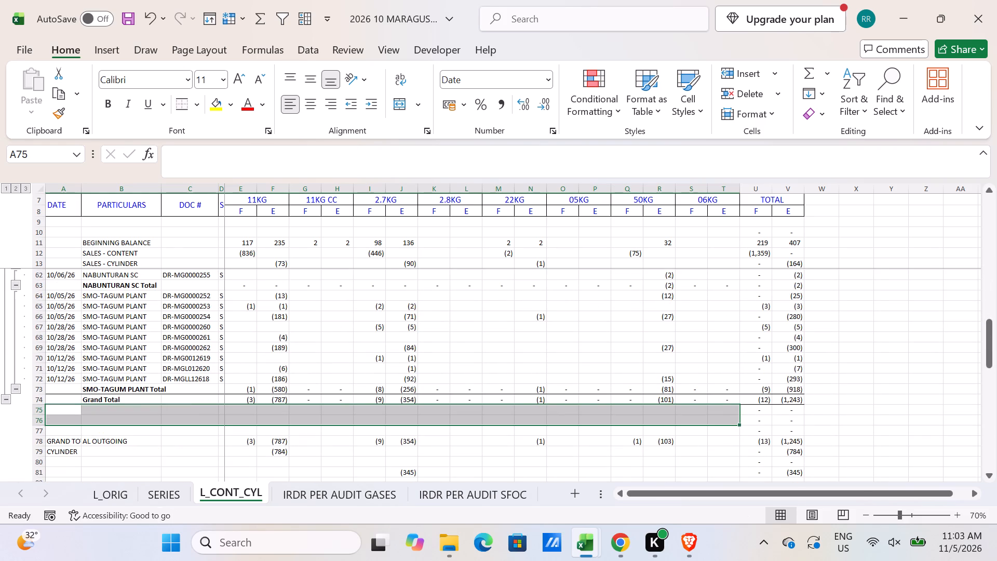
pyautogui.hotkey('alt', 'Tab')
pyautogui.scroll(-1, 86, 461)
pyautogui.click(49, 430)
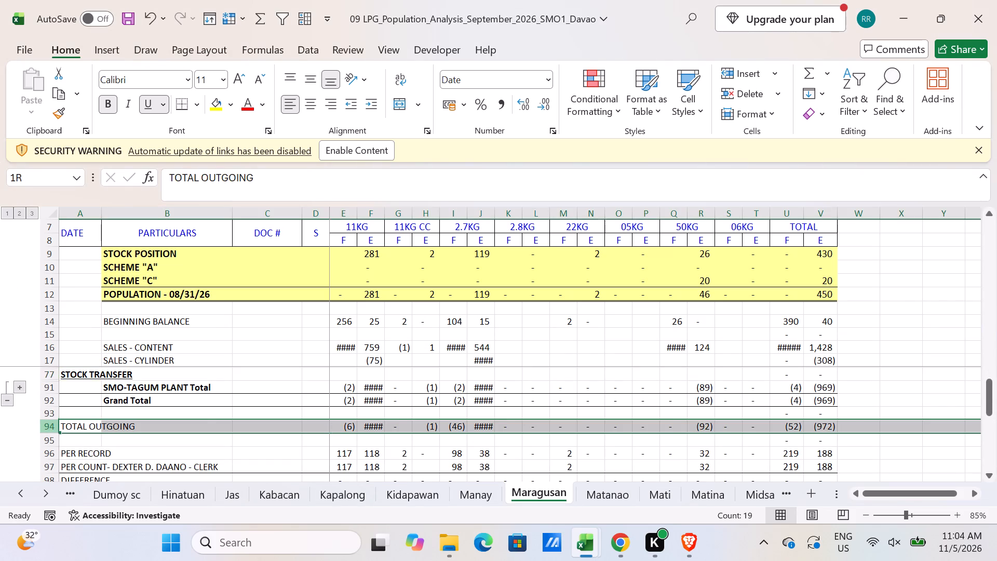
pyautogui.hotkey('ctrl', 'c')
pyautogui.hotkey('alt', 'Tab')
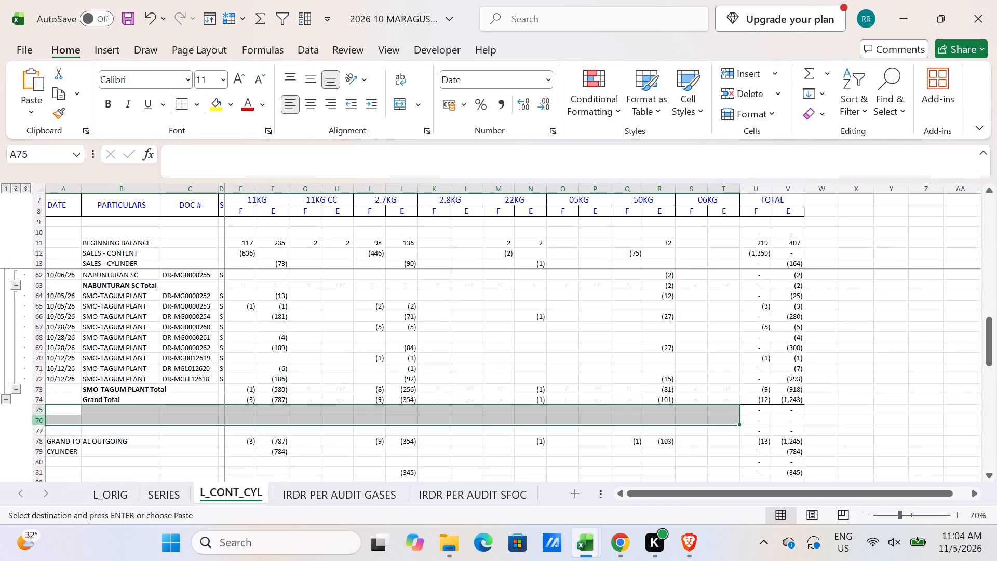
pyautogui.click(42, 420)
pyautogui.hotkey('ctrl', 'shift', '=')
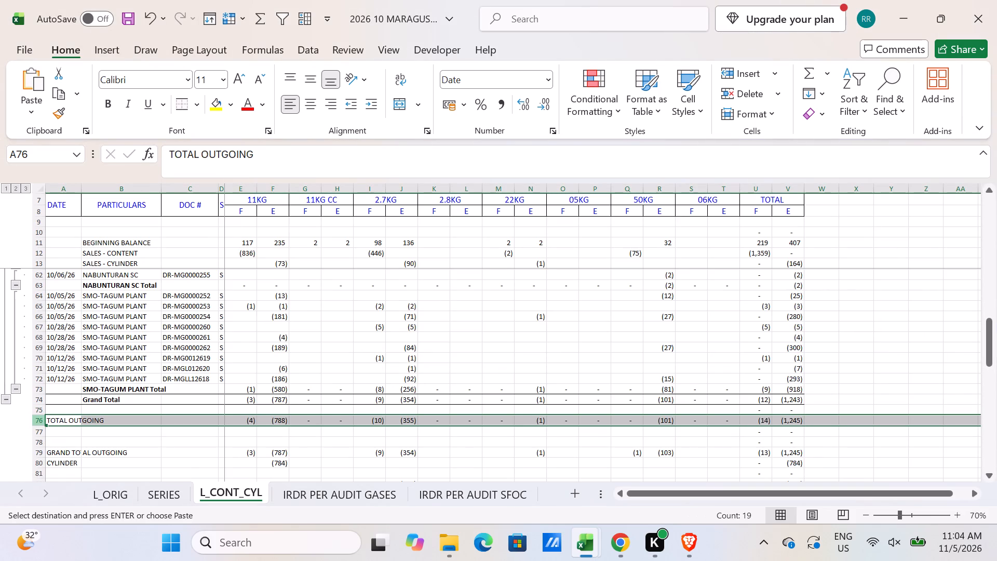
pyautogui.hotkey('ctrl', 'b')
# Replace the TOTAL OUTGOING formula in E76 with =E47+E52+E74, summing the three outgoing Grand Total rows.
pyautogui.click(247, 420)
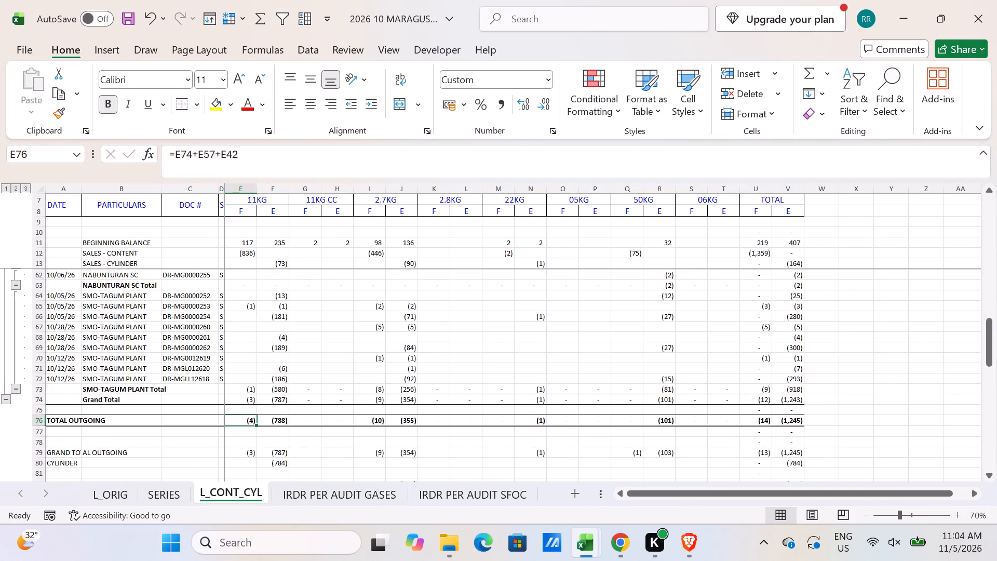
pyautogui.press('=')
pyautogui.scroll(7, 257, 445)
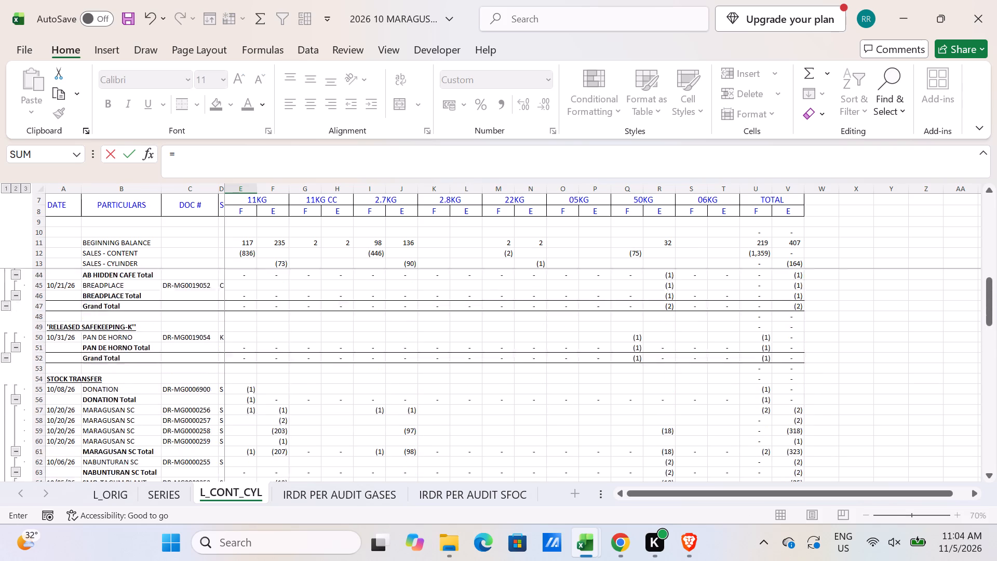
pyautogui.scroll(1, 250, 417)
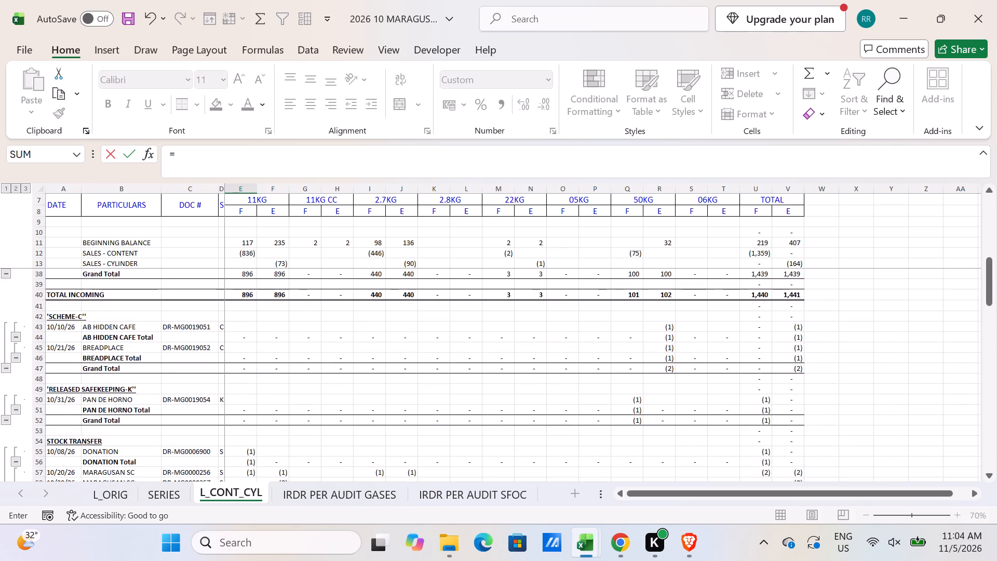
pyautogui.click(245, 366)
pyautogui.press('+')
pyautogui.click(241, 421)
pyautogui.press('+')
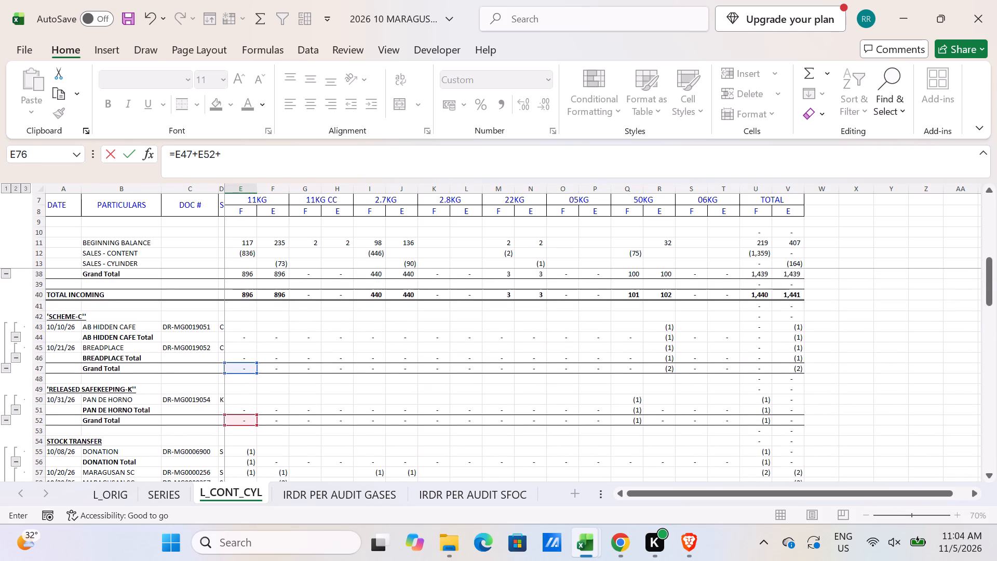
pyautogui.scroll(-8, 241, 421)
pyautogui.click(239, 398)
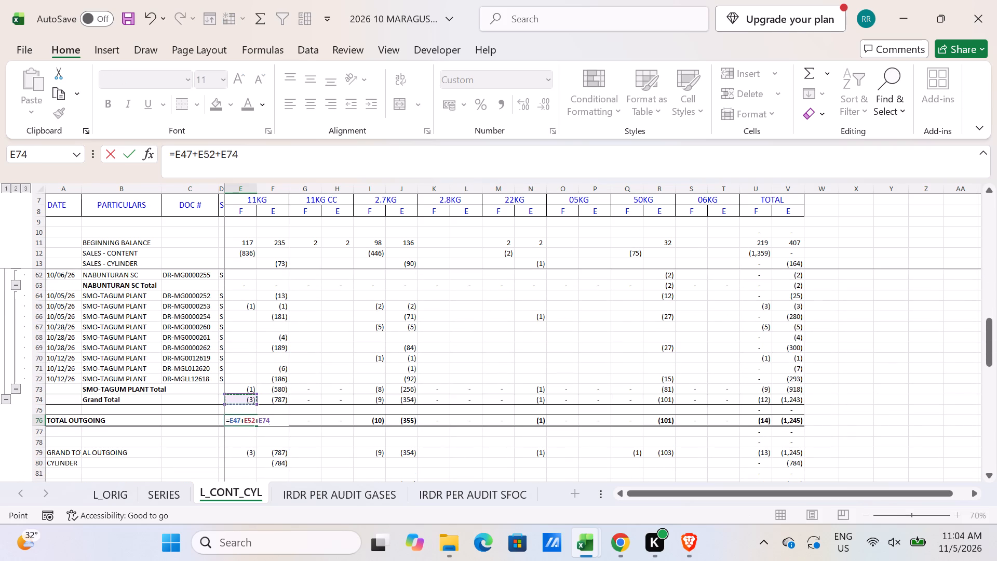
pyautogui.press('Return')
pyautogui.click(244, 415)
pyautogui.click(248, 422)
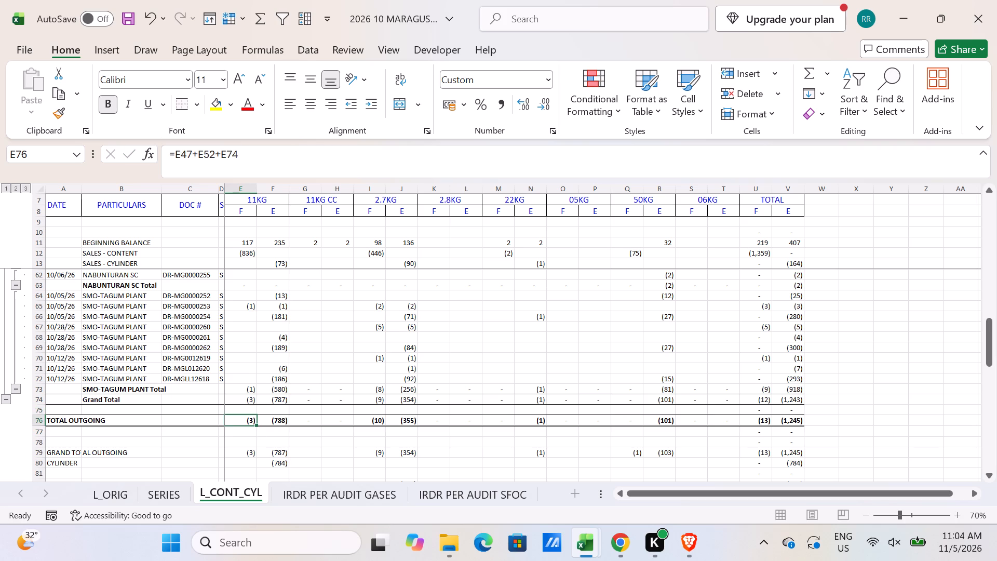
# Fill the TOTAL OUTGOING formula from E76 across row 76 to T76.
pyautogui.moveTo(255, 428); pyautogui.dragTo(741, 442)
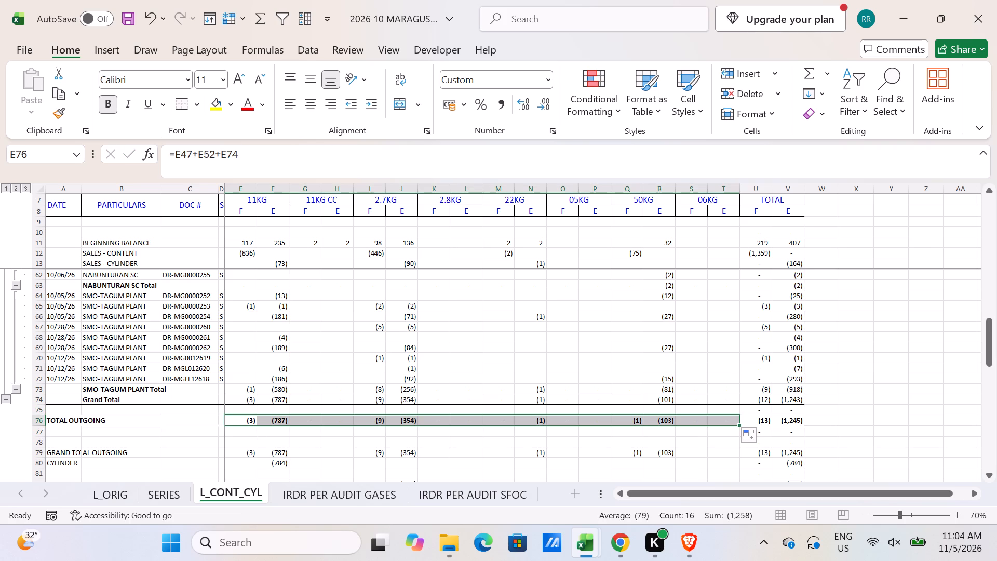
# Clear the old GRAND TOTAL OUTGOING and CYLINDER figures below the TOTAL OUTGOING row, range A78:S86.
pyautogui.scroll(4, 334, 471)
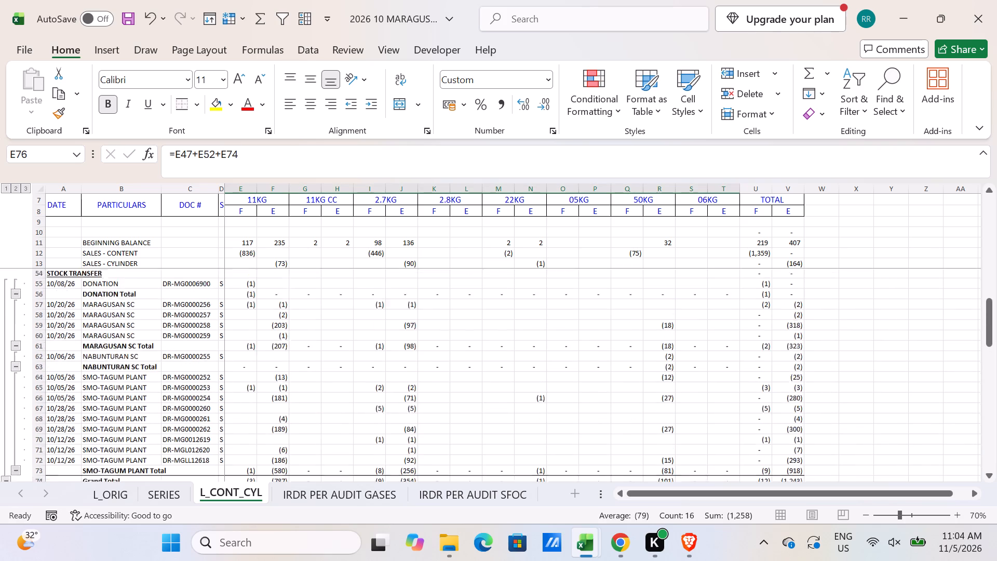
pyautogui.scroll(1, 334, 471)
pyautogui.scroll(-3, 322, 470)
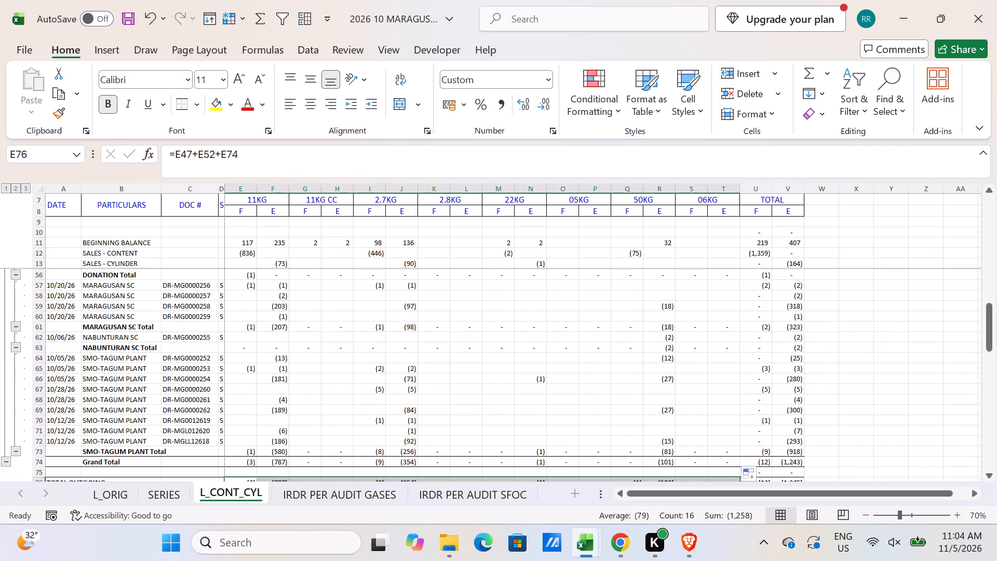
pyautogui.scroll(-4, 205, 430)
pyautogui.click(76, 379)
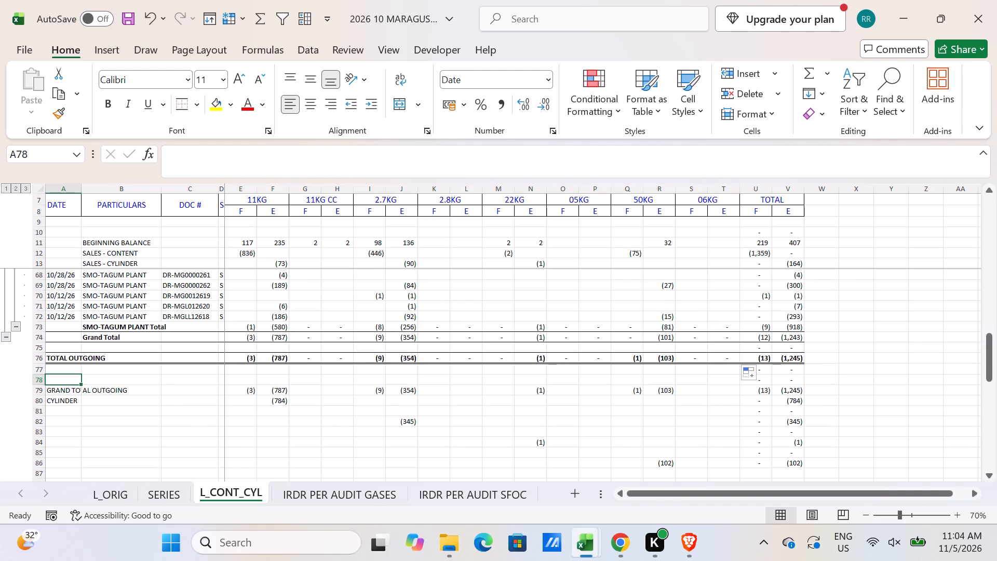
pyautogui.keyDown('ctrl'); pyautogui.click(700, 416); pyautogui.keyUp('ctrl')
pyautogui.click(74, 379)
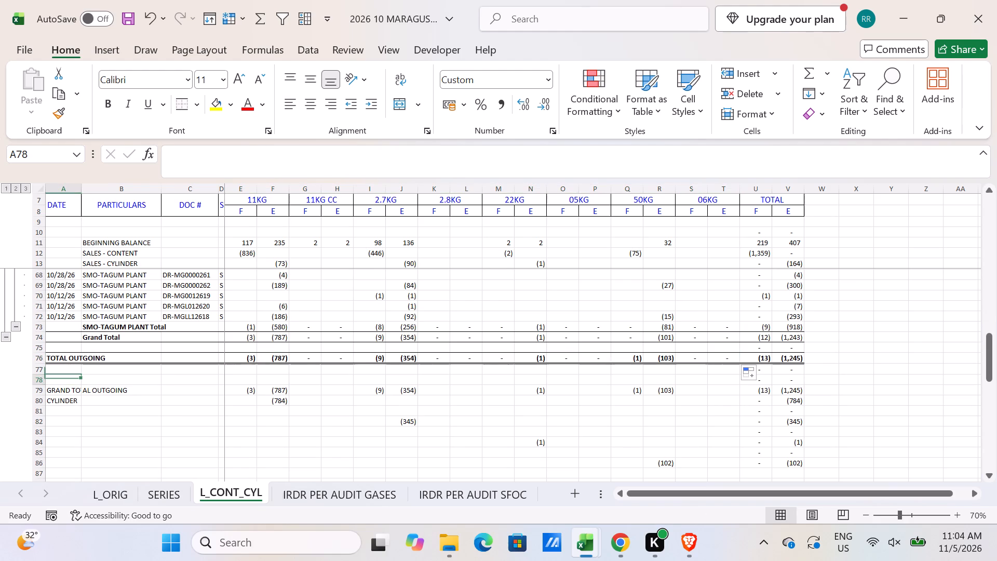
pyautogui.keyDown('shift'); pyautogui.click(691, 457); pyautogui.keyUp('shift')
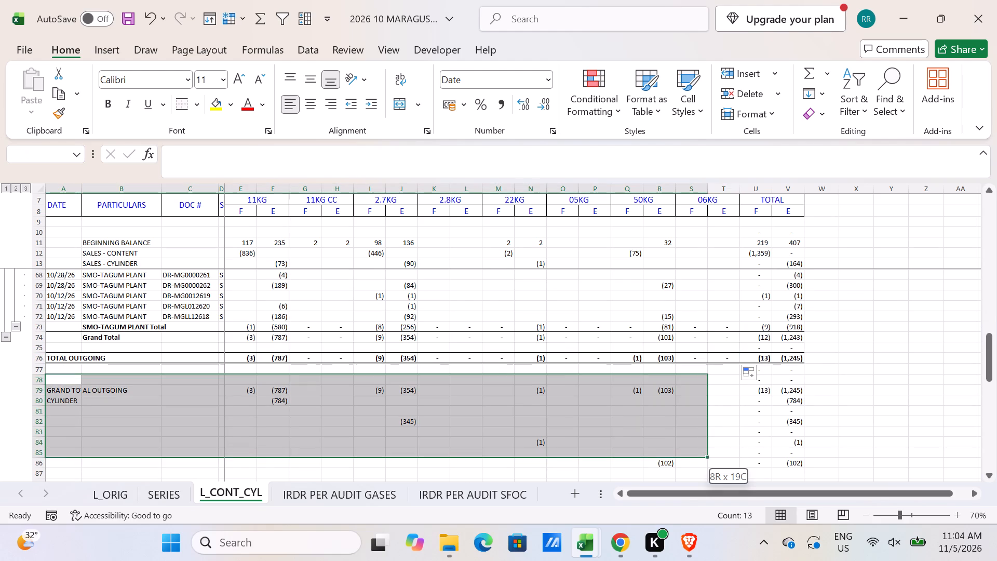
pyautogui.keyDown('shift'); pyautogui.click(691, 463); pyautogui.keyUp('shift')
pyautogui.press('Delete')
# Insert copies of the September Maragusan sheet's PER RECORD, PER COUNT and DIFFERENCE rows 96:98 at row 78 of L_CONT_CYL.
pyautogui.scroll(-1, 430, 419)
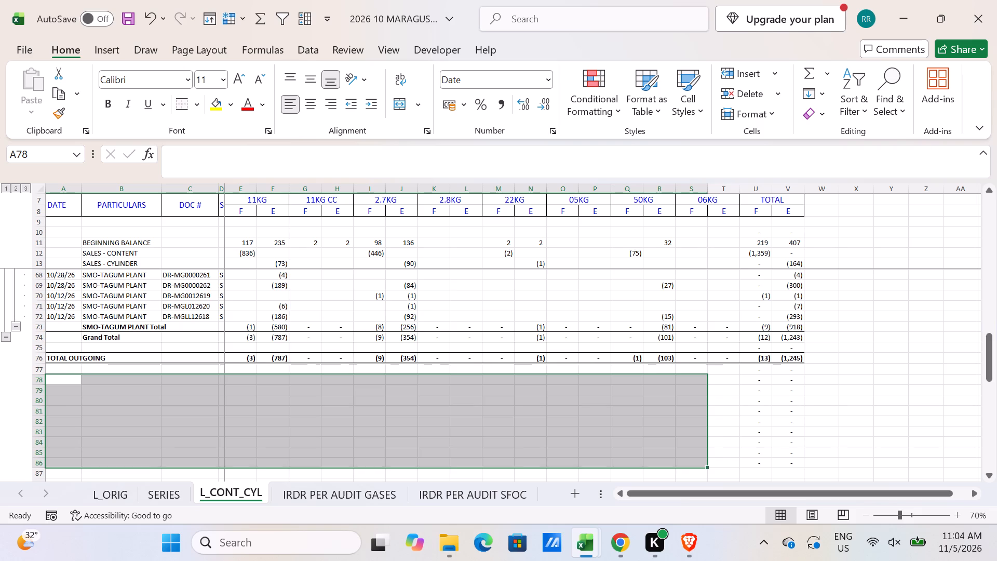
pyautogui.scroll(-2, 402, 430)
pyautogui.hotkey('alt', 'Tab')
pyautogui.scroll(-2, 108, 408)
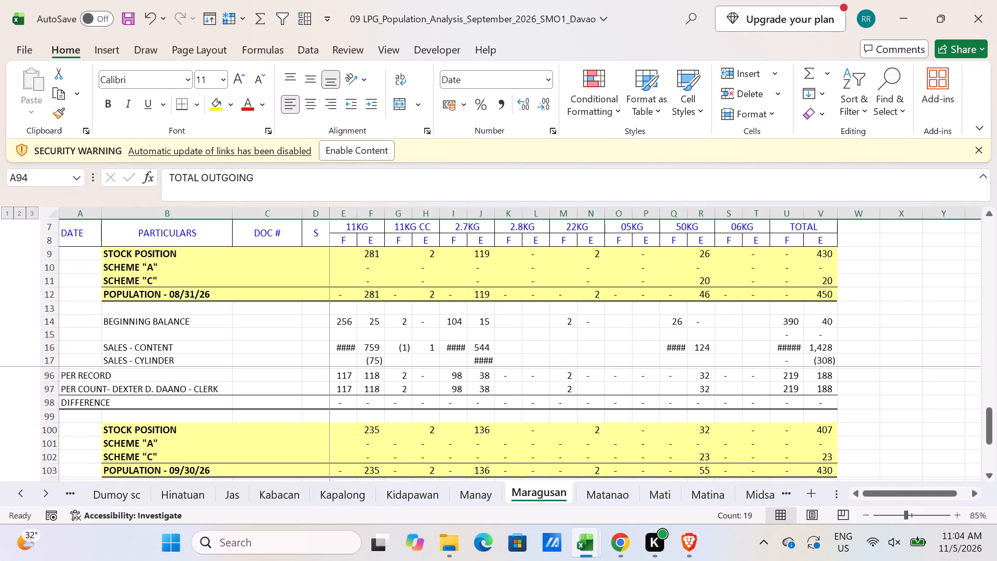
pyautogui.moveTo(50, 372); pyautogui.dragTo(51, 405)
pyautogui.hotkey('ctrl', 'c')
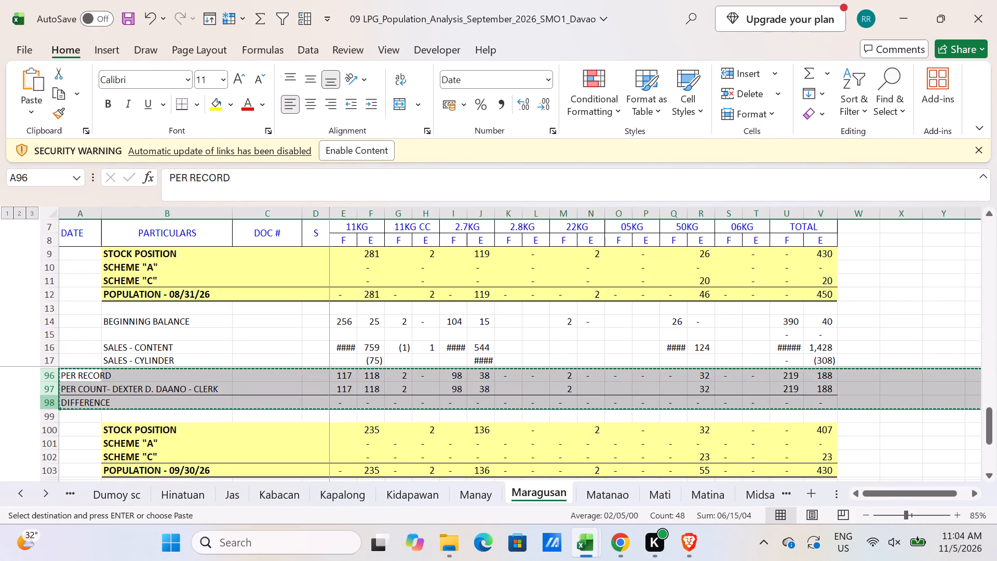
pyautogui.hotkey('alt', 'Tab')
pyautogui.scroll(2, 63, 380)
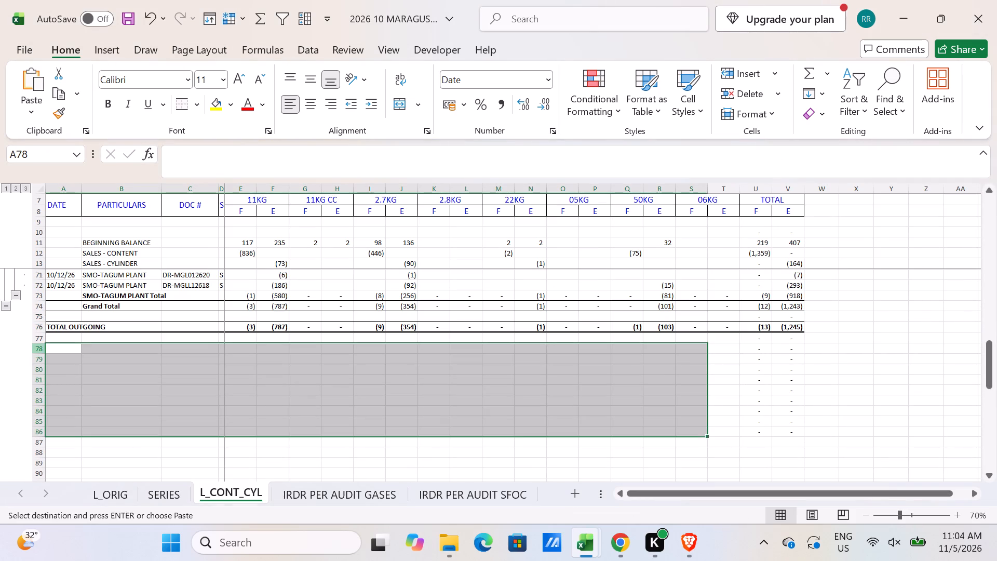
pyautogui.click(37, 348)
pyautogui.hotkey('ctrl', 'shift', '=')
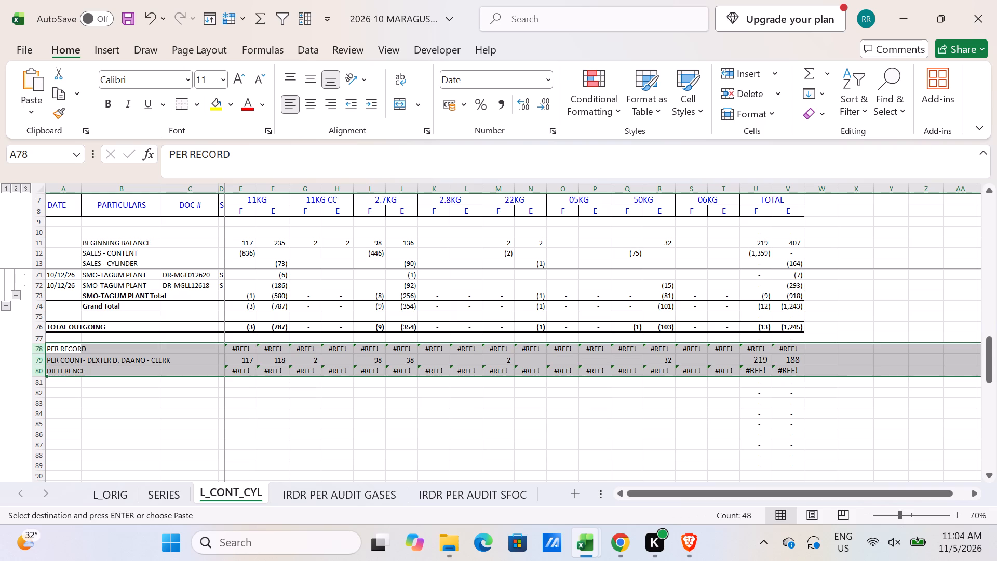
pyautogui.press('Escape')
# Replace the PER RECORD formula in E78 with =E11+E12+E13+E40+E76, summing beginning balance, sales, total incoming and total outgoing.
pyautogui.click(240, 346)
pyautogui.press('=')
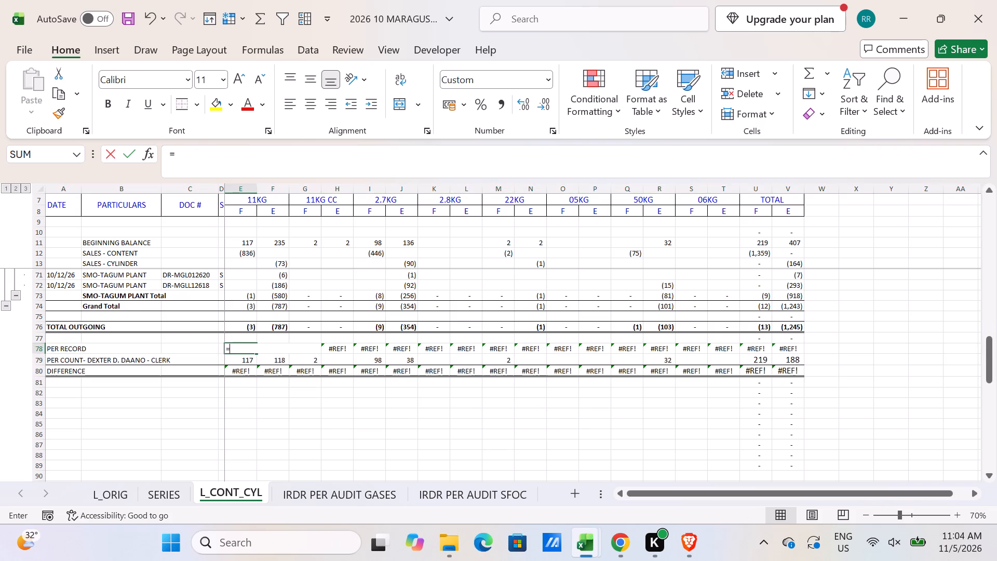
pyautogui.scroll(7, 241, 344)
pyautogui.click(242, 244)
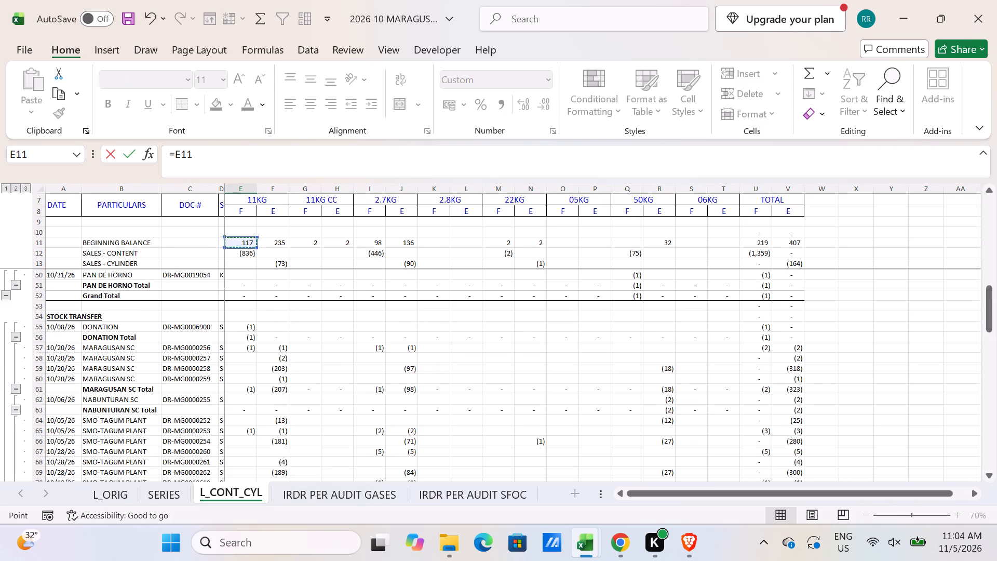
pyautogui.press('+')
pyautogui.click(244, 257)
pyautogui.press('+')
pyautogui.click(244, 262)
pyautogui.press('+')
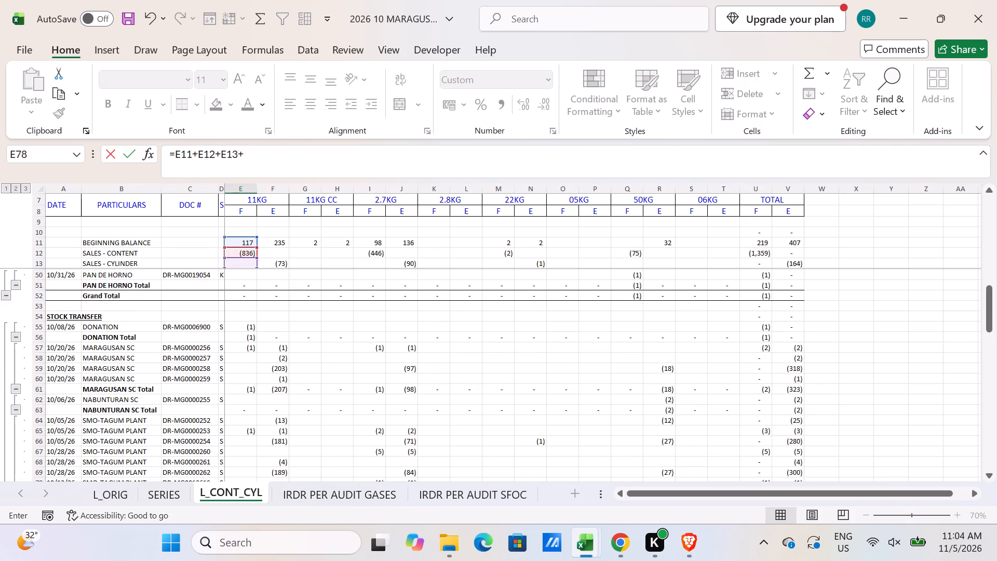
pyautogui.scroll(6, 252, 326)
pyautogui.click(247, 356)
pyautogui.press('+')
pyautogui.scroll(-5, 244, 375)
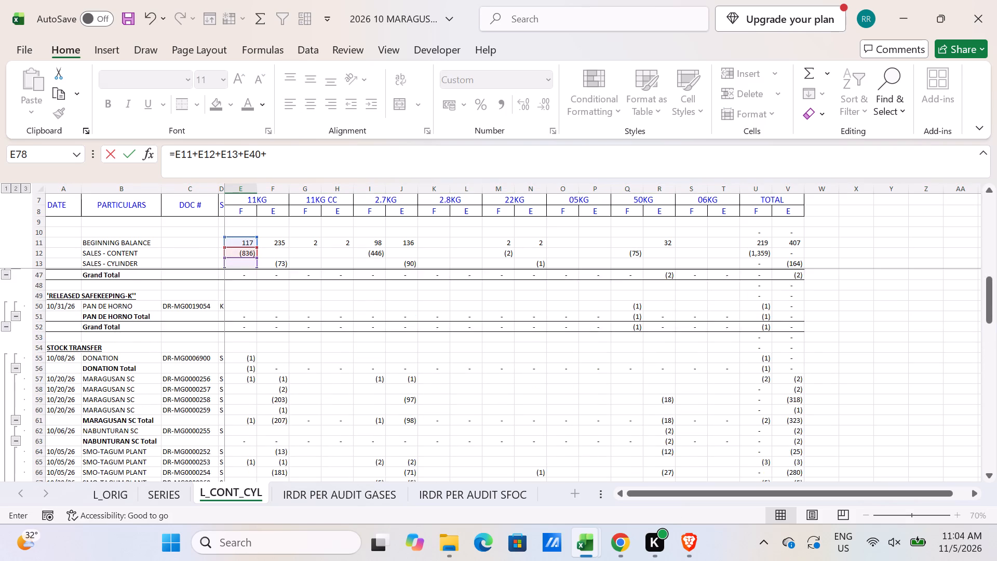
pyautogui.scroll(-5, 244, 407)
pyautogui.click(243, 420)
pyautogui.press('Return')
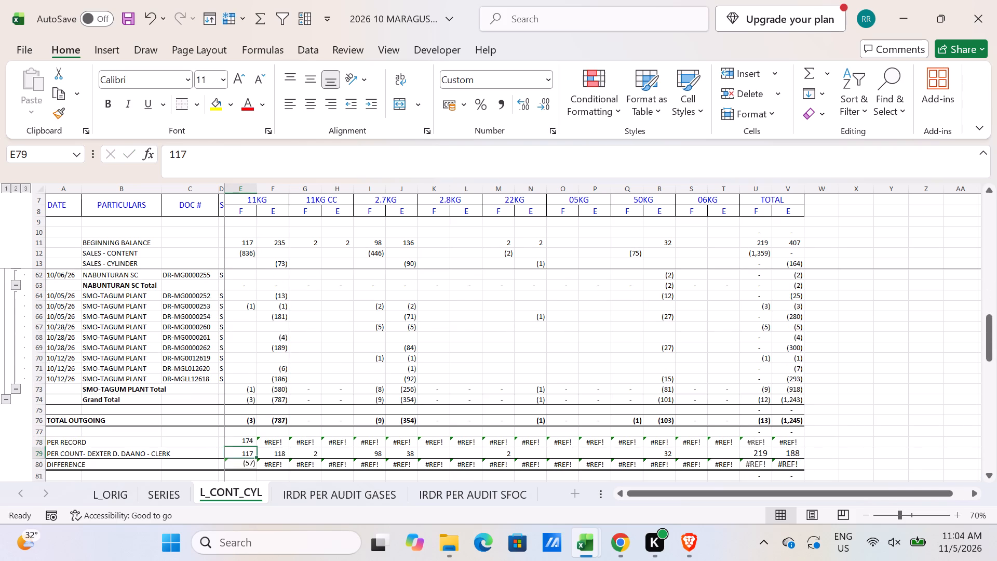
# Fill the PER RECORD formula from E78 across row 78 to T78.
pyautogui.click(246, 445)
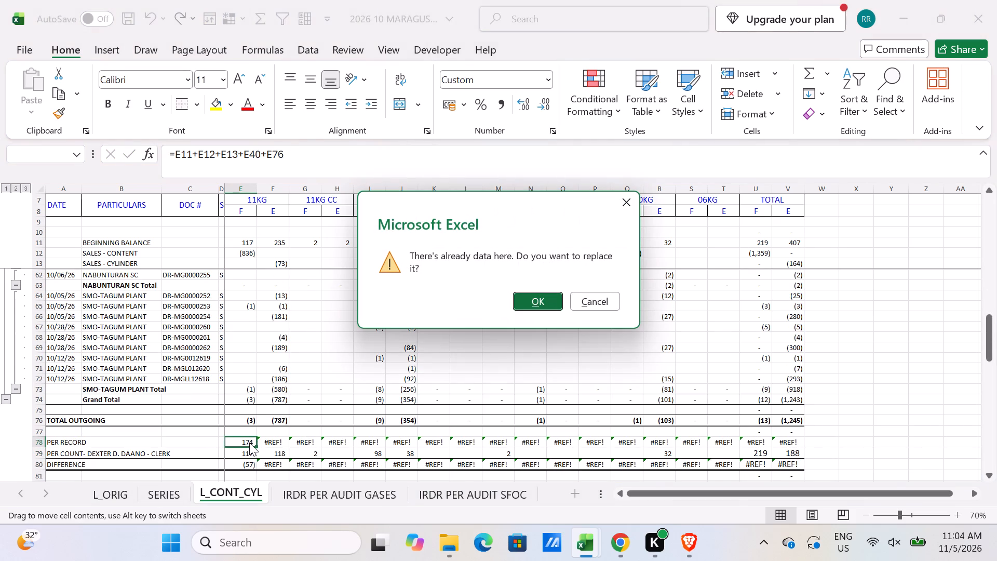
pyautogui.press('Escape')
pyautogui.click(246, 440)
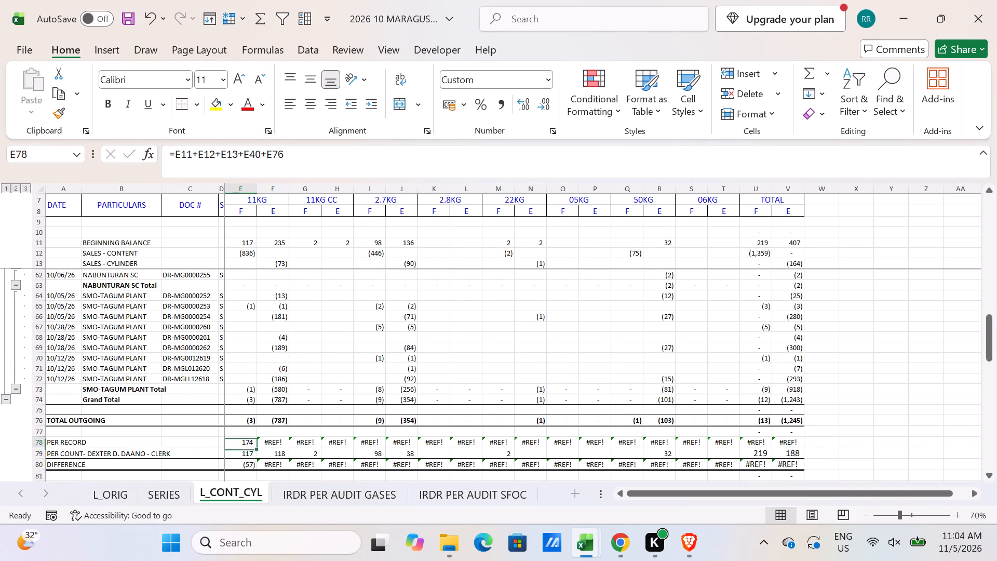
pyautogui.moveTo(256, 448); pyautogui.dragTo(736, 449)
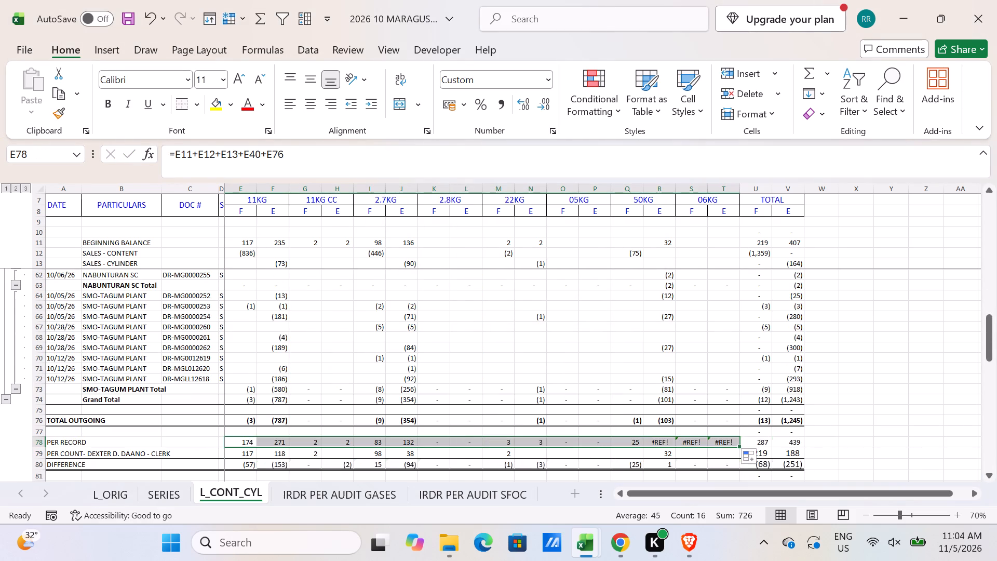
# Clear September's quantities from the PER COUNT row, E79:S79.
pyautogui.moveTo(248, 454); pyautogui.dragTo(701, 449)
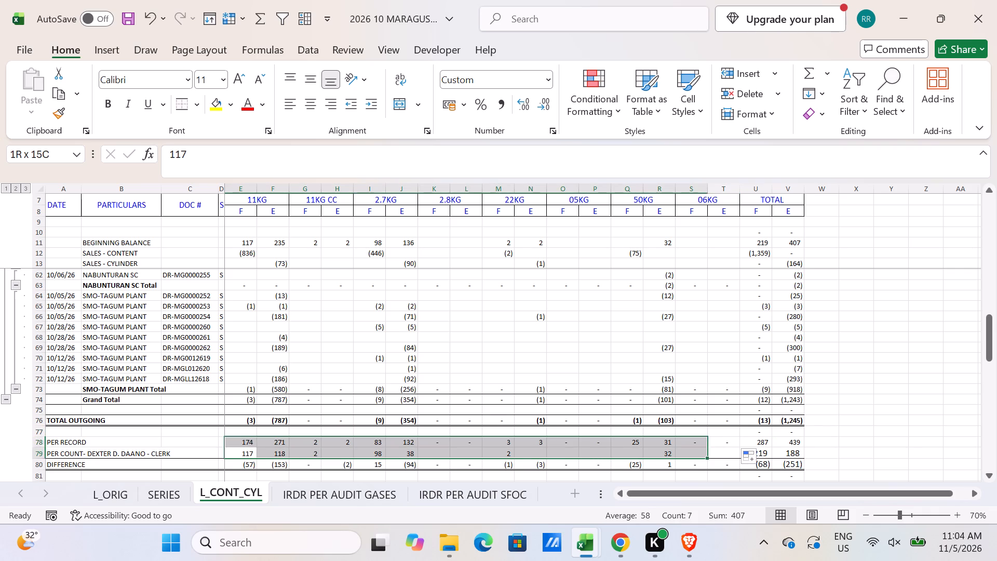
pyautogui.moveTo(701, 449); pyautogui.dragTo(703, 449)
pyautogui.press('Delete')
# Preview the L_CONT_CYL printout and set the sheet to landscape orientation, scaled to 1 page wide.
pyautogui.scroll(-2, 272, 432)
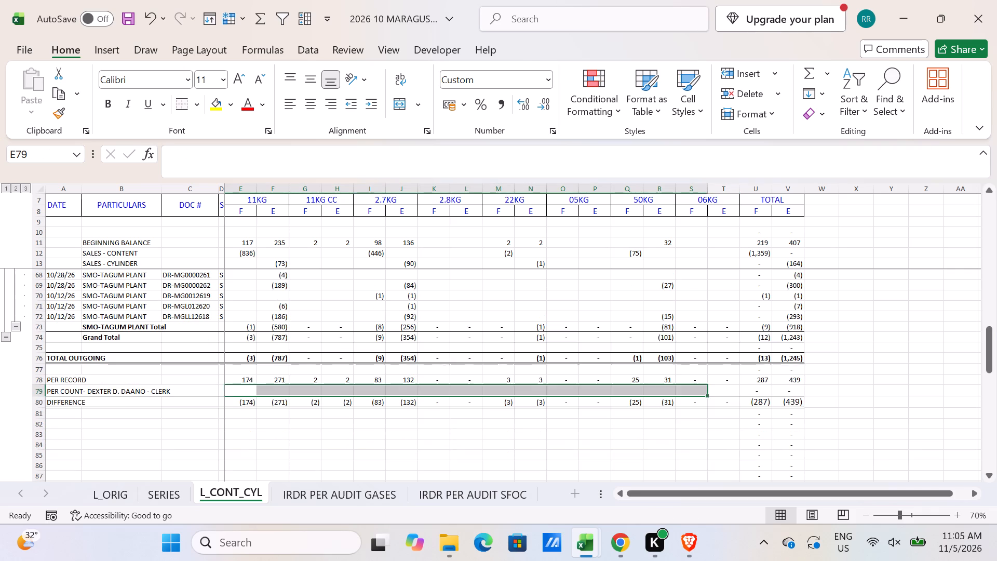
pyautogui.scroll(-1, 210, 423)
pyautogui.scroll(3, 665, 370)
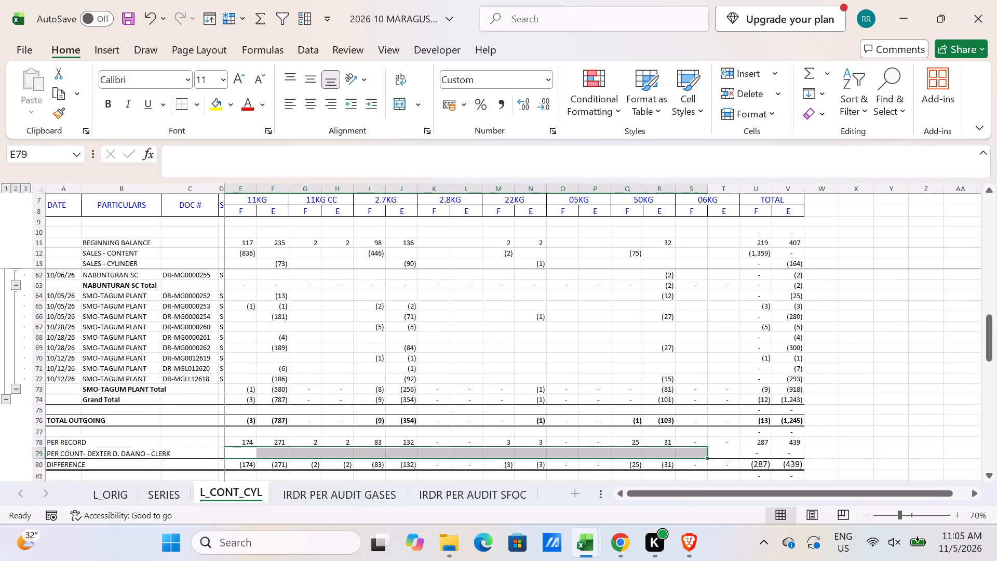
pyautogui.hotkey('ctrl', 'p')
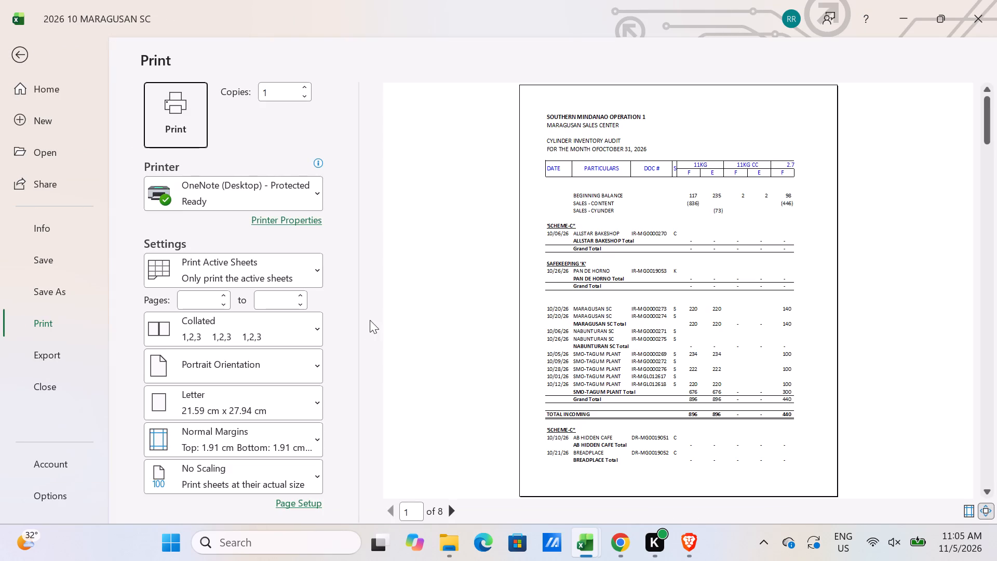
pyautogui.press('Escape')
pyautogui.press('Escape')
pyautogui.click(198, 55)
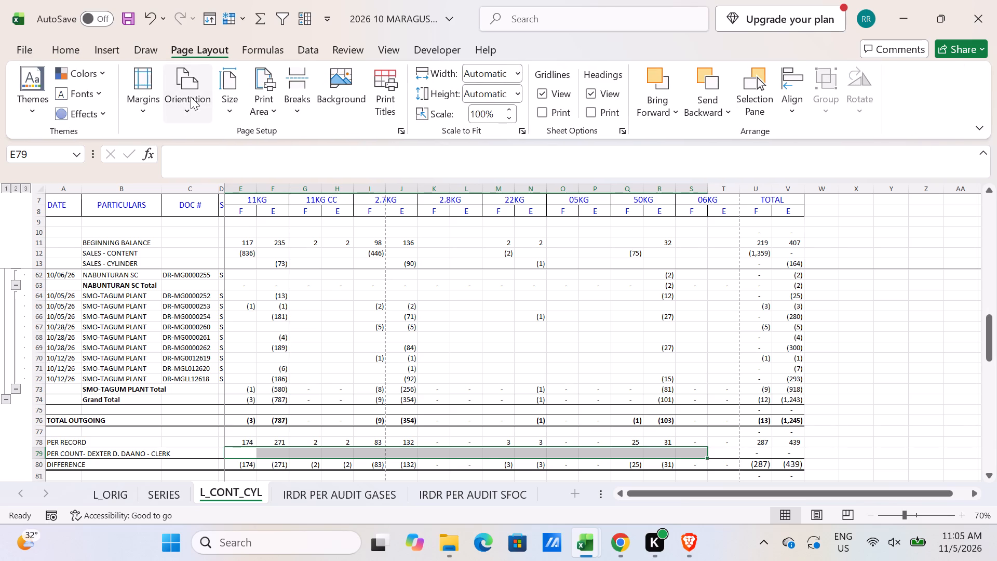
pyautogui.moveTo(191, 98); pyautogui.dragTo(193, 113)
pyautogui.moveTo(212, 182); pyautogui.dragTo(222, 185)
pyautogui.moveTo(517, 70); pyautogui.dragTo(517, 75)
pyautogui.click(505, 116)
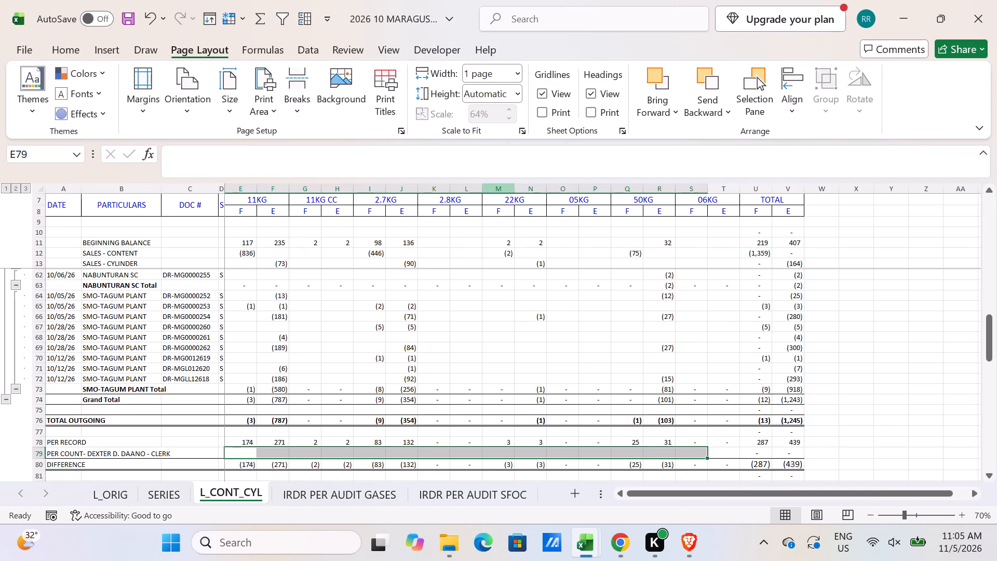
pyautogui.click(482, 302)
# Set the table header rows $7:$9 as the print titles repeated on each page.
pyautogui.click(389, 79)
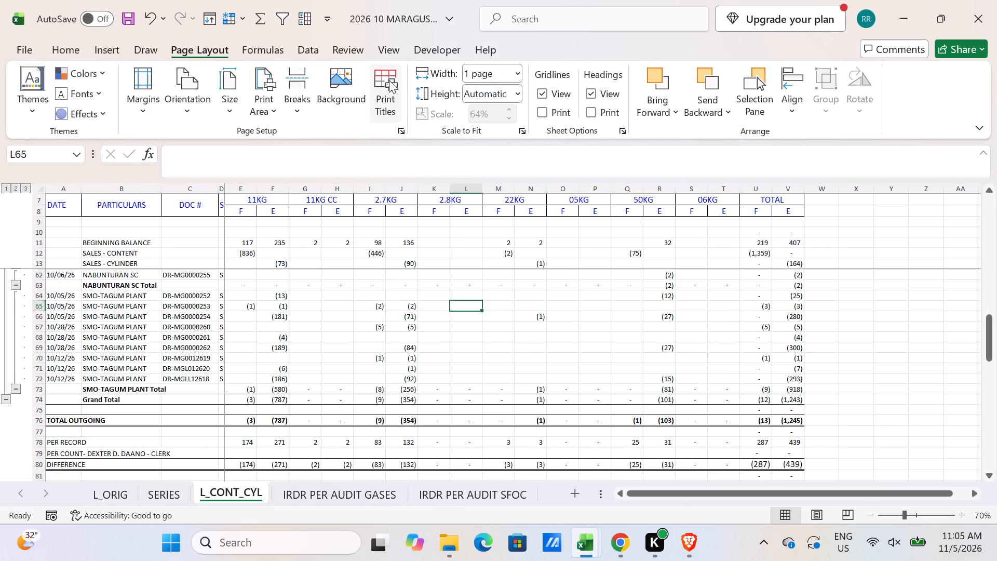
pyautogui.click(368, 241)
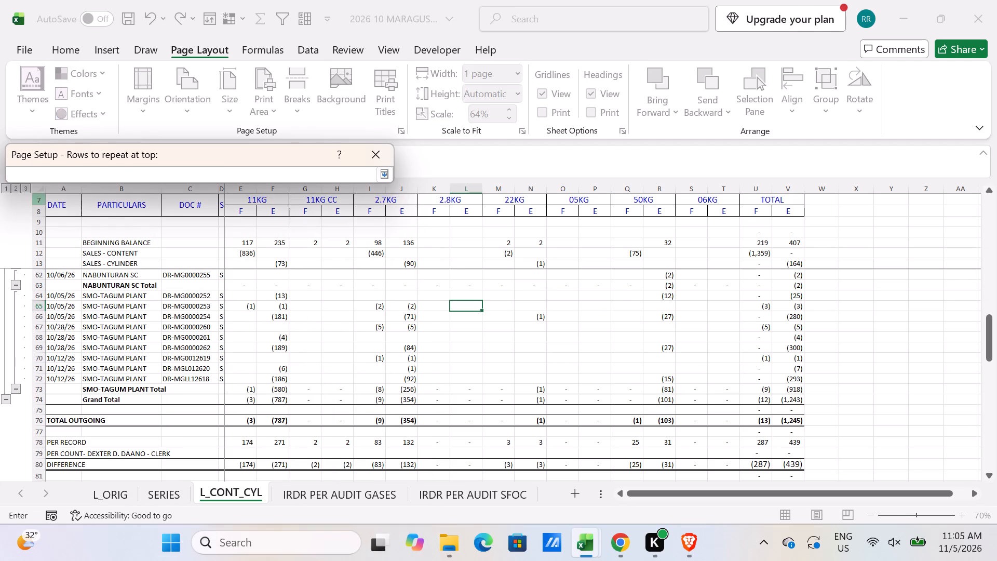
pyautogui.moveTo(47, 196); pyautogui.dragTo(48, 206)
pyautogui.moveTo(48, 212); pyautogui.dragTo(50, 222)
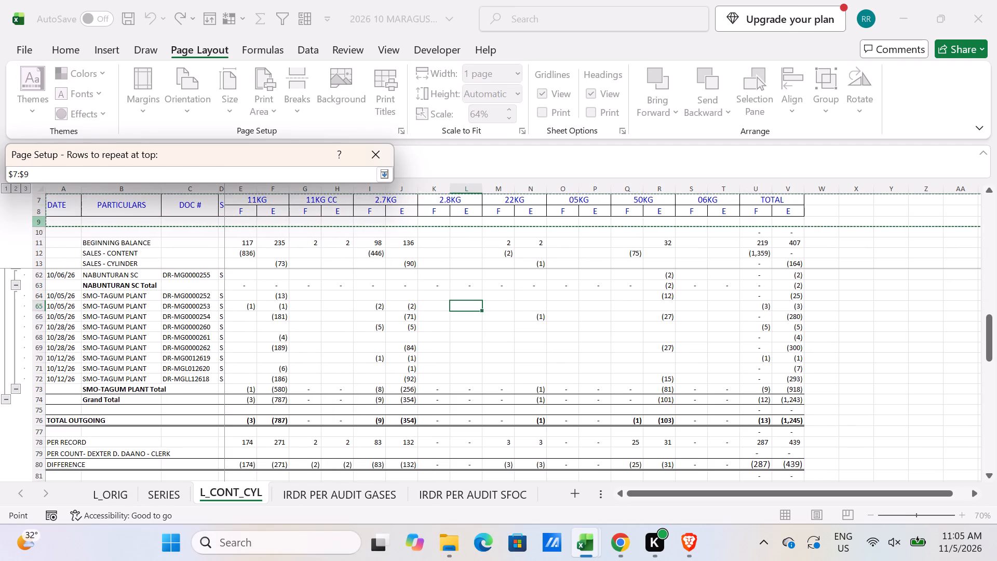
pyautogui.press('Return')
pyautogui.press('Return')
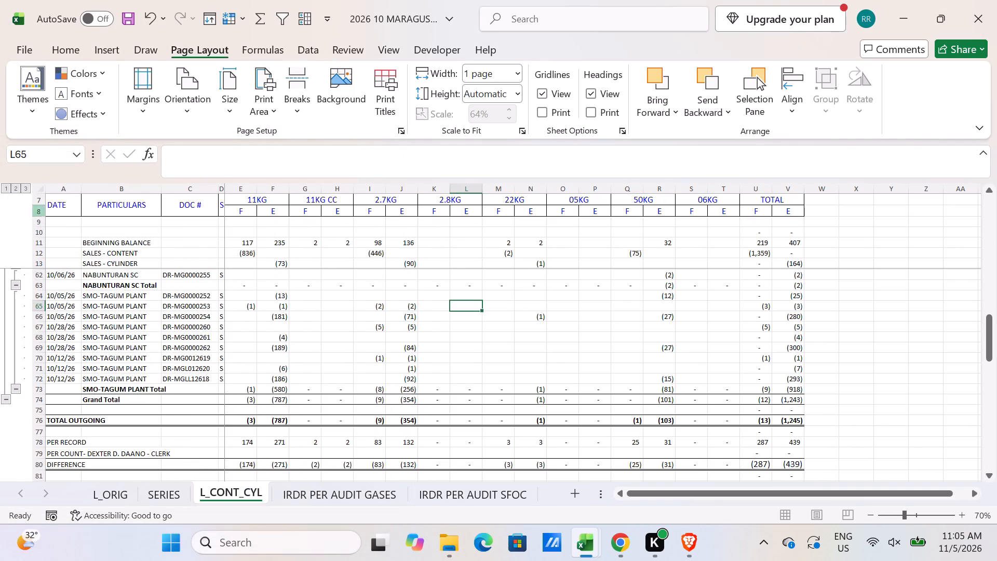
# Delete the blank row 10 above BEGINNING BALANCE.
pyautogui.click(37, 232)
pyautogui.hotkey('ctrl', '-')
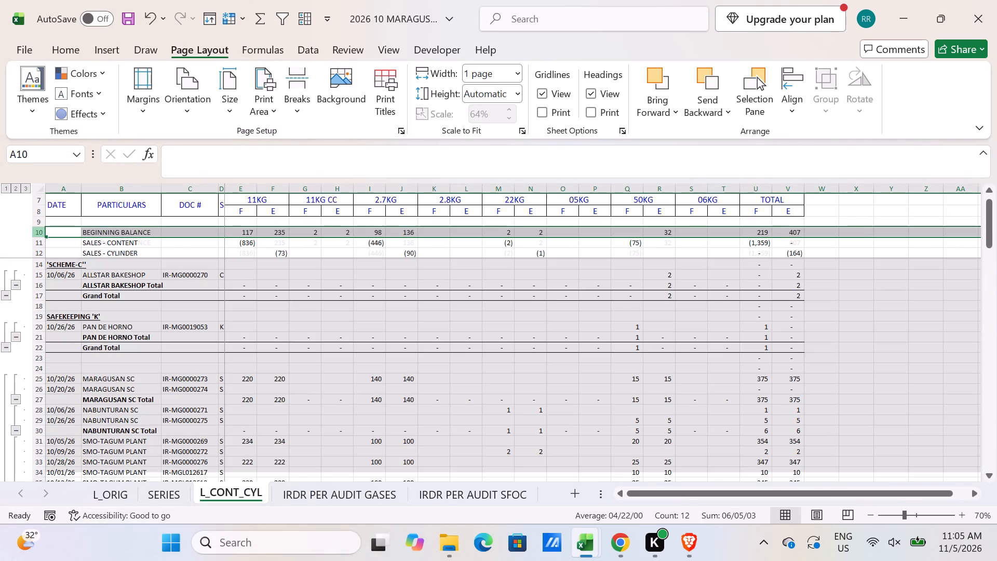
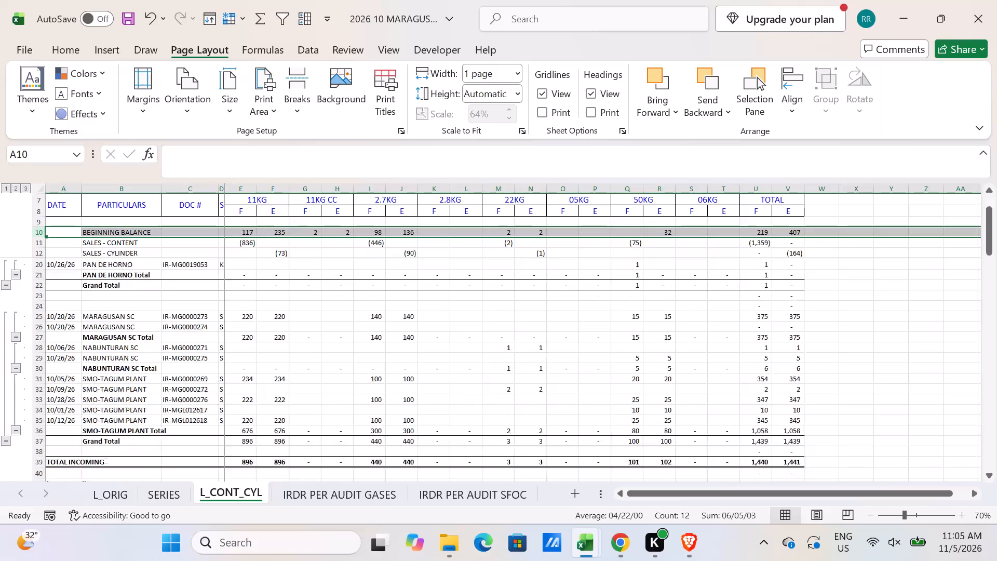
# Delete the blank rows 81:88 below the DIFFERENCE row at the end of the L_CONT_CYL audit table.
pyautogui.scroll(-2, 271, 366)
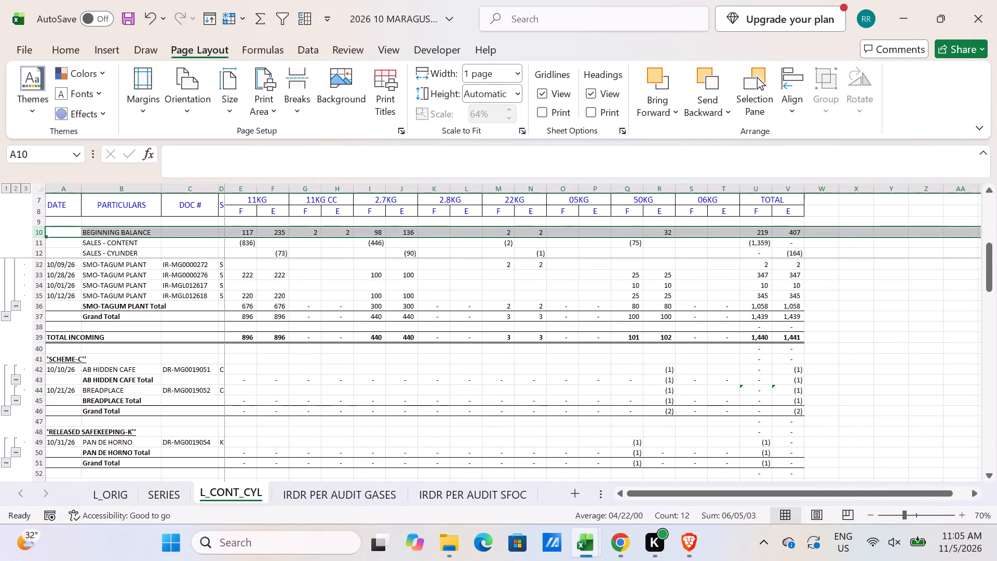
pyautogui.scroll(-9, 437, 400)
pyautogui.scroll(-4, 344, 404)
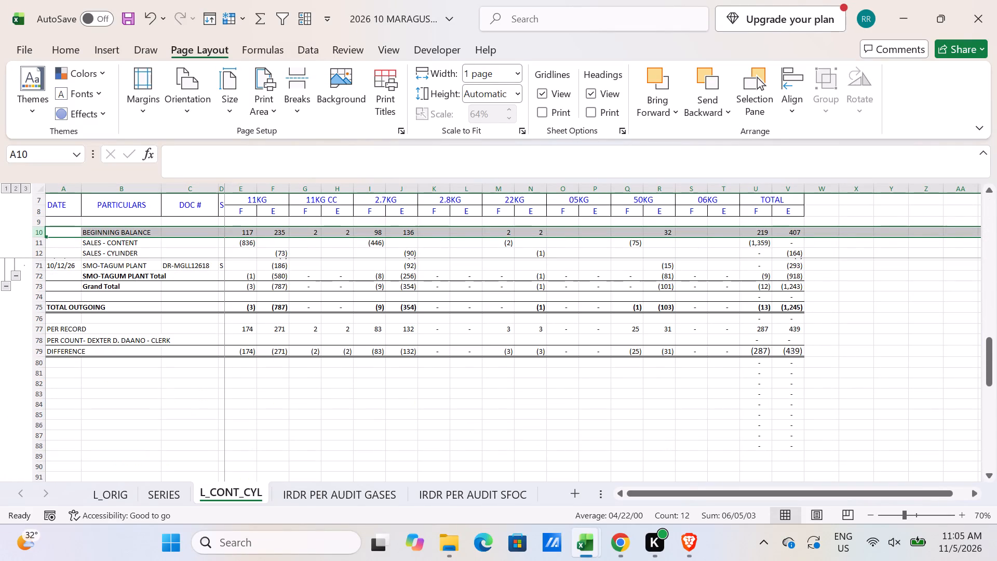
pyautogui.moveTo(36, 372); pyautogui.dragTo(39, 445)
pyautogui.hotkey('ctrl', '-')
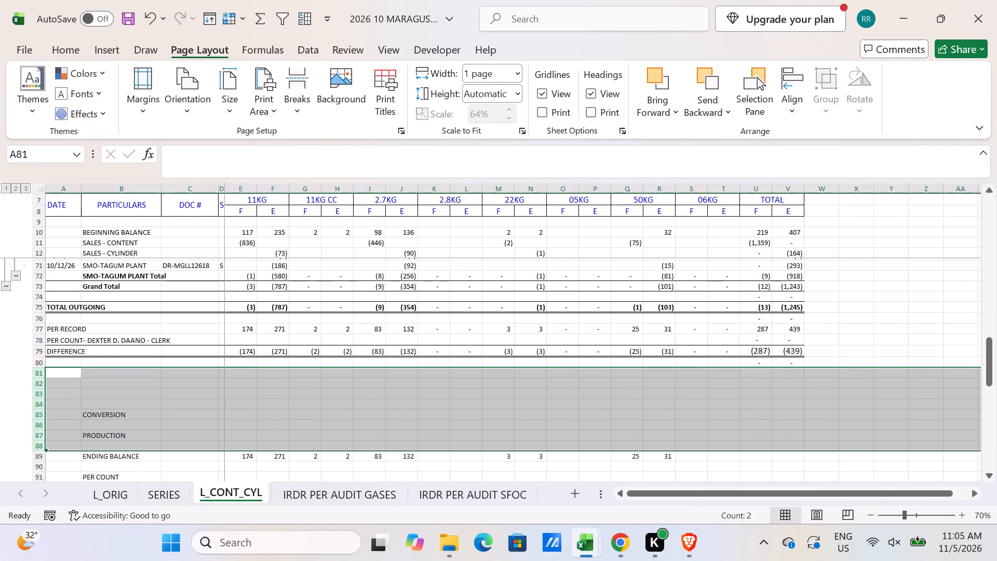
# Check page 2 of the print preview and delete rows 81:88 holding the leftover CONVERSION and PRODUCTION lines.
pyautogui.hotkey('ctrl', 'p')
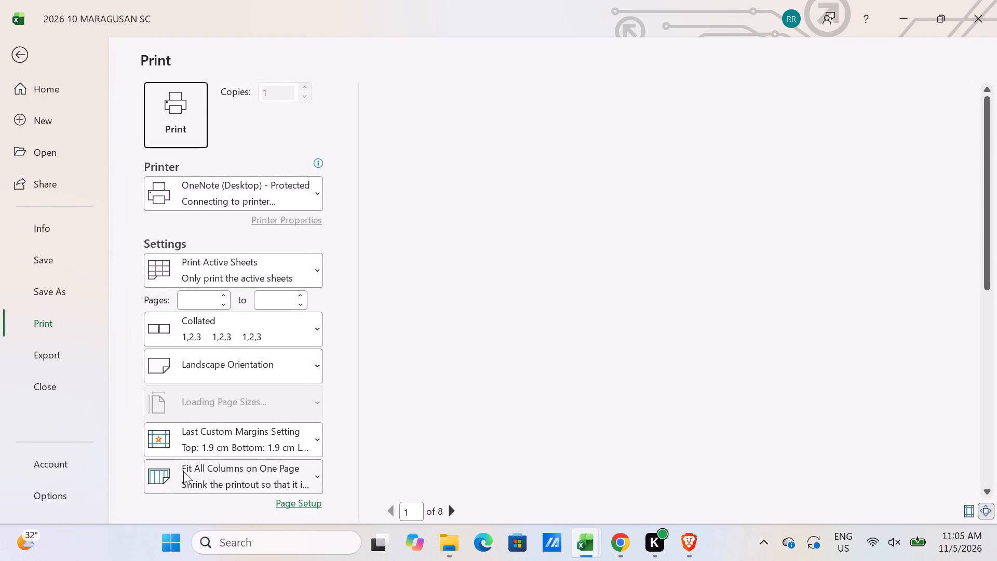
pyautogui.click(453, 511)
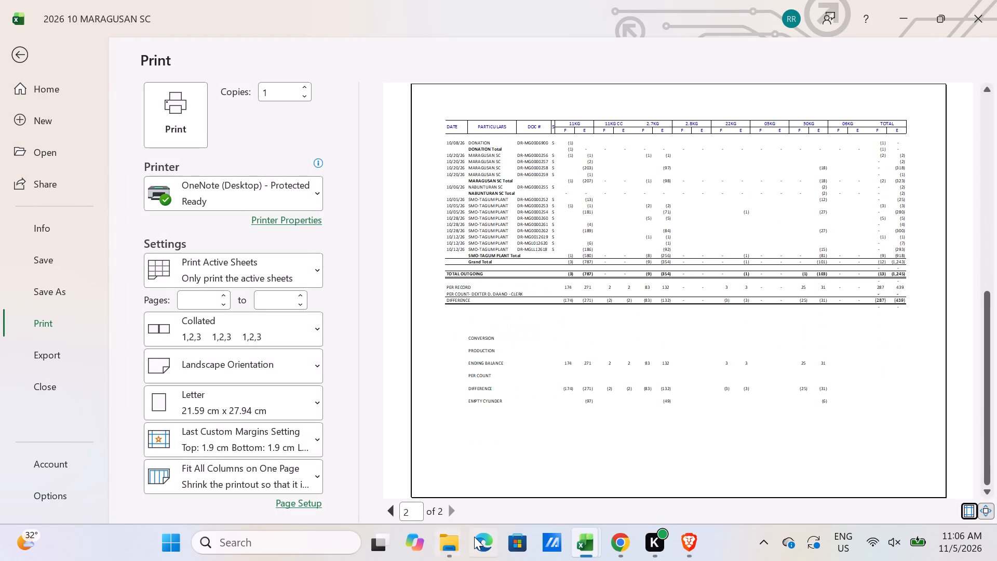
pyautogui.press('Escape')
pyautogui.scroll(-5, 0, 414)
pyautogui.scroll(1, 27, 295)
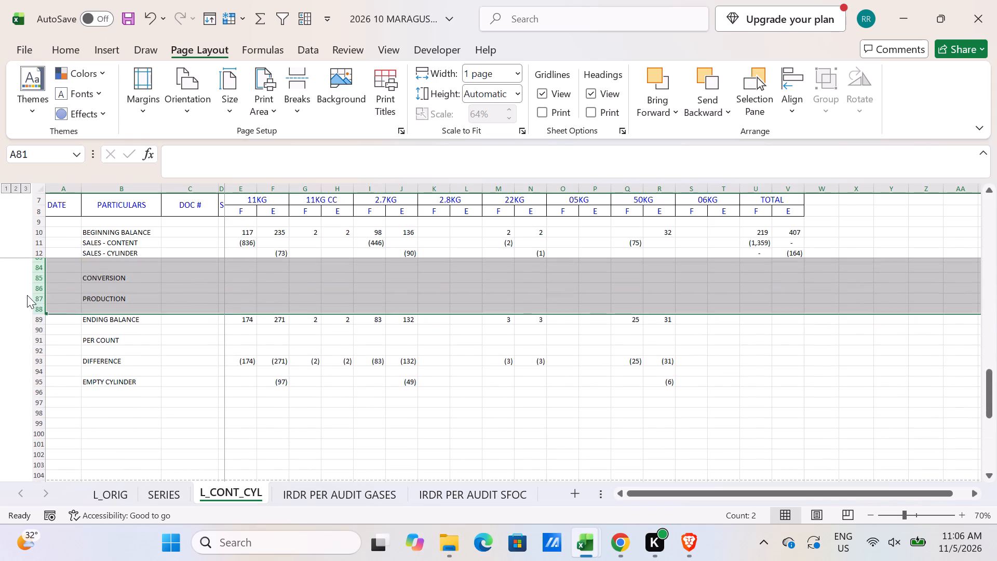
pyautogui.scroll(1, 27, 295)
pyautogui.moveTo(34, 309); pyautogui.dragTo(43, 382)
pyautogui.moveTo(43, 403); pyautogui.dragTo(43, 497)
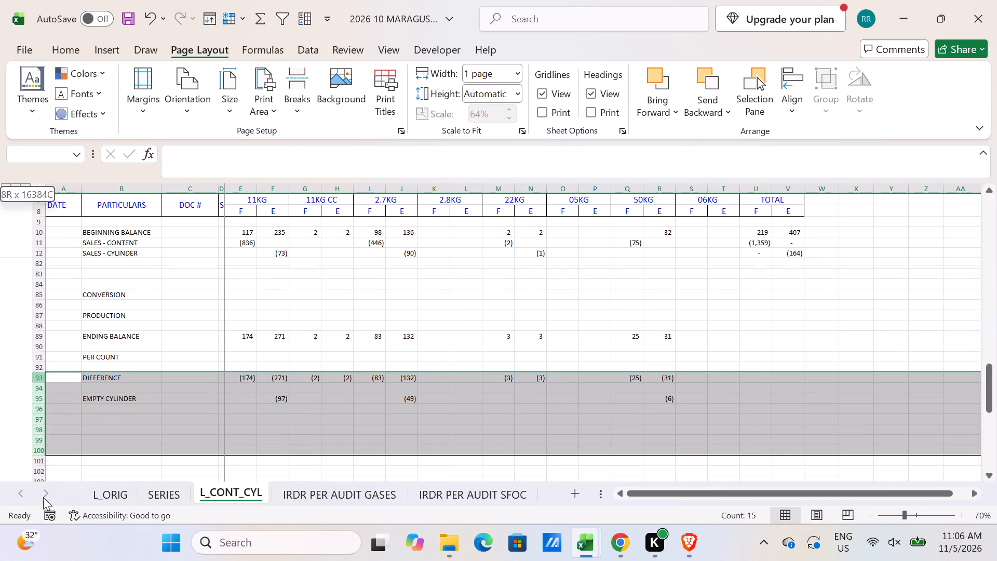
pyautogui.moveTo(43, 497); pyautogui.dragTo(43, 492)
pyautogui.scroll(1, 44, 435)
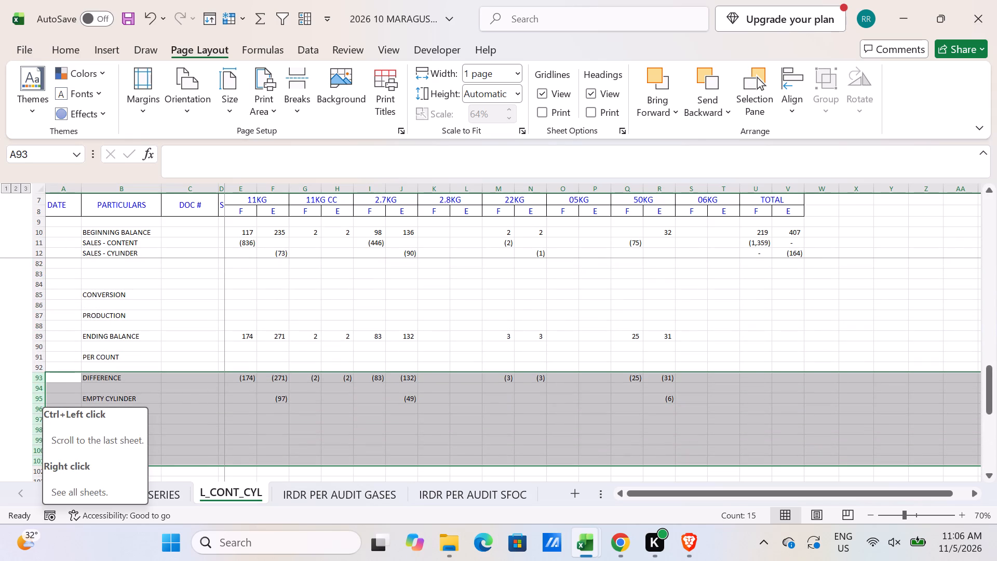
pyautogui.moveTo(41, 297); pyautogui.dragTo(41, 310)
pyautogui.click(41, 319)
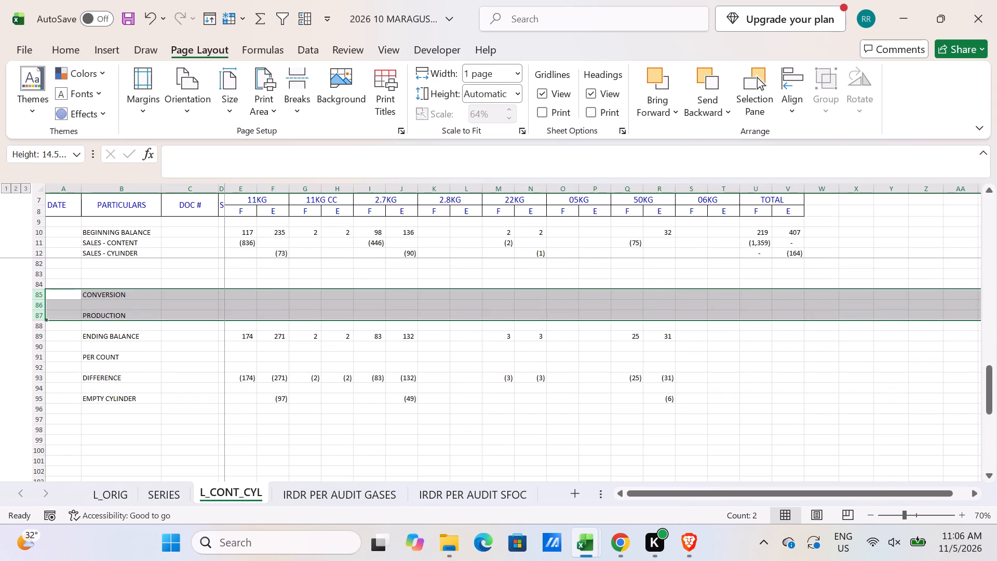
pyautogui.scroll(1, 41, 319)
pyautogui.moveTo(41, 282); pyautogui.dragTo(42, 350)
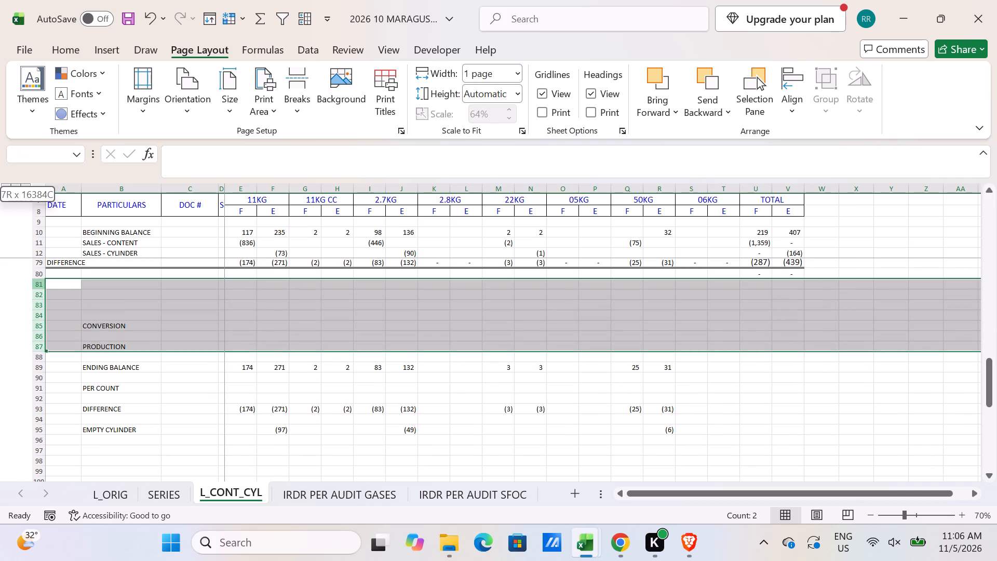
pyautogui.moveTo(42, 350); pyautogui.dragTo(42, 359)
pyautogui.hotkey('ctrl', '-')
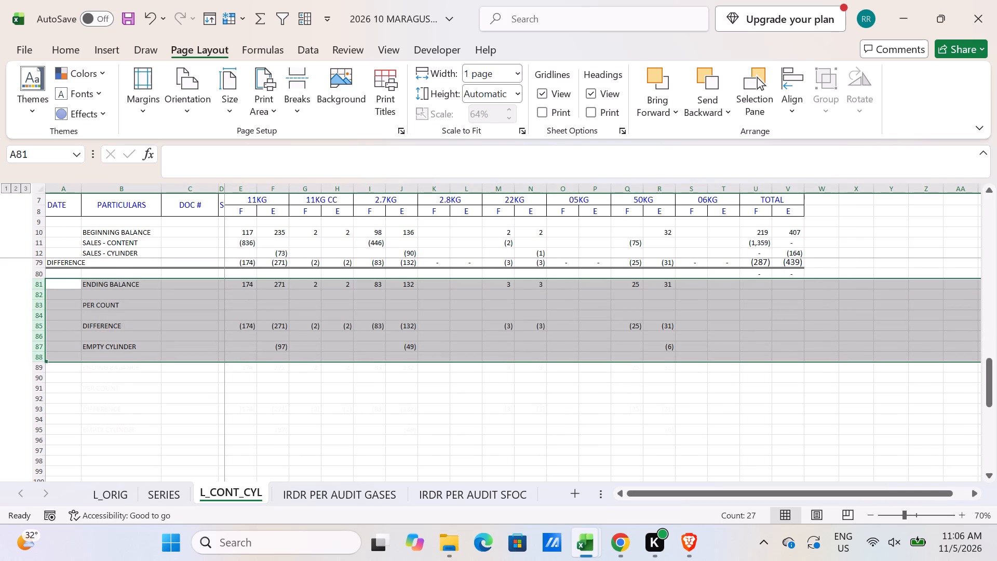
# Delete the remaining leftover rows 81:88, from ENDING BALANCE through EMPTY CYLINDER.
pyautogui.scroll(1, 42, 359)
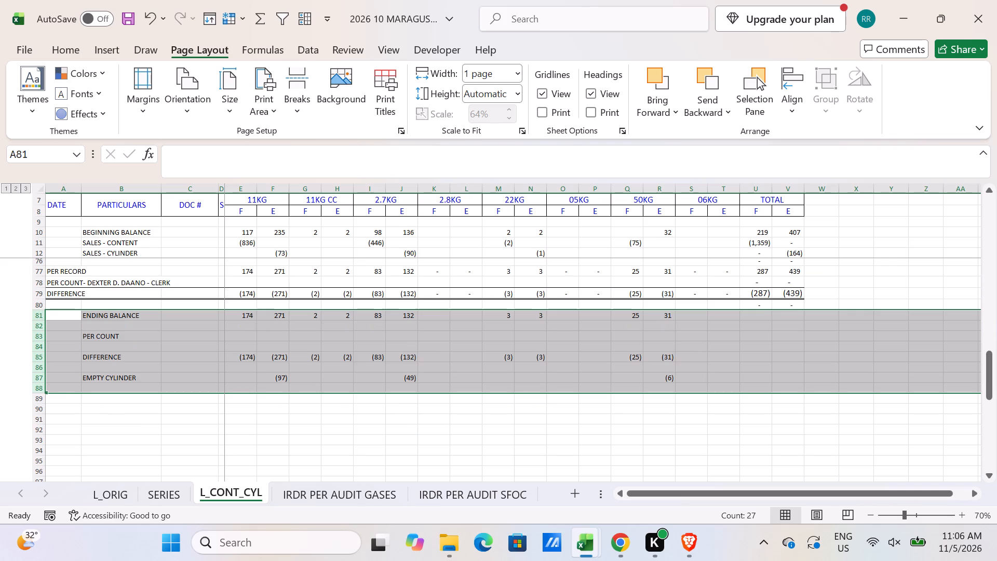
pyautogui.hotkey('ctrl', '-')
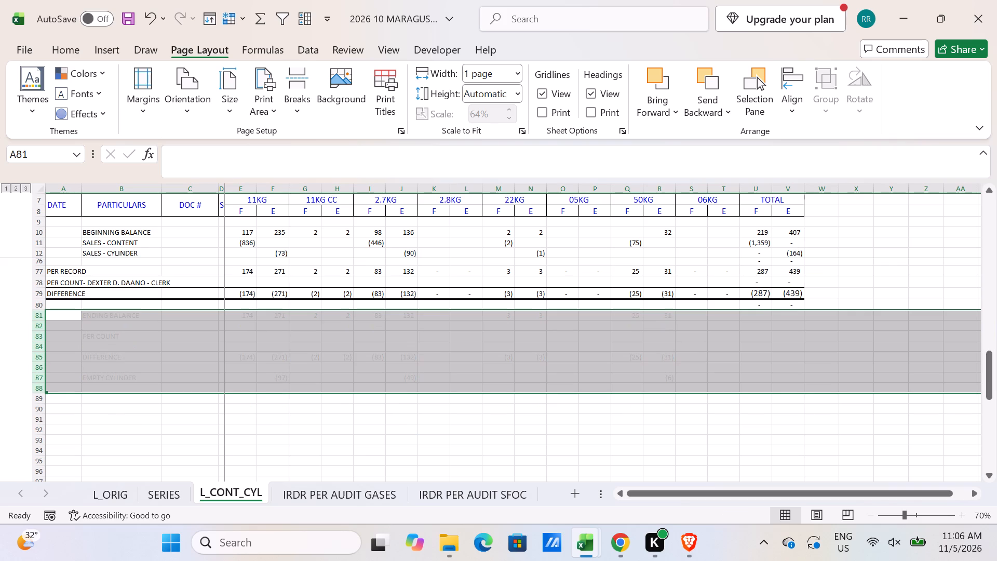
# Duplicate the L_CONT_CYL sheet, placing the copy directly after the original.
pyautogui.click(215, 492)
pyautogui.click(234, 217)
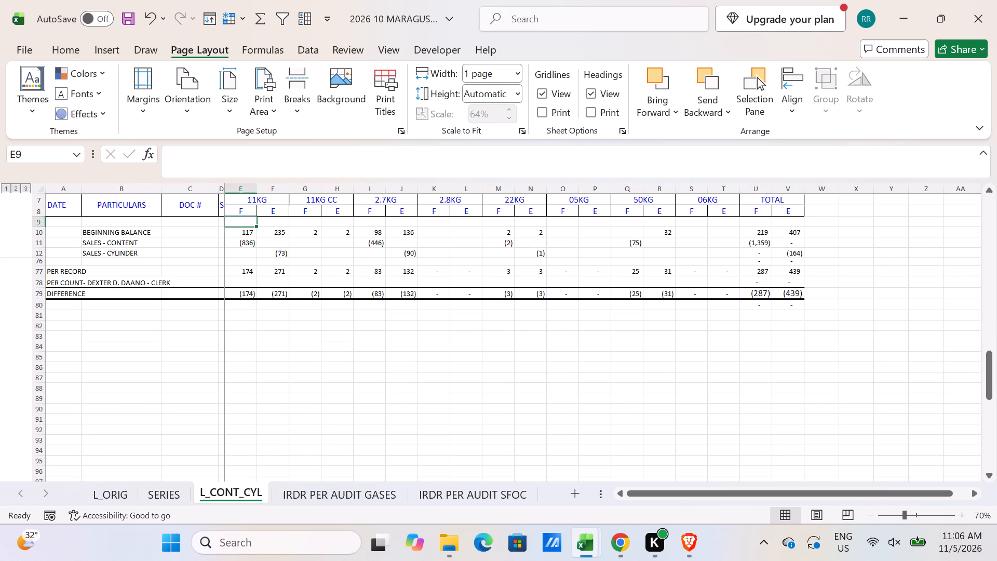
pyautogui.moveTo(244, 492); pyautogui.dragTo(310, 495)
# Rename the copied sheet as L_FULL_MT.
pyautogui.doubleClick(310, 495)
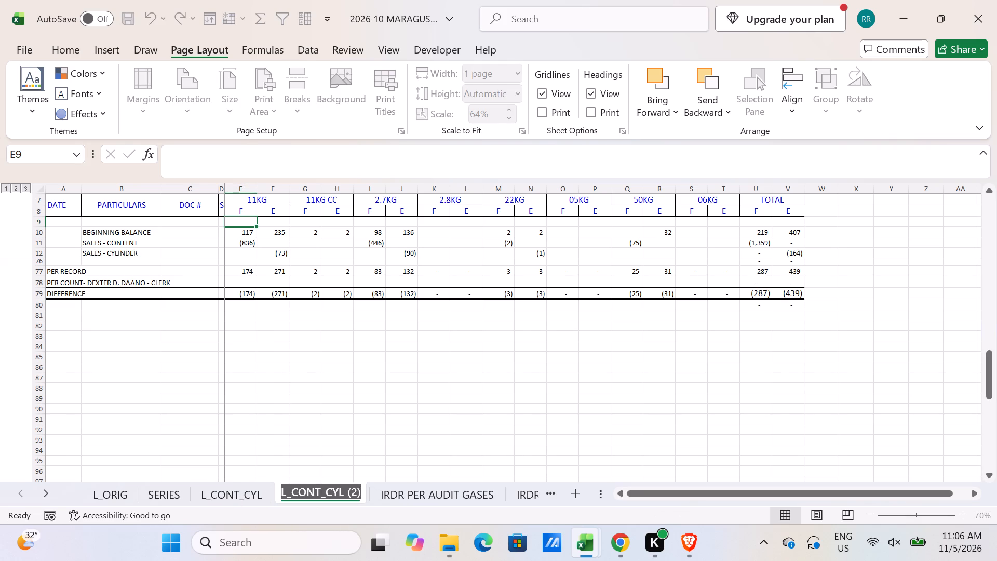
pyautogui.press('g')
pyautogui.hotkey('shift', '_')
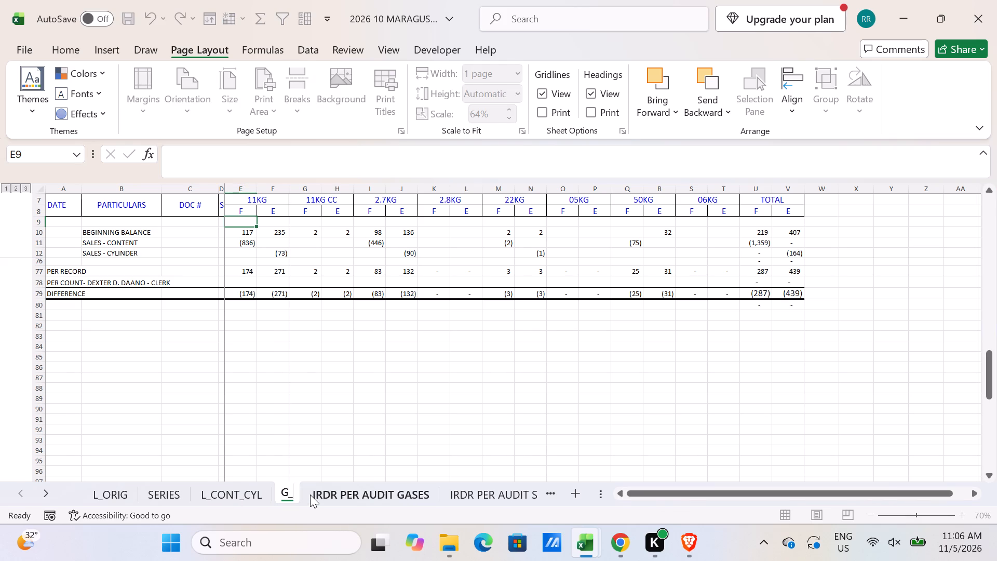
pyautogui.write('FU')
pyautogui.press('BackSpace')
pyautogui.press('BackSpace')
pyautogui.press('BackSpace')
pyautogui.press('BackSpace')
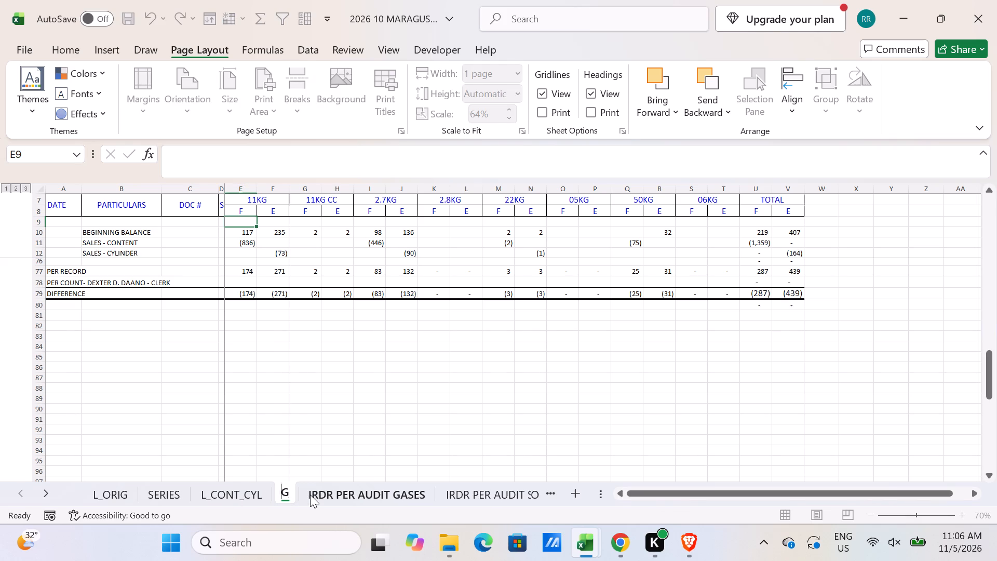
pyautogui.press('BackSpace')
pyautogui.write('L_FULL_MT')
pyautogui.press('Return')
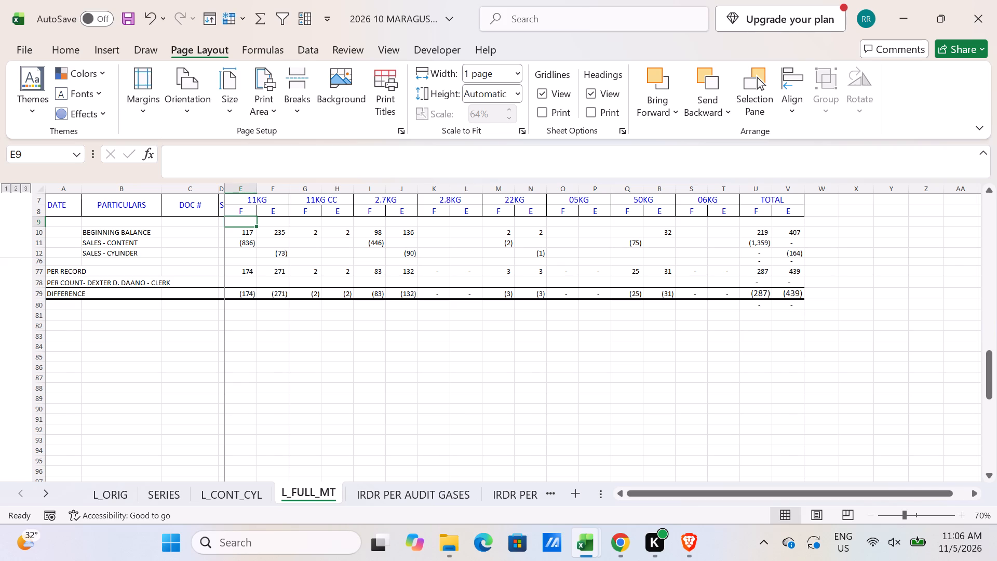
# On L_CONT_CYL, replace the F and E subheaders with CONT and CYL across E8:V8, including the TOTAL columns.
pyautogui.click(233, 505)
pyautogui.click(233, 505)
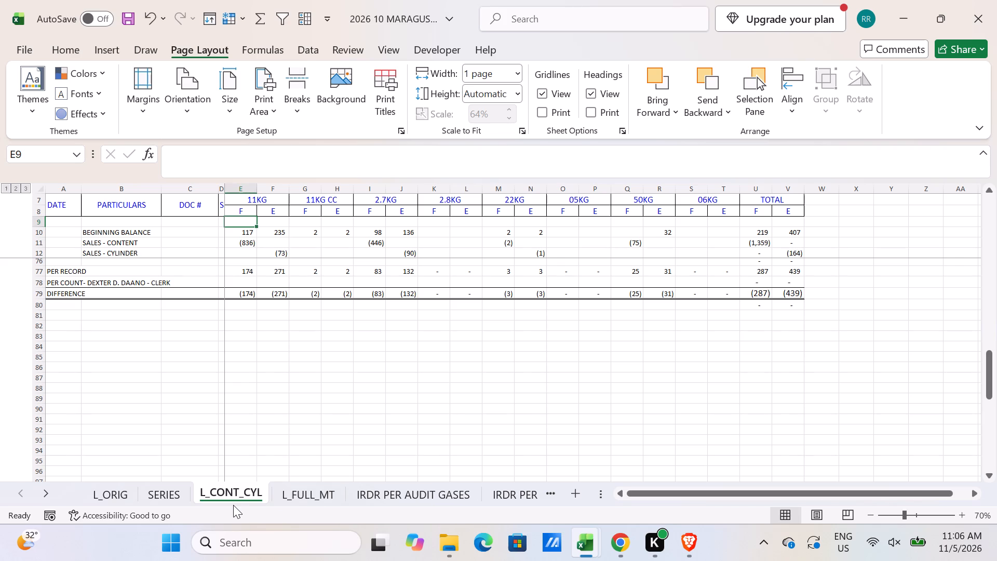
pyautogui.click(249, 206)
pyautogui.write('CONT')
pyautogui.press('Right')
pyautogui.write('CYL')
pyautogui.press('Left')
pyautogui.hotkey('shift', 'Right')
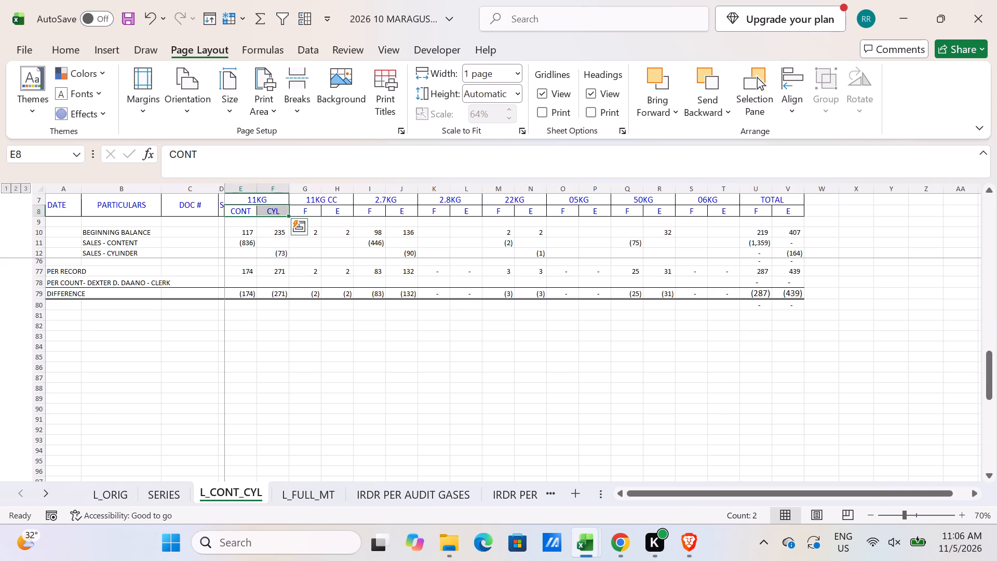
pyautogui.moveTo(287, 217); pyautogui.dragTo(802, 215)
# On L_FULL_MT, enter the check formula =V10+U10-L_CONT_CYL!V10 in W10 and fill it down to W80.
pyautogui.click(303, 498)
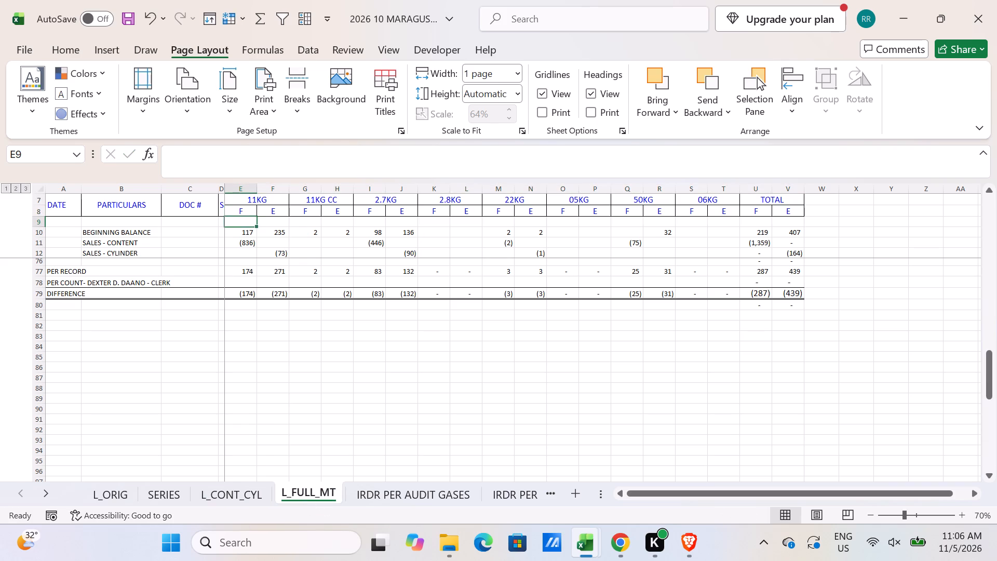
pyautogui.click(830, 232)
pyautogui.press('=')
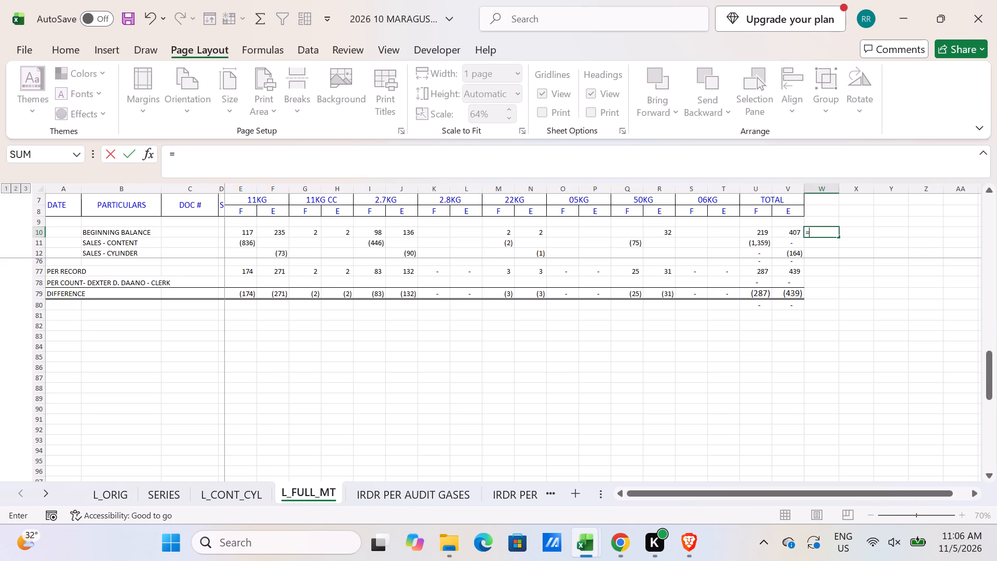
pyautogui.click(788, 230)
pyautogui.press('+')
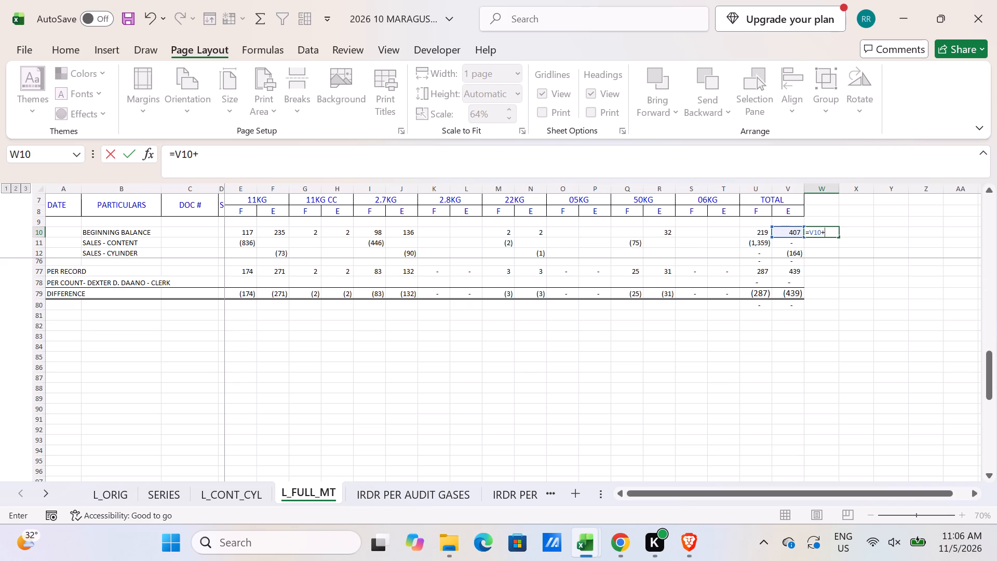
pyautogui.click(756, 226)
pyautogui.click(756, 233)
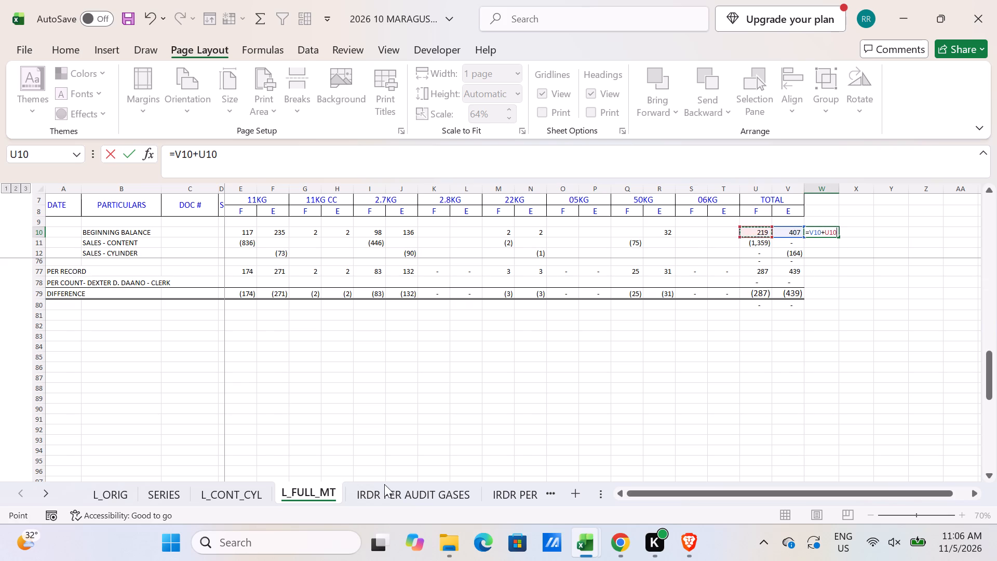
pyautogui.press('-')
pyautogui.click(254, 488)
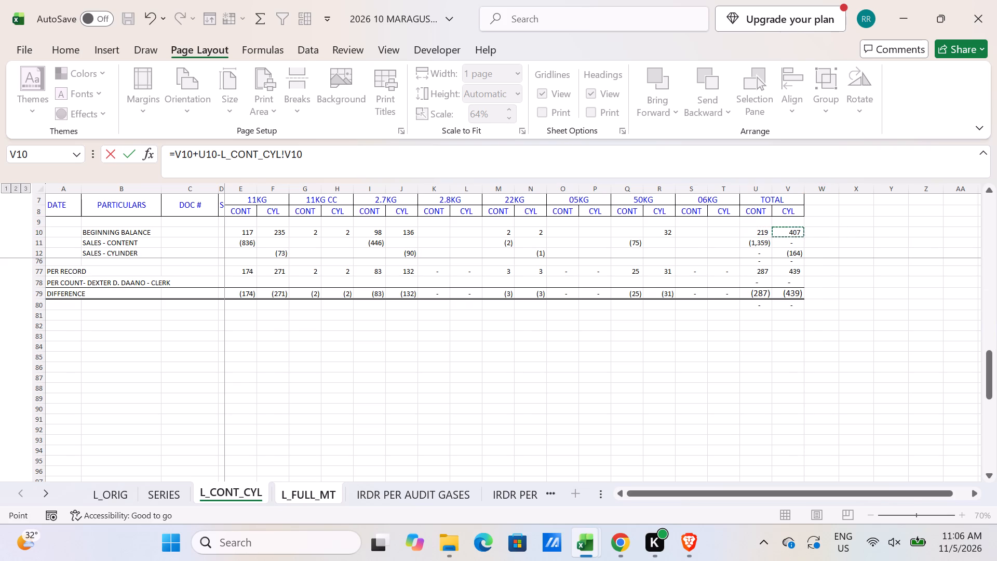
pyautogui.click(799, 234)
pyautogui.press('Return')
pyautogui.click(814, 230)
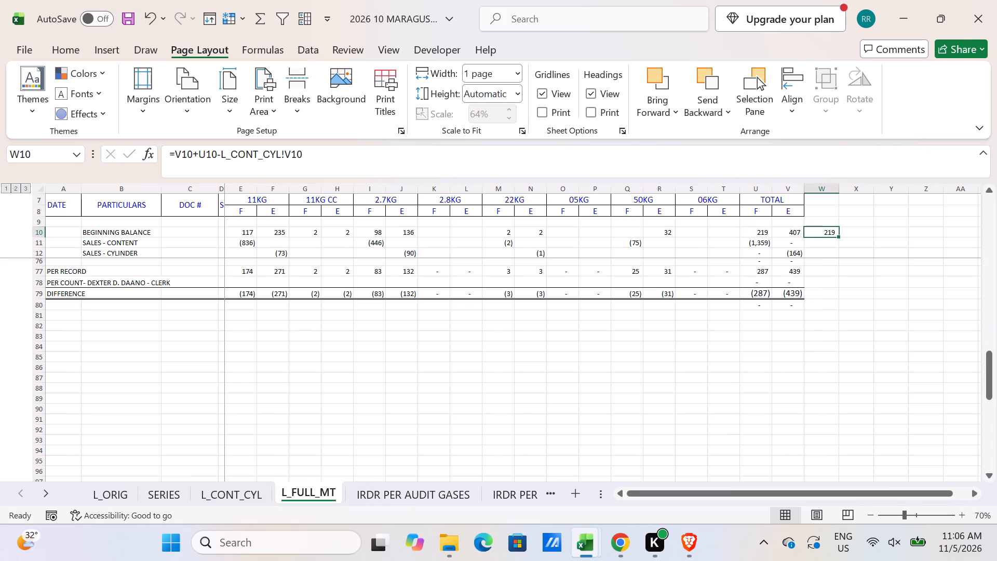
pyautogui.moveTo(840, 238); pyautogui.dragTo(835, 306)
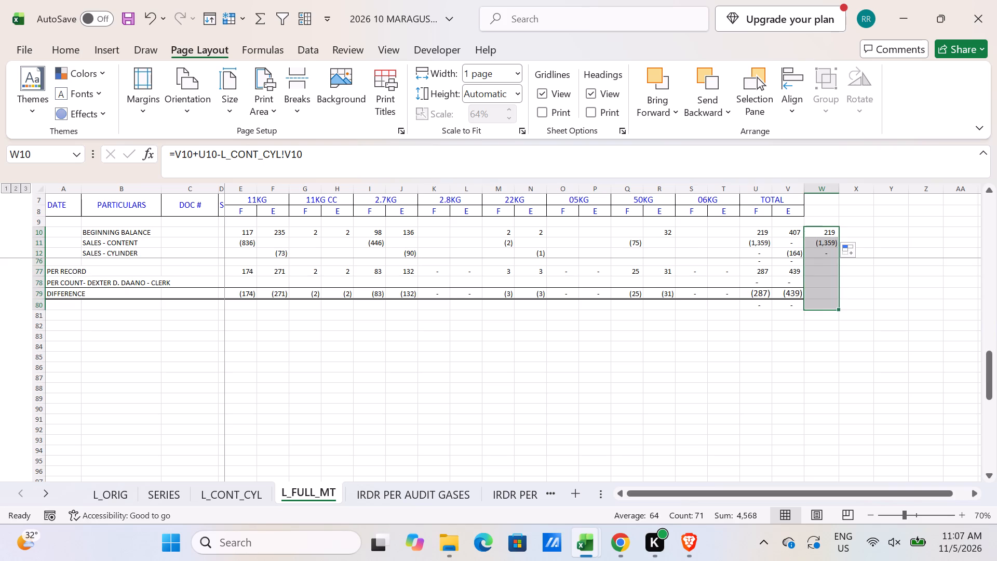
pyautogui.scroll(3, 834, 305)
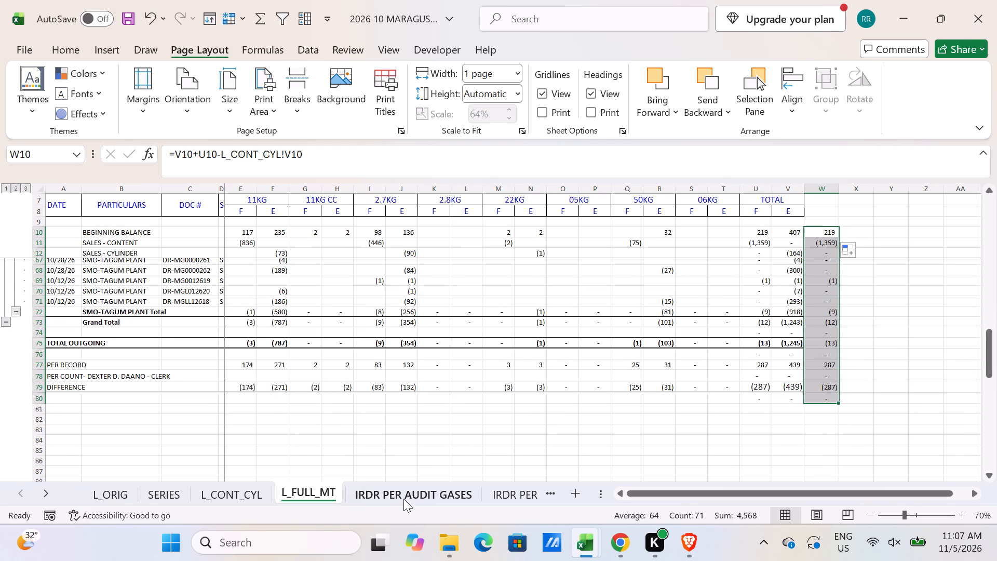
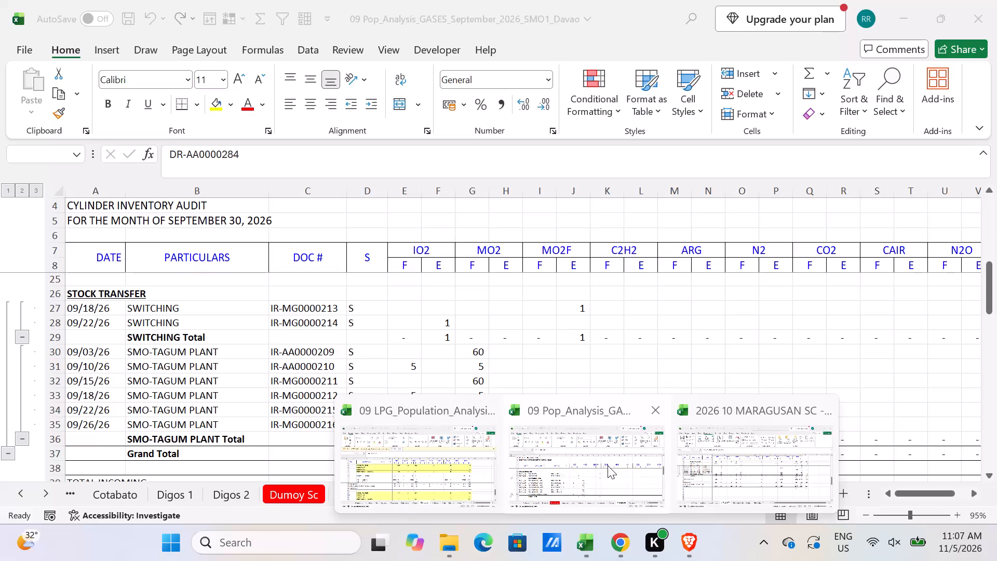
# Copy PER RECORD values E96:T96 from the September LPG population workbook's Maragusan sheet and paste them as values at E10 on L_FULL_MT.
pyautogui.click(446, 466)
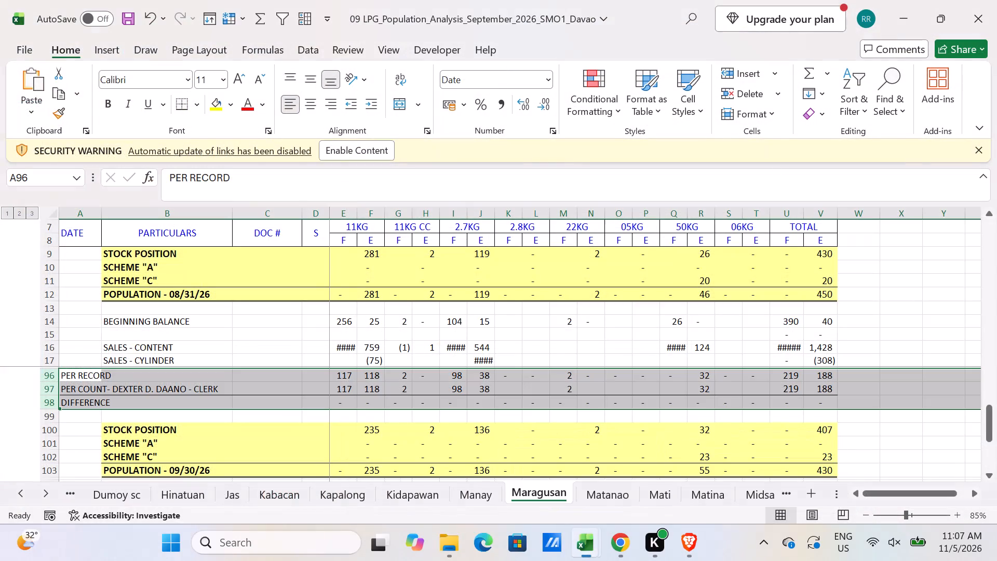
pyautogui.moveTo(343, 373); pyautogui.dragTo(663, 366)
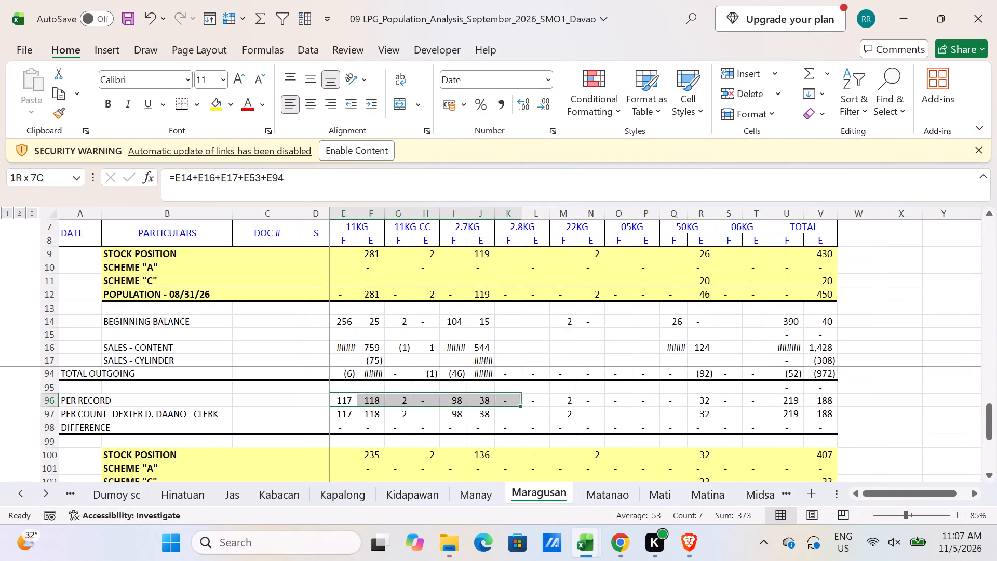
pyautogui.moveTo(663, 366); pyautogui.dragTo(751, 397)
pyautogui.hotkey('ctrl', 'c')
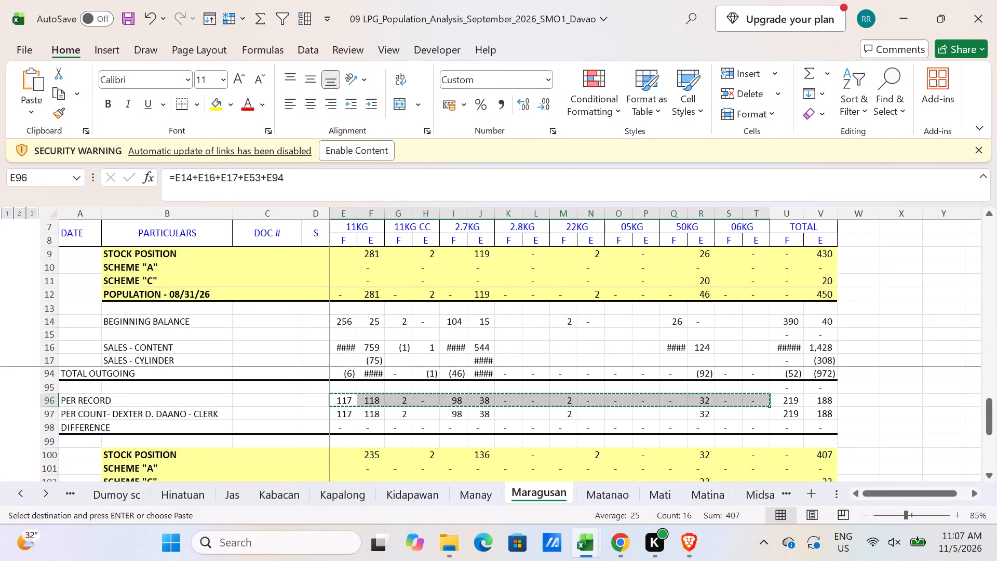
pyautogui.hotkey('alt', 'Tab')
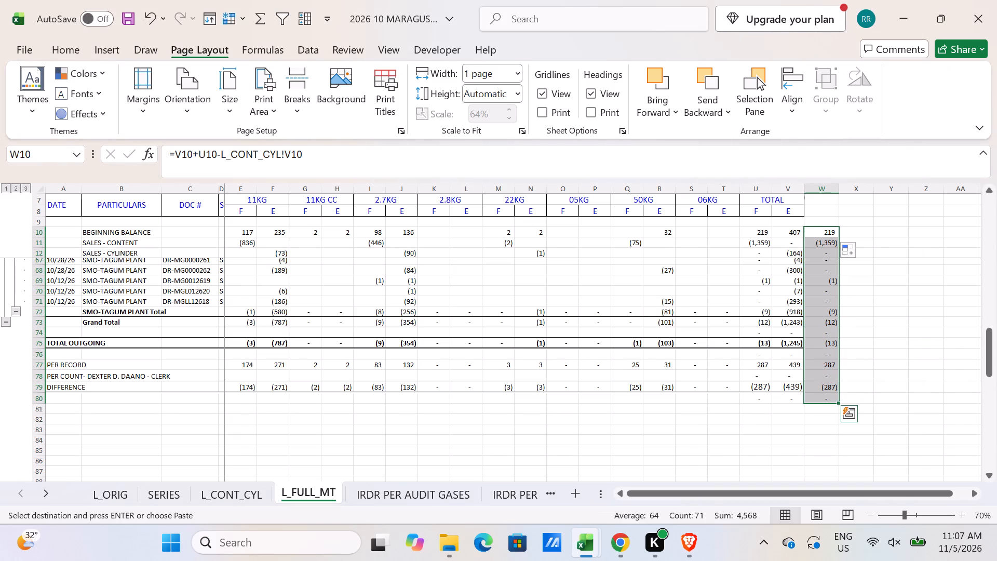
pyautogui.click(251, 229)
pyautogui.hotkey('alt', 'e')
pyautogui.write('SV')
pyautogui.press('Return')
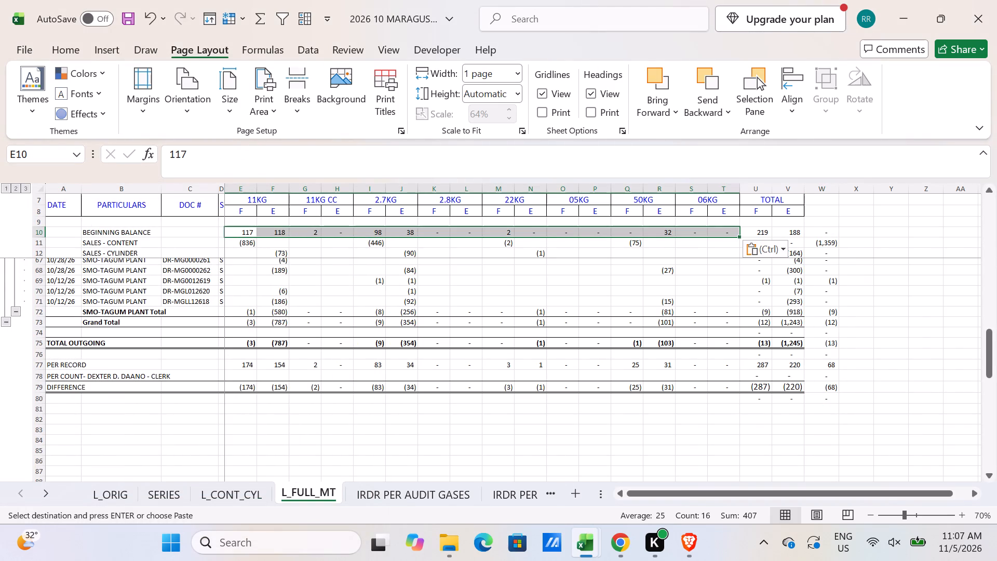
# In the SALES - CONTENT row, enter =-E11 in F11 and =-I11 in J11 for the 11KG and 2.7KG empties.
pyautogui.click(272, 244)
pyautogui.write('=-')
pyautogui.press('Left')
pyautogui.press('Return')
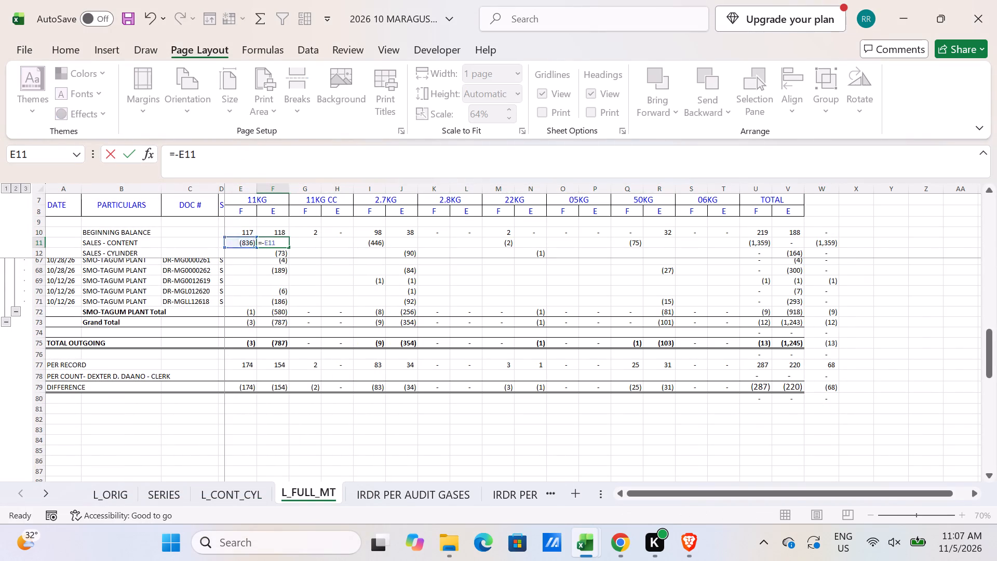
pyautogui.press('Up')
pyautogui.press('Right')
pyautogui.press('Right')
pyautogui.press('Right')
pyautogui.press('Right')
pyautogui.write('=-')
pyautogui.press('Left')
pyautogui.press('Return')
# In the SALES - CONTENT row, enter =-M11 in N11 and =-Q11 in R11 for the 22KG and 50KG empties.
pyautogui.press('Up')
pyautogui.press('Right')
pyautogui.press('Right')
pyautogui.press('Right')
pyautogui.press('Right')
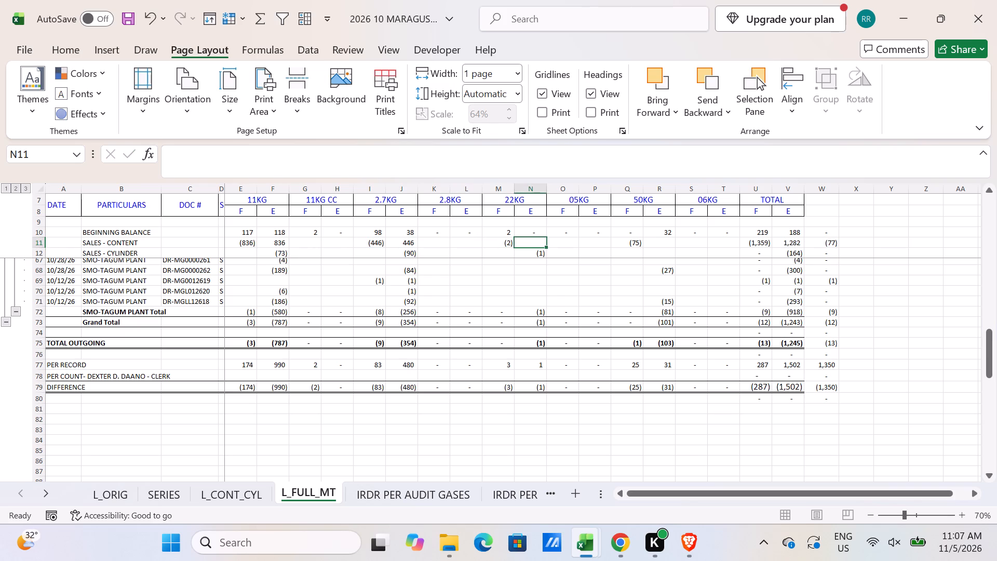
pyautogui.write('=-')
pyautogui.press('Left')
pyautogui.press('Return')
pyautogui.press('Up')
pyautogui.press('Right')
pyautogui.press('Right')
pyautogui.press('Right')
pyautogui.press('Right')
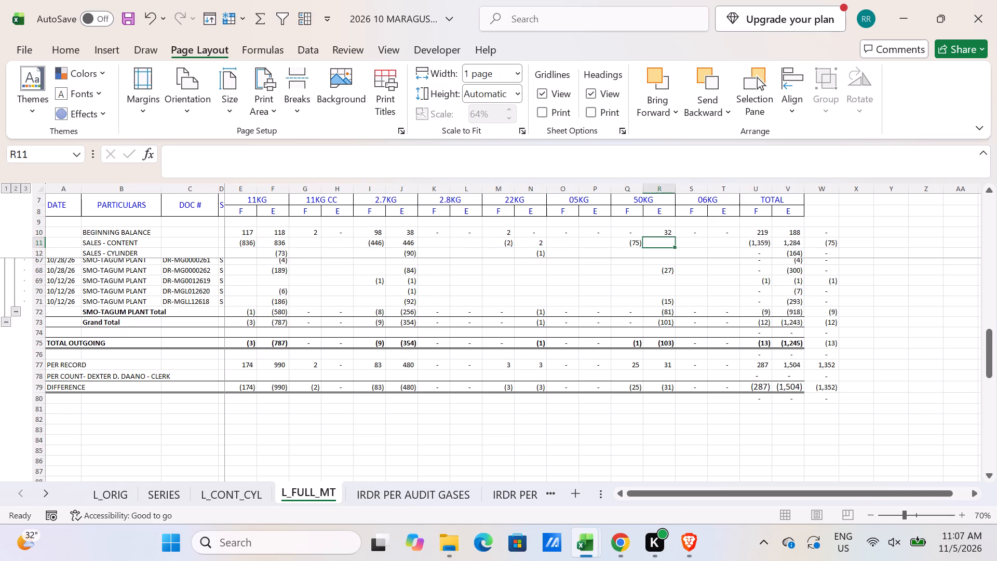
pyautogui.write('=-')
pyautogui.press('Left')
pyautogui.press('Return')
# Enter -1 in R20, the 50KG empty column of the incoming SAFEKEEPING PAN DE HORNO entry.
pyautogui.press('Left')
pyautogui.press('Left')
pyautogui.press('Left')
pyautogui.press('Left')
pyautogui.press('Left')
pyautogui.press('Left')
pyautogui.press('Left')
pyautogui.press('Left')
pyautogui.press('Left')
pyautogui.press('Left')
pyautogui.press('Left')
pyautogui.press('Left')
pyautogui.press('Left')
pyautogui.press('Left')
pyautogui.press('Left')
pyautogui.press('Down')
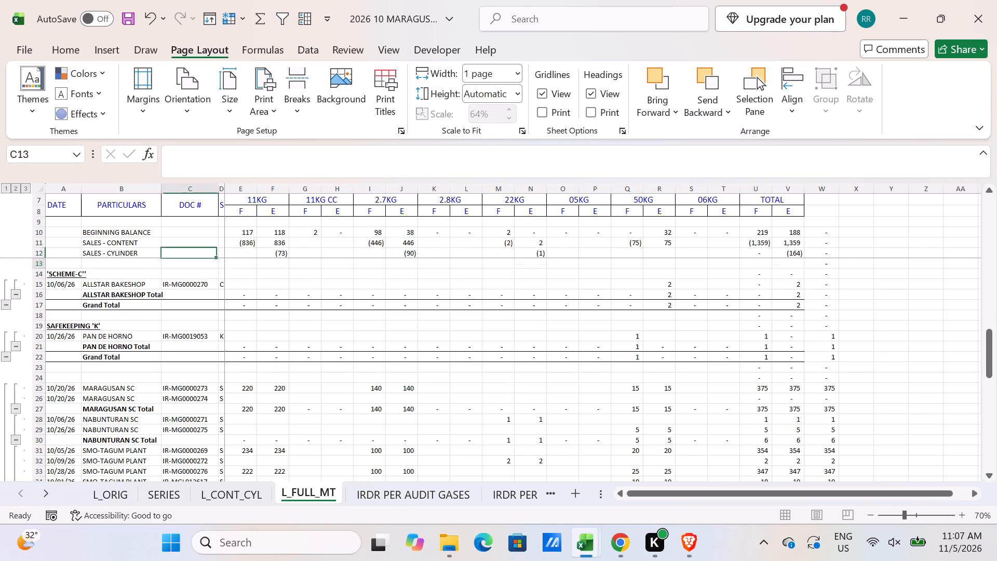
pyautogui.press('Down')
pyautogui.click(659, 339)
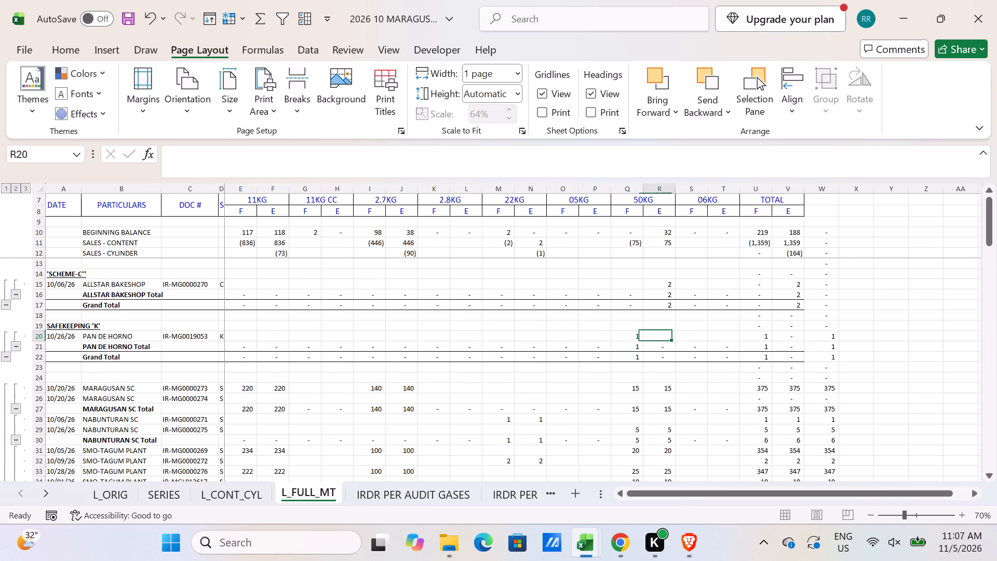
pyautogui.write('-1')
pyautogui.press('Return')
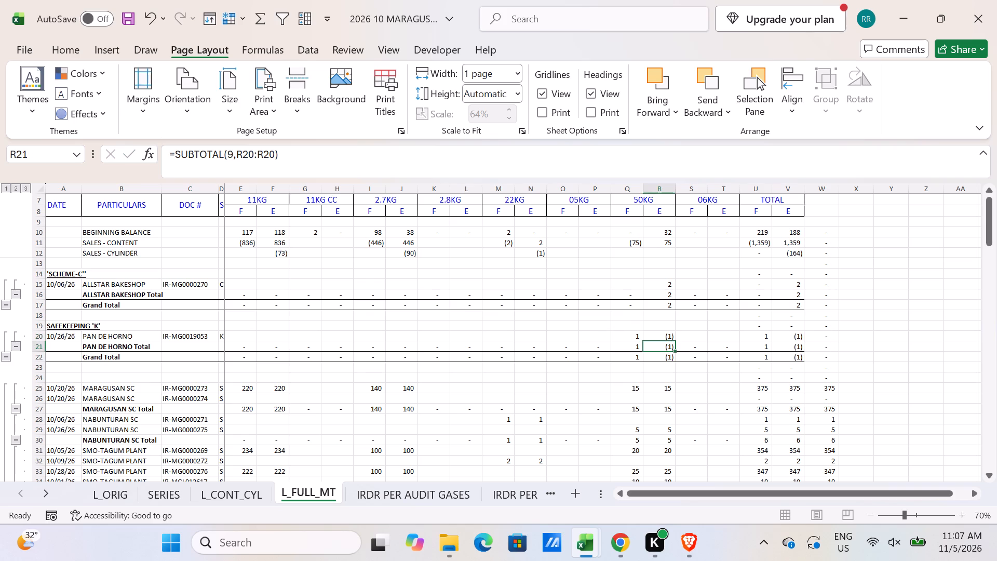
# Clear the empties in F25, J25 and R25 of the incoming MARAGUSAN SC entry IR-MG0000273.
pyautogui.scroll(-1, 423, 381)
pyautogui.click(268, 357)
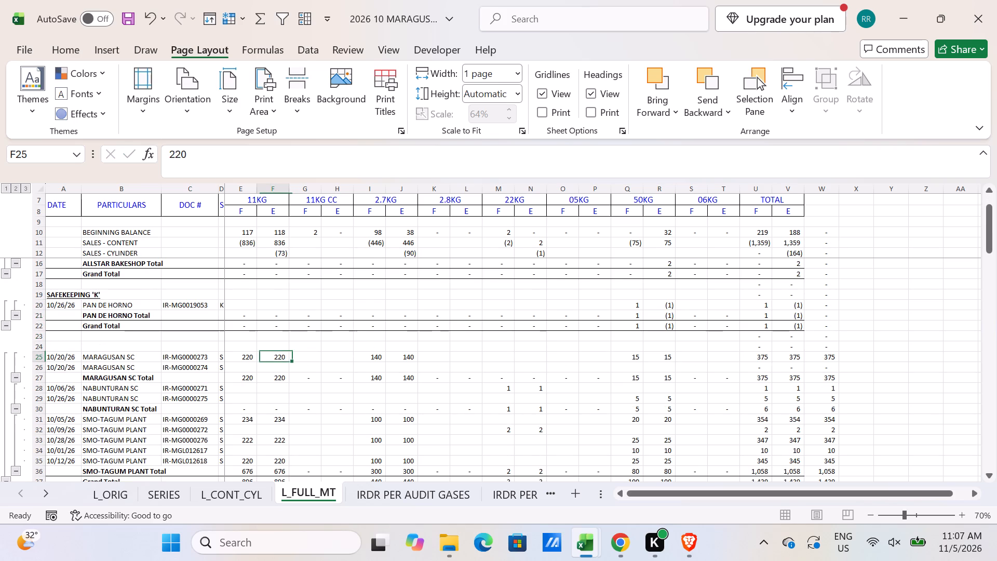
pyautogui.press('Delete')
pyautogui.click(407, 357)
pyautogui.press('Delete')
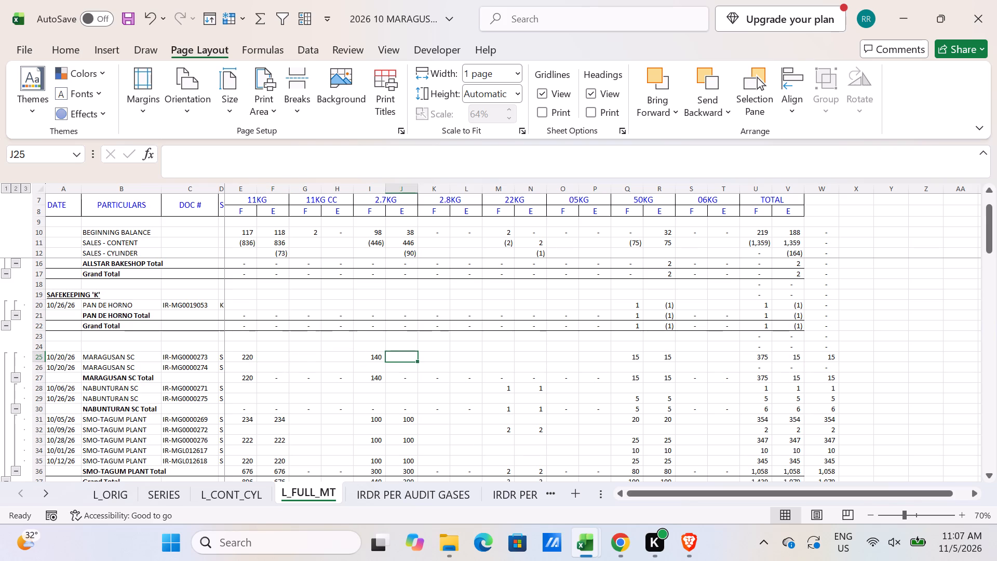
pyautogui.click(669, 355)
pyautogui.press('Delete')
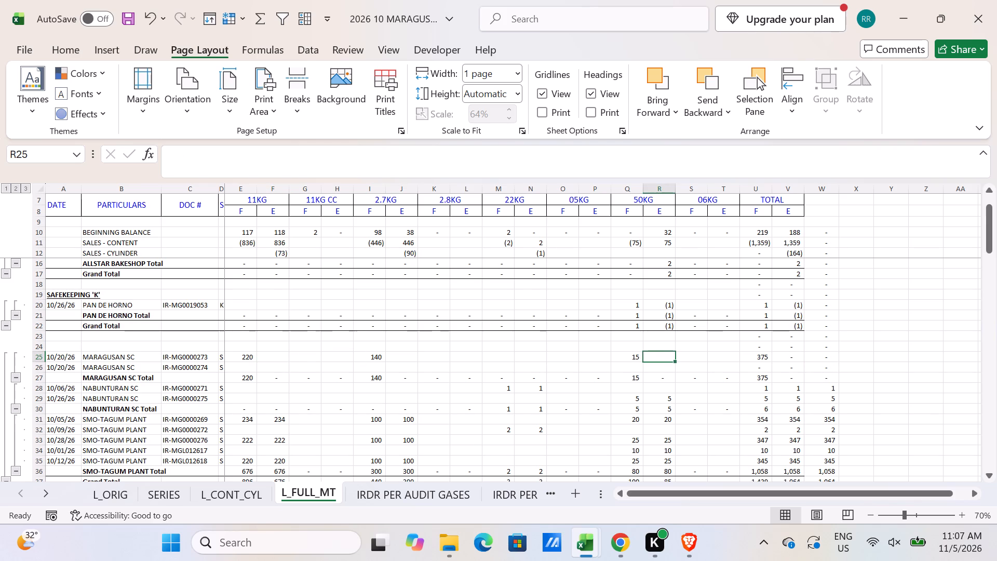
# Color the text of the whole MARAGUSAN SC row 25 red.
pyautogui.click(34, 355)
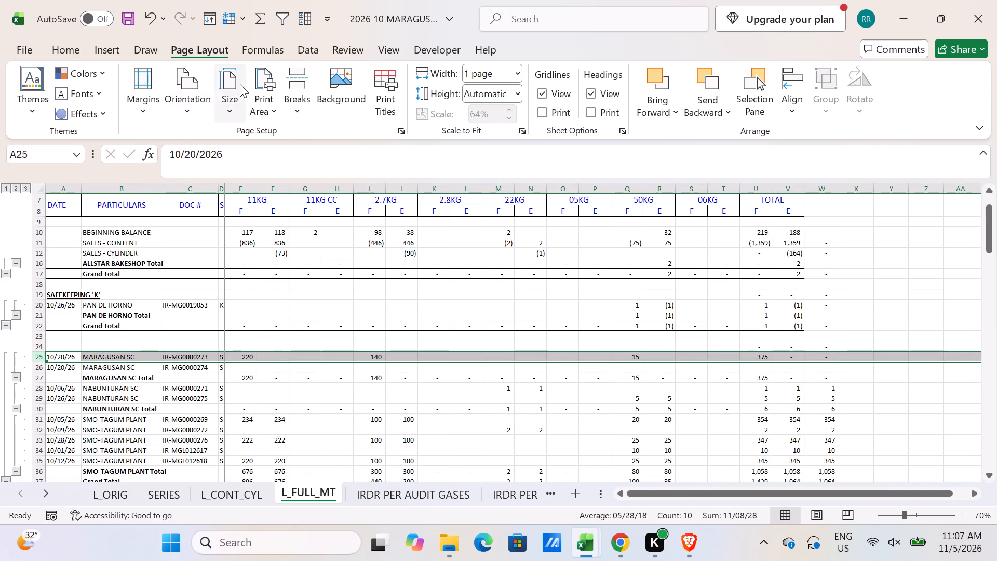
pyautogui.click(71, 43)
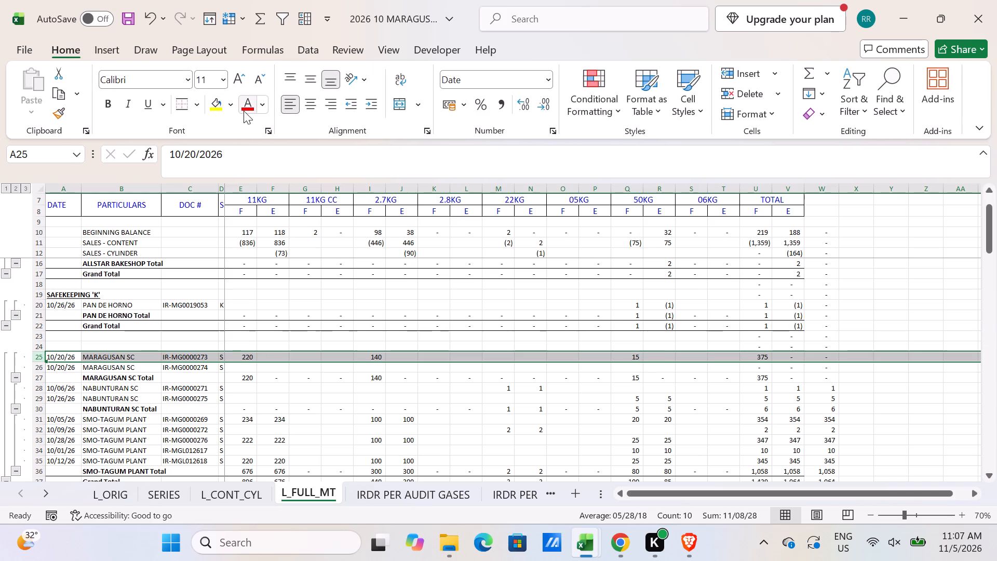
pyautogui.click(249, 111)
# Clear the 11KG, 2.7KG and 22KG empties in F31, J31, F33, J33 and N32 of the incoming SMO-TAGUM PLANT rows.
pyautogui.scroll(-1, 283, 394)
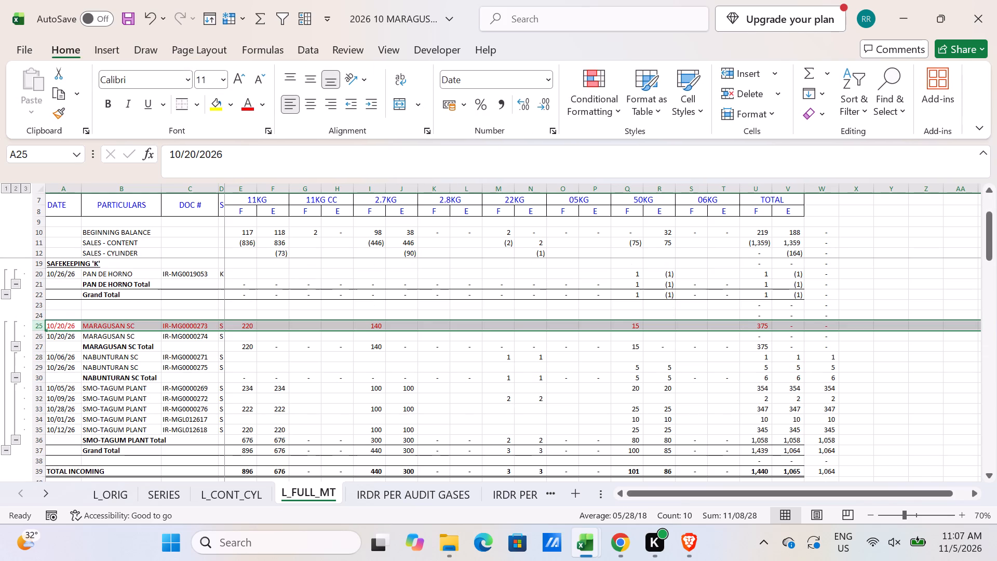
pyautogui.click(273, 389)
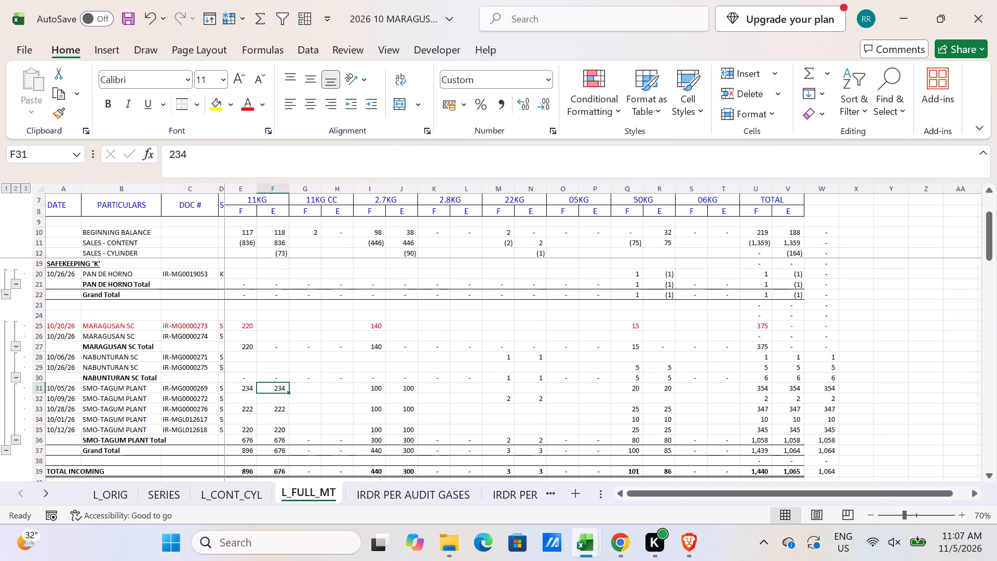
pyautogui.press('Delete')
pyautogui.click(407, 383)
pyautogui.press('Delete')
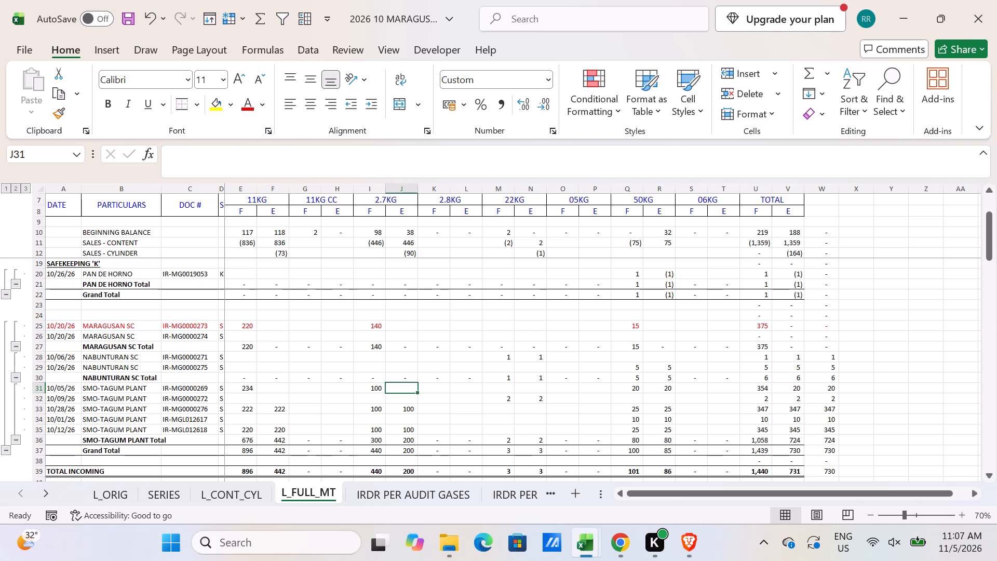
pyautogui.click(281, 410)
pyautogui.press('Delete')
pyautogui.click(407, 410)
pyautogui.press('Delete')
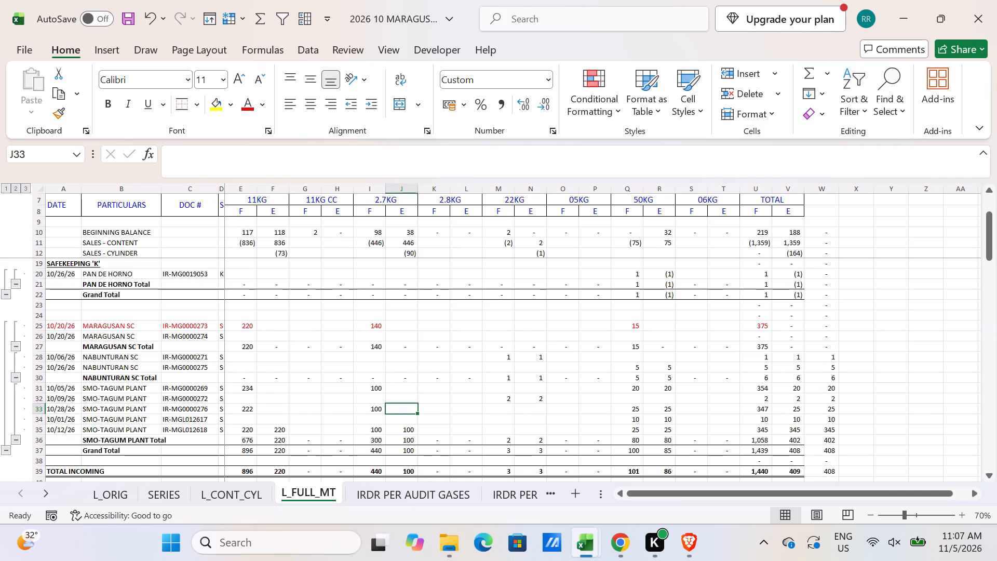
pyautogui.click(521, 404)
pyautogui.press('Delete')
pyautogui.click(546, 399)
pyautogui.press('Delete')
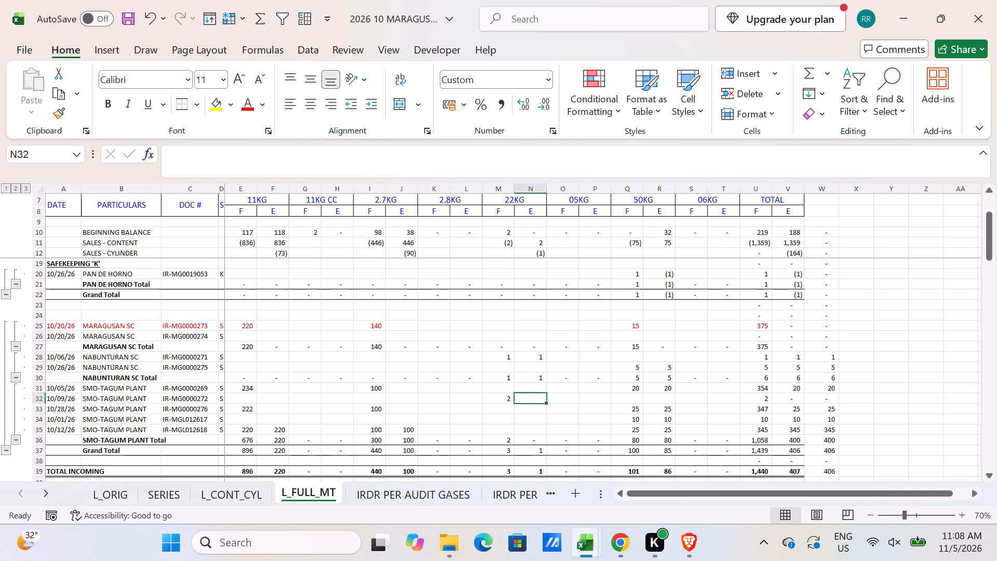
# Clear the empties in R29 and N28 of the incoming NABUNTURAN SC rows.
pyautogui.click(658, 388)
pyautogui.click(656, 370)
pyautogui.press('Delete')
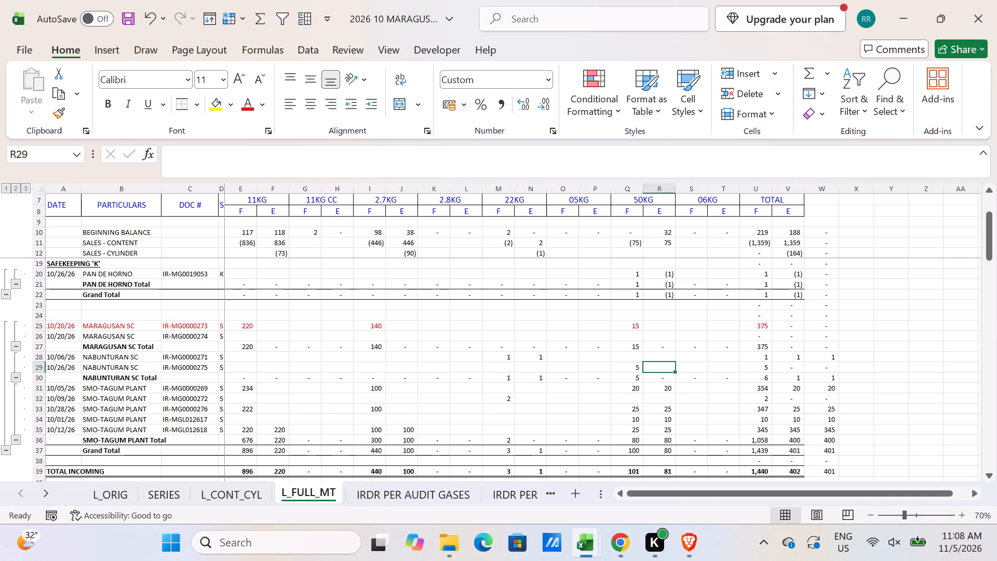
pyautogui.click(546, 362)
pyautogui.press('Delete')
pyautogui.click(538, 354)
pyautogui.press('Delete')
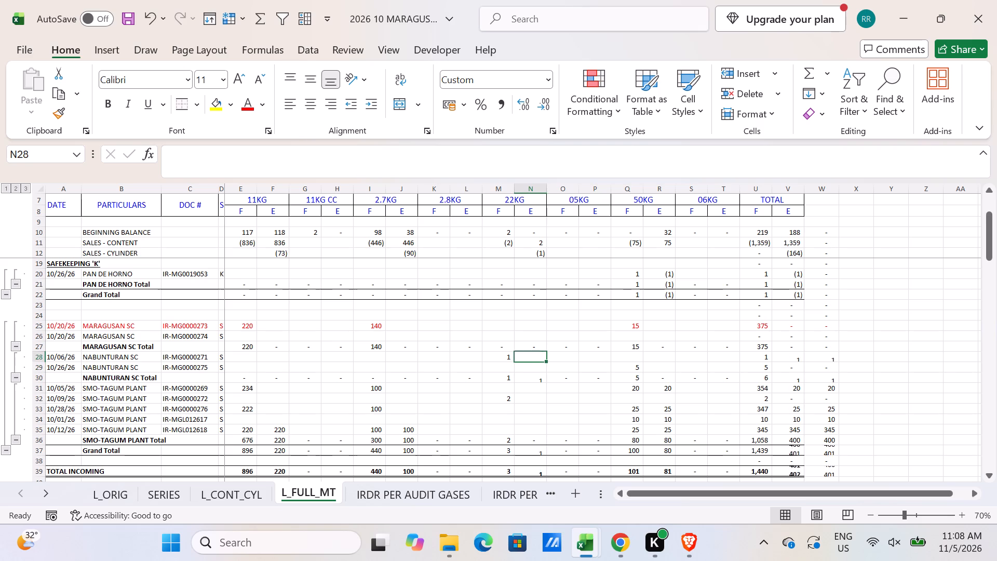
# Clear the remaining incoming SMO-TAGUM PLANT empties in R31, R33:R35, F35 and J35.
pyautogui.click(670, 386)
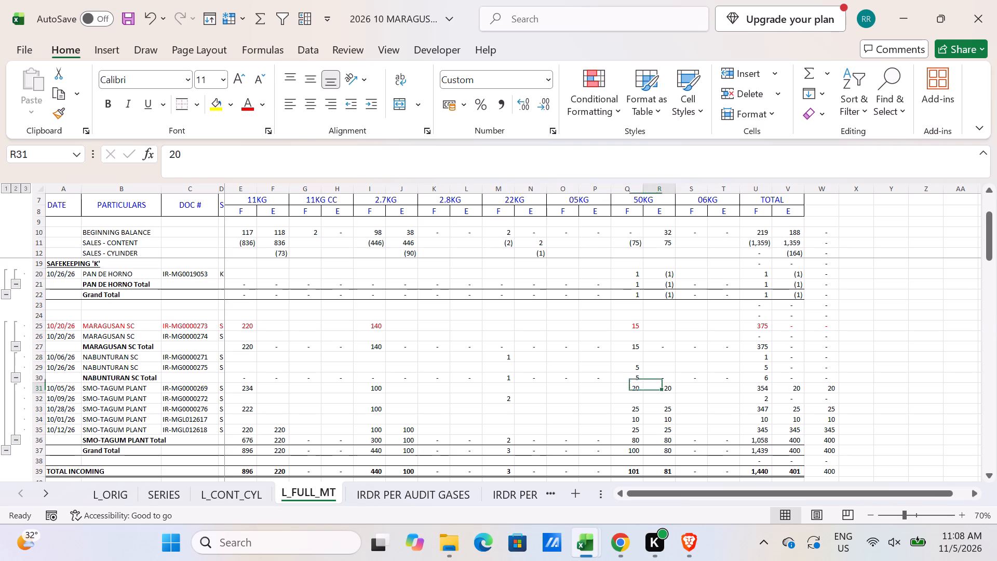
pyautogui.press('Delete')
pyautogui.moveTo(664, 407); pyautogui.dragTo(662, 426)
pyautogui.press('Delete')
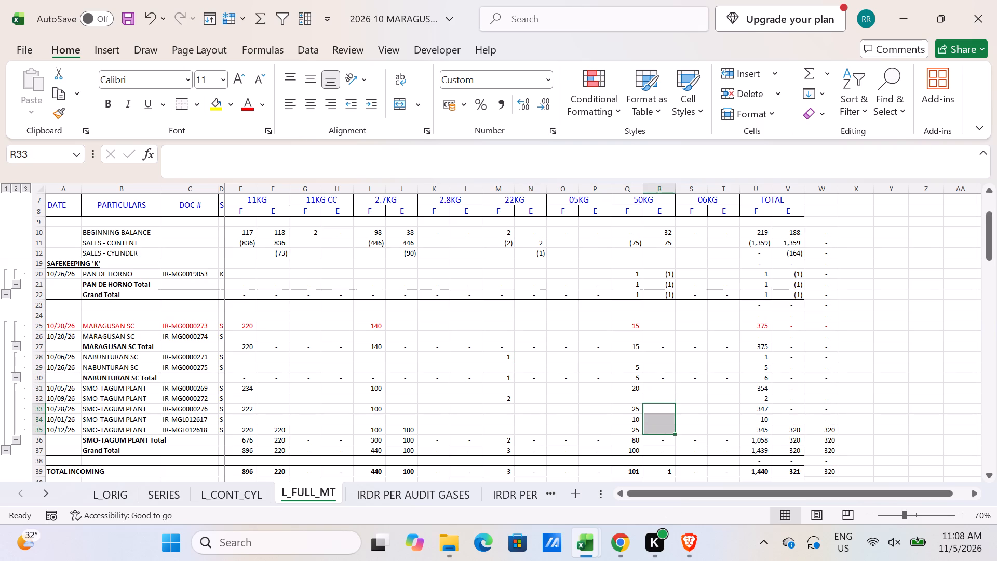
pyautogui.click(279, 430)
pyautogui.press('Delete')
pyautogui.click(409, 429)
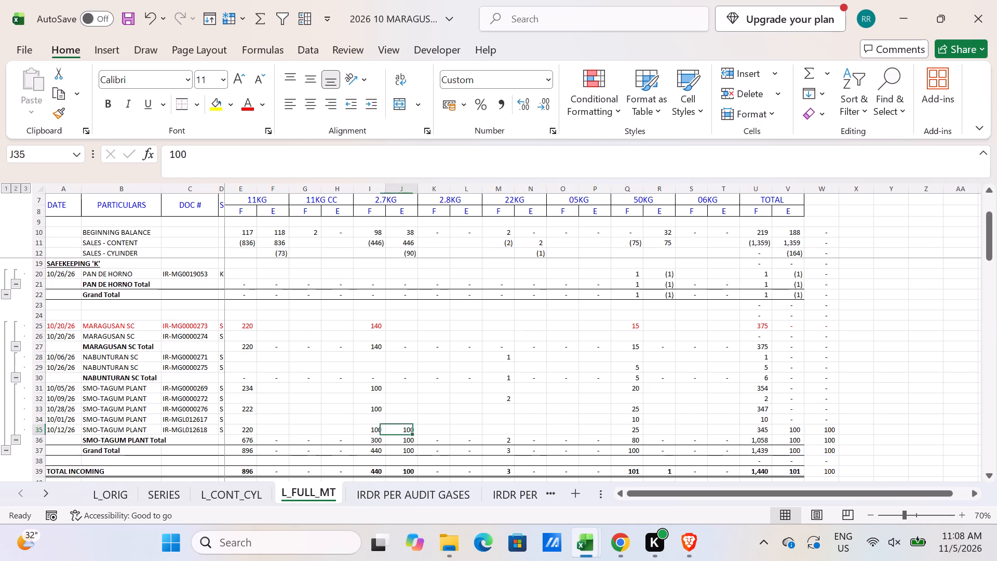
pyautogui.press('Delete')
# Enter 1 in R49, the 50KG empty column of the RELEASED SAFEKEEPING PAN DE HORNO entry.
pyautogui.scroll(-6, 527, 450)
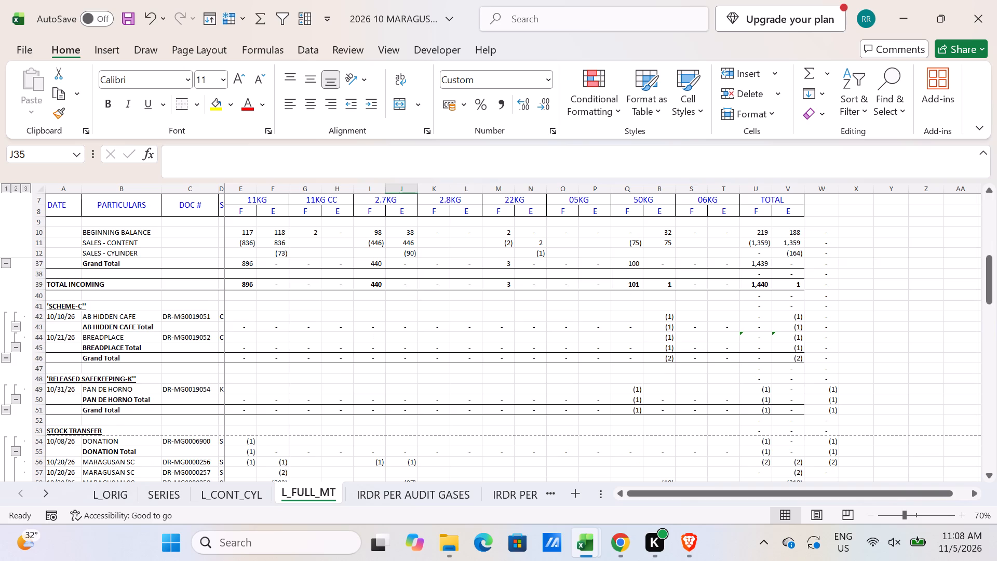
pyautogui.scroll(-1, 508, 450)
pyautogui.click(653, 359)
pyautogui.press('1')
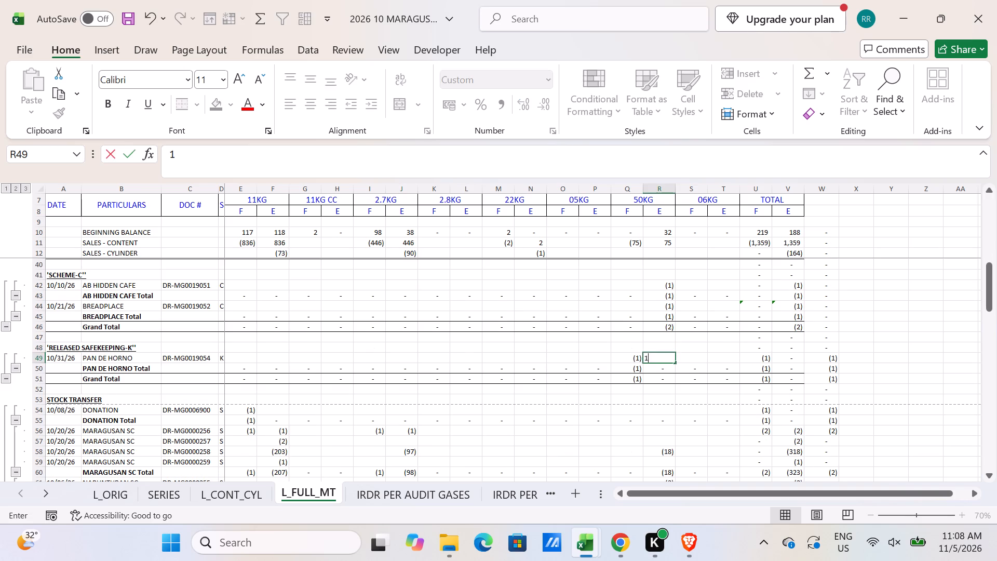
pyautogui.press('Return')
# Enter 1 in F54, the 11KG empty column of the outgoing DONATION entry.
pyautogui.scroll(-2, 656, 360)
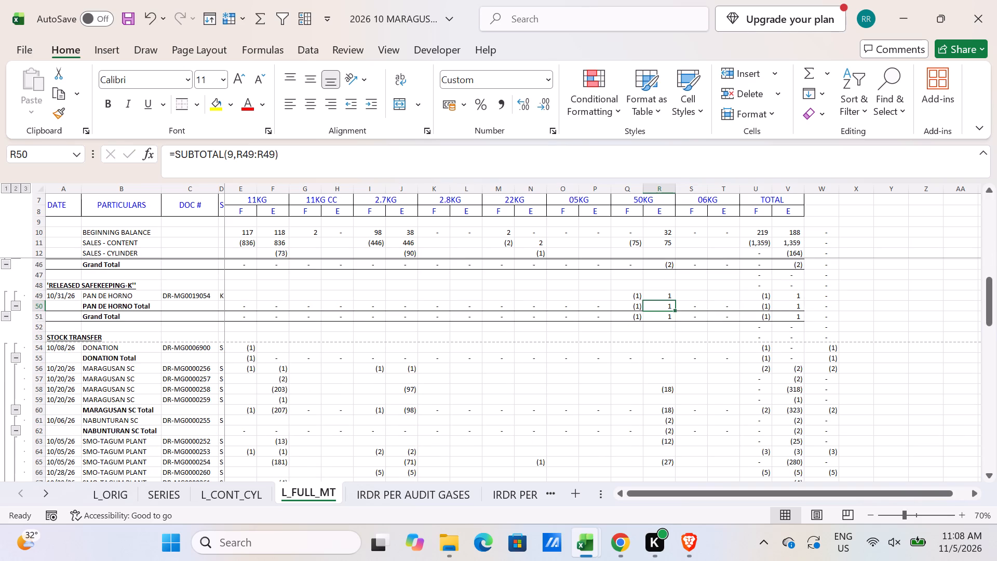
pyautogui.click(274, 349)
pyautogui.press('1')
pyautogui.press('Return')
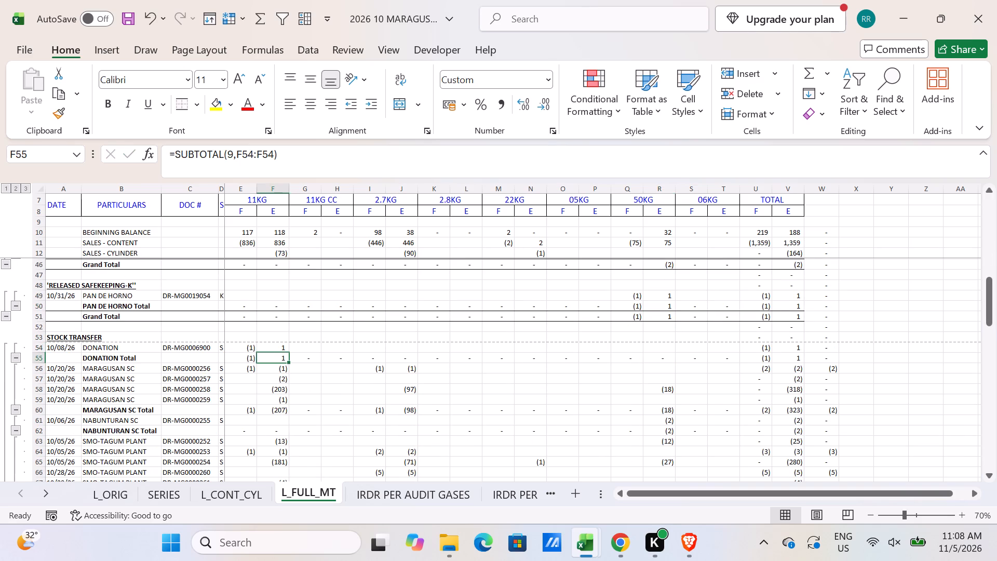
# Clear the empties in F56 and J56 of the outgoing MARAGUSAN SC entry DR-MG0000256.
pyautogui.click(284, 366)
pyautogui.press('Delete')
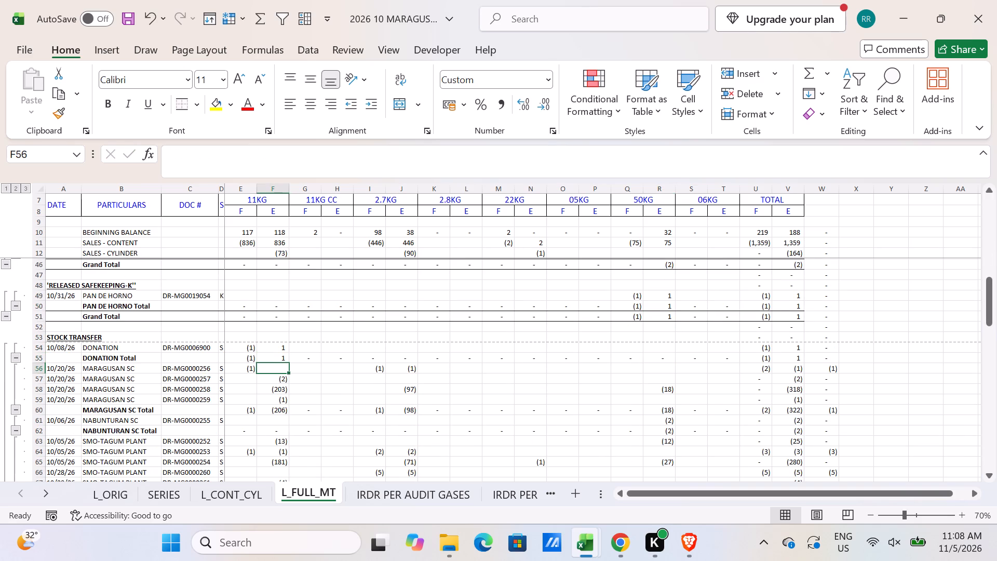
pyautogui.click(412, 373)
pyautogui.click(412, 367)
pyautogui.press('Delete')
# Clear the empties in F64, J64, J66 and J69 of the outgoing SMO-TAGUM PLANT entries.
pyautogui.scroll(-1, 410, 409)
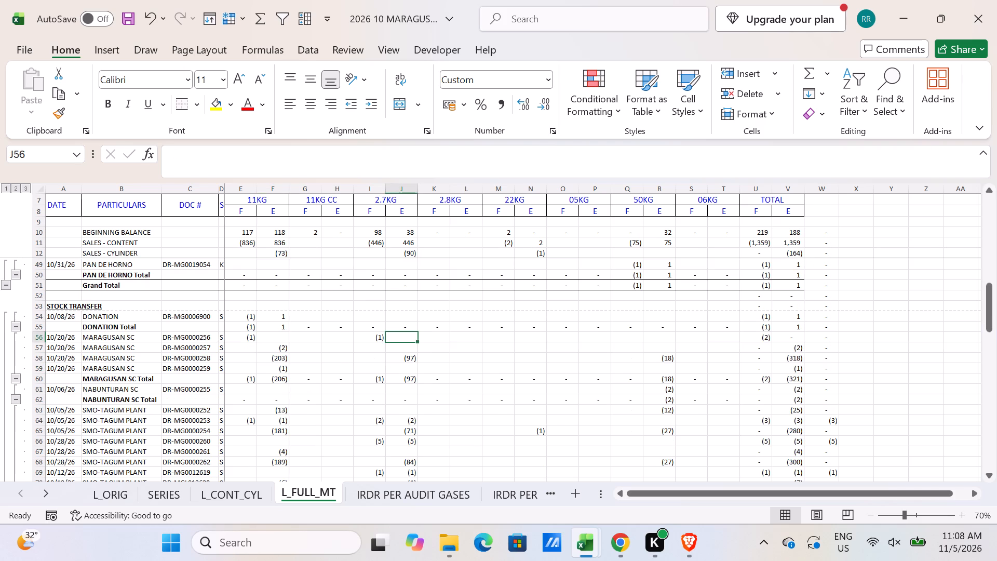
pyautogui.click(278, 421)
pyautogui.press('Delete')
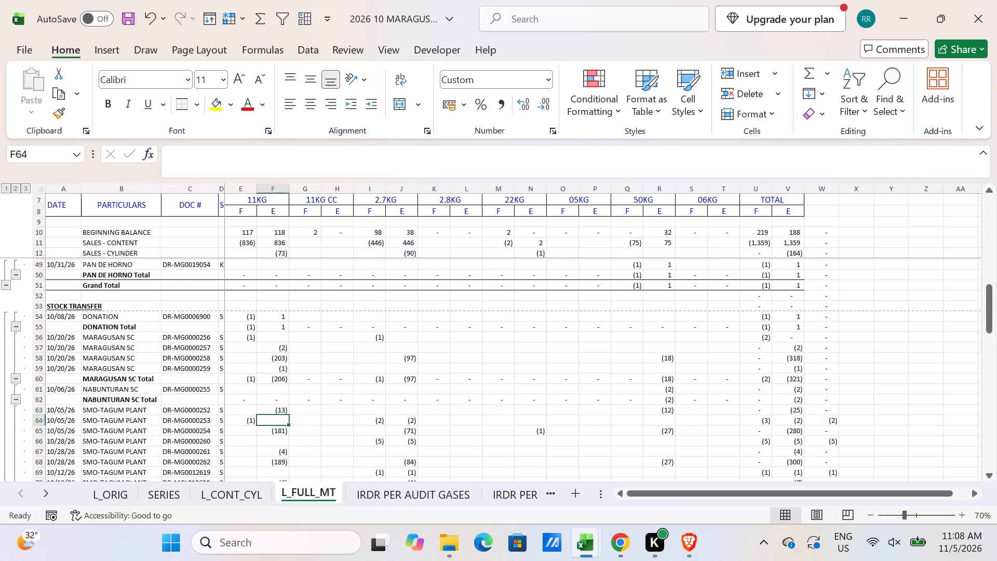
pyautogui.click(411, 420)
pyautogui.press('Delete')
pyautogui.scroll(-2, 410, 425)
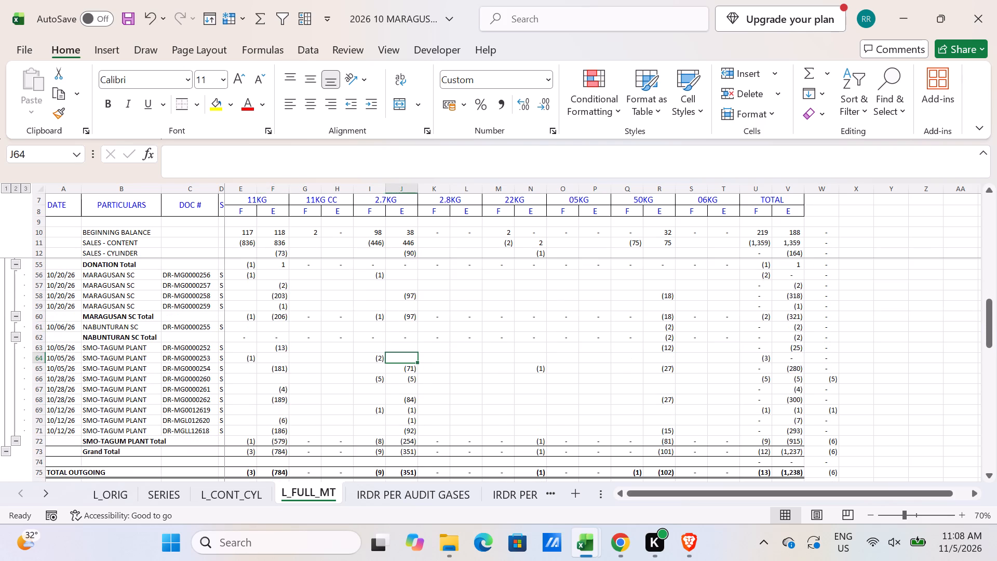
pyautogui.click(413, 379)
pyautogui.press('Delete')
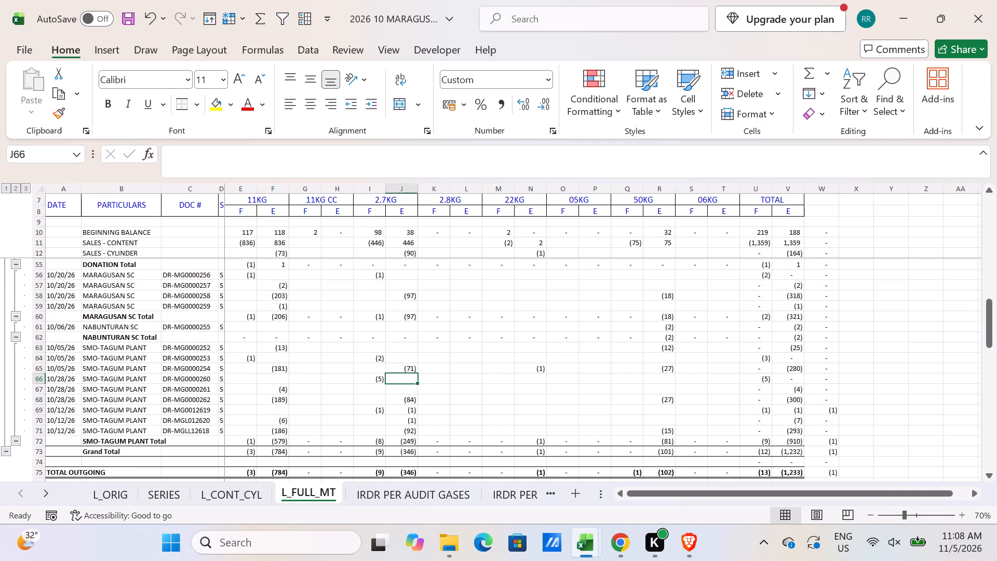
pyautogui.click(407, 411)
pyautogui.press('Delete')
# Review the outgoing and incoming sections for remaining check differences, and examine the red MARAGUSAN SC entry IR-MG0000273 in row 25.
pyautogui.scroll(-3, 407, 411)
pyautogui.scroll(9, 407, 411)
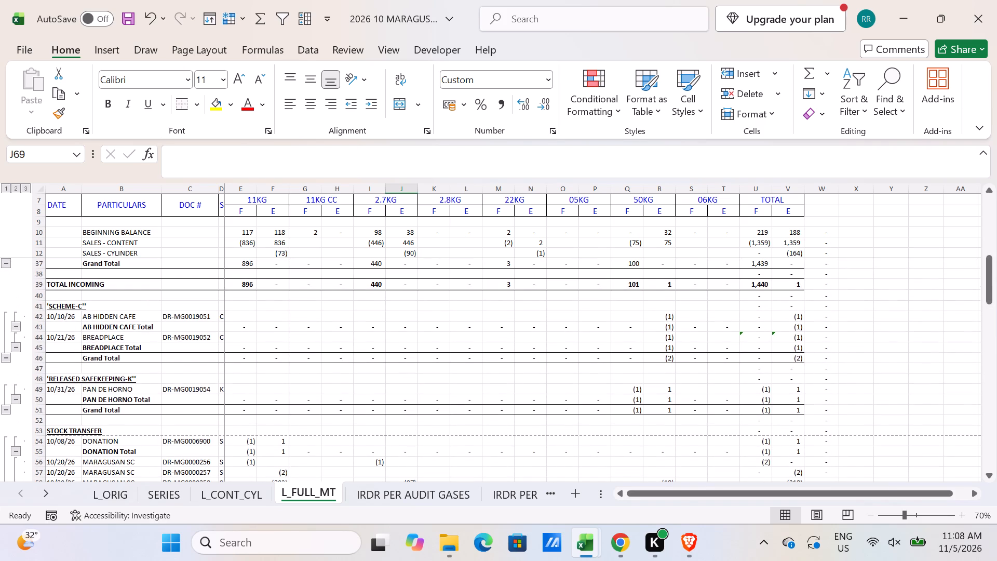
pyautogui.scroll(6, 419, 368)
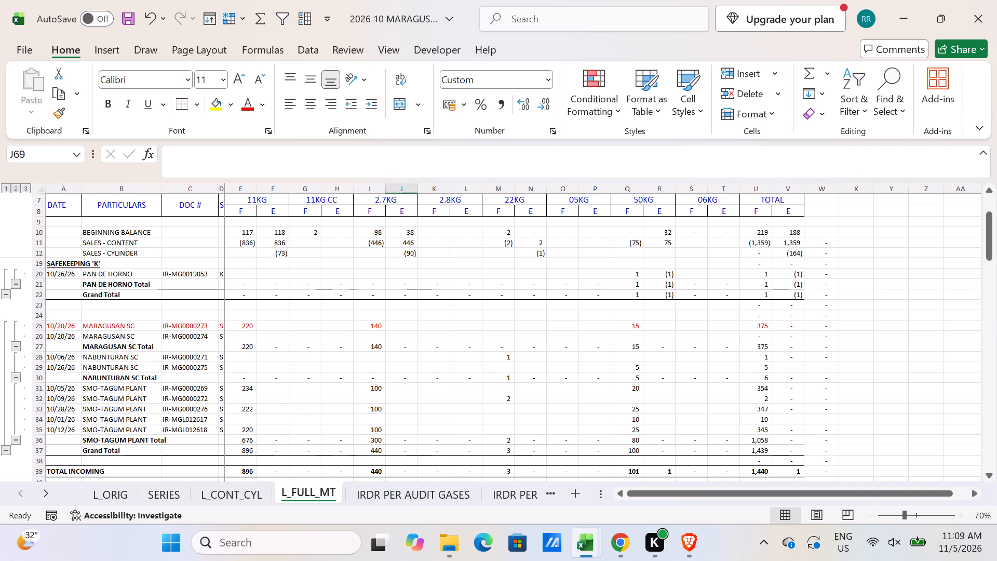
pyautogui.press('0')
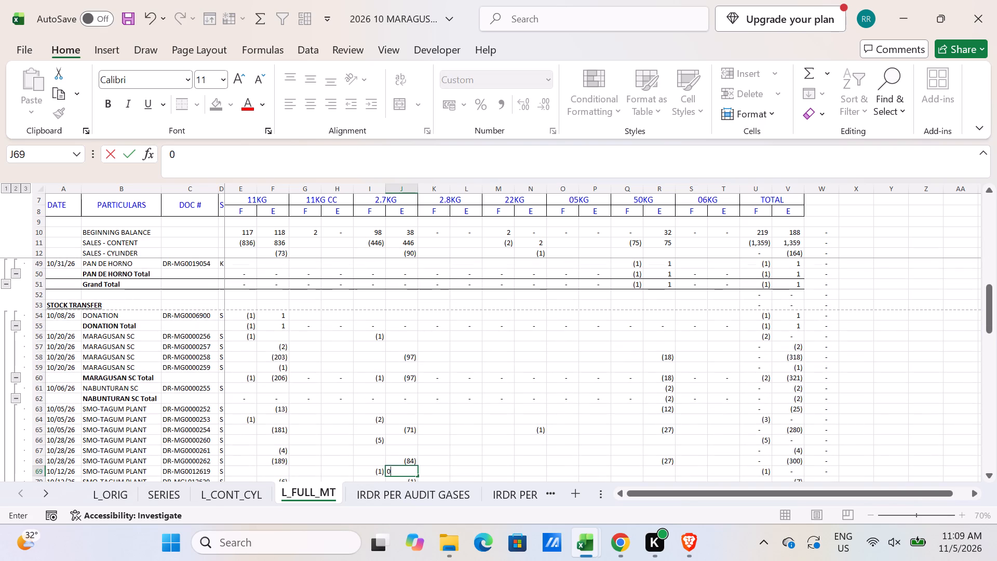
pyautogui.scroll(2, 219, 406)
pyautogui.scroll(-1, 219, 406)
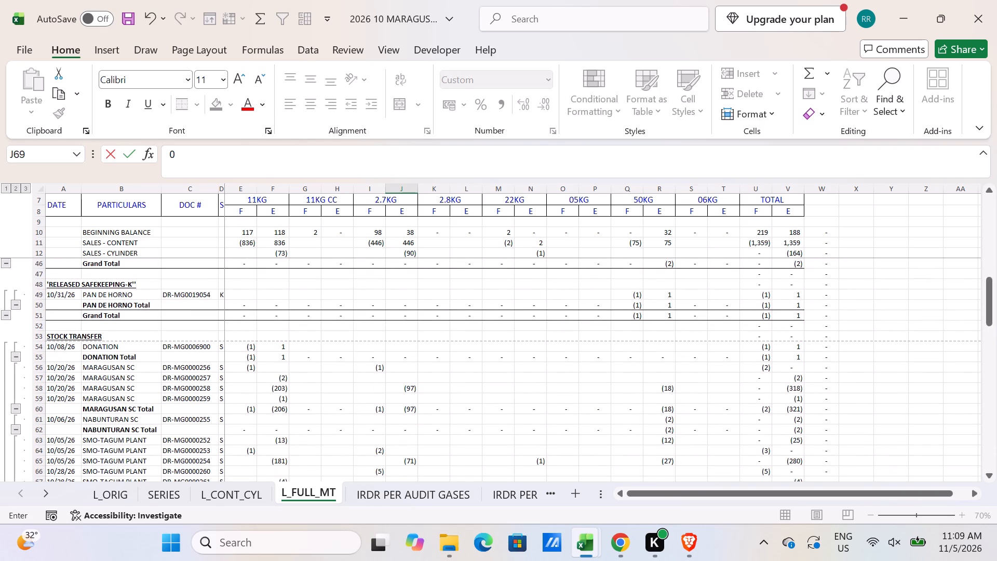
pyautogui.scroll(3, 195, 359)
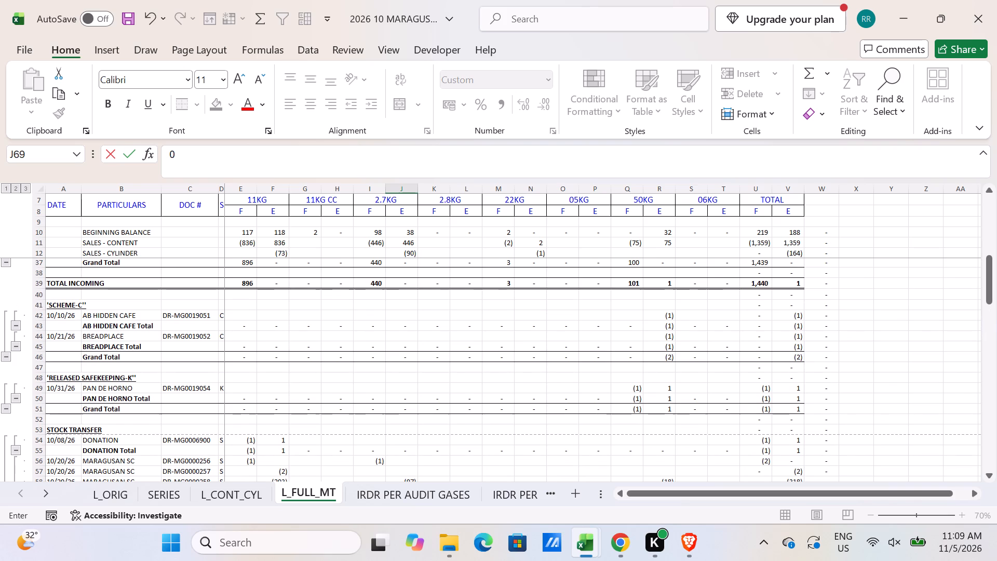
pyautogui.scroll(3, 172, 350)
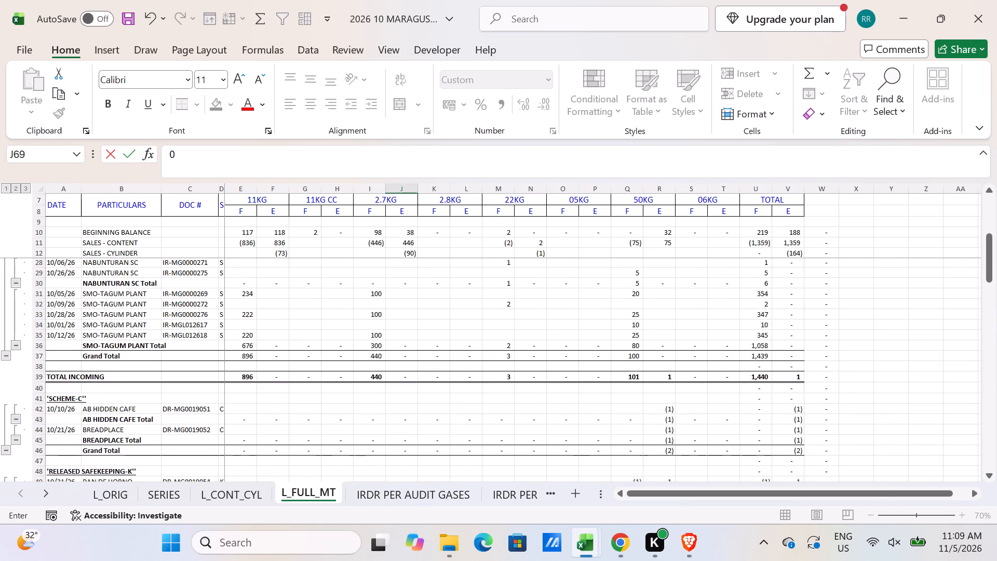
pyautogui.scroll(3, 388, 390)
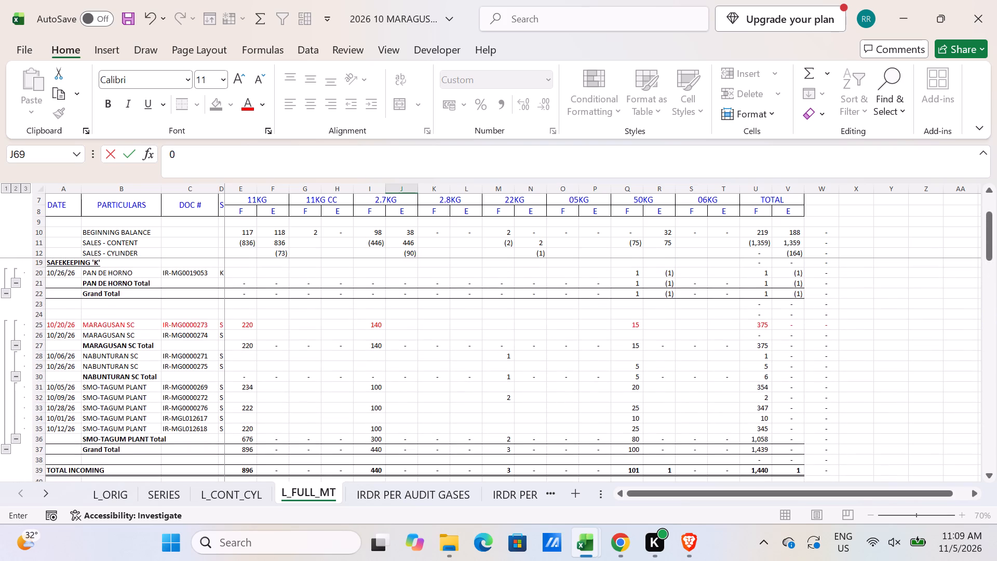
pyautogui.click(32, 326)
pyautogui.click(248, 322)
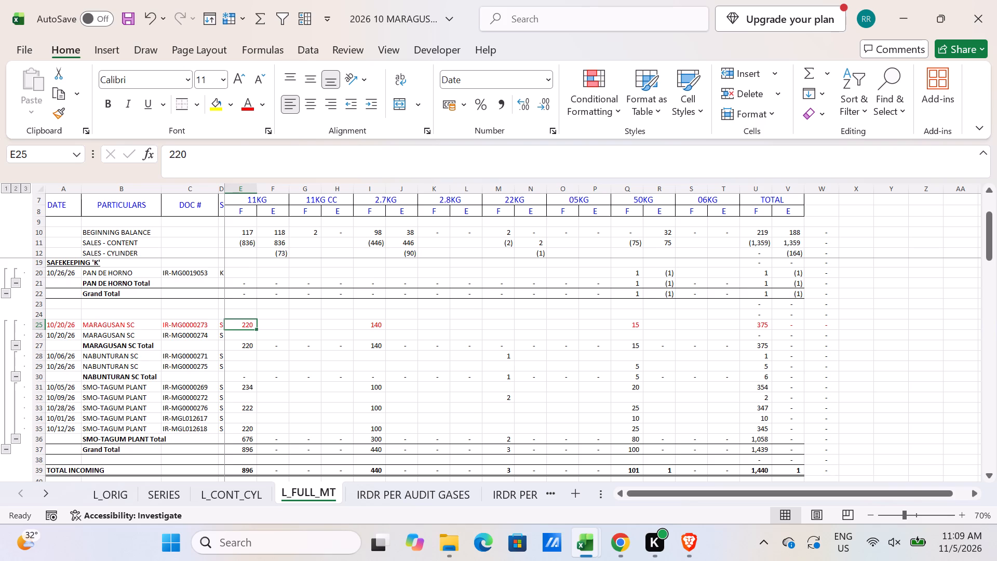
pyautogui.click(573, 320)
pyautogui.scroll(-2, 589, 331)
pyautogui.scroll(2, 557, 372)
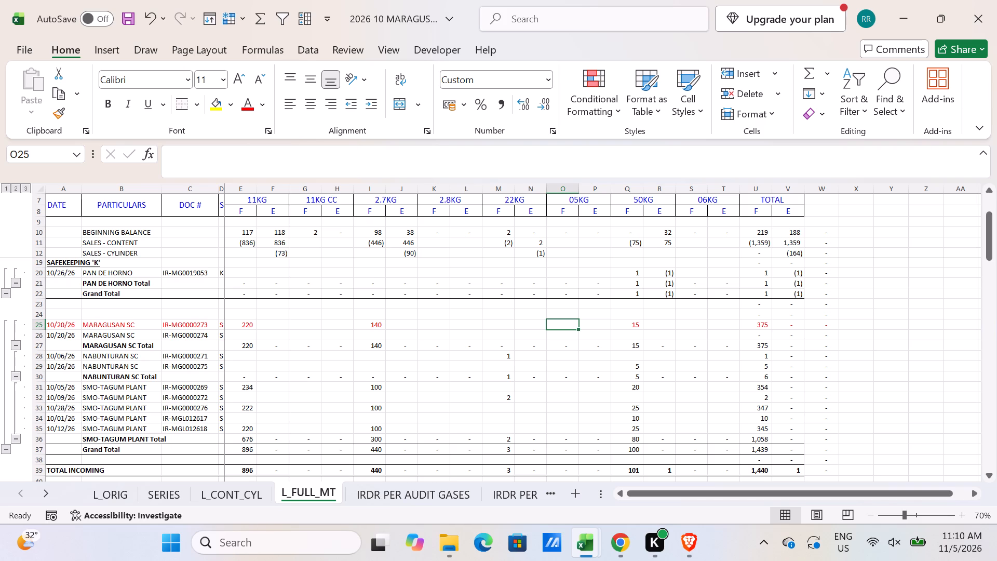
# Insert a row 32 above SMO-TAGUM PLANT entry IR-MG0000272 and fill the TOTAL formulas from U31:V31 into it.
pyautogui.click(41, 399)
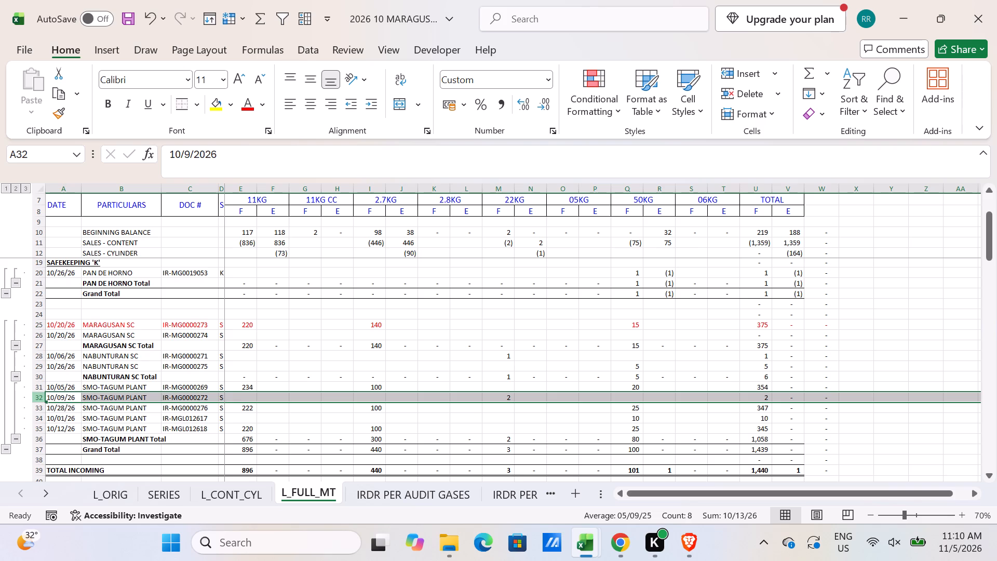
pyautogui.rightClick(41, 399)
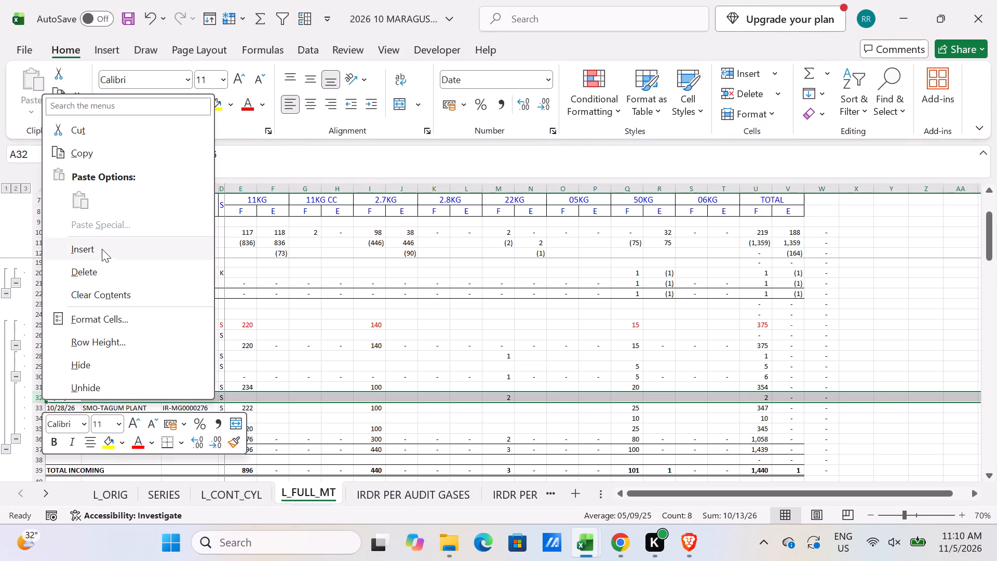
pyautogui.click(102, 247)
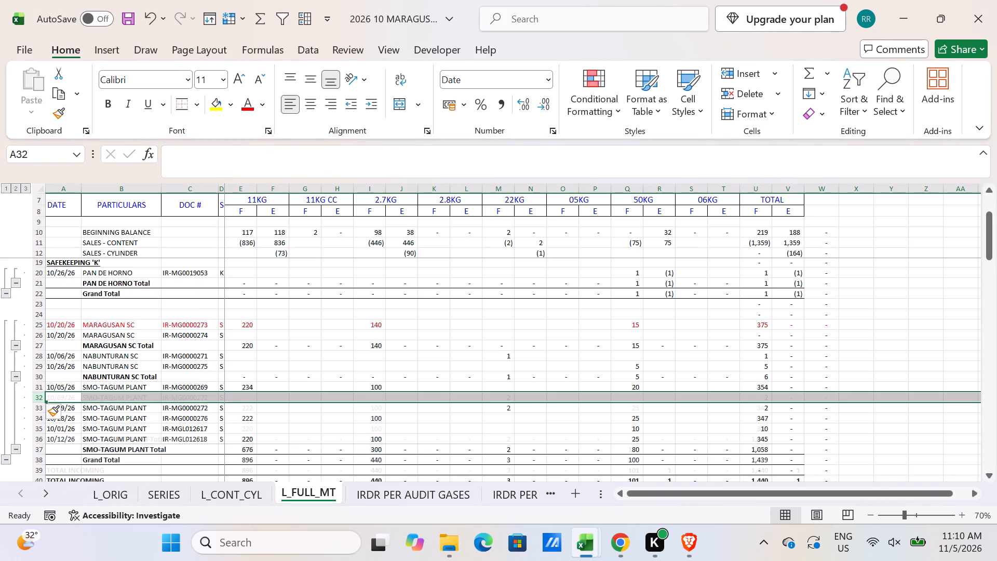
pyautogui.moveTo(768, 385); pyautogui.dragTo(780, 386)
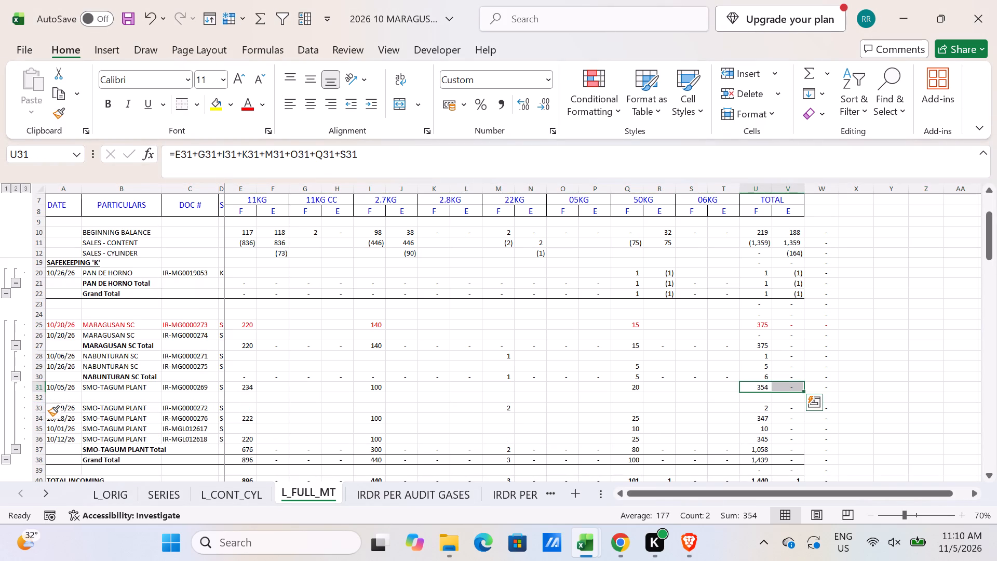
pyautogui.moveTo(801, 394); pyautogui.dragTo(801, 406)
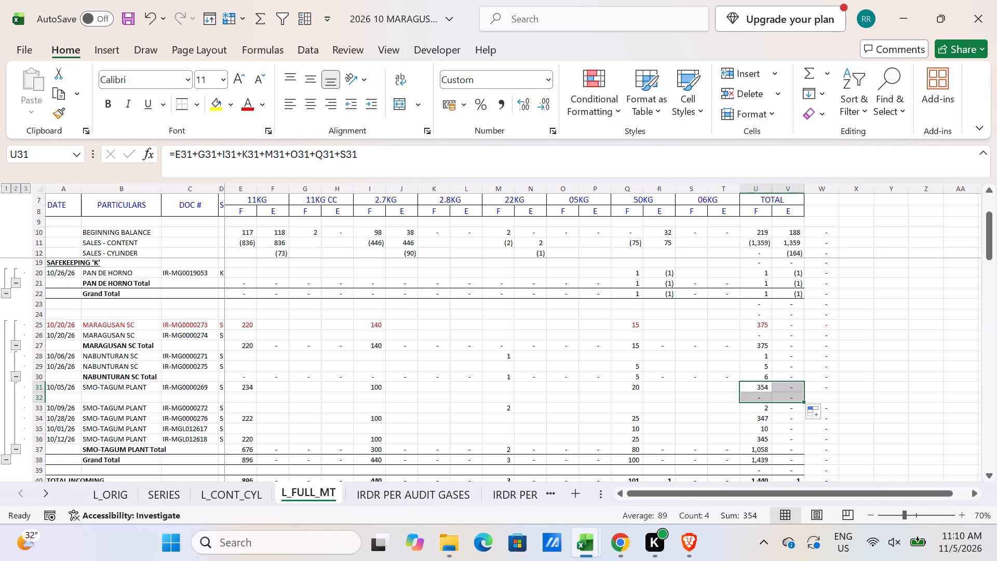
# Copy the MARAGUSAN SC entry IR-MG0000273 in A25:Q25 into the blank row 32 as values only.
pyautogui.moveTo(76, 325); pyautogui.dragTo(636, 327)
pyautogui.hotkey('ctrl', 'c')
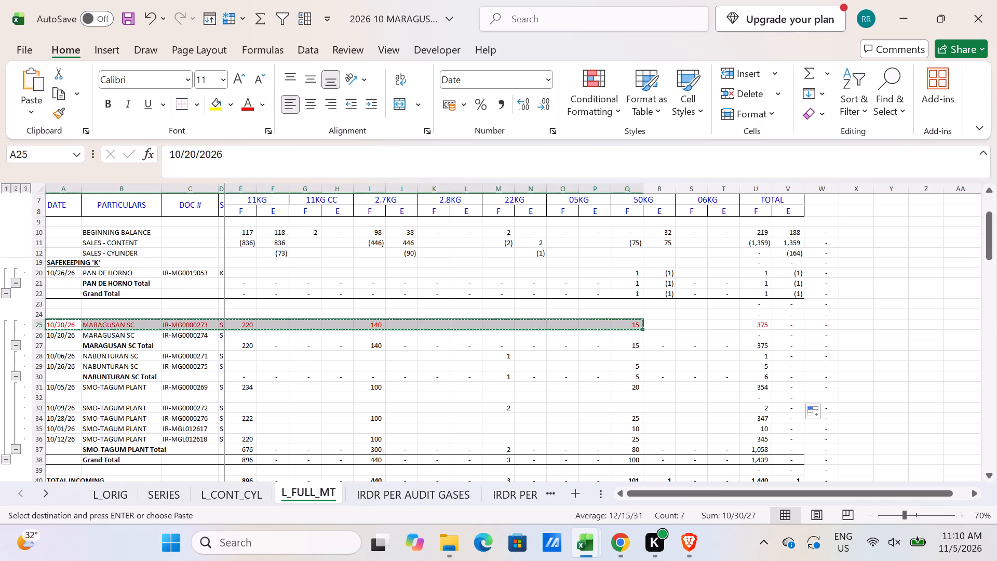
pyautogui.click(74, 394)
pyautogui.hotkey('alt', 'e')
pyautogui.write('SV')
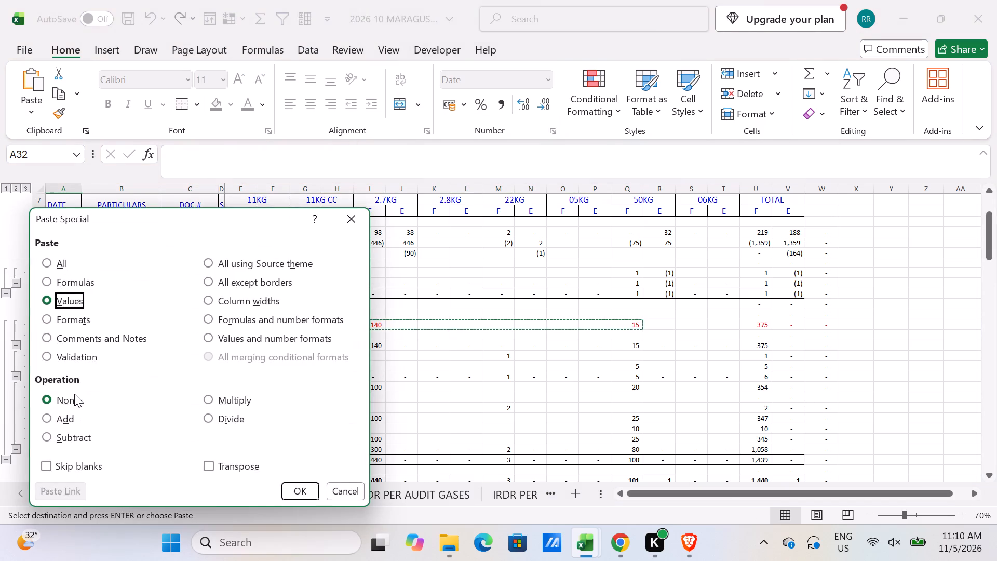
pyautogui.press('Return')
# Replace the particulars in B32 with SMO-TAGUM PLANT, copied from B31.
pyautogui.click(112, 386)
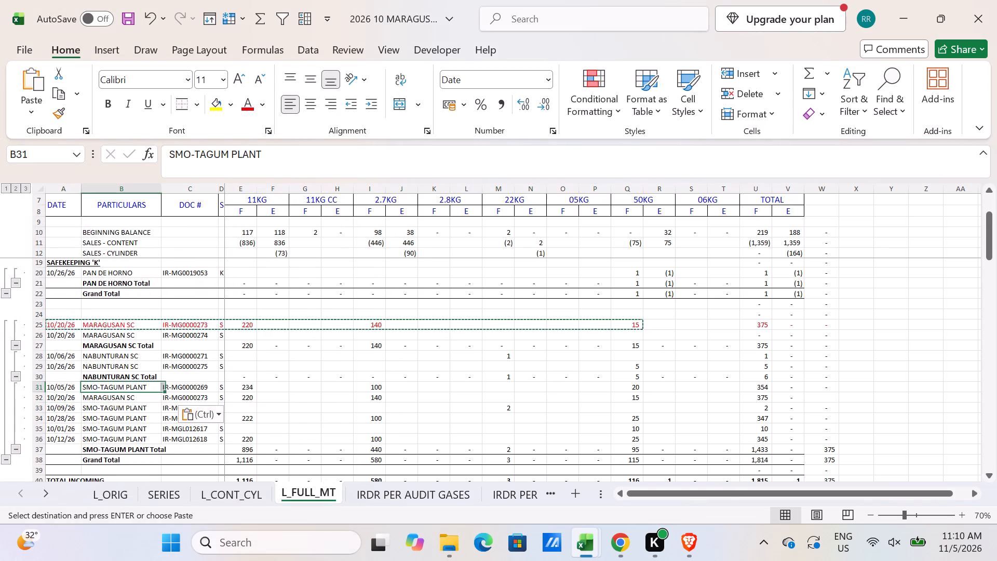
pyautogui.hotkey('ctrl', 'c')
pyautogui.click(120, 400)
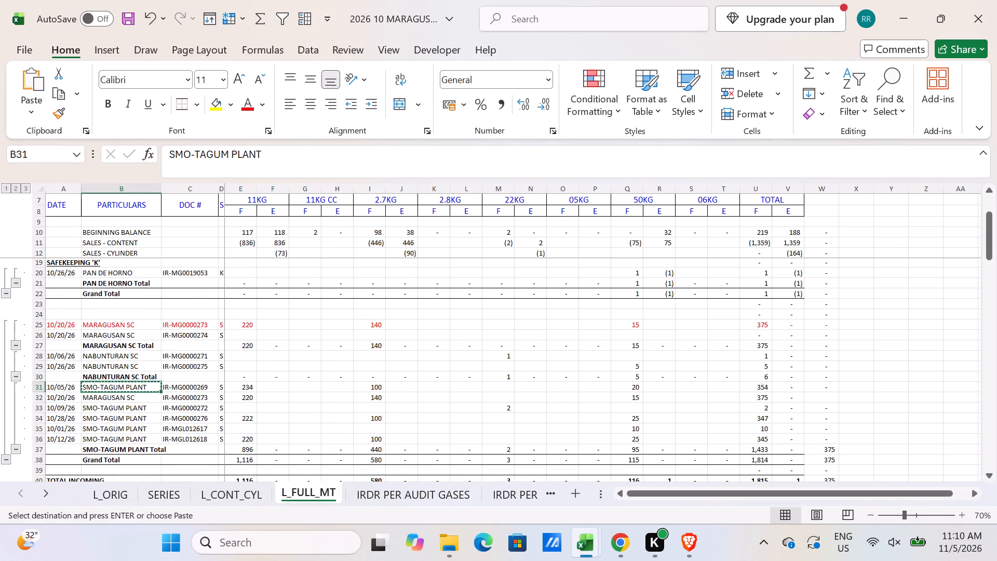
pyautogui.hotkey('ctrl', 'v')
pyautogui.press('Escape')
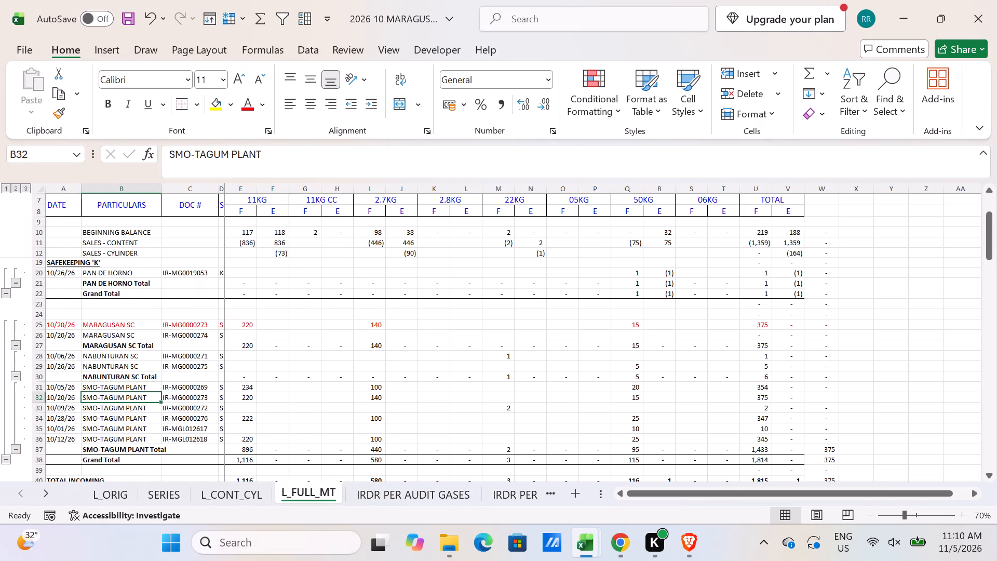
# Clear the 11KG, 2.7KG and 50KG full quantities in E25, I25 and Q25 of the original MARAGUSAN SC entry.
pyautogui.click(244, 324)
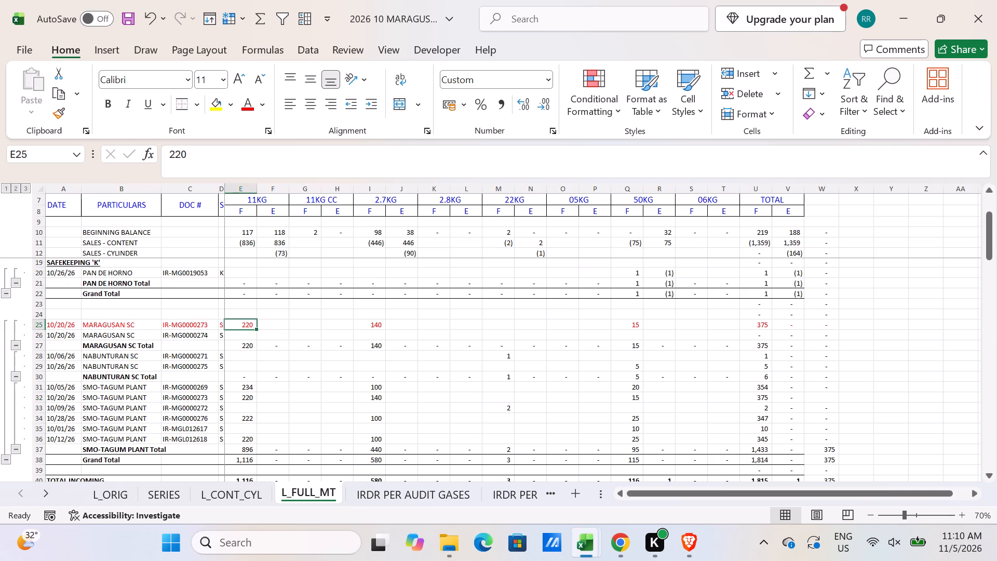
pyautogui.press('Delete')
pyautogui.click(371, 328)
pyautogui.press('Delete')
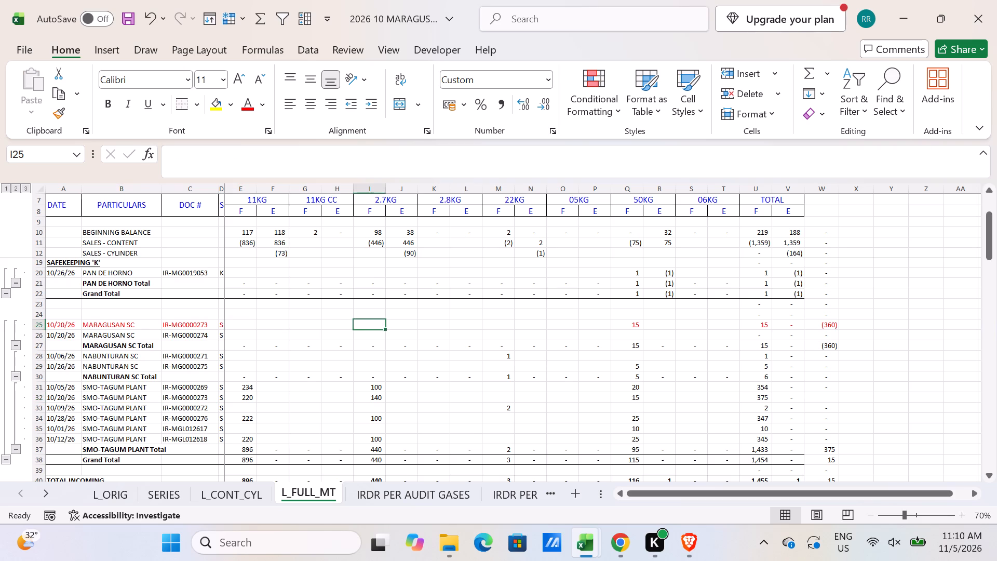
pyautogui.click(634, 328)
pyautogui.press('Delete')
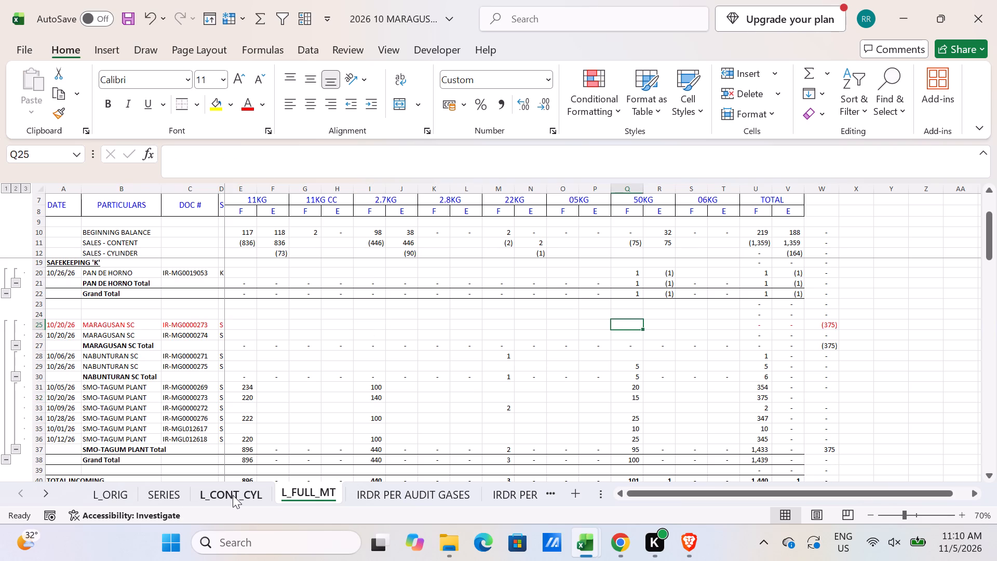
# On the L_CONT_CYL sheet, insert a blank row 32 above SMO-TAGUM PLANT entry IR-MG0000272.
pyautogui.click(233, 495)
pyautogui.scroll(5, 167, 404)
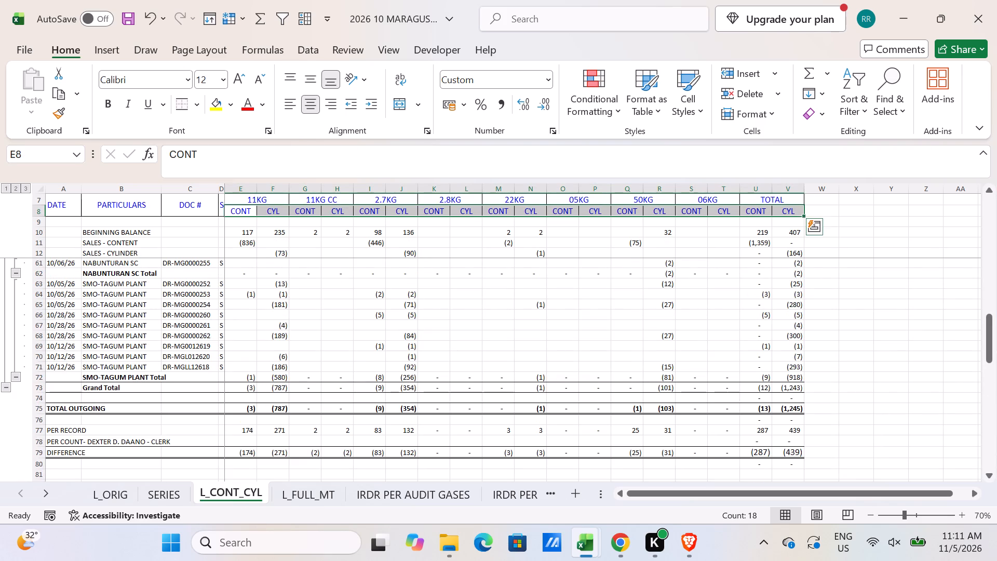
pyautogui.scroll(1, 60, 320)
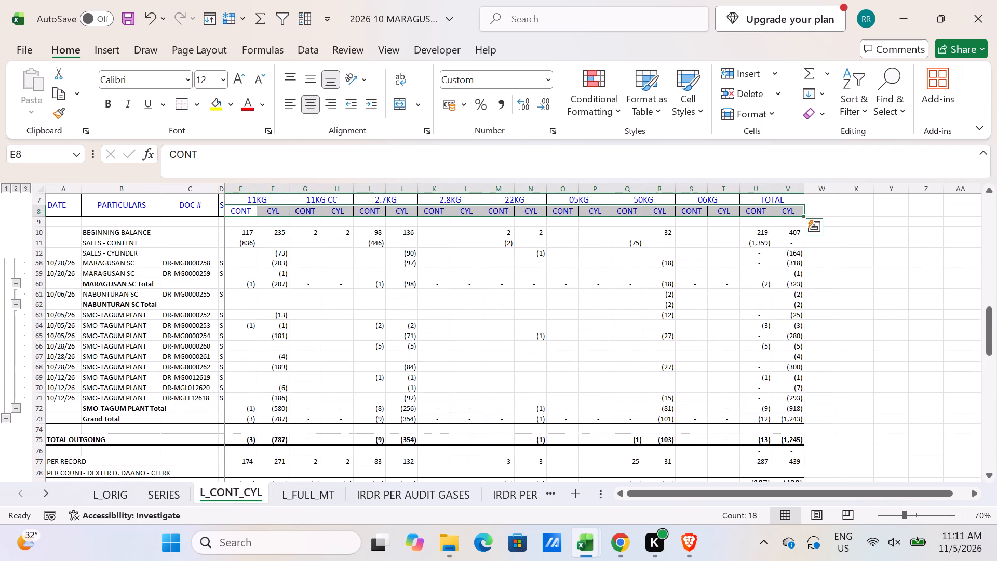
pyautogui.scroll(9, 60, 341)
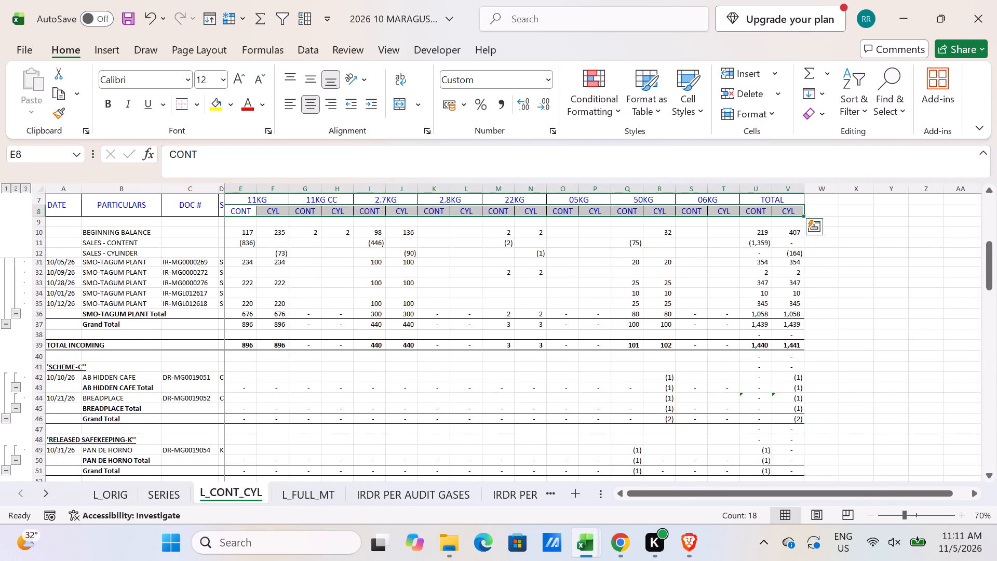
pyautogui.scroll(3, 60, 341)
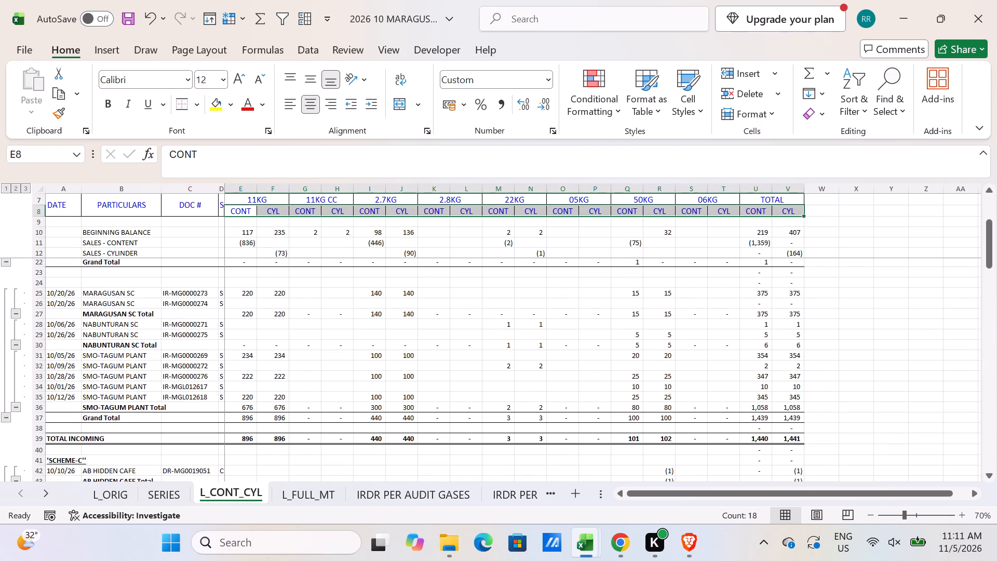
pyautogui.click(40, 367)
pyautogui.hotkey('ctrl', 'shift', '=')
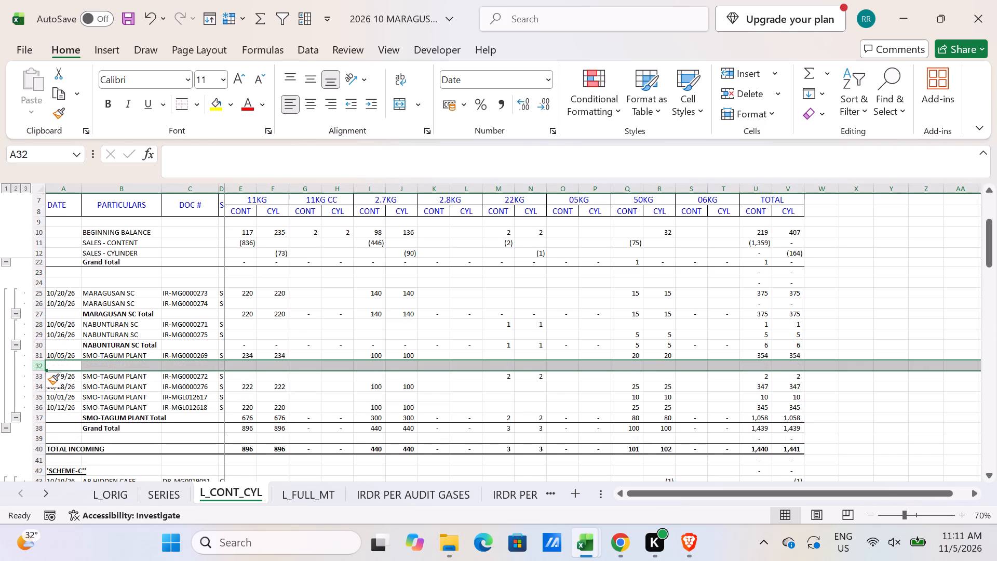
# Copy the L_CONT_CYL MARAGUSAN SC entry IR-MG0000273 in A25:S25 into row 32 as values only.
pyautogui.moveTo(63, 292); pyautogui.dragTo(697, 293)
pyautogui.hotkey('ctrl', 'c')
pyautogui.click(57, 365)
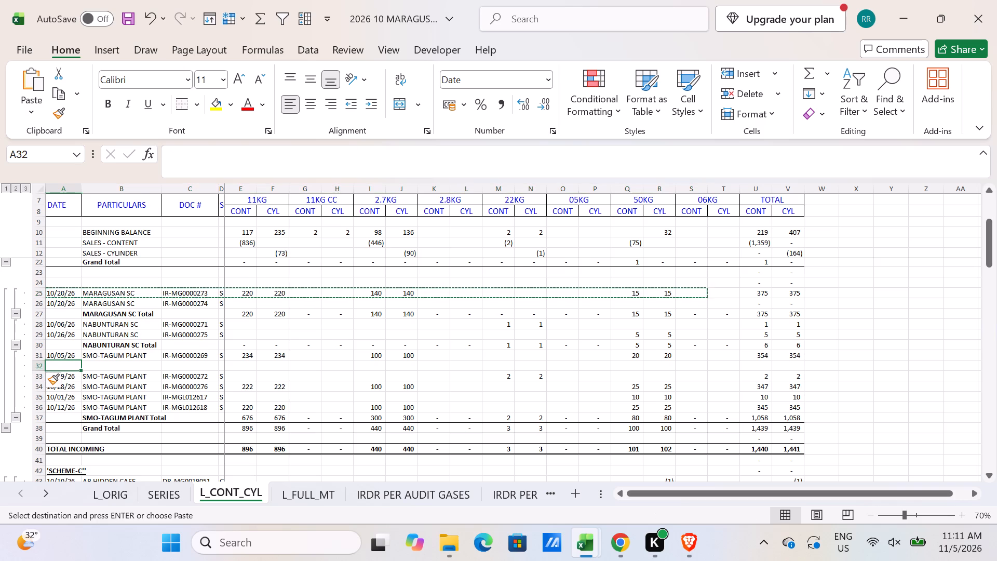
pyautogui.hotkey('alt', 'e')
pyautogui.write('SV')
pyautogui.press('Return')
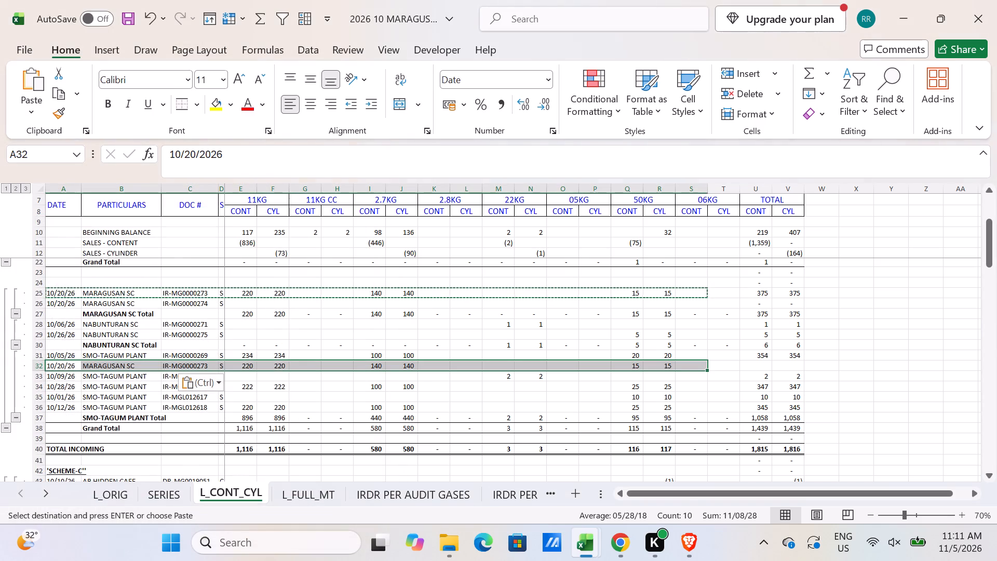
pyautogui.press('Escape')
# Fill the CONT and CYL total formulas from U31:V31 down into row 32.
pyautogui.moveTo(759, 355); pyautogui.dragTo(779, 356)
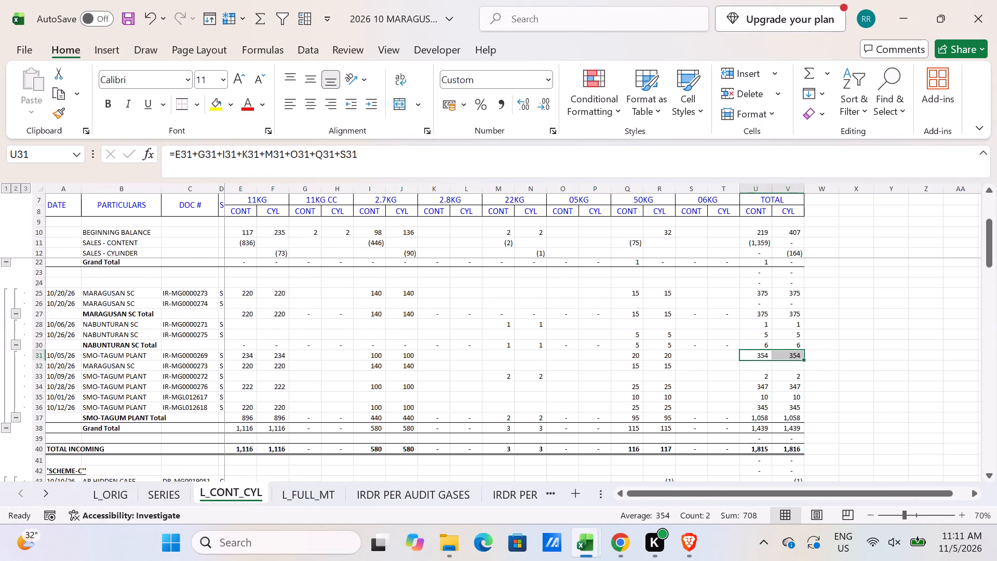
pyautogui.moveTo(804, 357); pyautogui.dragTo(804, 367)
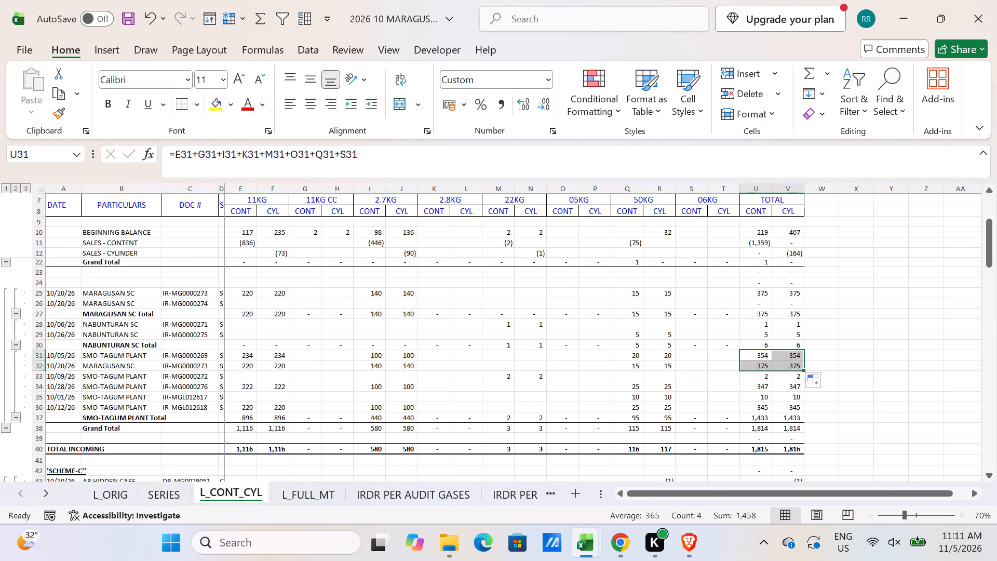
# Replace the particulars in B32 with SMO-TAGUM PLANT, copied from B31.
pyautogui.click(102, 354)
pyautogui.hotkey('ctrl', 'c')
pyautogui.click(114, 362)
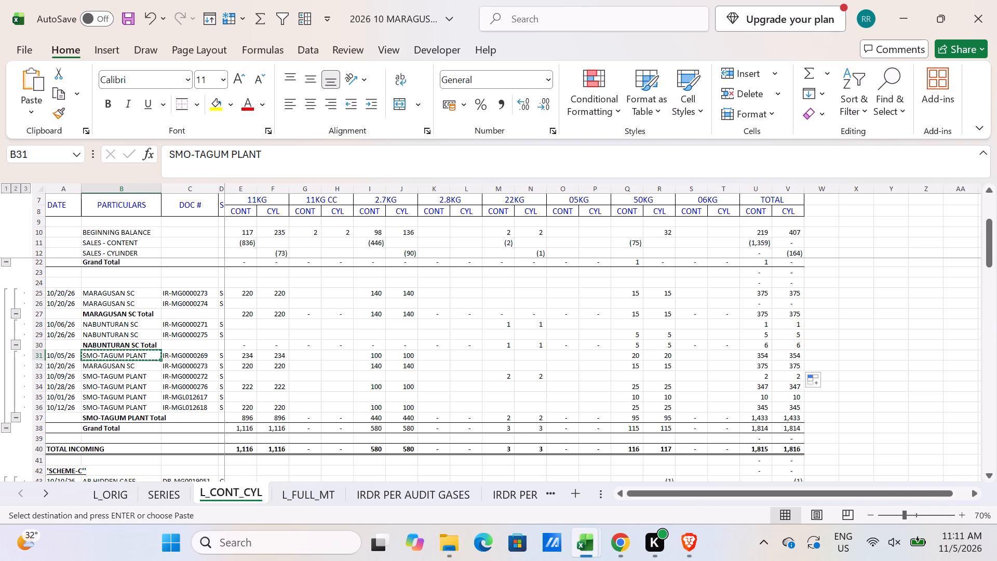
pyautogui.click(114, 363)
pyautogui.hotkey('ctrl', 'v')
pyautogui.press('Escape')
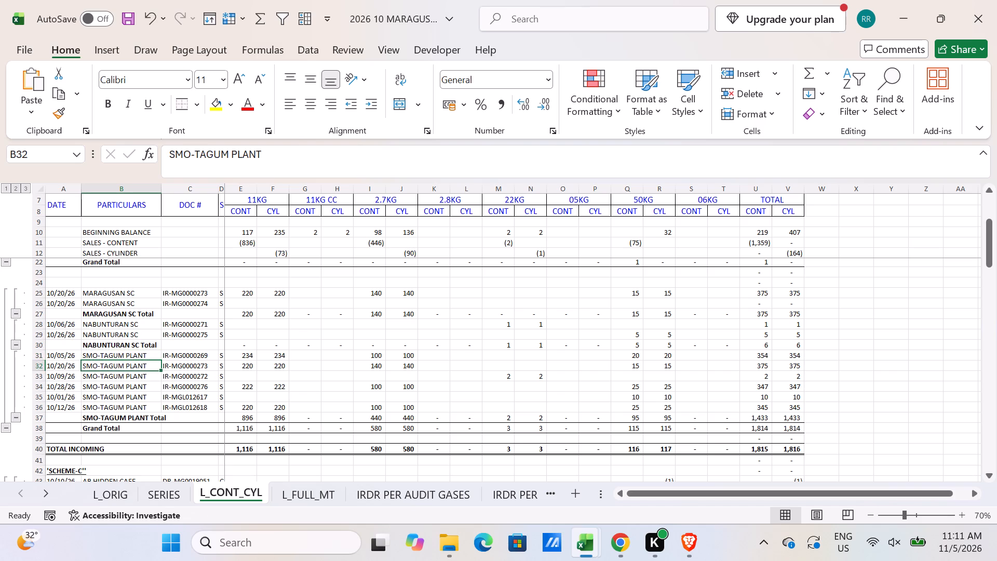
# Clear the quantities in E25:R25 of the original MARAGUSAN SC entry IR-MG0000273.
pyautogui.moveTo(248, 291); pyautogui.dragTo(672, 301)
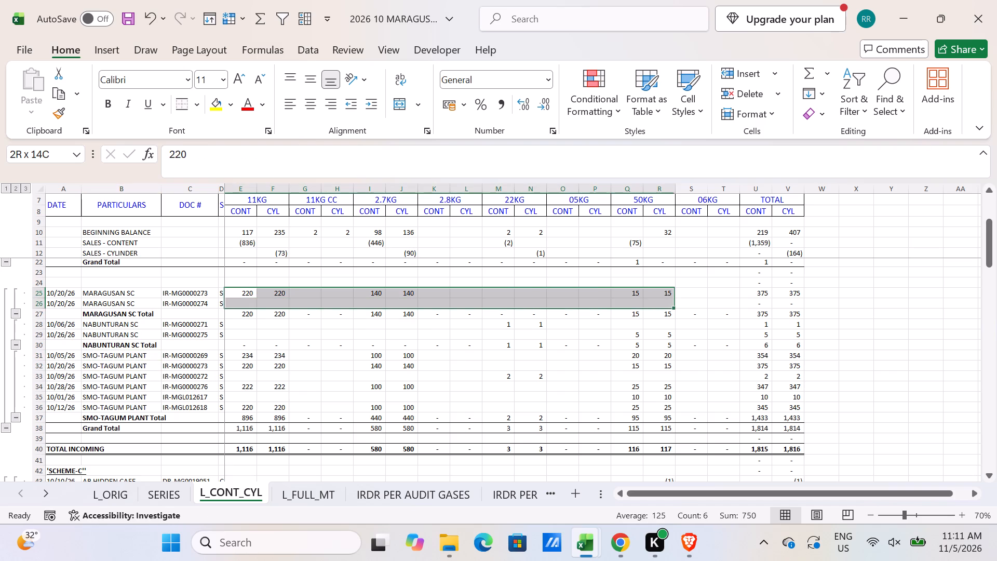
pyautogui.moveTo(672, 301); pyautogui.dragTo(674, 294)
pyautogui.press('Delete')
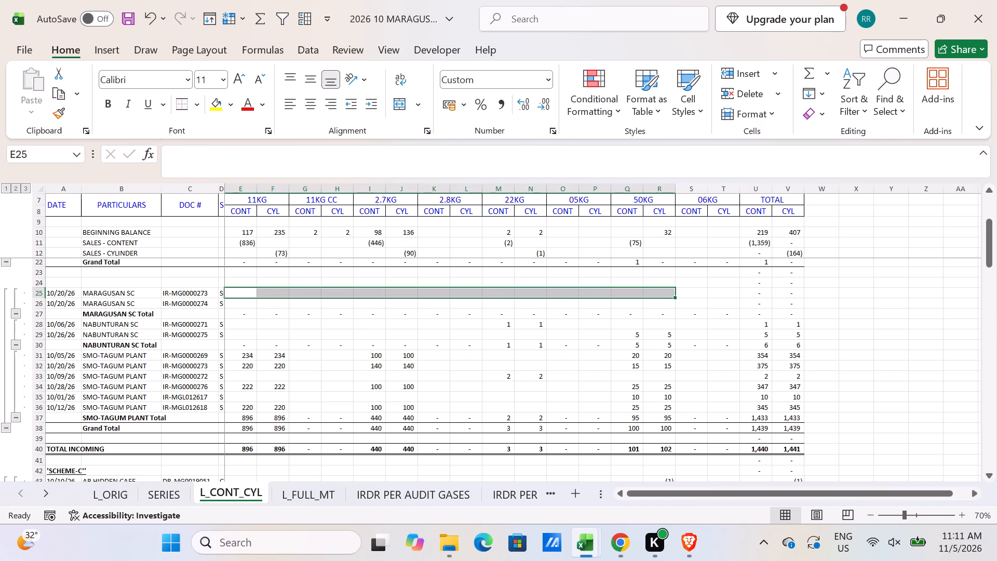
# On the L_FULL_MT sheet, fill the L_CONT_CYL check formula from W31 down to W32.
pyautogui.click(312, 499)
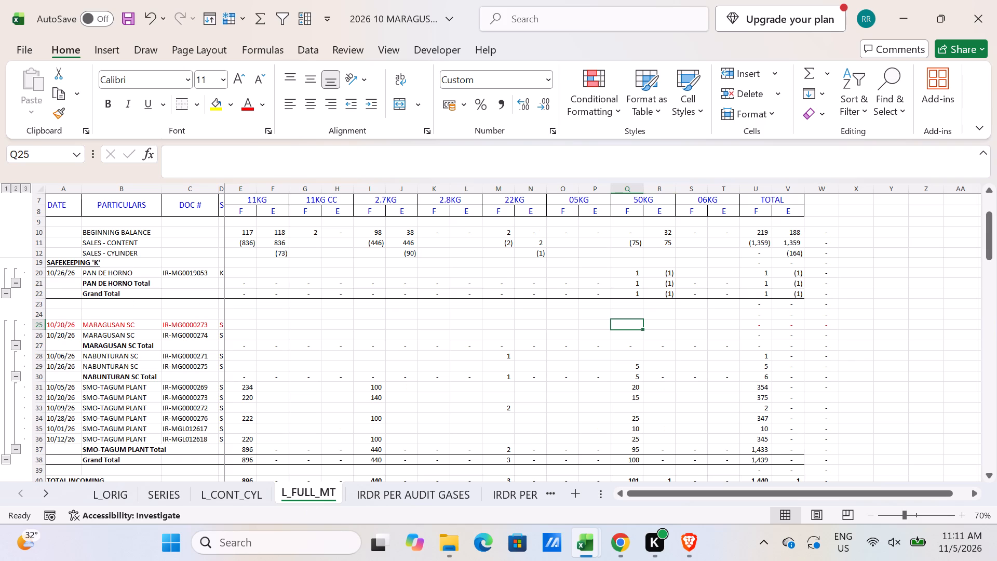
pyautogui.scroll(-4, 340, 411)
pyautogui.scroll(1, 340, 411)
pyautogui.scroll(-4, 340, 411)
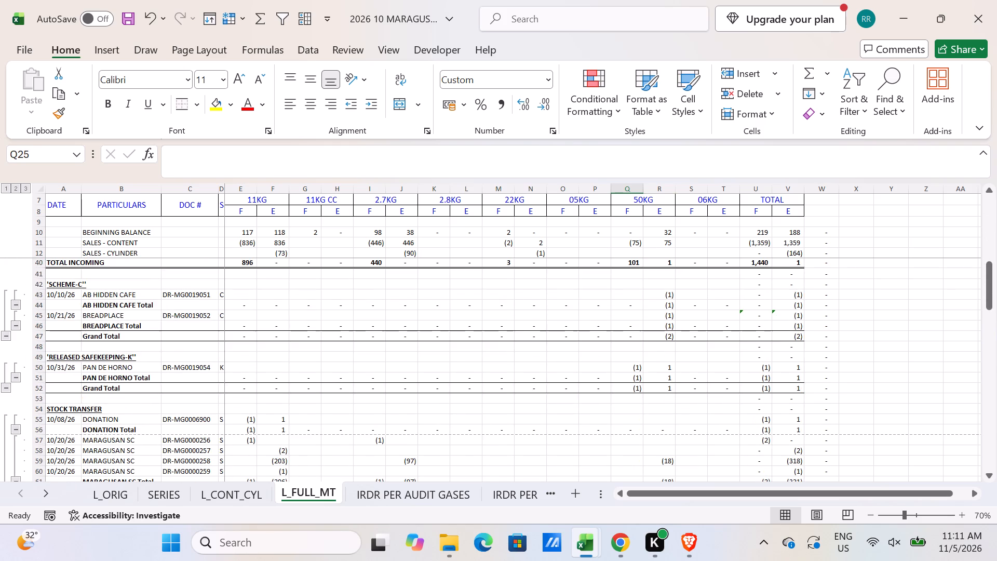
pyautogui.scroll(-10, 340, 411)
pyautogui.scroll(20, 340, 411)
pyautogui.scroll(5, 340, 411)
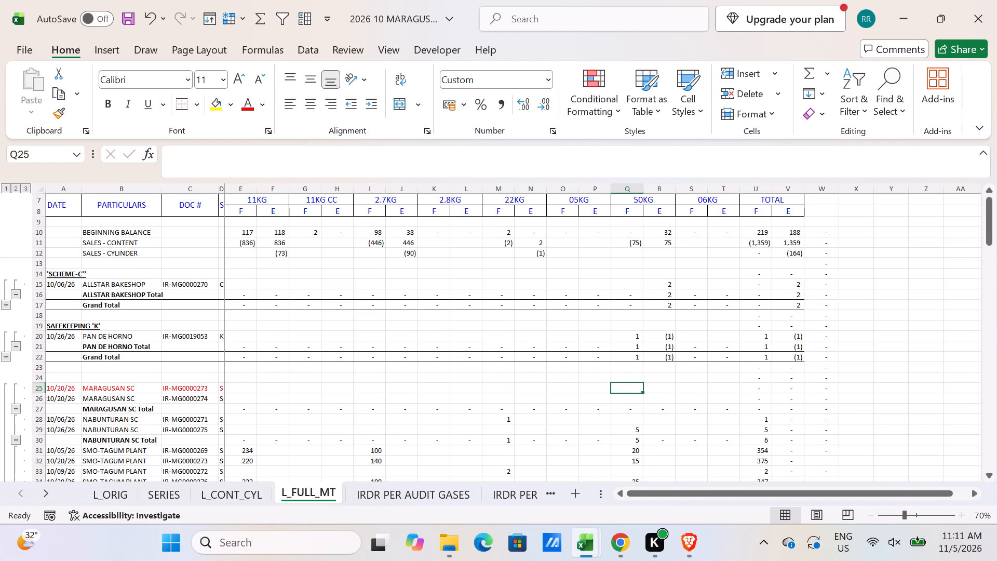
pyautogui.scroll(-1, 493, 388)
pyautogui.click(827, 430)
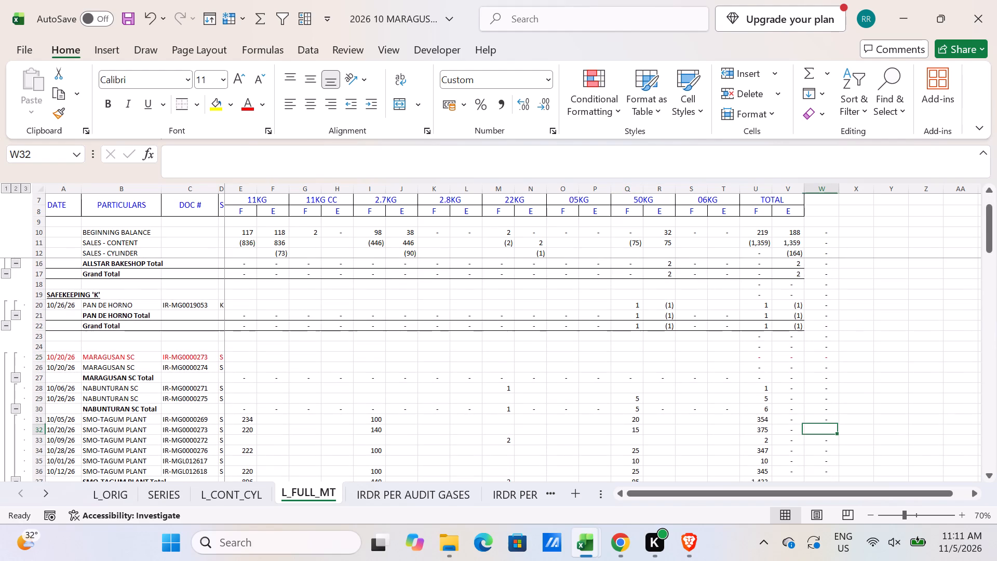
pyautogui.scroll(1, 827, 430)
pyautogui.scroll(-2, 827, 430)
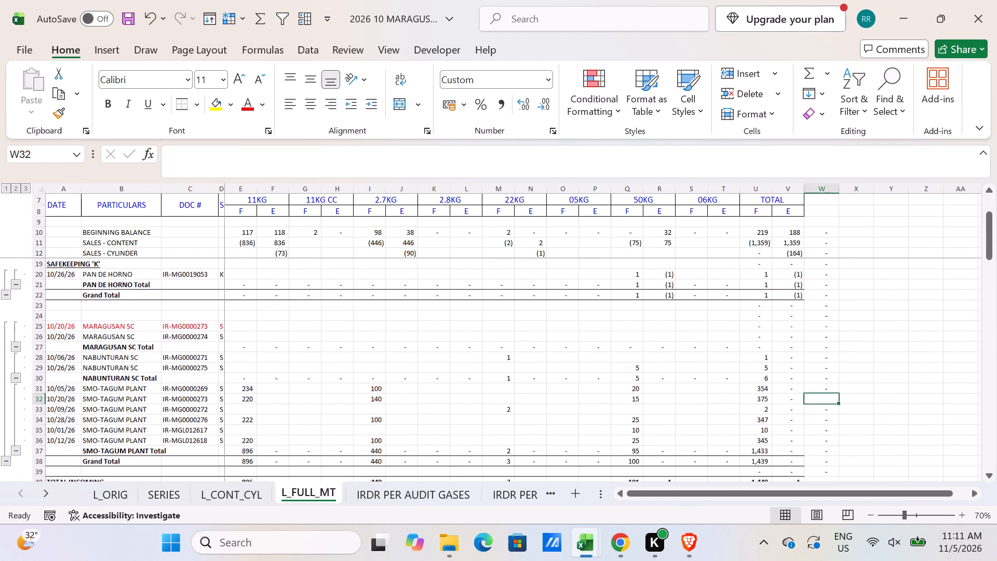
pyautogui.click(821, 387)
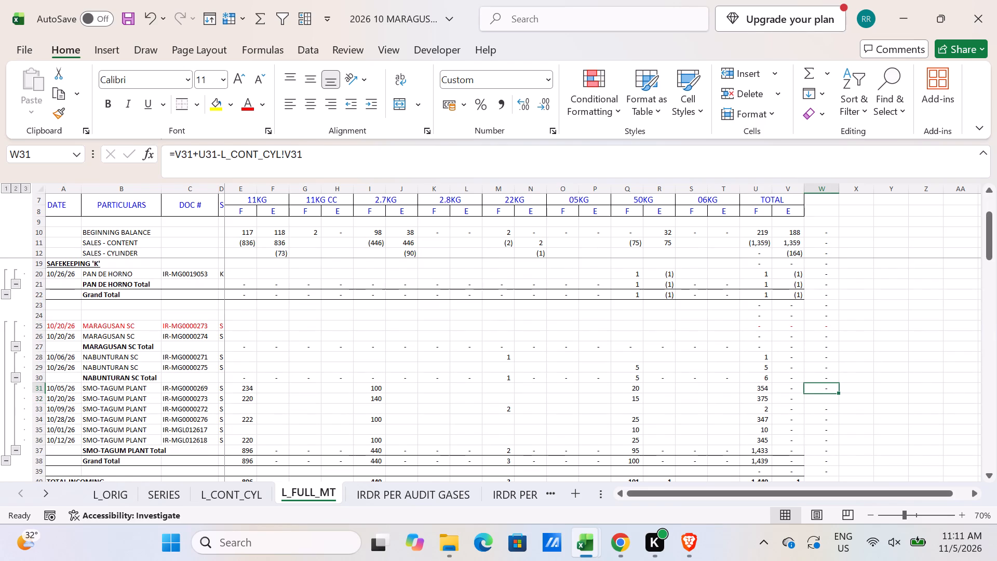
pyautogui.moveTo(837, 393); pyautogui.dragTo(840, 403)
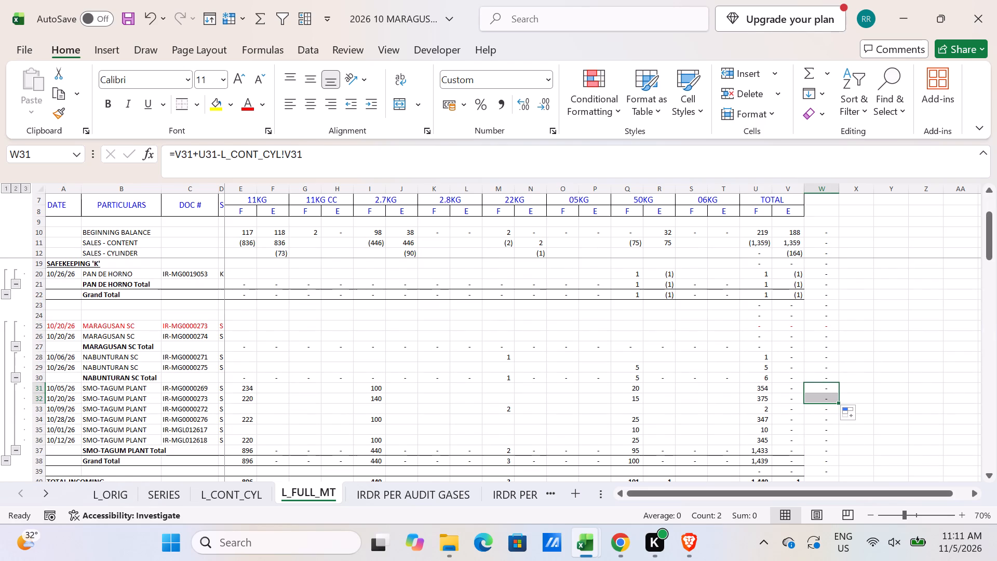
# Save the October Maragusan workbook.
pyautogui.scroll(-1, 424, 414)
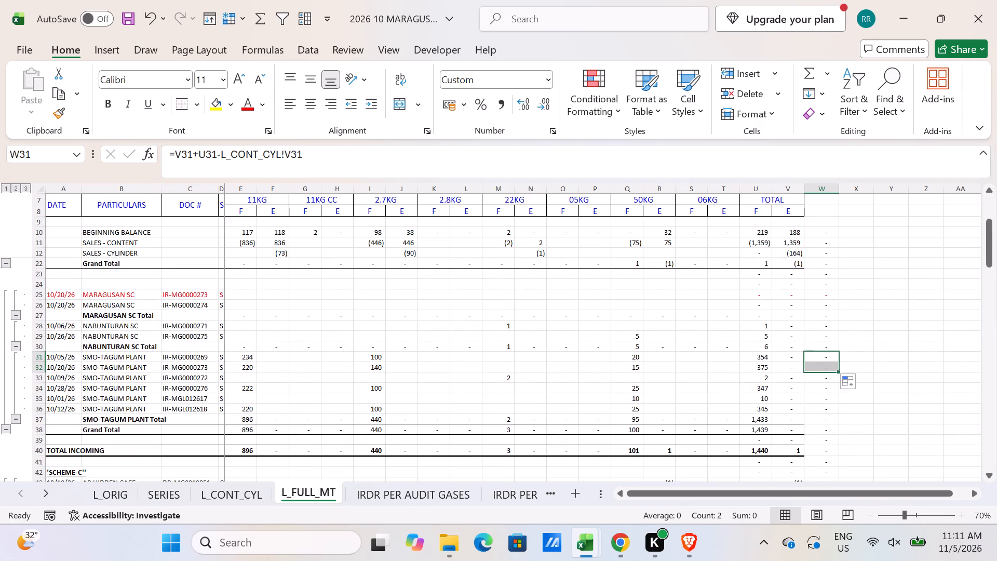
pyautogui.scroll(1, 351, 400)
pyautogui.scroll(-2, 351, 400)
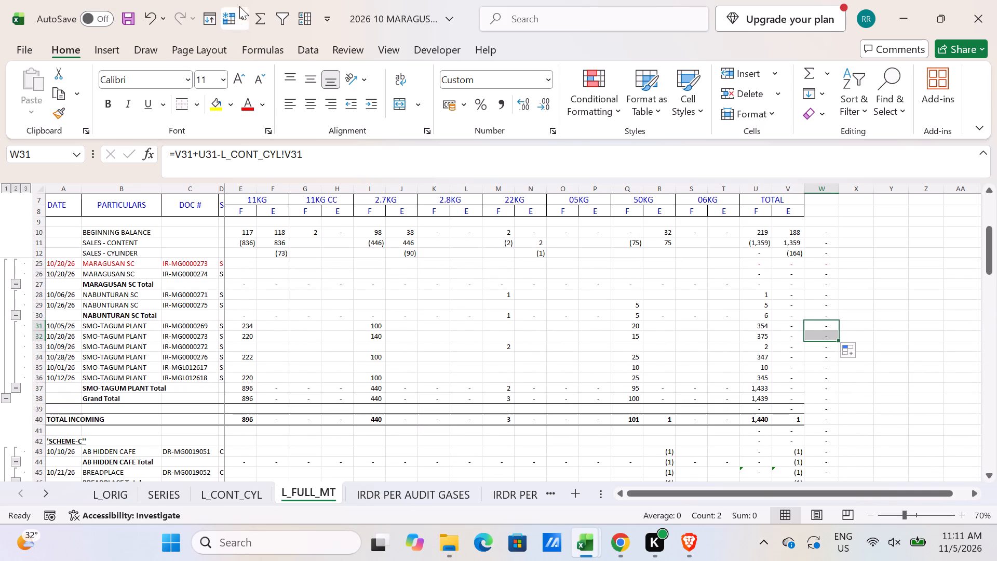
pyautogui.click(125, 13)
# Duplicate the L_FULL_MT sheet directly after the original and rename the copy L_ST_ANALYSIS.
pyautogui.scroll(-2, 316, 403)
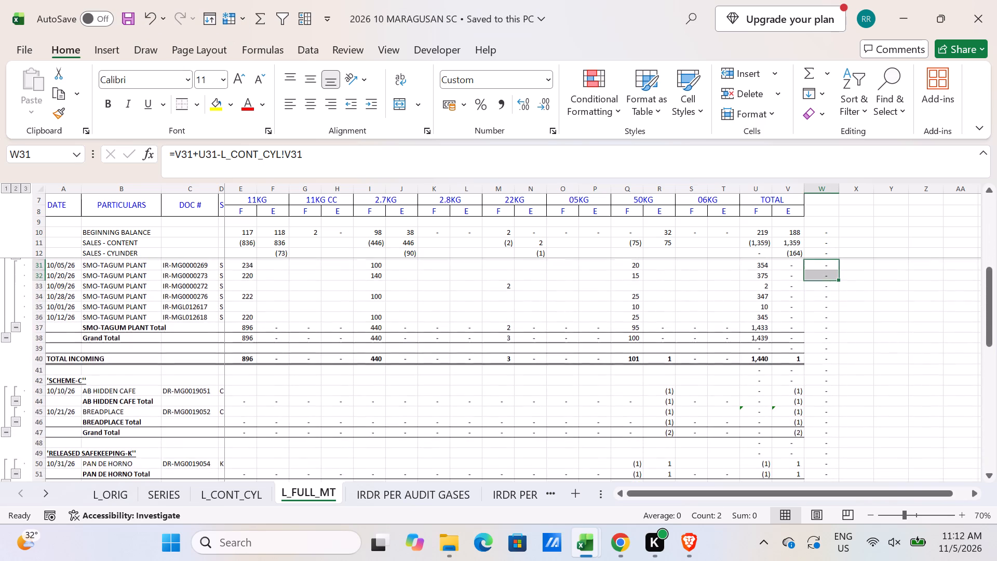
pyautogui.scroll(-8, 310, 415)
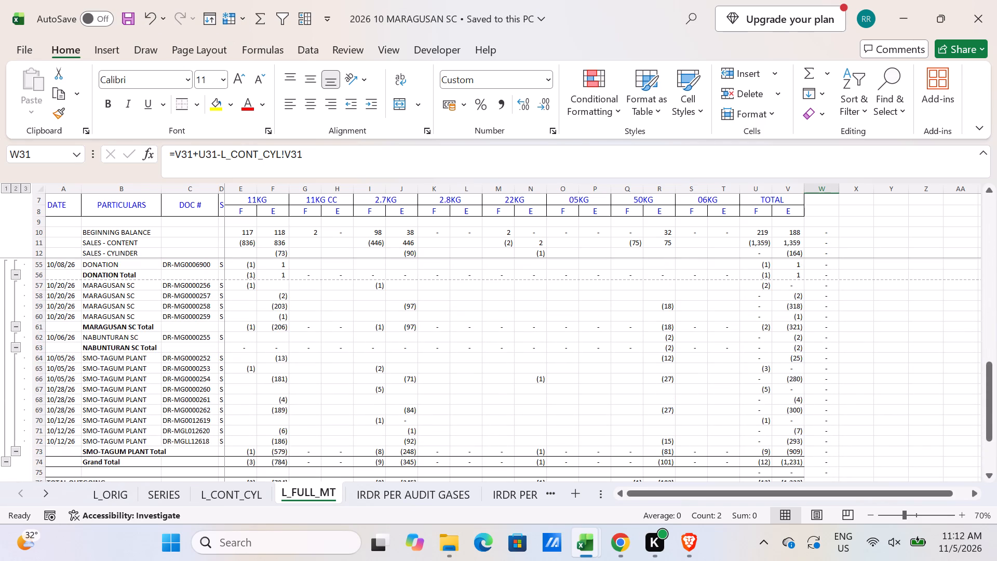
pyautogui.moveTo(317, 491); pyautogui.dragTo(384, 493)
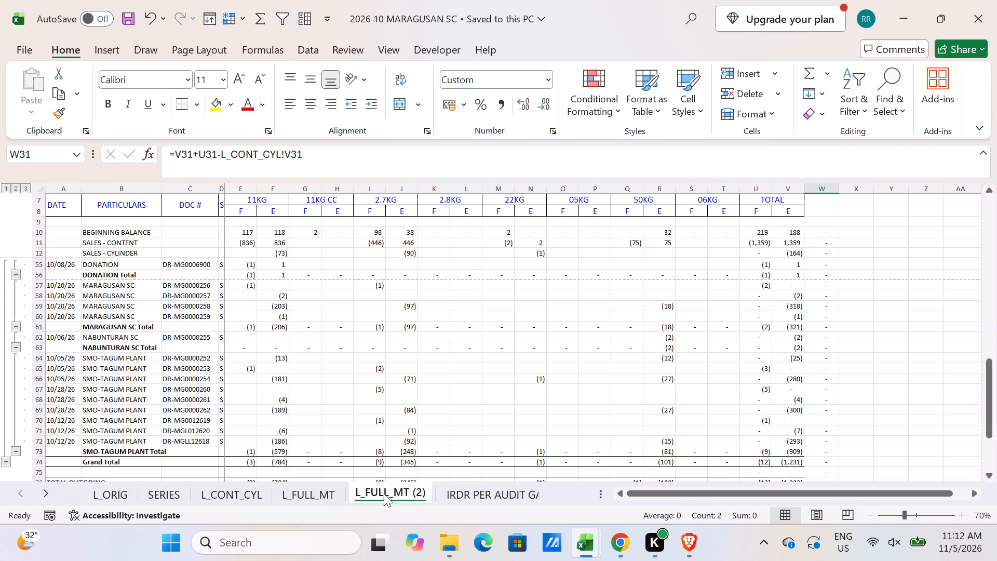
pyautogui.doubleClick(384, 493)
pyautogui.write('L_ST_ANALYSIS')
pyautogui.press('Return')
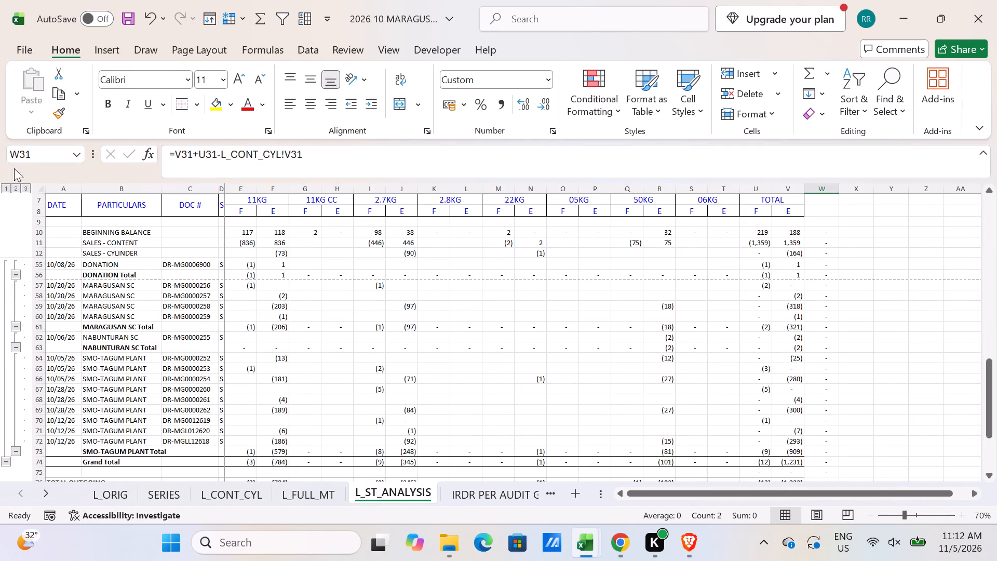
# Collapse the row outline of L_ST_ANALYSIS to level 2 so only the subtotals show.
pyautogui.click(16, 185)
# Hide columns C:D (DOC # and S) and narrow the DATE column A.
pyautogui.moveTo(189, 189); pyautogui.dragTo(219, 190)
pyautogui.rightClick(197, 190)
pyautogui.click(251, 457)
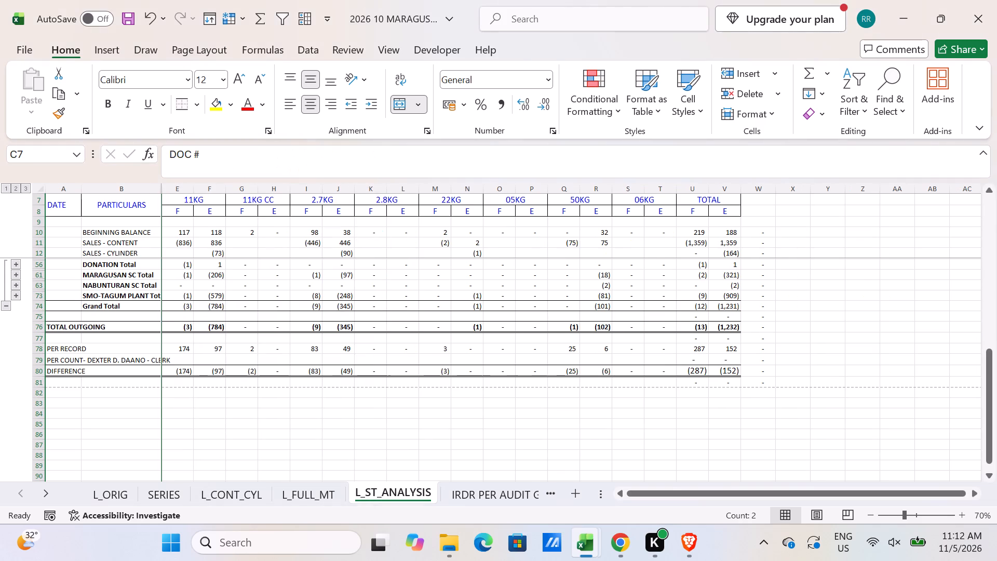
pyautogui.moveTo(79, 188); pyautogui.dragTo(52, 195)
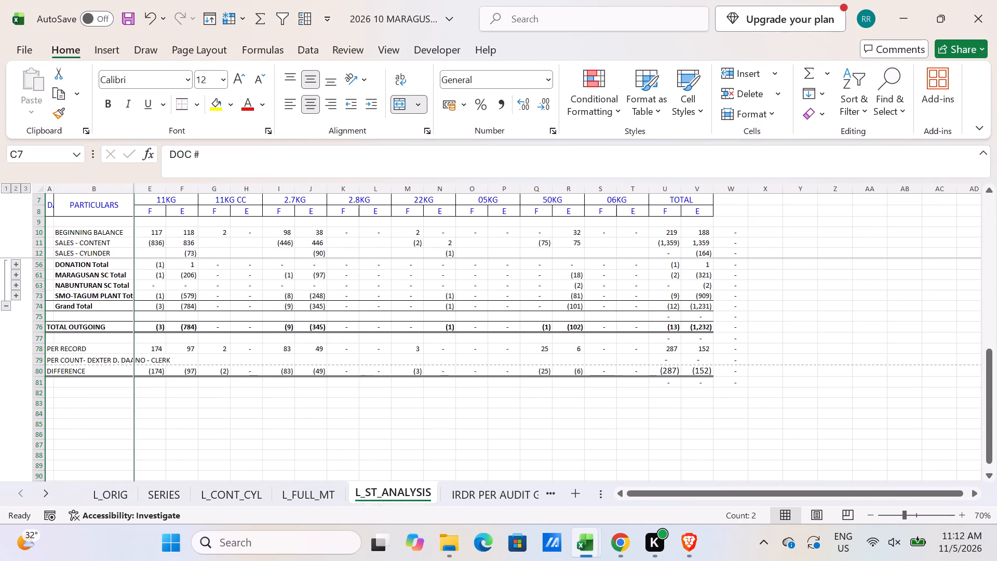
# Copy rows 100:103, STOCK POSITION to POPULATION, from the September population workbook's Maragusan sheet and insert them at row 82 of L_ST_ANALYSIS.
pyautogui.hotkey('alt', 'Tab')
pyautogui.scroll(-3, 244, 381)
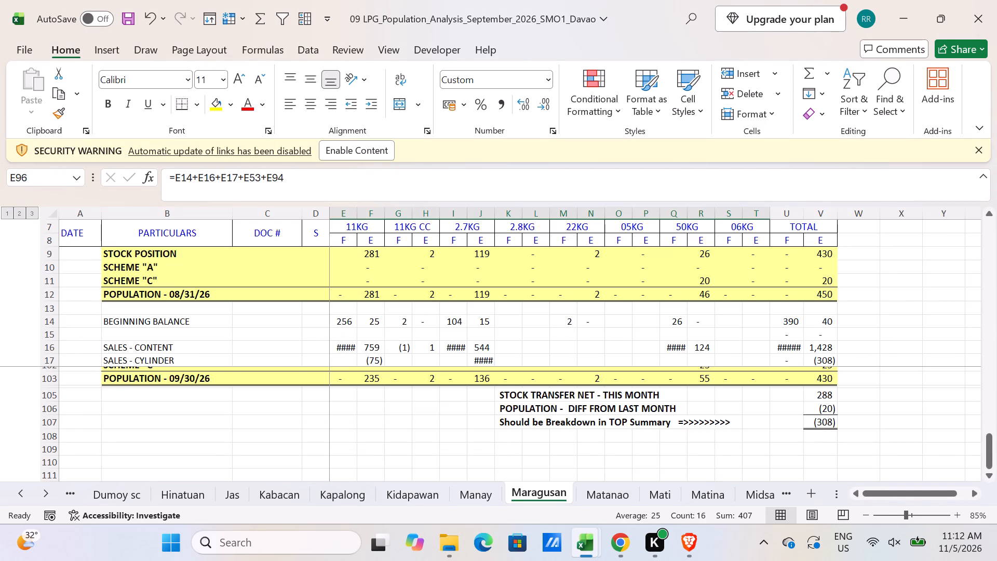
pyautogui.scroll(1, 57, 363)
pyautogui.moveTo(52, 377); pyautogui.dragTo(55, 419)
pyautogui.scroll(1, 55, 422)
pyautogui.hotkey('ctrl', 'c')
pyautogui.hotkey('alt', 'Tab')
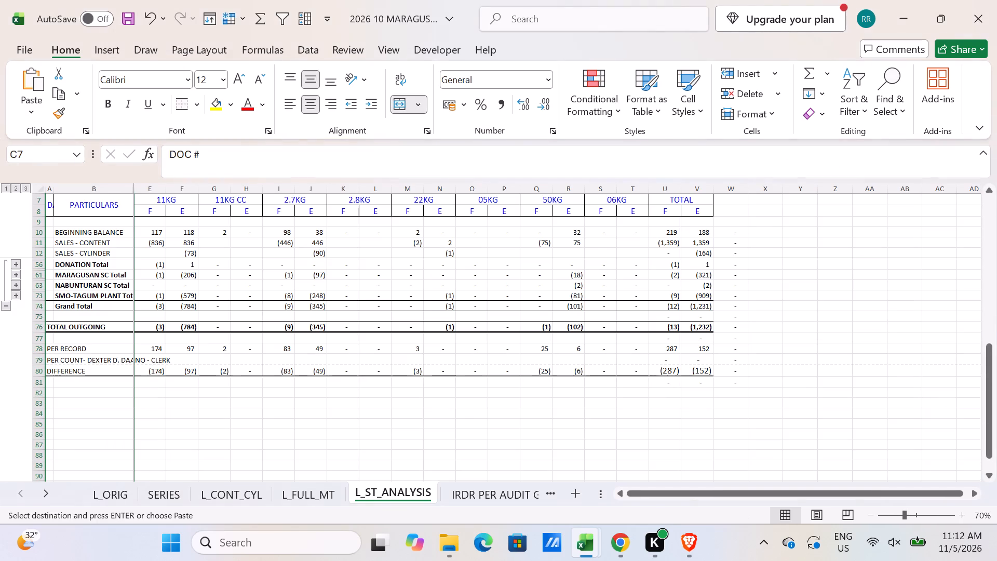
pyautogui.click(42, 391)
pyautogui.hotkey('ctrl', 'shift', '=')
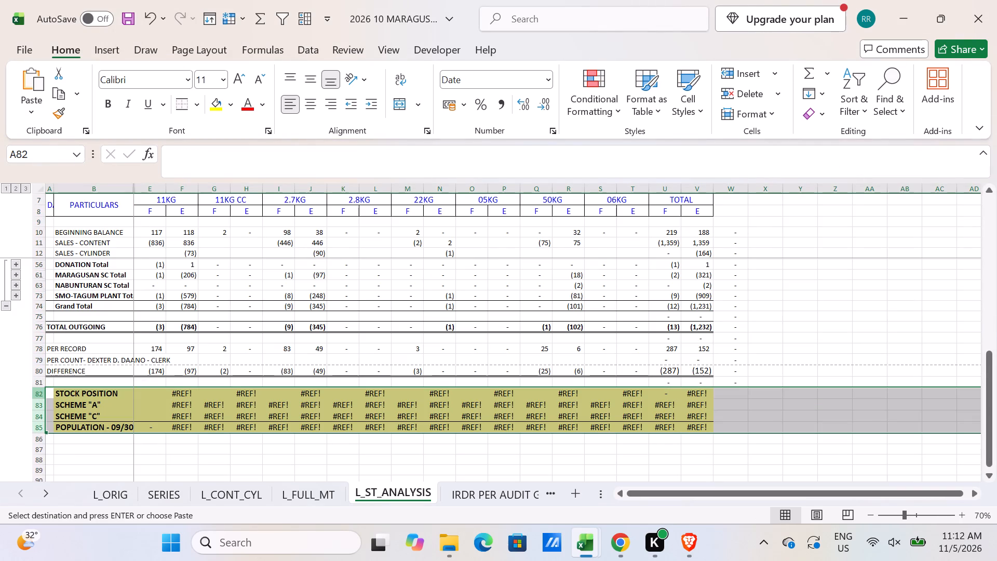
# Copy E100:T102 from the September Maragusan sheet and paste it as values only at E82 of L_ST_ANALYSIS.
pyautogui.hotkey('alt', 'Tab')
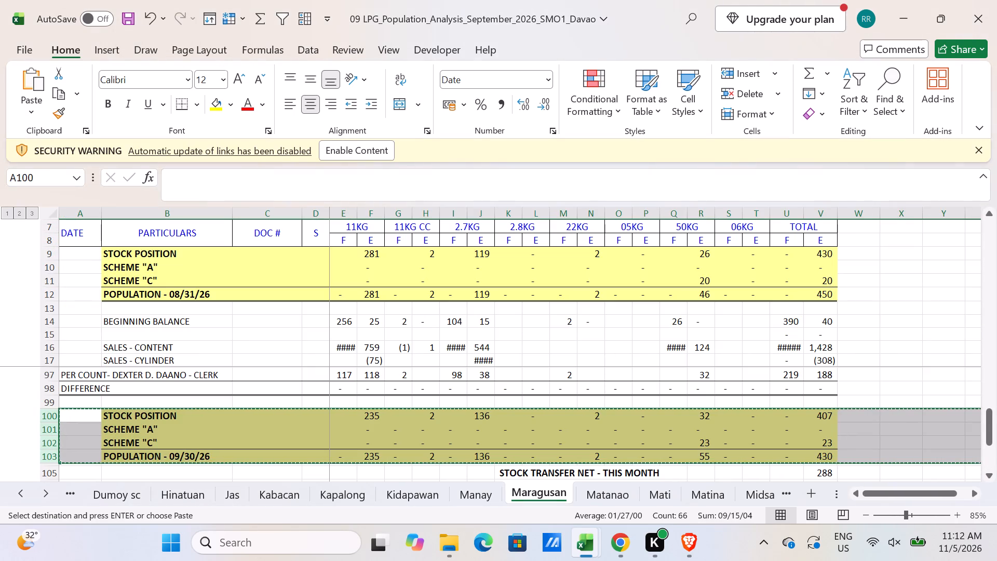
pyautogui.moveTo(346, 415); pyautogui.dragTo(756, 442)
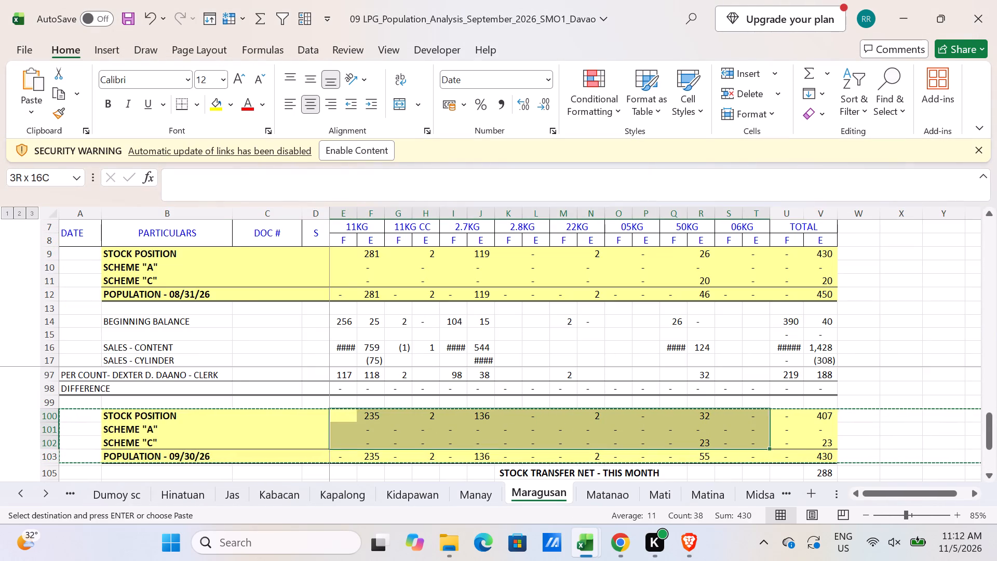
pyautogui.hotkey('ctrl', 'c')
pyautogui.hotkey('alt', 'Tab')
pyautogui.click(157, 394)
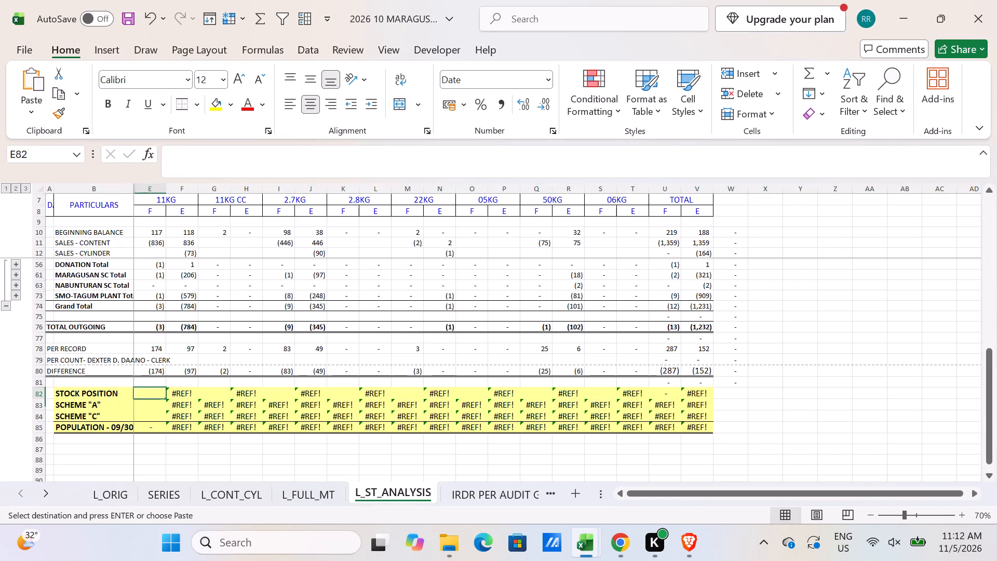
pyautogui.hotkey('alt', 'e')
pyautogui.write('SV')
pyautogui.press('Return')
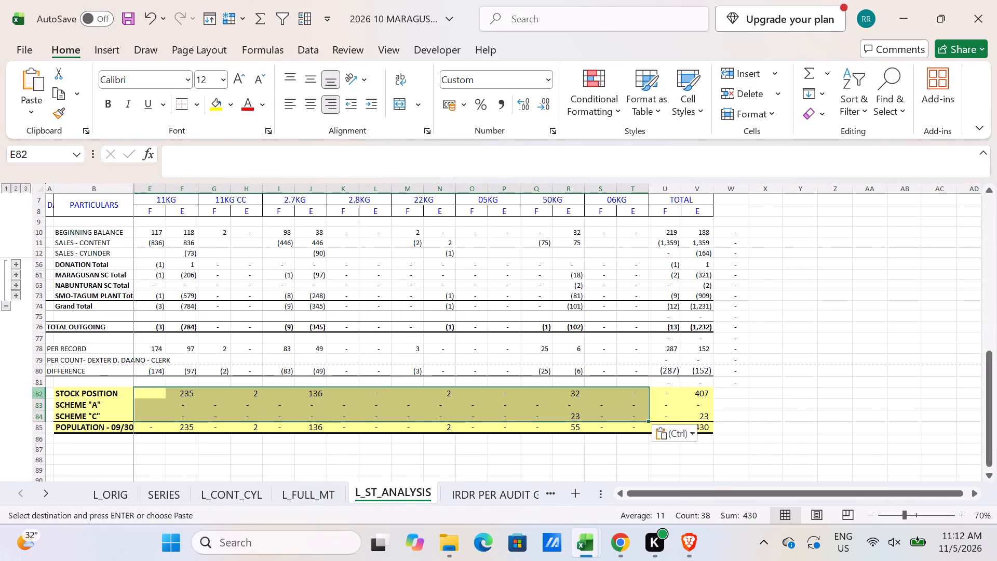
# Copy the STOCK POSITION to POPULATION block in rows 82:85 and insert it above the BEGINNING BALANCE row 10.
pyautogui.moveTo(37, 393); pyautogui.dragTo(36, 429)
pyautogui.hotkey('ctrl', 'c')
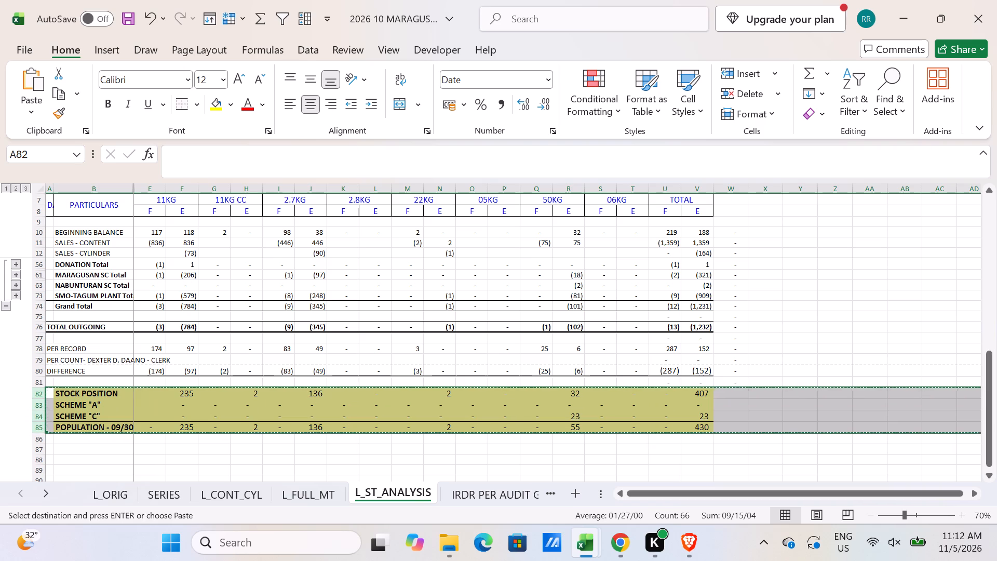
pyautogui.click(40, 234)
pyautogui.hotkey('ctrl', 'shift', '=')
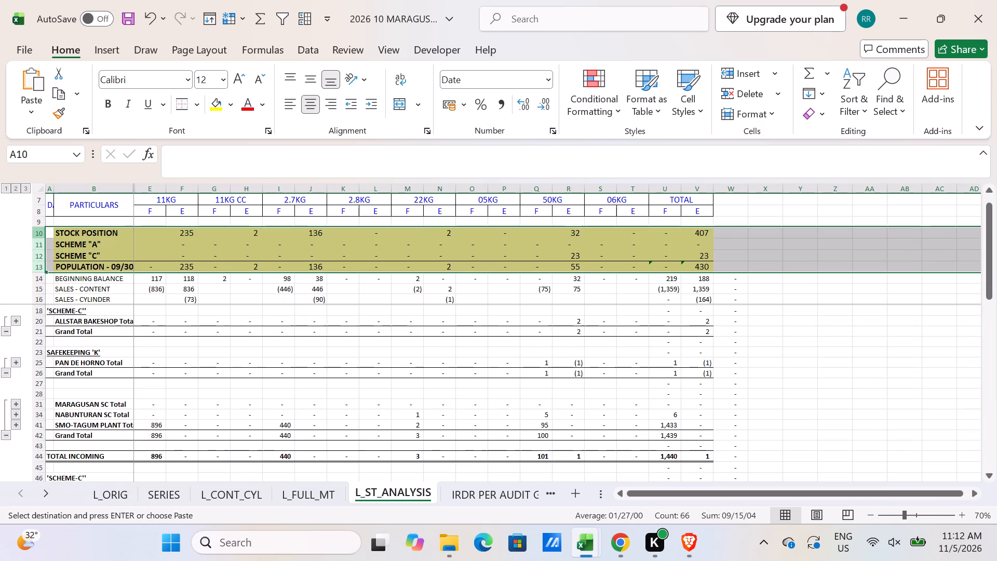
# Enter the formula =F10+F16+F44+E44+F80+E80 in F86, the 11KG empties of the bottom STOCK POSITION row.
pyautogui.scroll(-4, 192, 326)
pyautogui.scroll(-5, 210, 375)
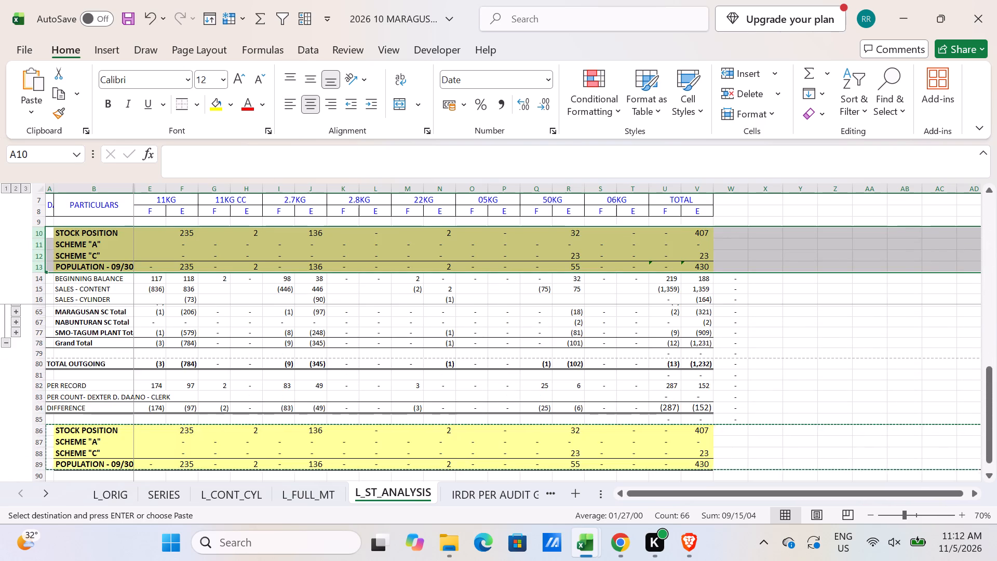
pyautogui.scroll(-2, 210, 375)
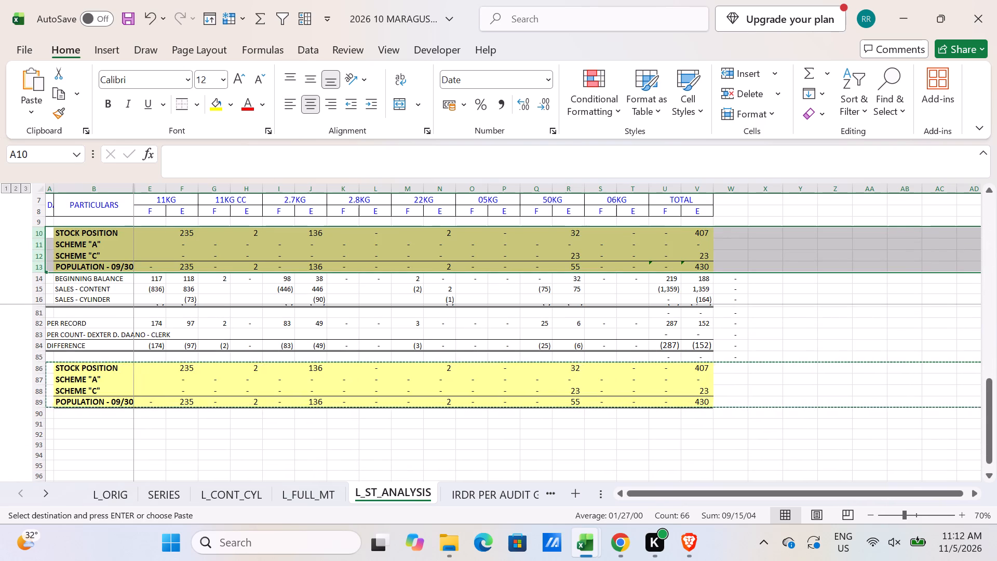
pyautogui.hotkey('alt', 'Tab')
pyautogui.hotkey('alt', 'Tab')
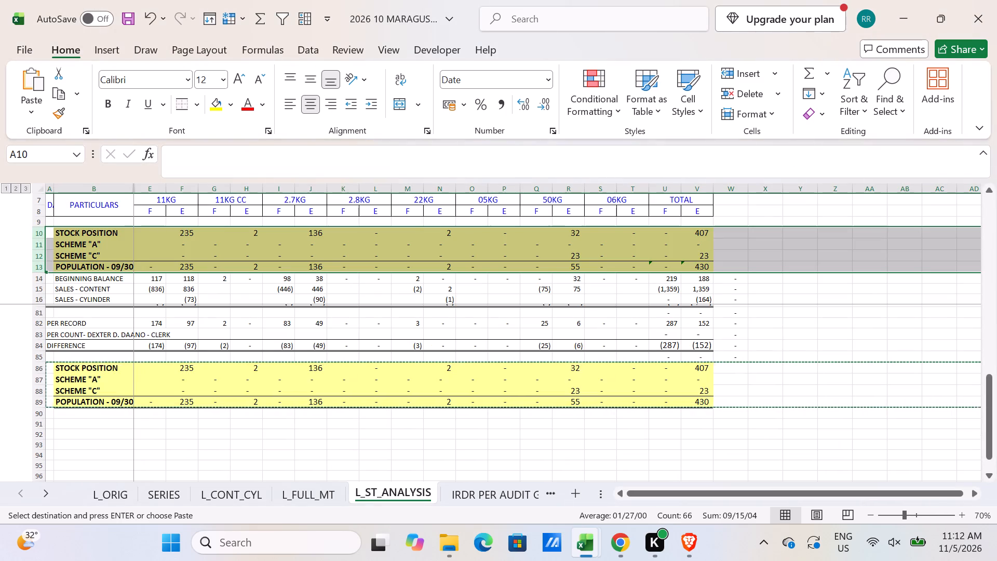
pyautogui.click(181, 368)
pyautogui.press('=')
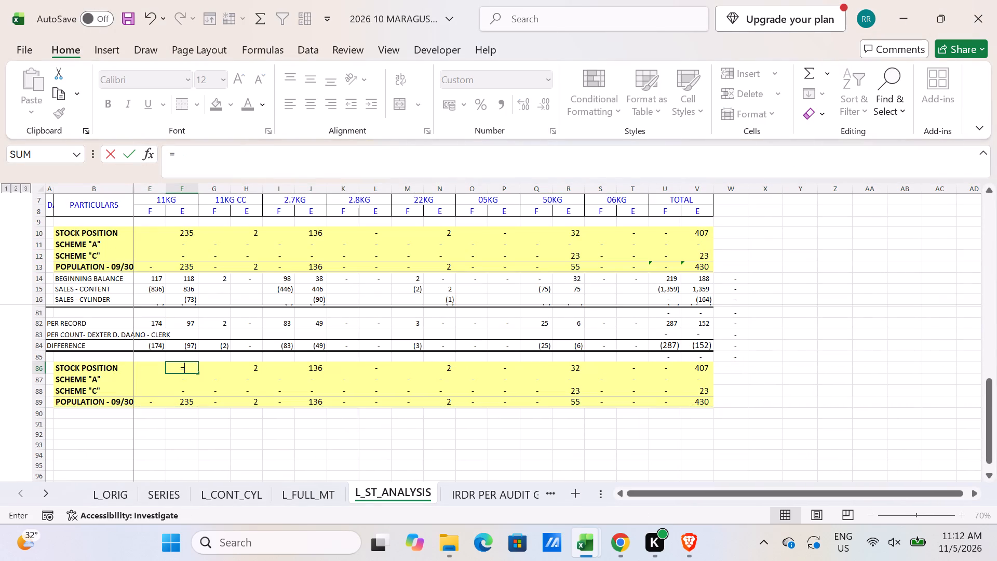
pyautogui.click(188, 230)
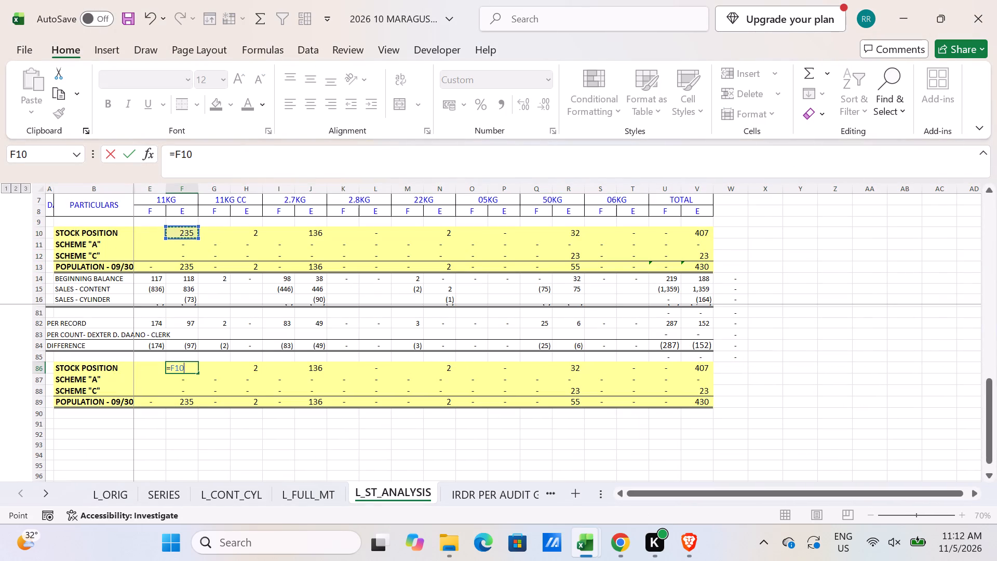
pyautogui.press('+')
pyautogui.click(187, 295)
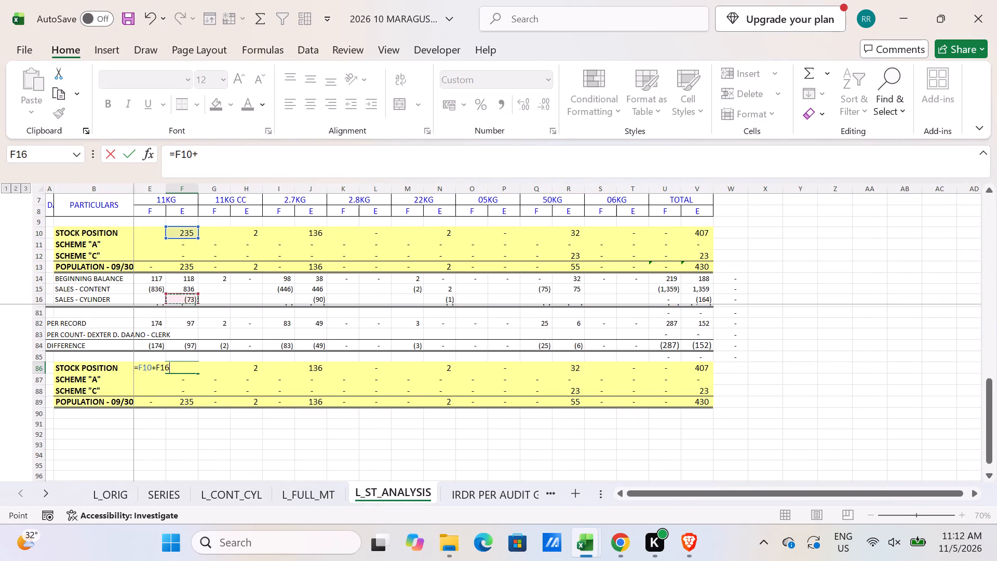
pyautogui.press('+')
pyautogui.scroll(7, 186, 336)
pyautogui.click(183, 330)
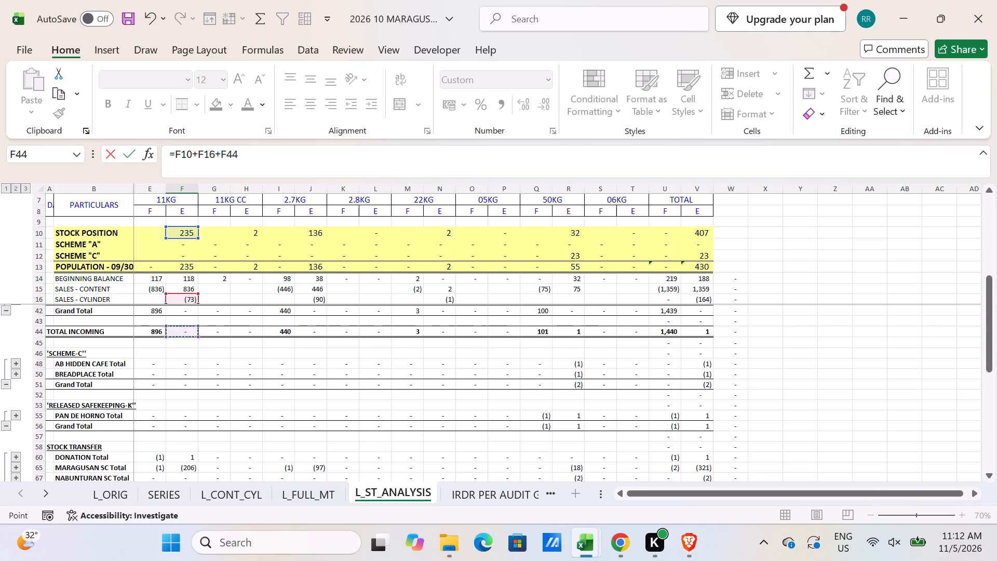
pyautogui.press('+')
pyautogui.click(151, 329)
pyautogui.press('+')
pyautogui.scroll(-3, 165, 366)
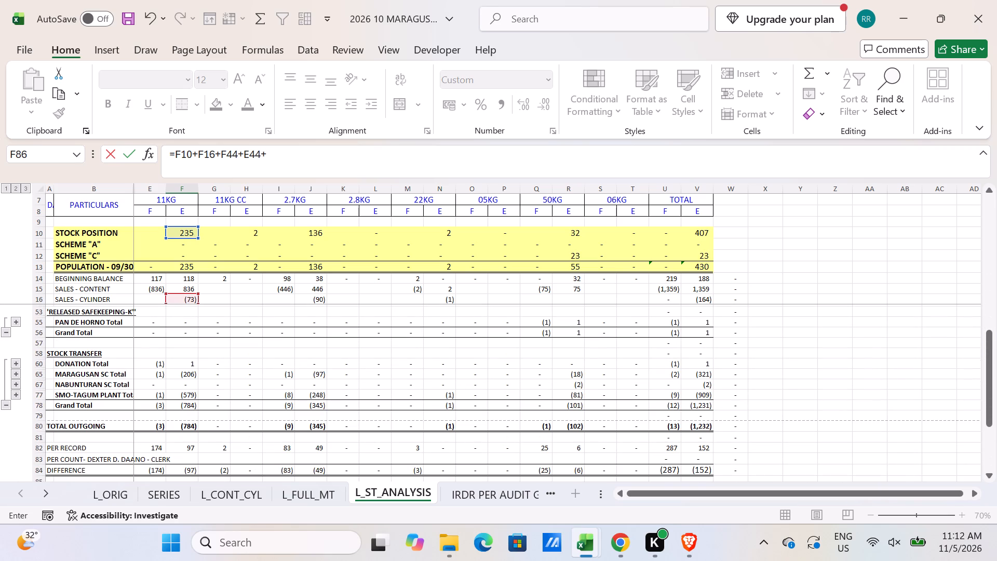
pyautogui.click(191, 425)
pyautogui.press('+')
pyautogui.click(156, 423)
pyautogui.press('Return')
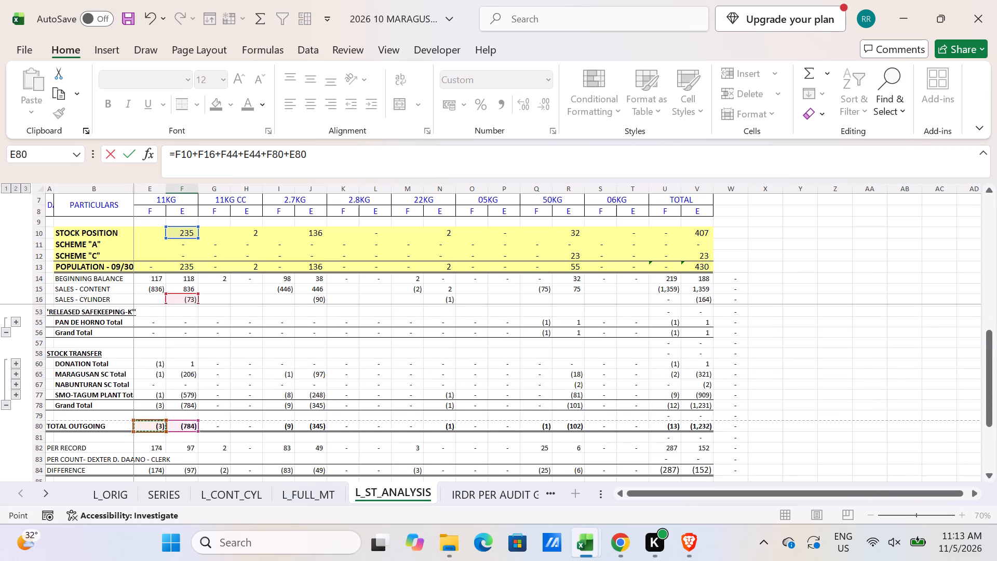
# Link the bottom SCHEME "A" cell F87 to the opening figure with =F11.
pyautogui.scroll(-1, 156, 423)
pyautogui.press('=')
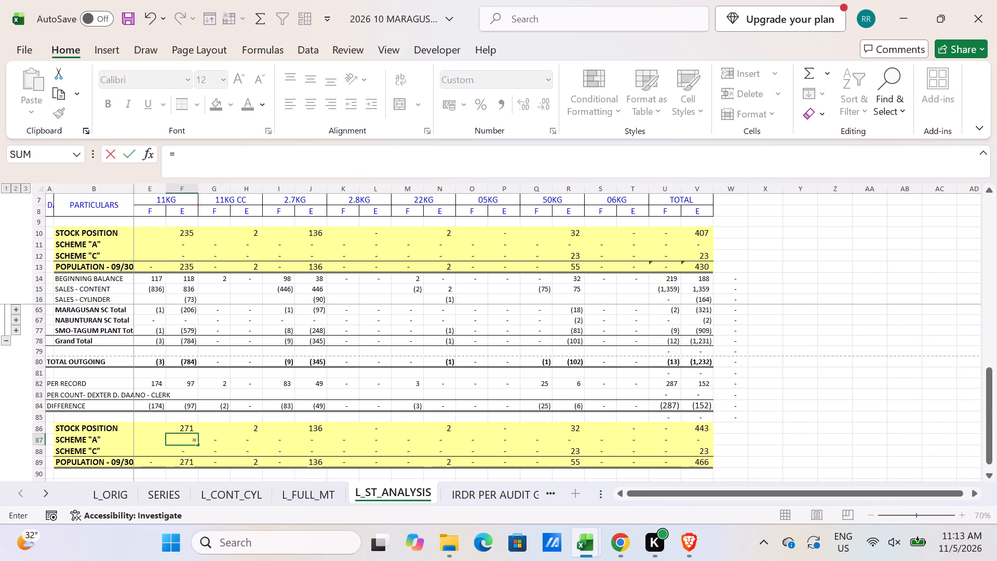
pyautogui.click(183, 246)
pyautogui.press('Return')
# Enter =F12-F21-E21-F51-E51 in F88, rolling SCHEME "C" forward with the incoming and outgoing Scheme-C grand totals.
pyautogui.press('=')
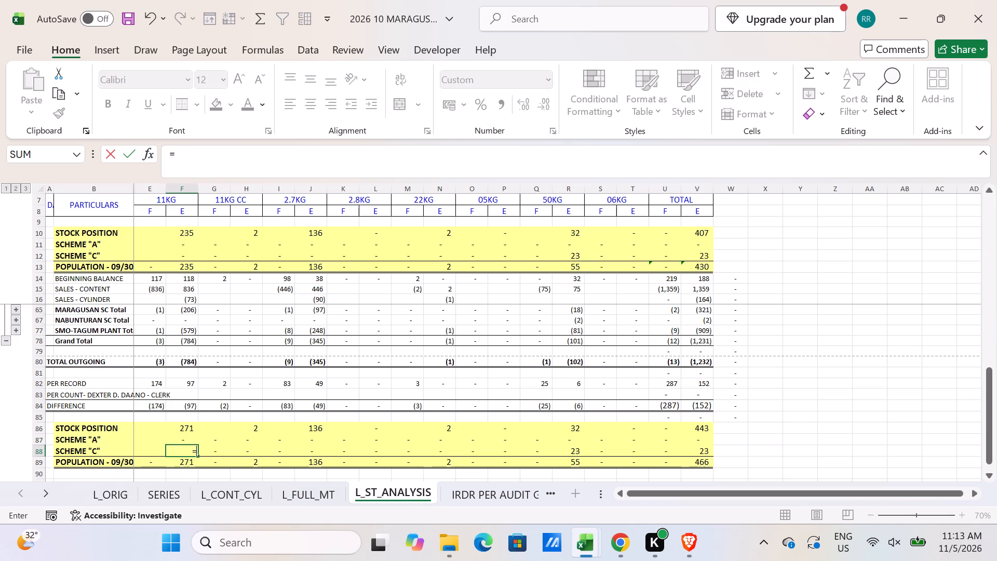
pyautogui.click(185, 255)
pyautogui.press('-')
pyautogui.scroll(6, 212, 383)
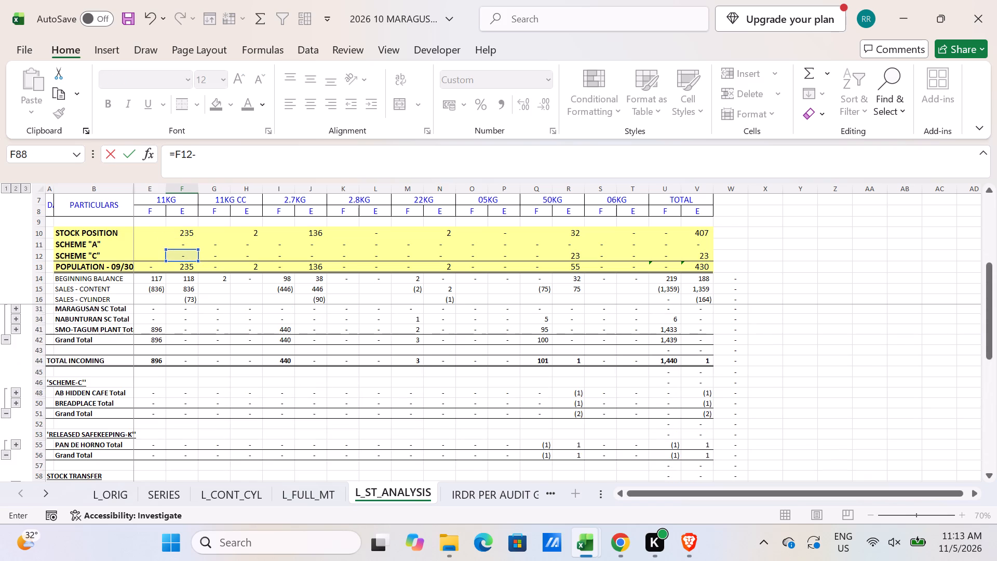
pyautogui.scroll(7, 193, 379)
pyautogui.click(182, 338)
pyautogui.press('-')
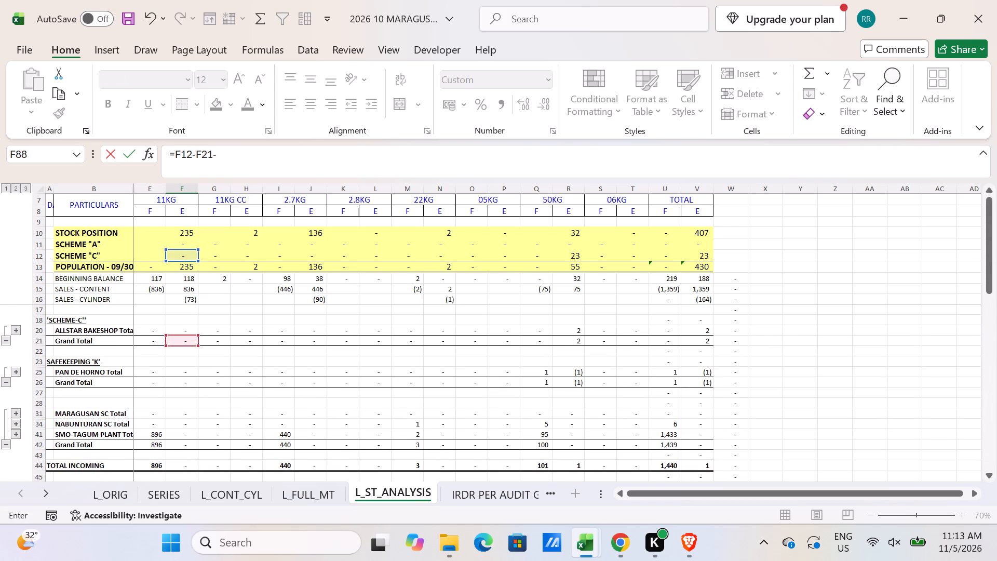
pyautogui.click(153, 338)
pyautogui.press('-')
pyautogui.scroll(-4, 164, 381)
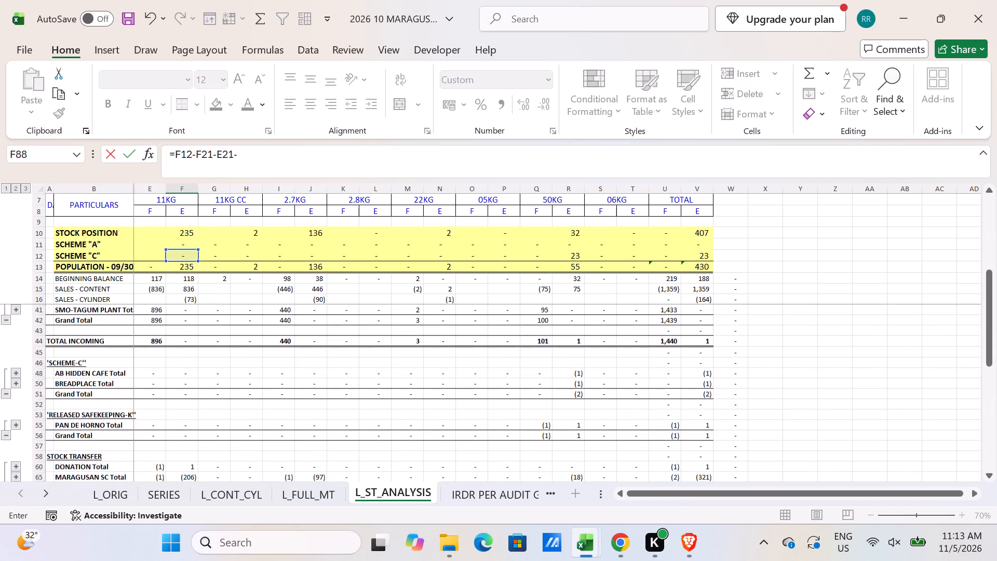
pyautogui.click(178, 394)
pyautogui.press('-')
pyautogui.click(147, 391)
pyautogui.press('Return')
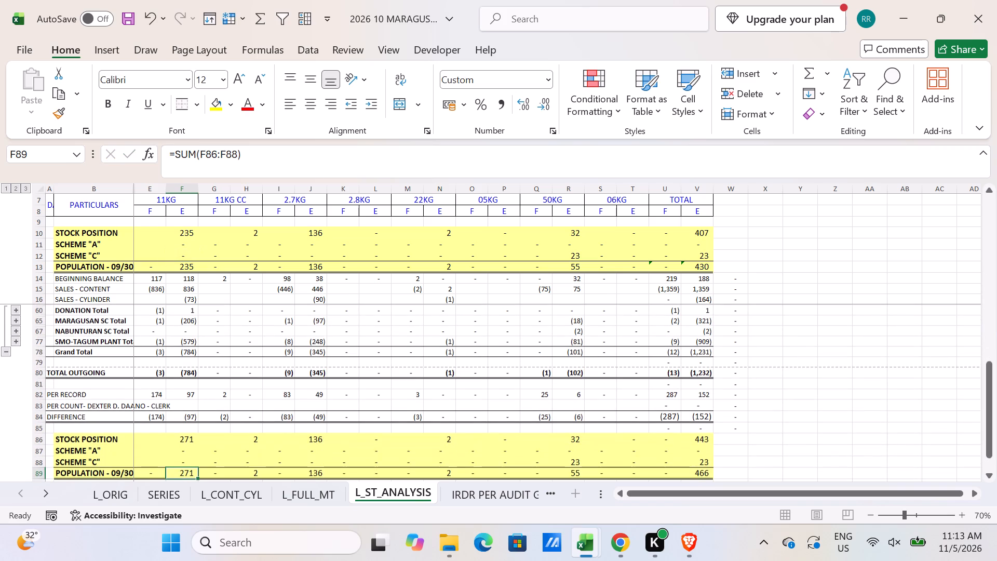
# Fill the E86:F88 formulas across the remaining cylinder sizes through column T.
pyautogui.moveTo(159, 439); pyautogui.dragTo(171, 458)
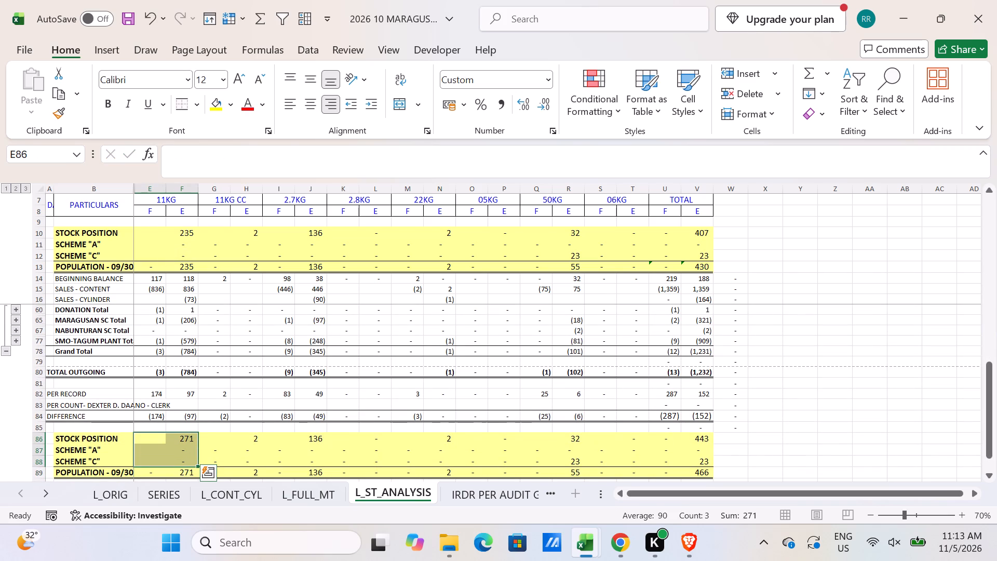
pyautogui.moveTo(197, 465); pyautogui.dragTo(642, 478)
# Change the bottom population label in B89 to POPULATION - 10/31/26.
pyautogui.scroll(-2, 425, 453)
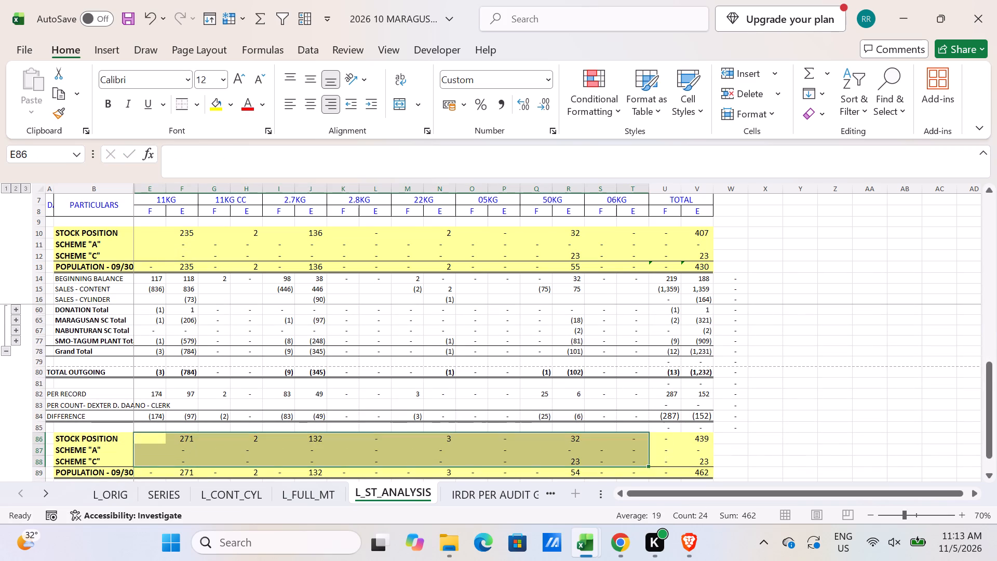
pyautogui.scroll(-1, 390, 445)
pyautogui.click(78, 381)
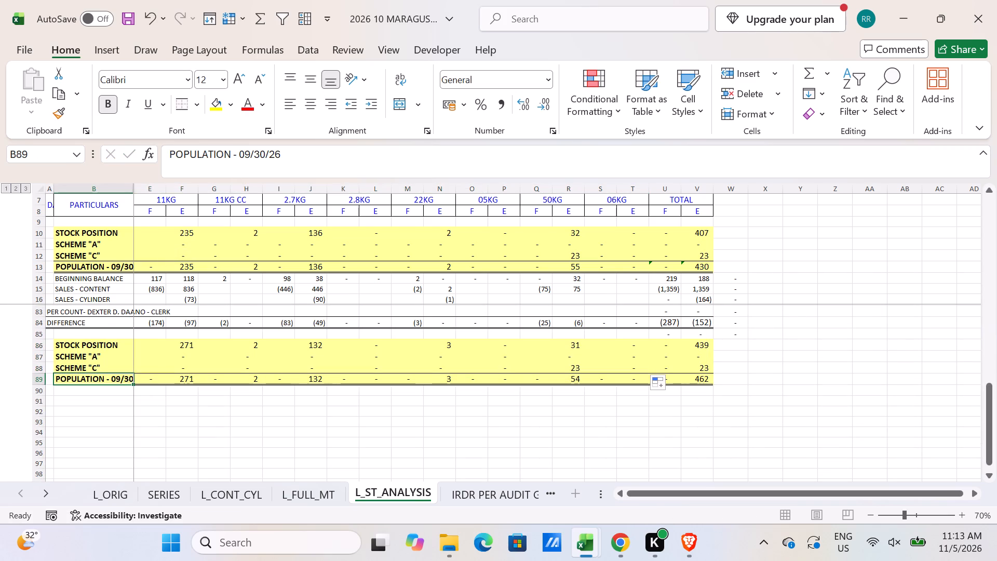
pyautogui.click(251, 155)
pyautogui.press('BackSpace')
pyautogui.press('BackSpace')
pyautogui.write('10')
pyautogui.press('Right')
pyautogui.press('Right')
pyautogui.press('Right')
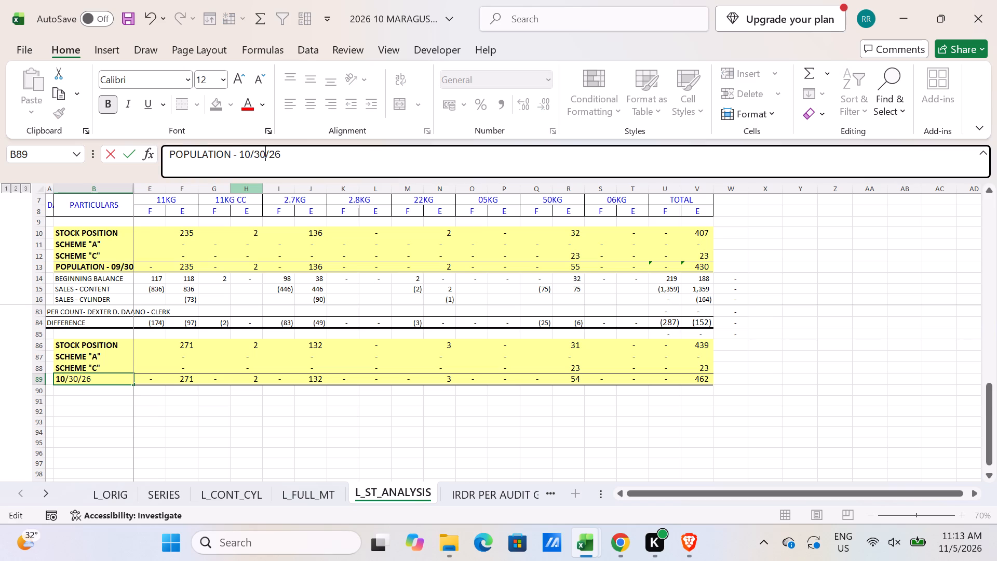
pyautogui.press('BackSpace')
pyautogui.press('1')
pyautogui.press('Return')
# Copy the STOCK TRANSFER heading from A58 to A28, above the incoming MARAGUSAN SC Total.
pyautogui.scroll(2, 233, 209)
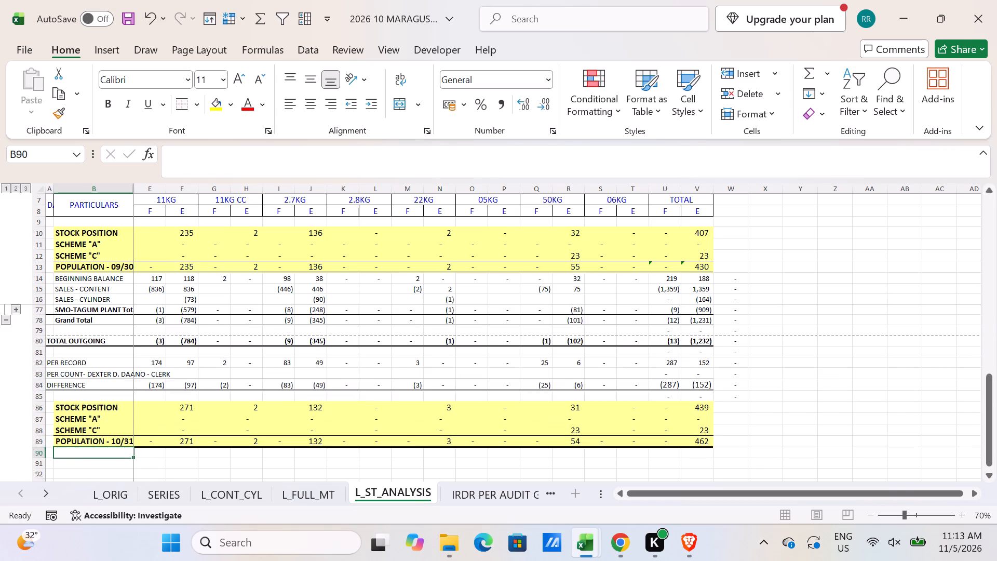
pyautogui.scroll(4, 57, 170)
pyautogui.scroll(4, 253, 481)
pyautogui.scroll(3, 91, 357)
pyautogui.scroll(-1, 89, 368)
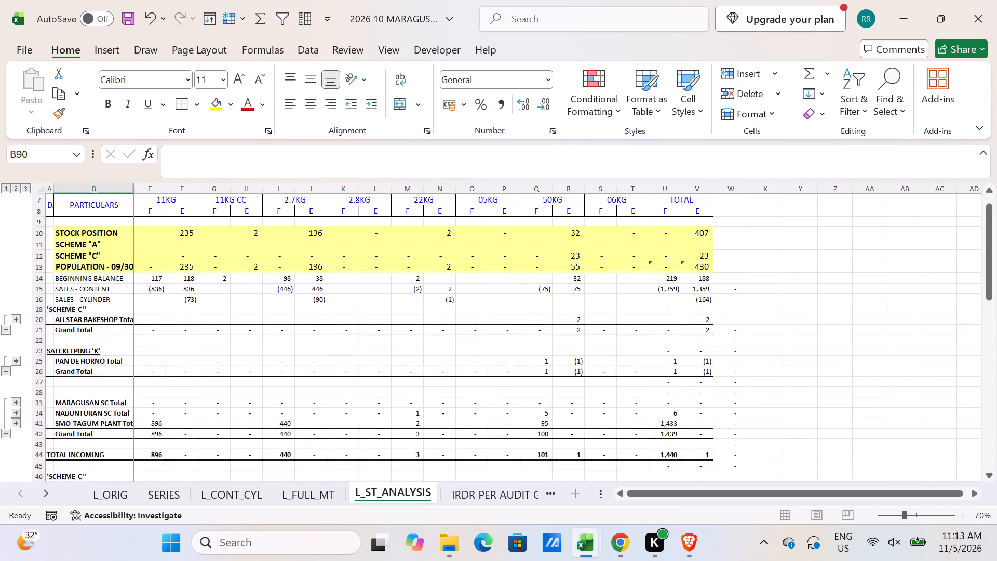
pyautogui.scroll(-2, 89, 370)
pyautogui.scroll(-2, 49, 459)
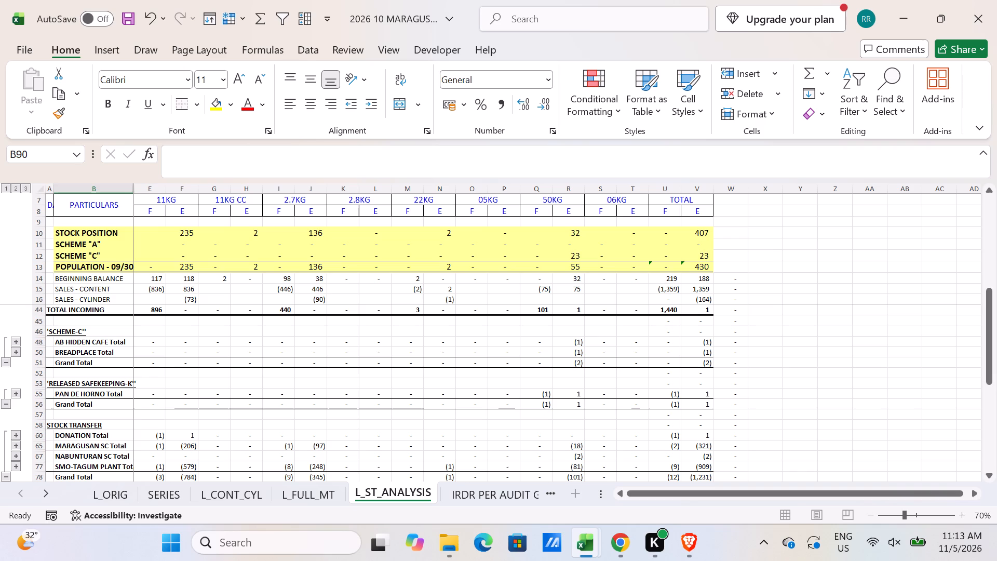
pyautogui.click(52, 424)
pyautogui.hotkey('ctrl', 'c')
pyautogui.scroll(4, 53, 424)
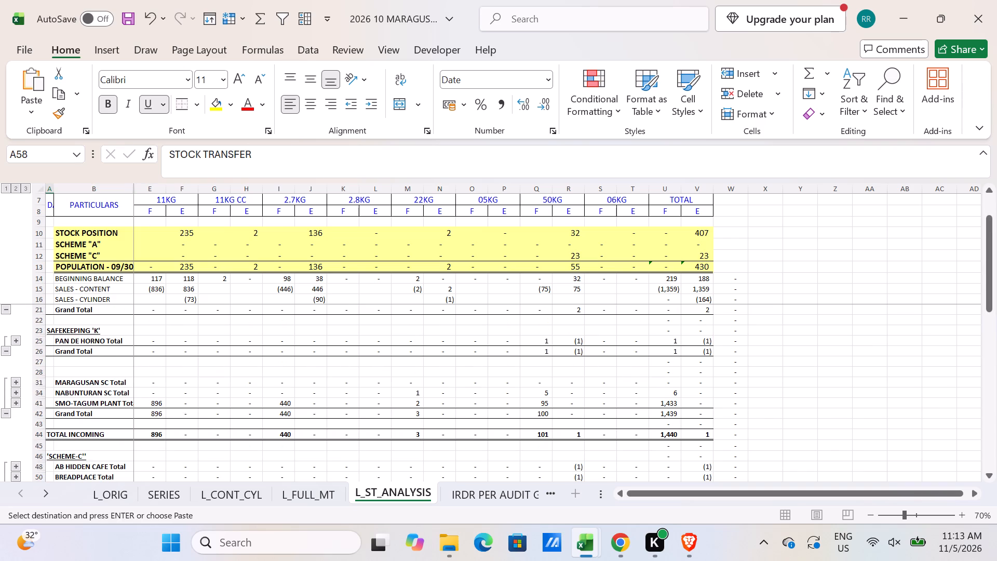
pyautogui.click(52, 375)
pyautogui.hotkey('ctrl', 'v')
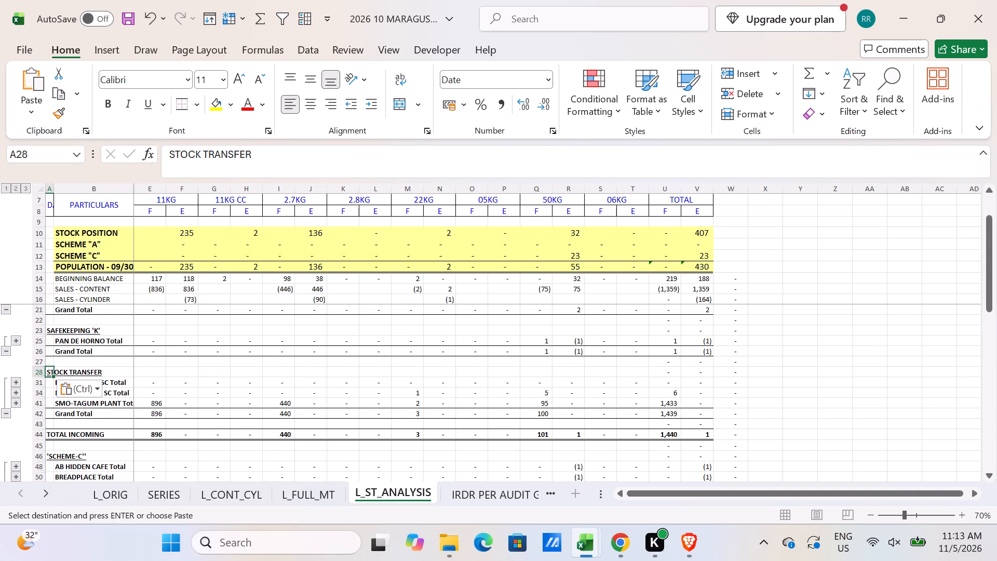
pyautogui.scroll(-3, 93, 428)
pyautogui.press('Escape')
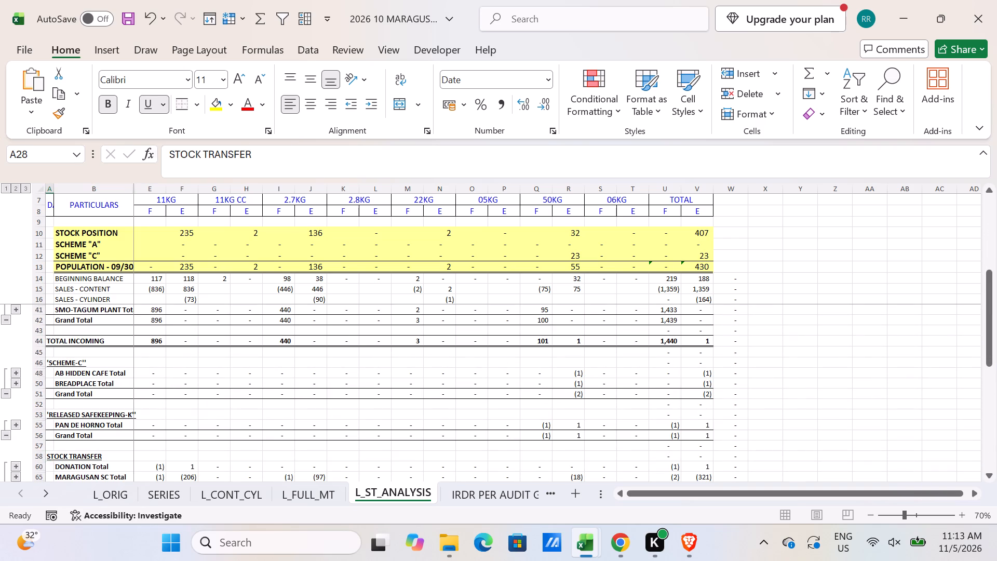
# Set the page orientation of L_ST_ANALYSIS to portrait.
pyautogui.click(179, 47)
pyautogui.click(183, 104)
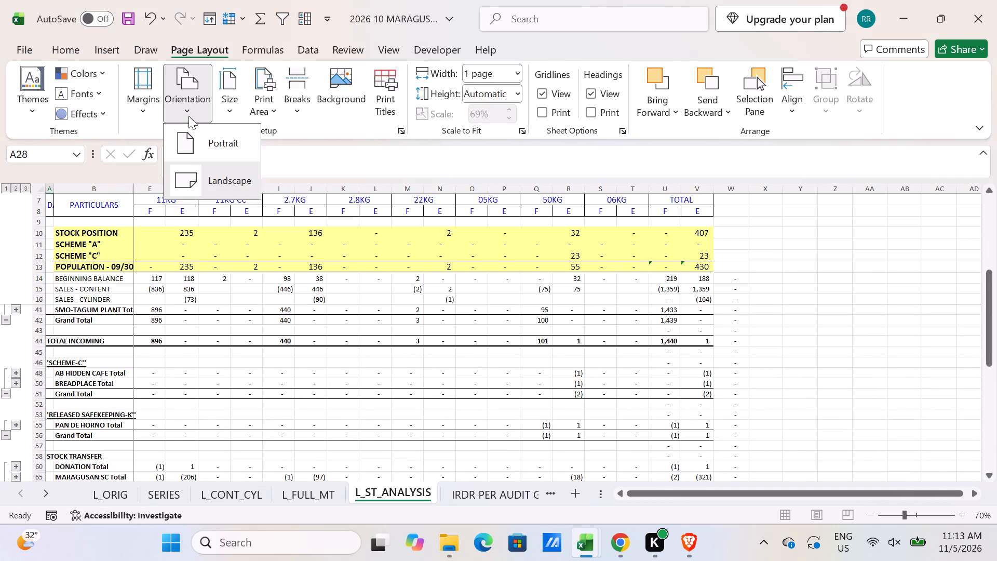
pyautogui.click(198, 138)
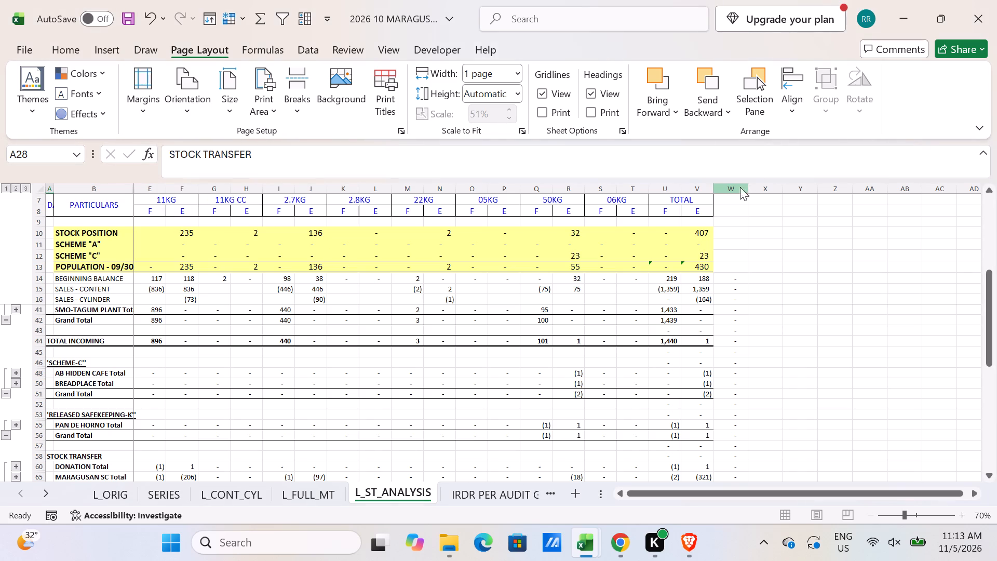
# Hide column W beside the TOTAL columns.
pyautogui.click(735, 193)
pyautogui.rightClick(735, 193)
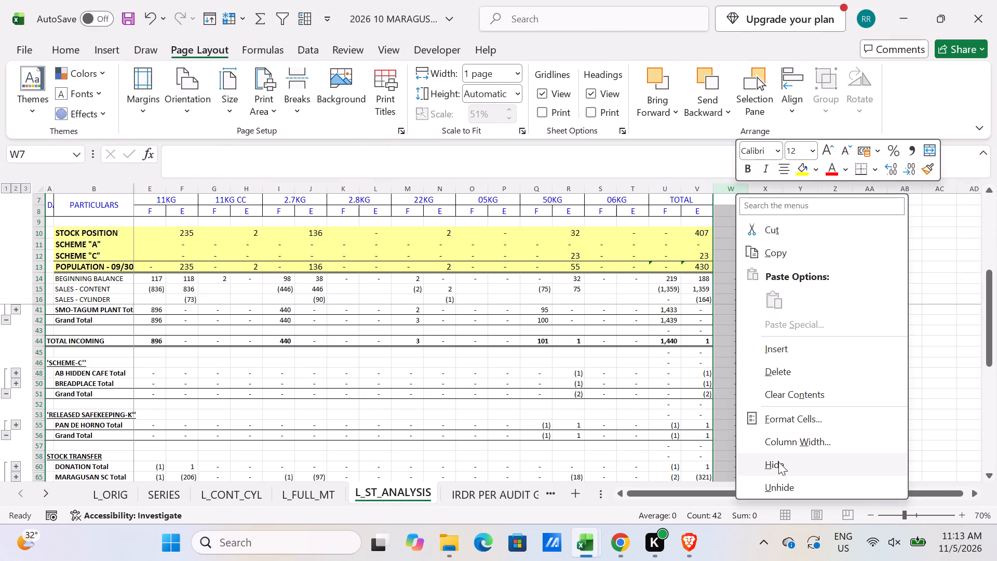
pyautogui.click(778, 462)
pyautogui.click(744, 337)
# Copy rows 105:107, starting with STOCK TRANSFER NET - THIS MONTH, from September's Maragusan sheet and insert them at row 91 of L_ST_ANALYSIS.
pyautogui.scroll(-4, 723, 339)
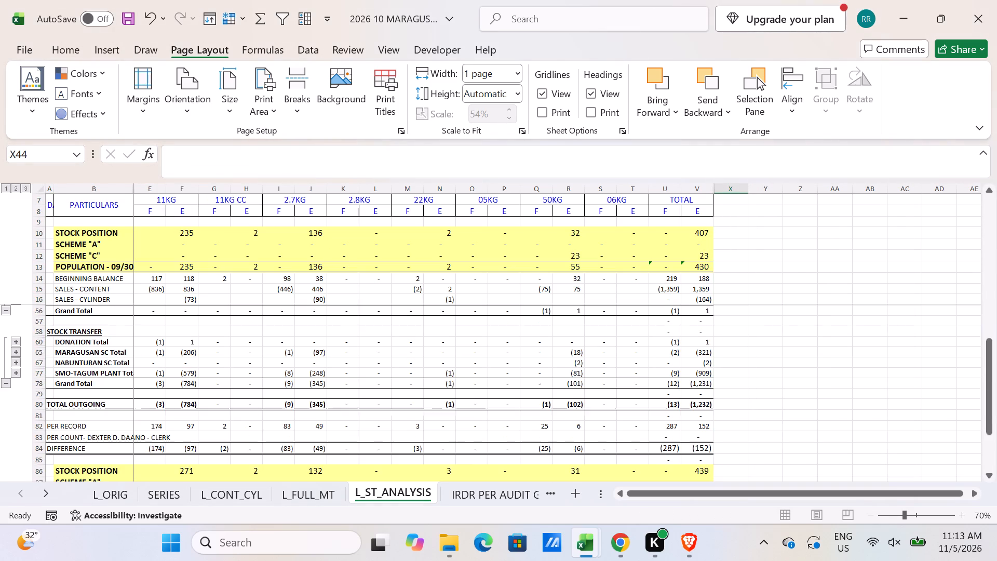
pyautogui.scroll(-3, 331, 393)
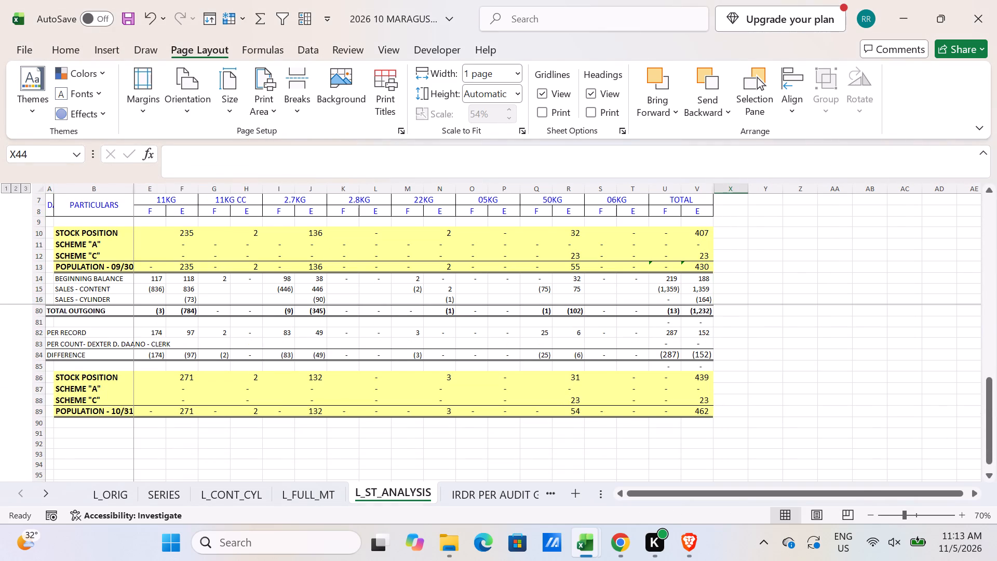
pyautogui.hotkey('alt', 'Tab')
pyautogui.scroll(-3, 232, 409)
pyautogui.scroll(1, 157, 395)
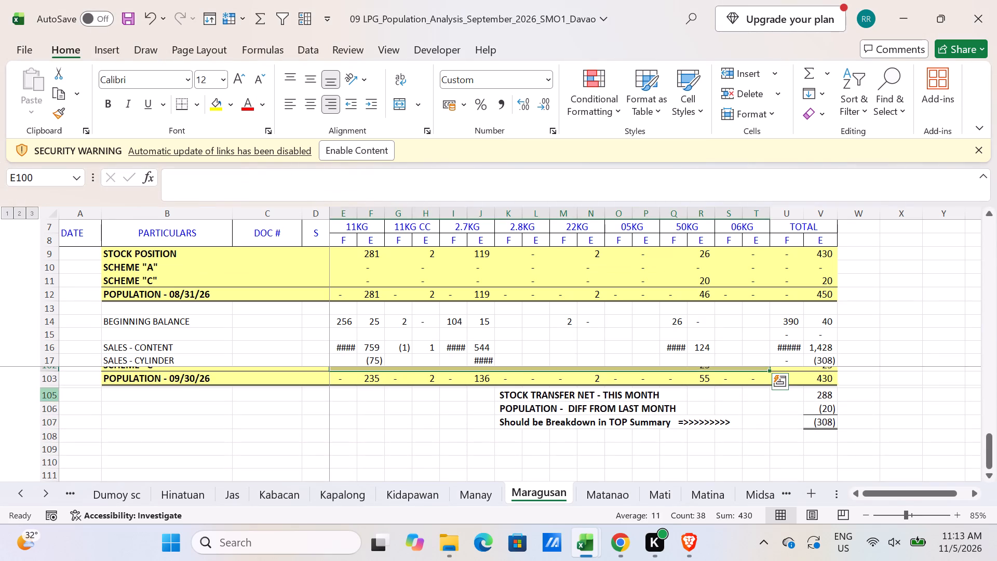
pyautogui.moveTo(52, 396); pyautogui.dragTo(57, 419)
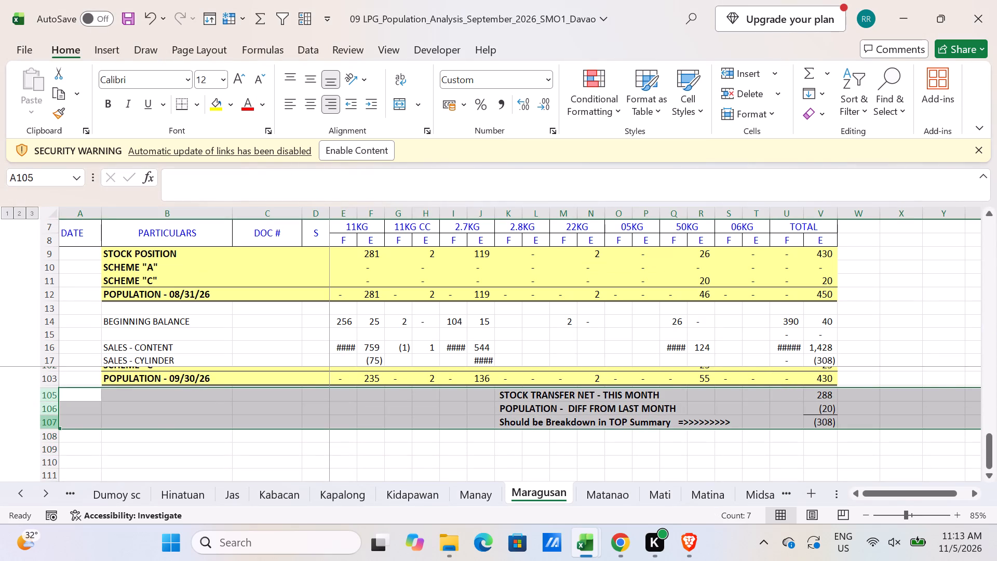
pyautogui.hotkey('ctrl', 'c')
pyautogui.hotkey('alt', 'Tab')
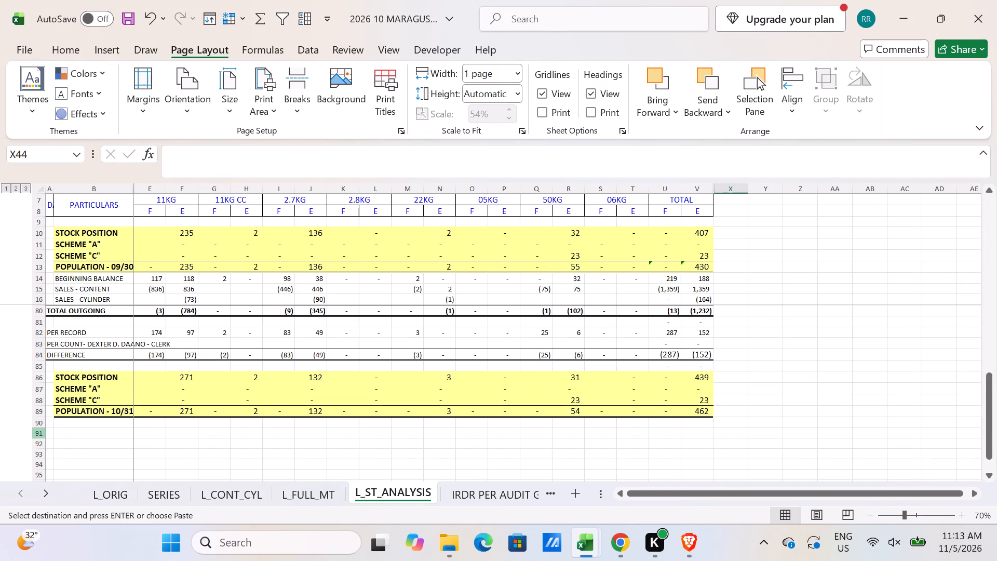
pyautogui.click(39, 433)
pyautogui.hotkey('ctrl', 'shift', '=')
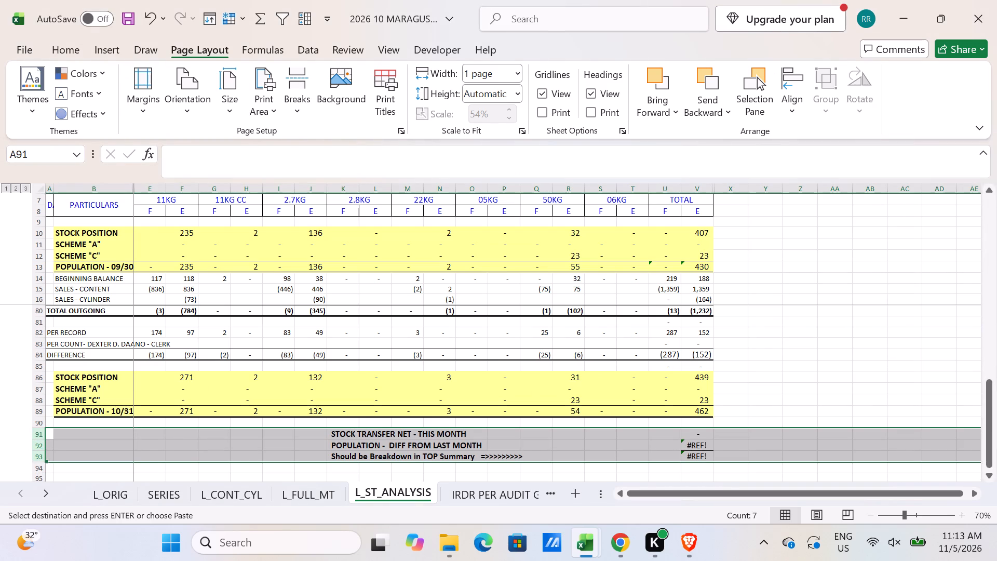
# Repair POPULATION - DIFF FROM LAST MONTH in V92 of L_ST_ANALYSIS with =V89-V13 and save the workbook.
pyautogui.click(691, 444)
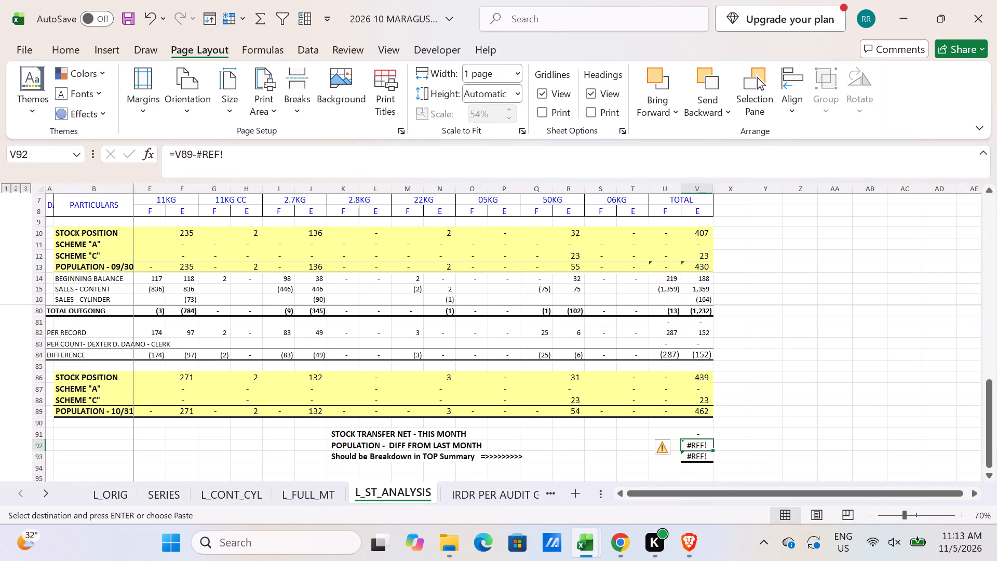
pyautogui.press('=')
pyautogui.click(696, 413)
pyautogui.press('-')
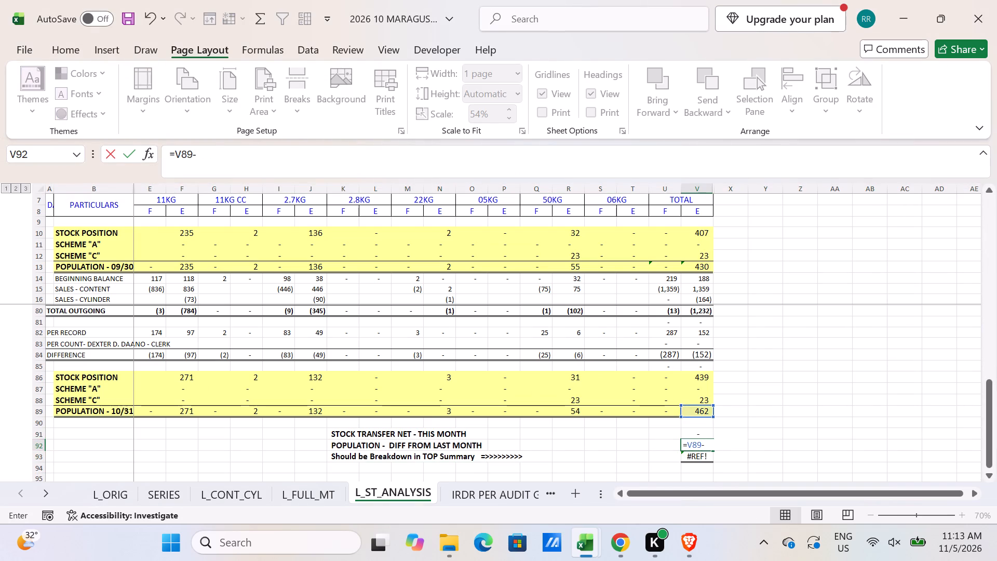
pyautogui.click(695, 269)
pyautogui.press('Return')
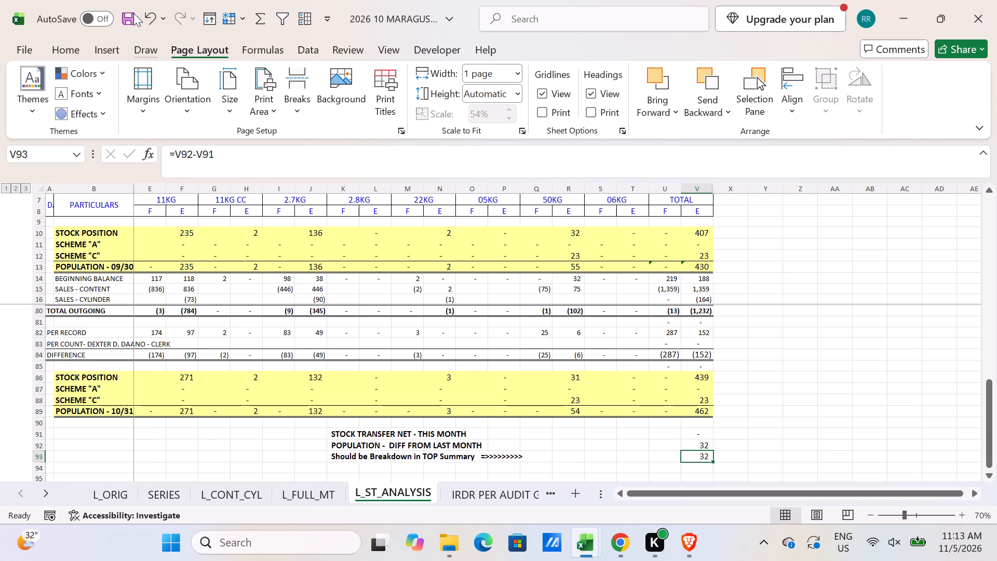
pyautogui.click(133, 13)
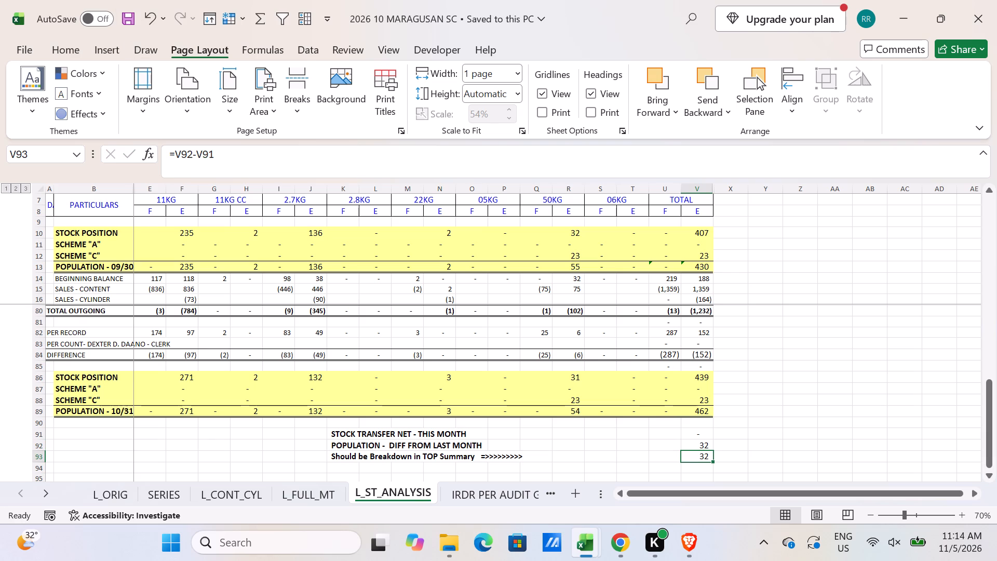
# Duplicate the L_FULL_MT sheet, place the copy after L_ST_ANALYSIS, and rename it L_VALIDATED.
pyautogui.moveTo(331, 492); pyautogui.dragTo(421, 493)
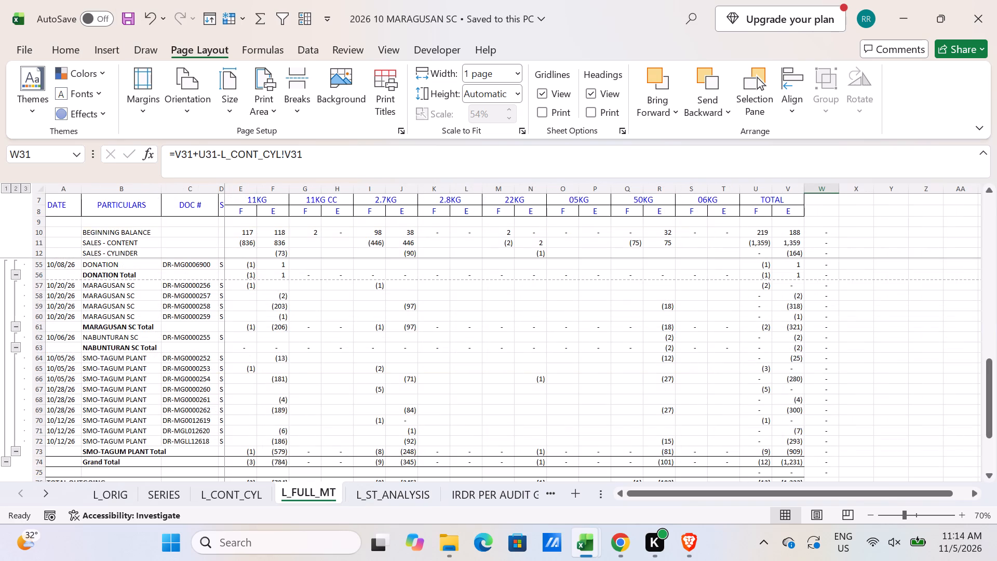
pyautogui.moveTo(421, 493); pyautogui.dragTo(495, 495)
pyautogui.doubleClick(467, 492)
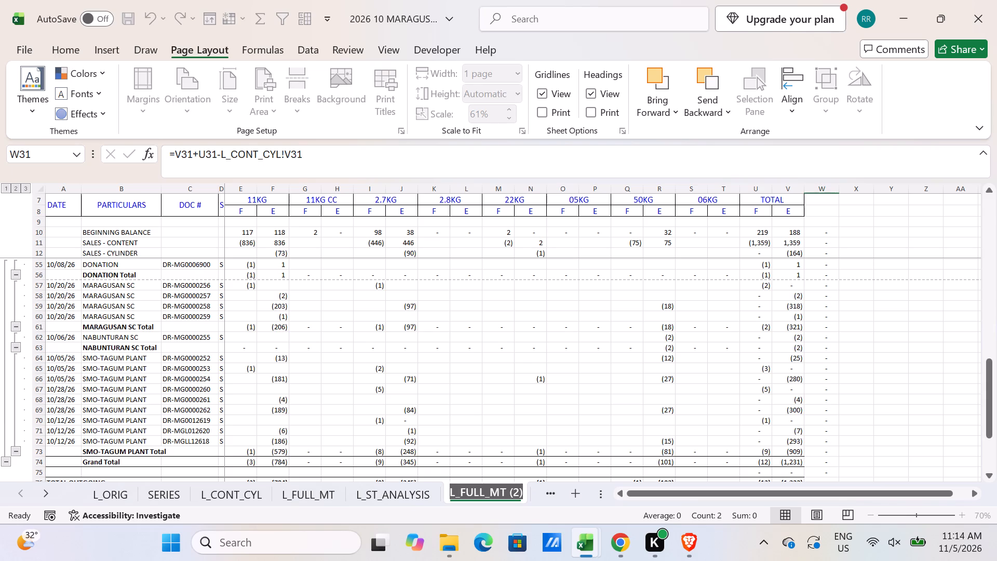
pyautogui.write('L_VALIDATED')
pyautogui.press('Return')
# Remove all subtotals from range A14:V76 of L_VALIDATED.
pyautogui.scroll(12, 281, 451)
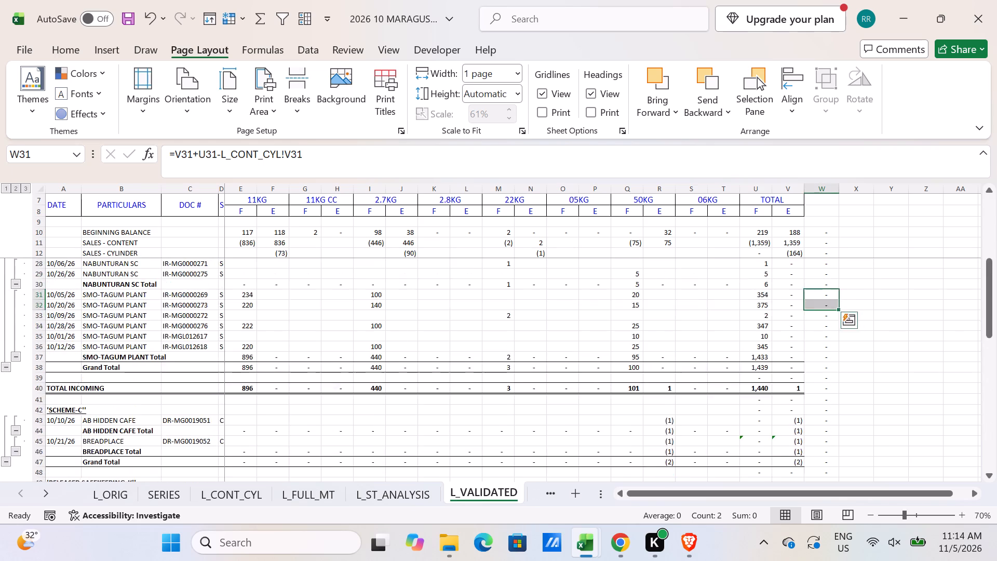
pyautogui.scroll(13, 268, 440)
pyautogui.click(54, 272)
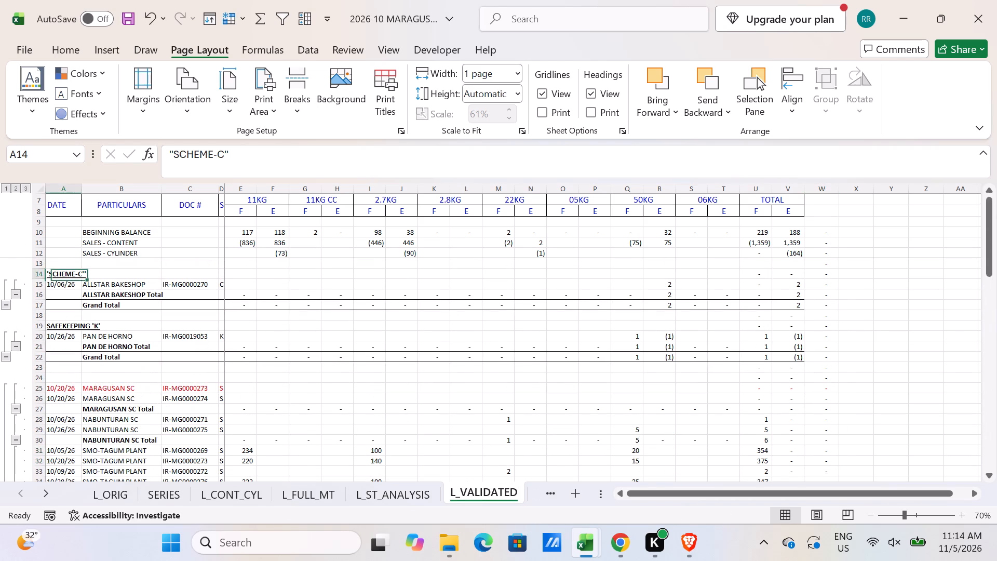
pyautogui.scroll(-4, 513, 336)
pyautogui.scroll(-6, 601, 403)
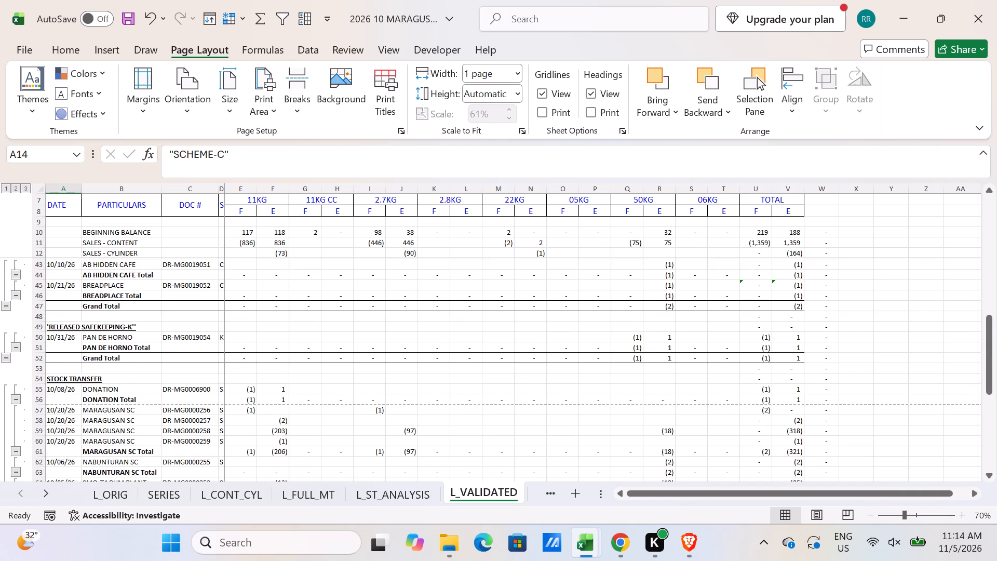
pyautogui.scroll(-6, 719, 424)
pyautogui.keyDown('shift'); pyautogui.click(789, 421); pyautogui.keyUp('shift')
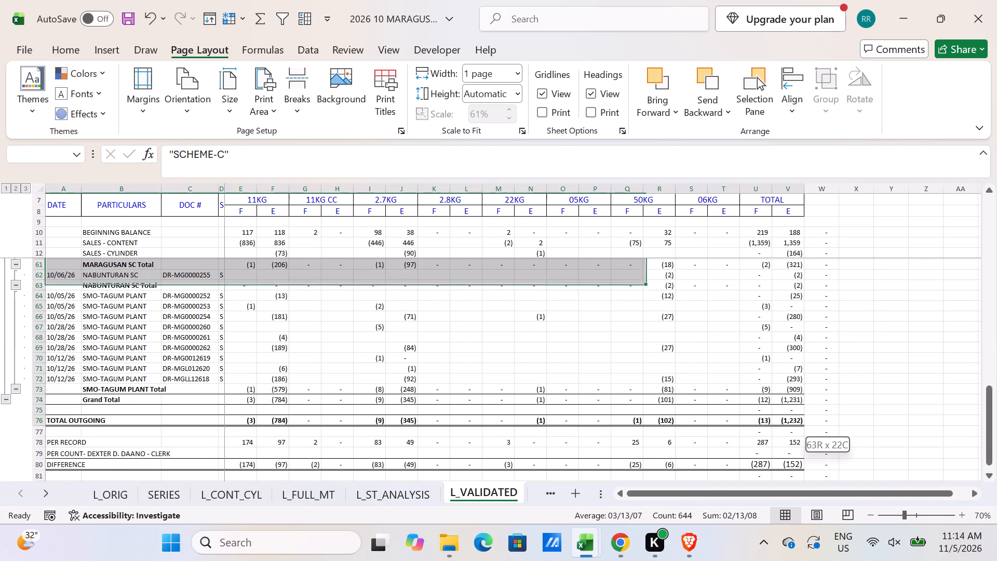
pyautogui.click(307, 26)
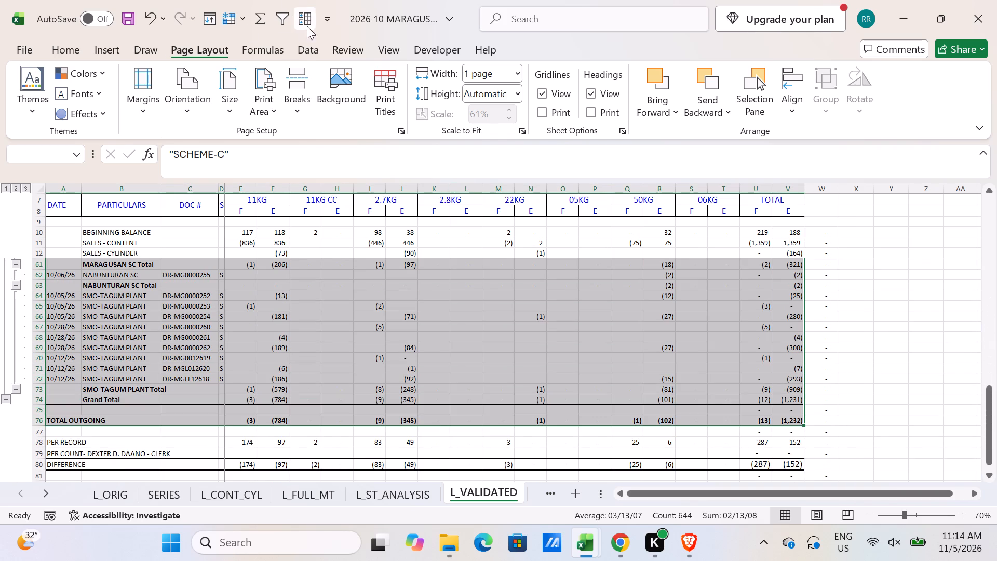
pyautogui.click(547, 370)
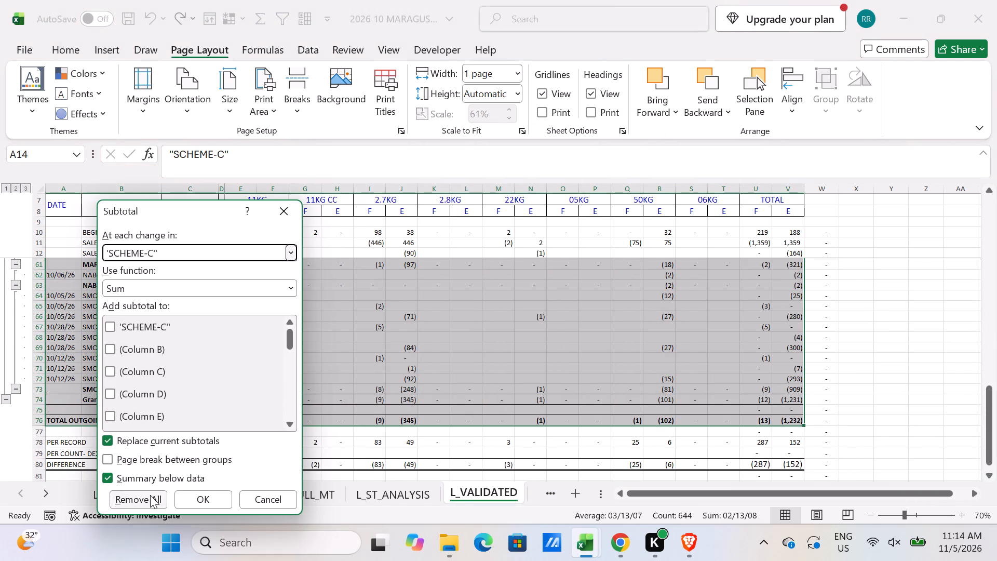
pyautogui.click(150, 495)
pyautogui.click(537, 302)
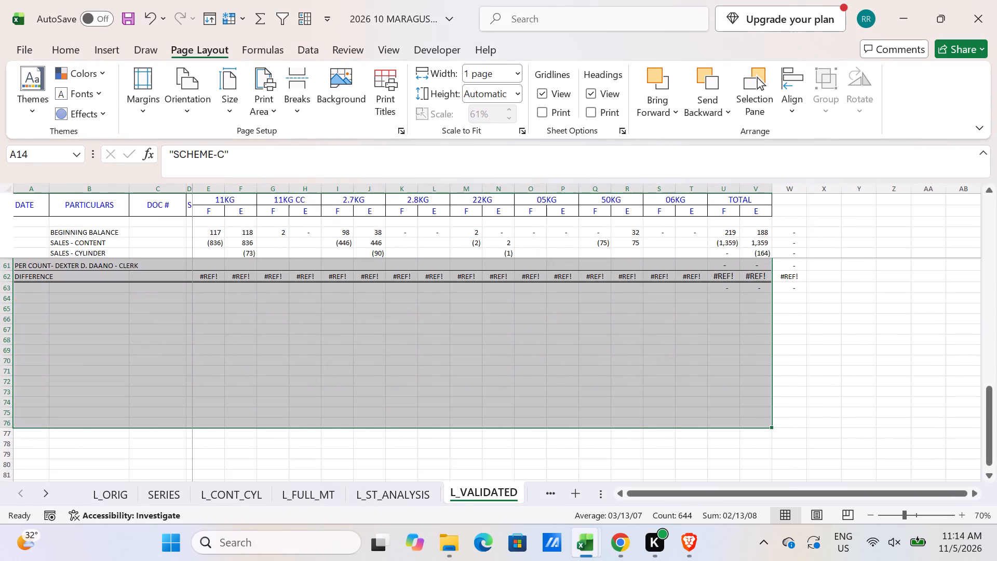
# Sort rows A14:V56, without headers, by Column A oldest to newest and then by Column C, the DOC #.
pyautogui.scroll(3, 541, 392)
pyautogui.keyDown('shift'); pyautogui.click(754, 301); pyautogui.keyUp('shift')
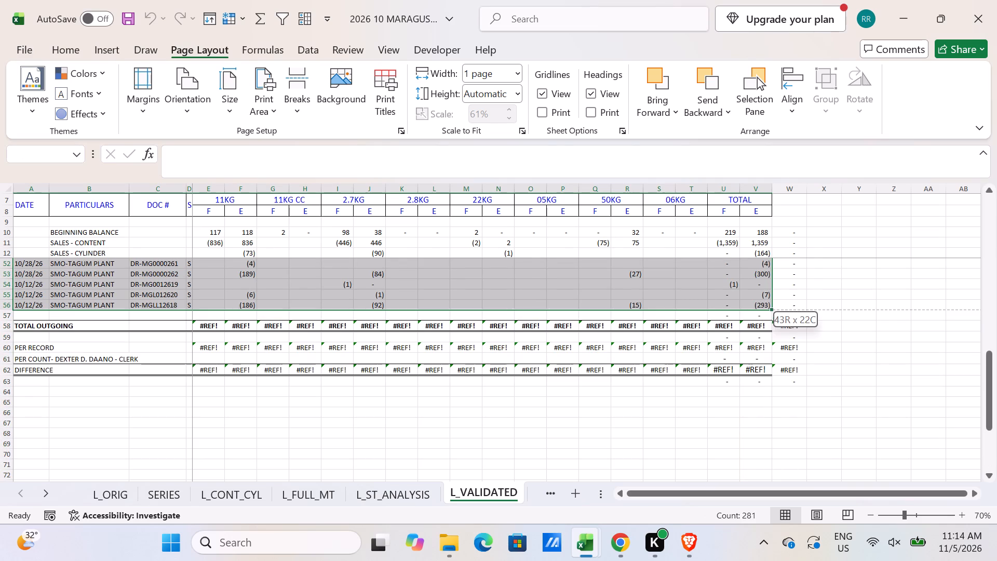
pyautogui.click(211, 12)
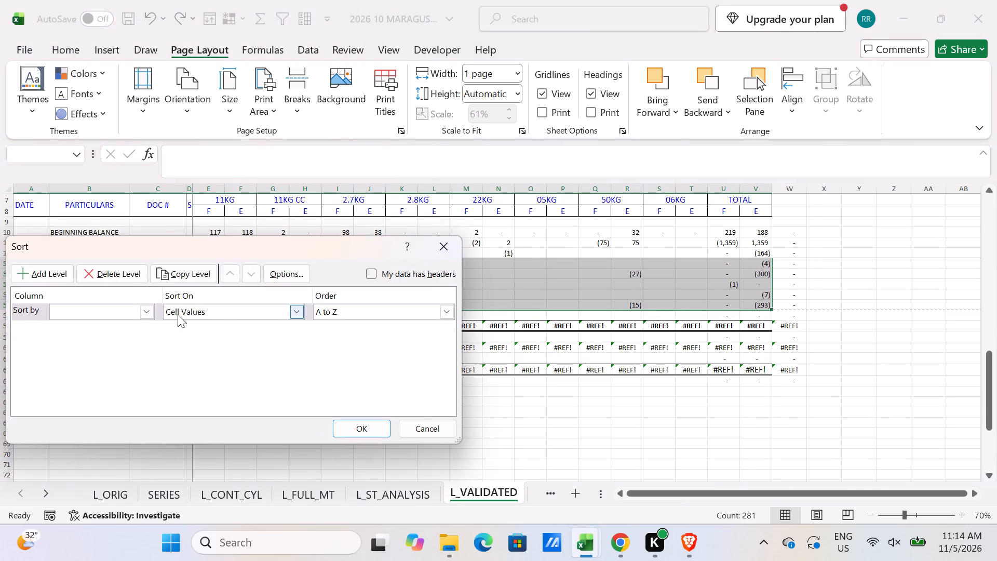
pyautogui.click(146, 317)
pyautogui.click(117, 322)
pyautogui.click(52, 271)
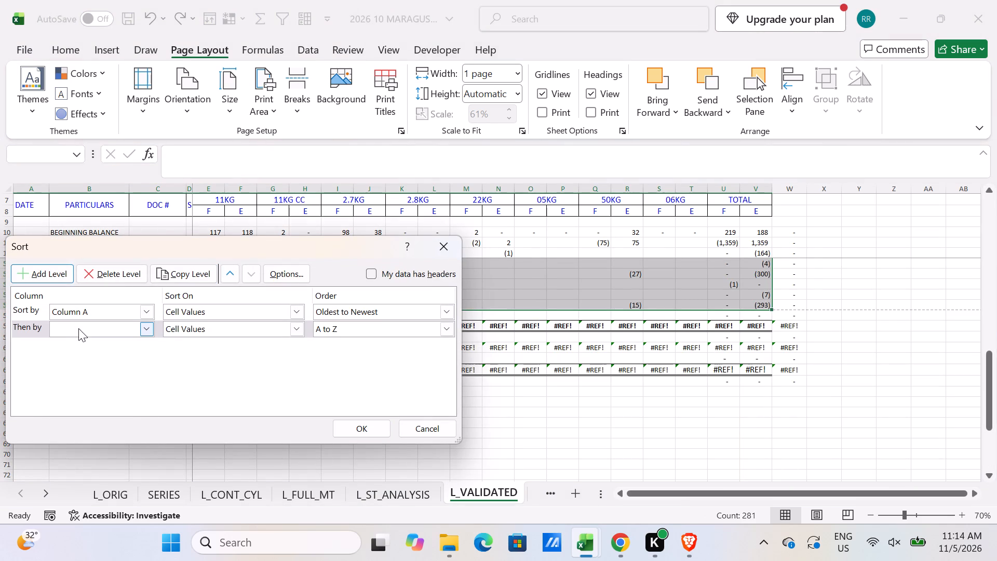
pyautogui.click(78, 328)
pyautogui.click(75, 362)
pyautogui.click(355, 431)
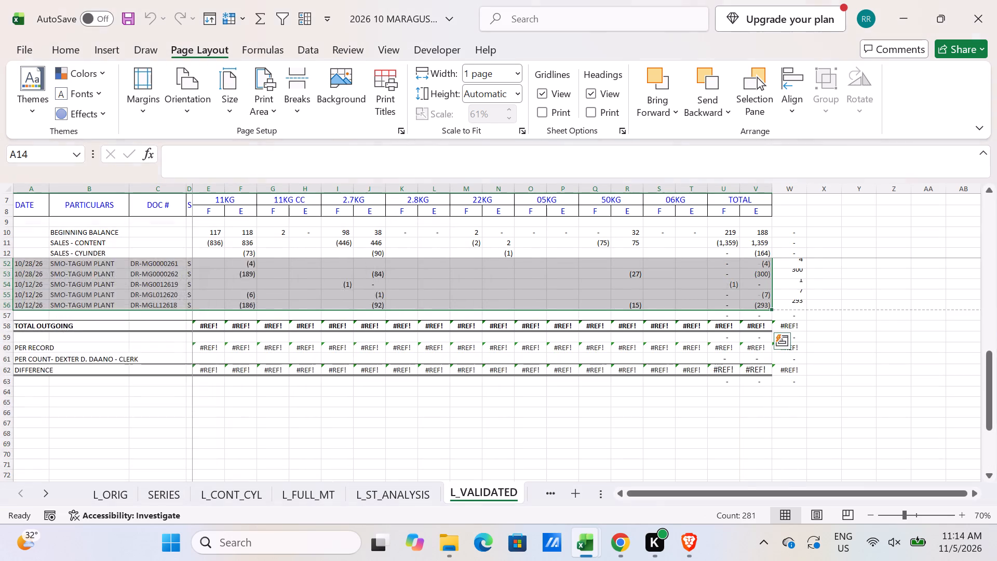
# Add top, inside horizontal and bottom borders to the sorted transaction rows A14:V43.
pyautogui.scroll(3, 595, 419)
pyautogui.scroll(2, 628, 369)
pyautogui.keyDown('shift'); pyautogui.click(761, 324); pyautogui.keyUp('shift')
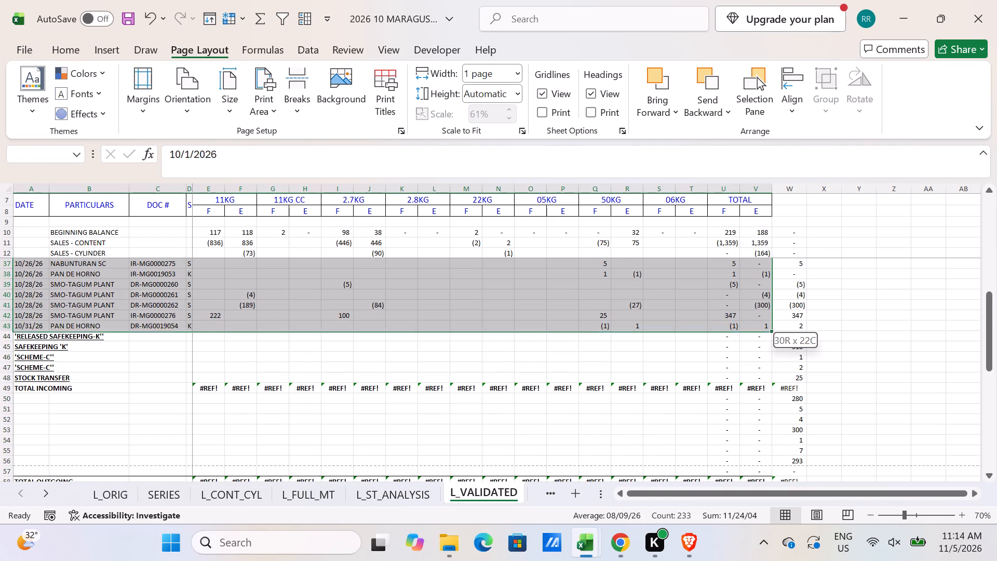
pyautogui.rightClick(539, 316)
pyautogui.click(595, 394)
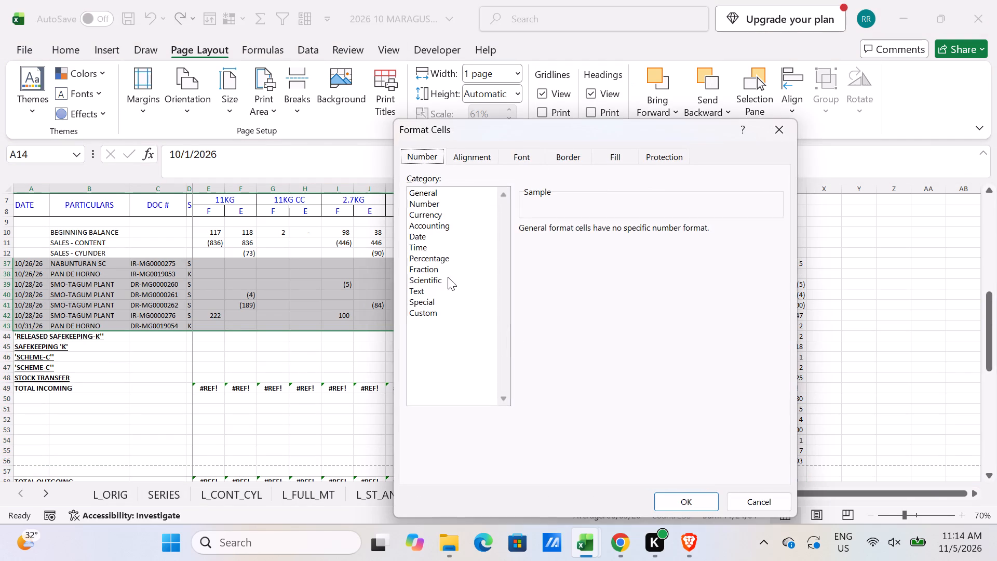
pyautogui.click(571, 155)
pyautogui.click(543, 261)
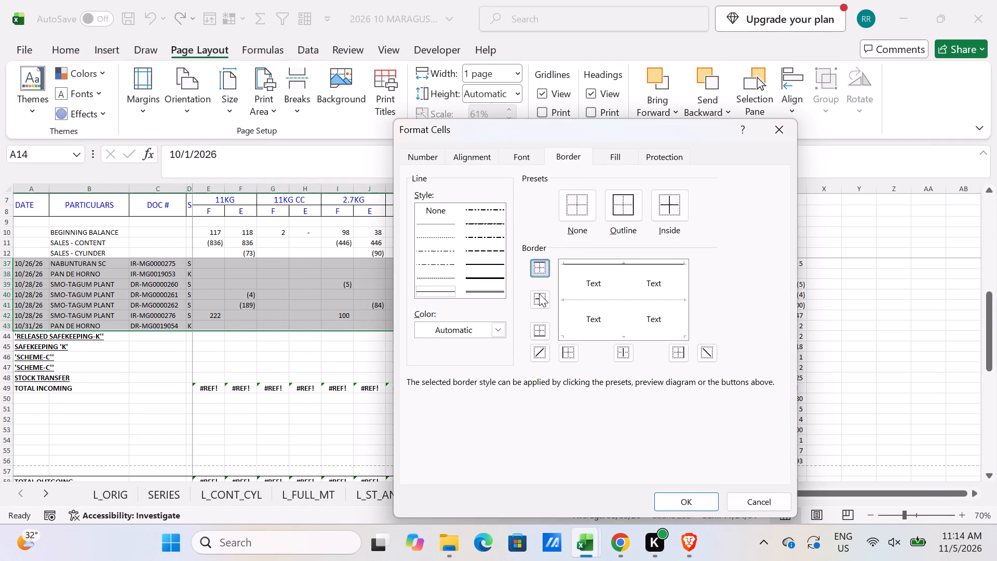
pyautogui.click(539, 293)
pyautogui.click(533, 327)
pyautogui.click(677, 503)
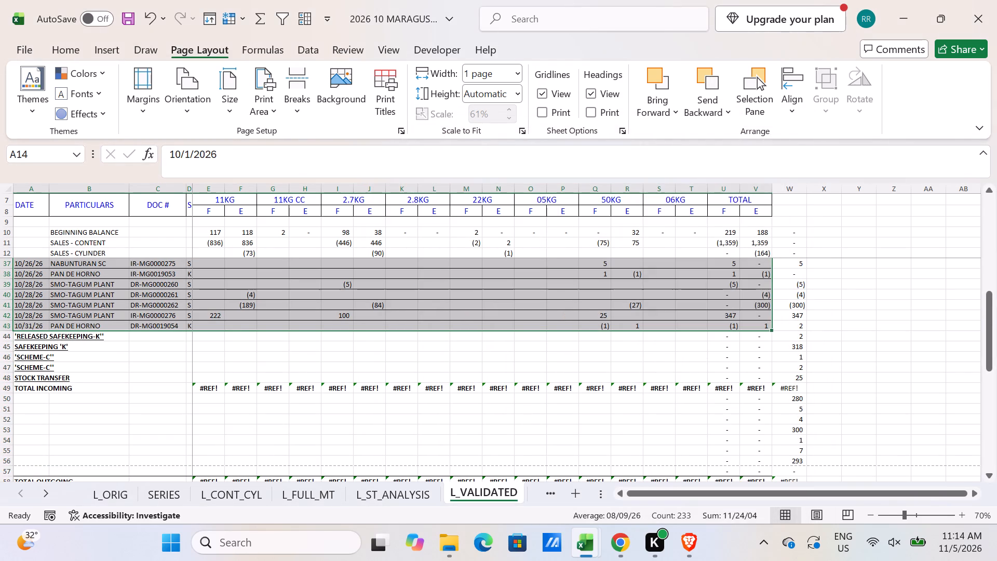
# Delete rows 44:58, from the leftover RELEASED SAFEKEEPING-K heading through TOTAL OUTGOING.
pyautogui.moveTo(0, 334); pyautogui.dragTo(49, 421)
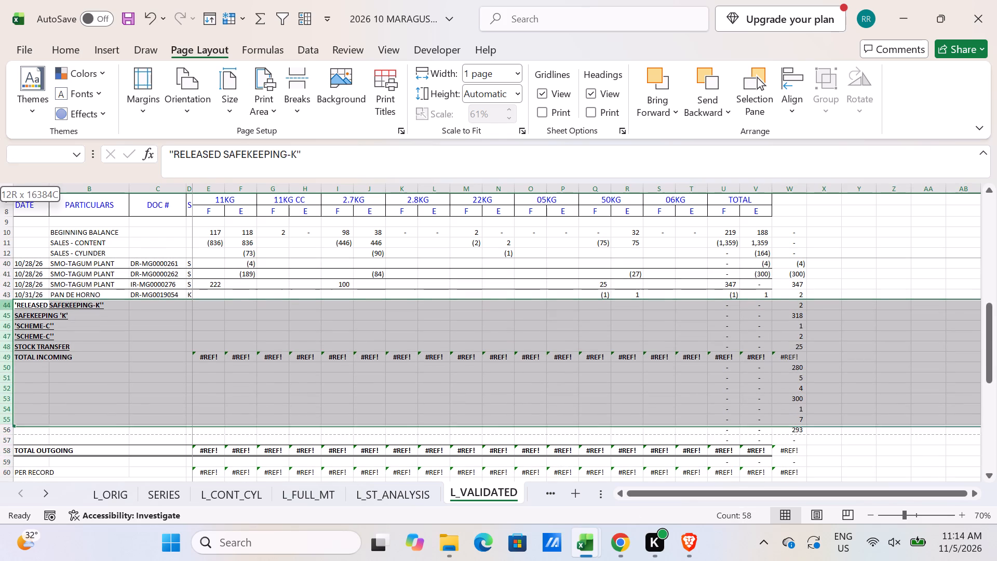
pyautogui.moveTo(49, 421); pyautogui.dragTo(49, 449)
pyautogui.hotkey('ctrl', '-')
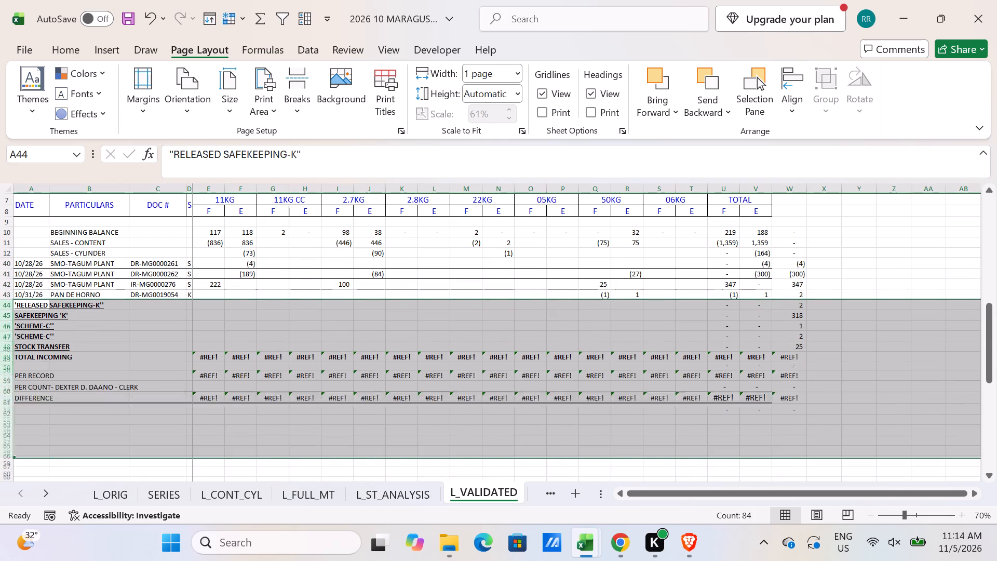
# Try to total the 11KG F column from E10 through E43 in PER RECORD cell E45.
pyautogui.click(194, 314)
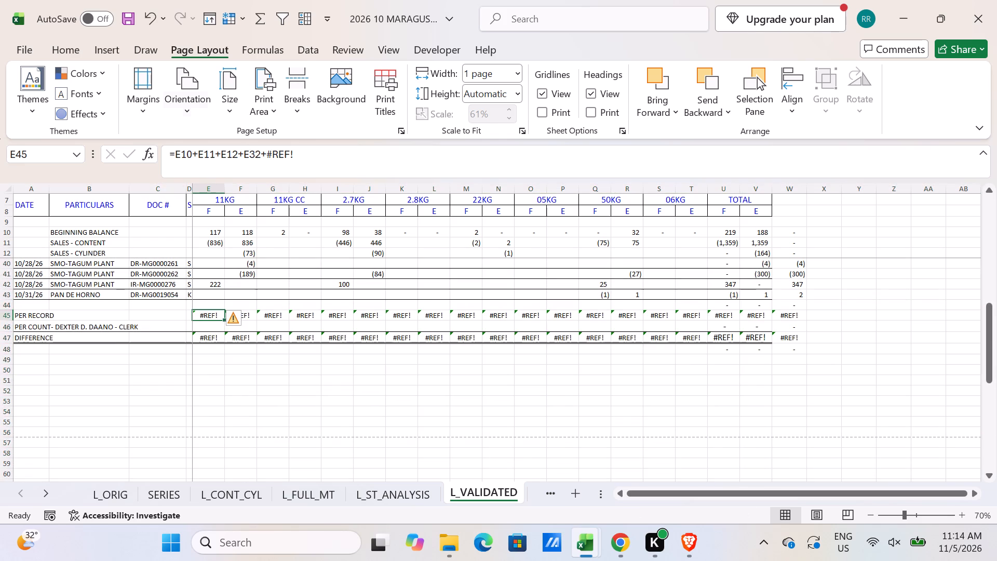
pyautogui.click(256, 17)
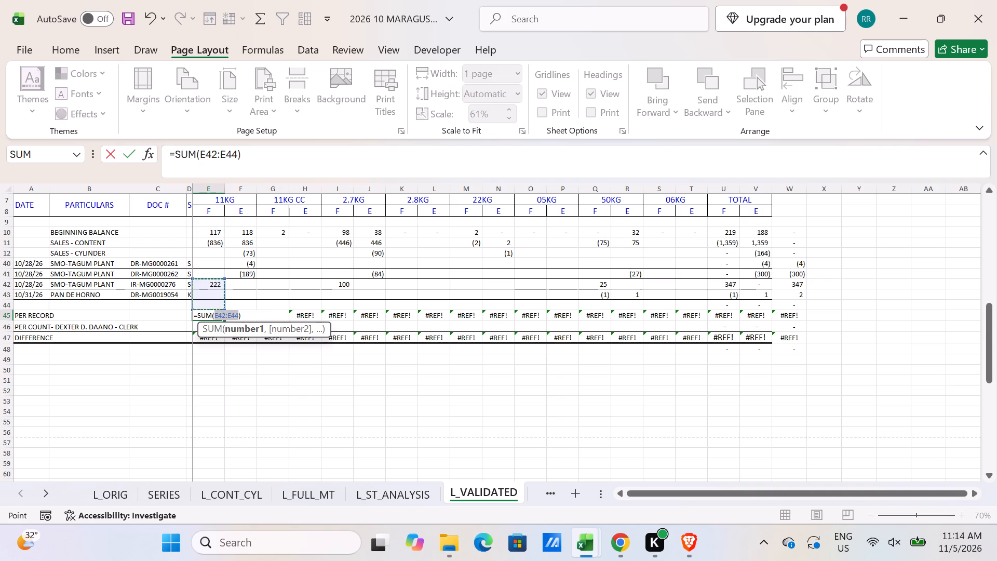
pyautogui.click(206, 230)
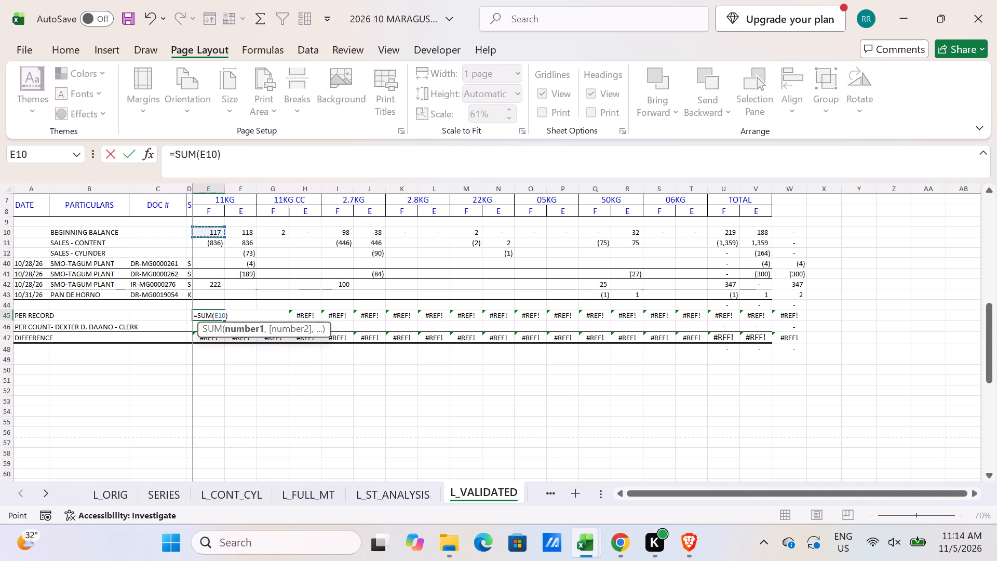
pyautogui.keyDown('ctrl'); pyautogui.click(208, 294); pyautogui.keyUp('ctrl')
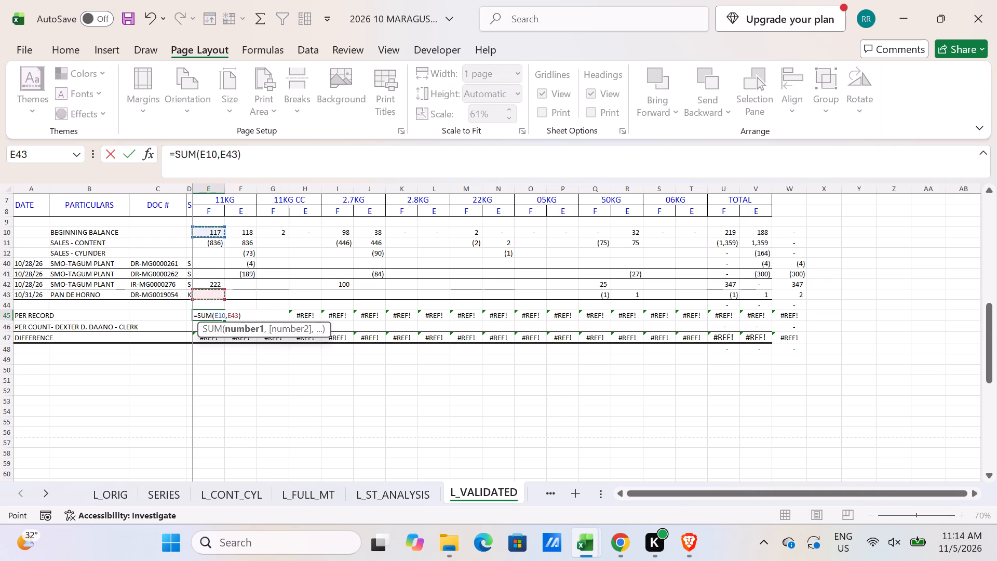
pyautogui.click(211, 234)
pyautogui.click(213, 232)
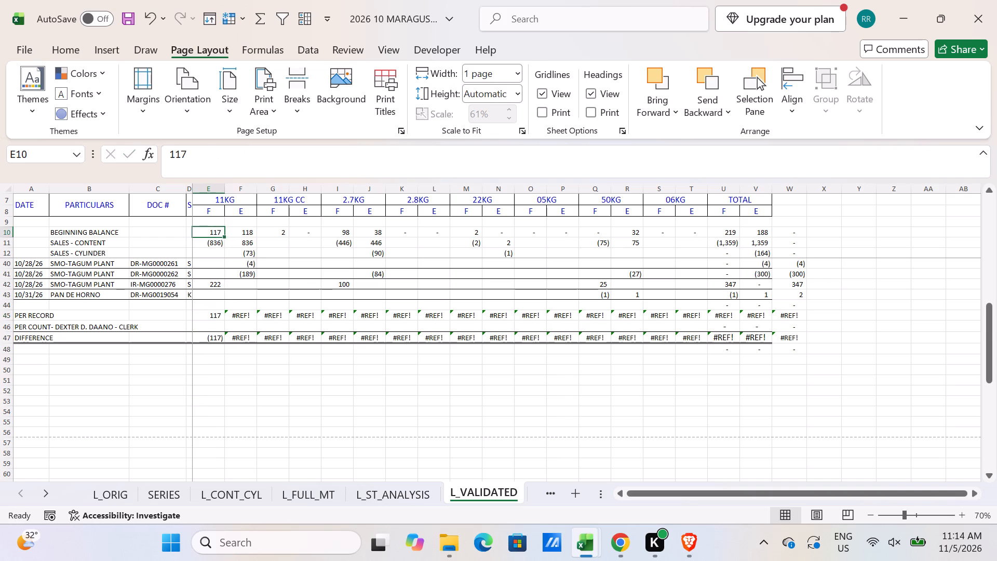
# Set PER RECORD cell E45 to =SUM(E10:E43) and fill the formula across to T45.
pyautogui.click(217, 314)
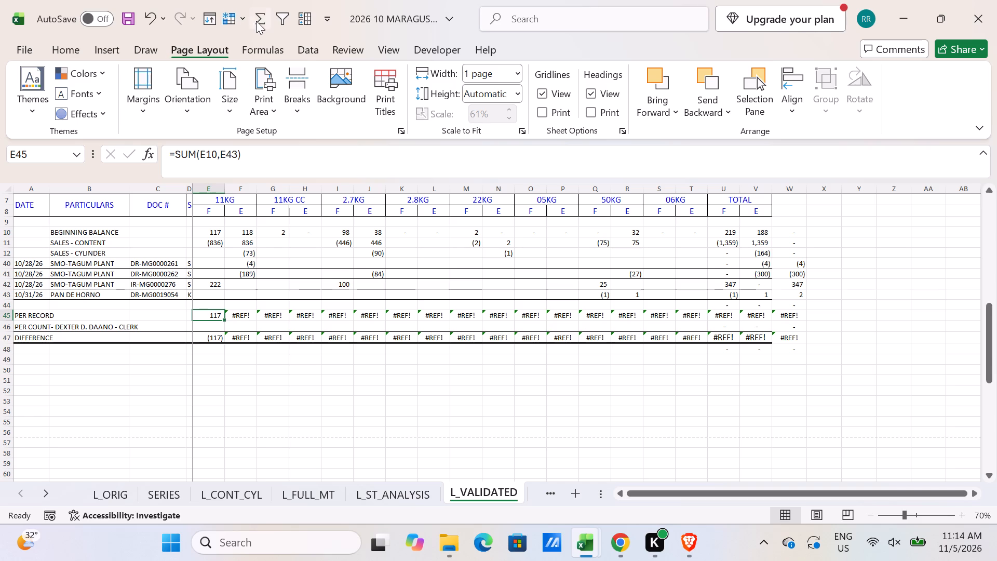
pyautogui.click(255, 21)
pyautogui.click(212, 232)
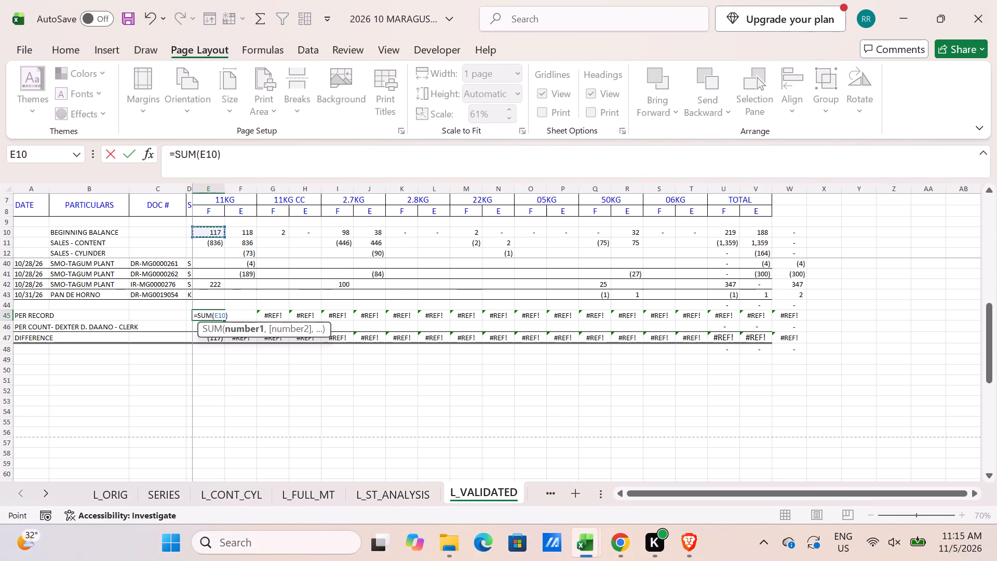
pyautogui.keyDown('shift'); pyautogui.click(215, 292); pyautogui.keyUp('shift')
pyautogui.press('Return')
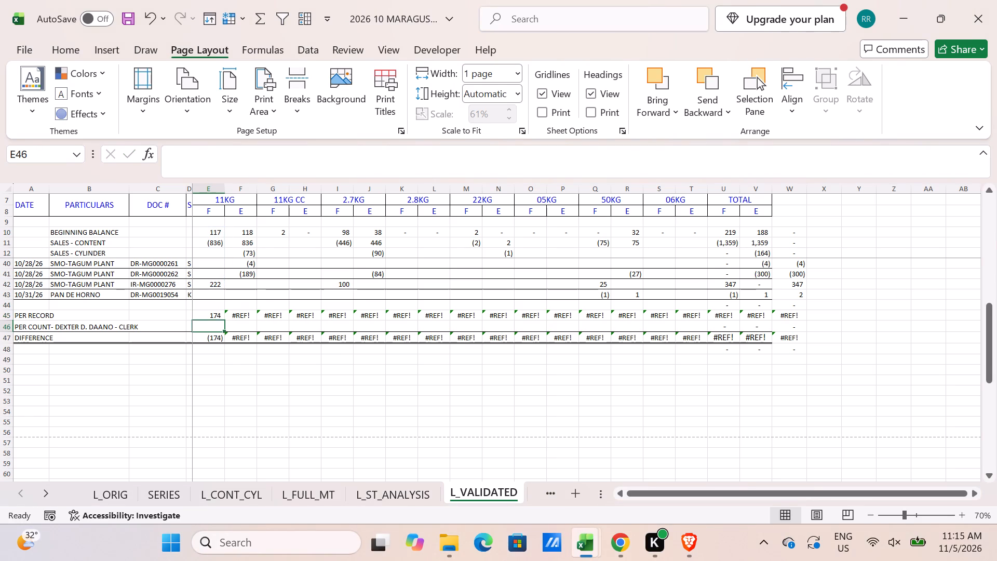
pyautogui.click(215, 315)
pyautogui.moveTo(224, 320); pyautogui.dragTo(697, 326)
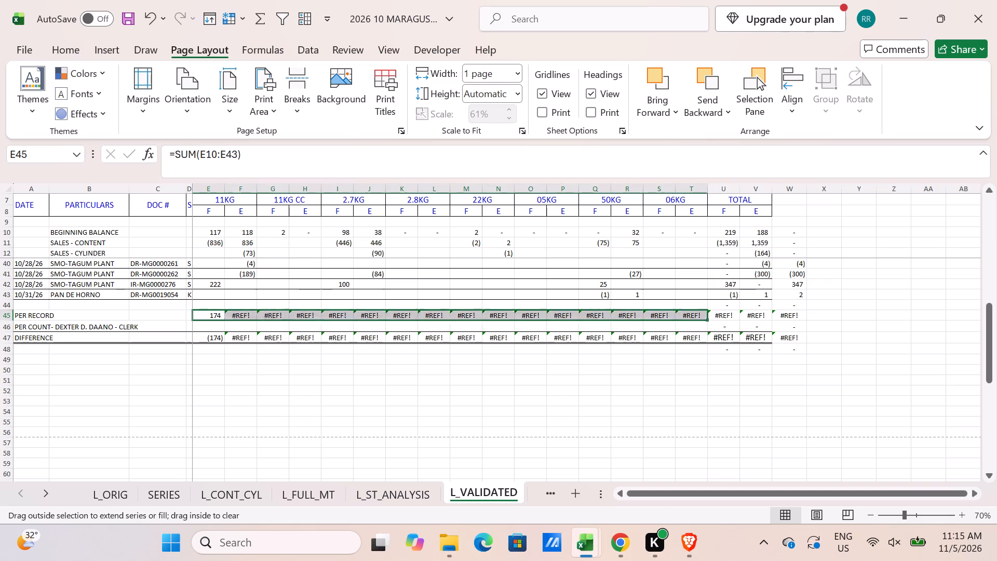
# Delete check column W beside the TOTAL columns of L_VALIDATED.
pyautogui.click(792, 189)
pyautogui.hotkey('ctrl', '-')
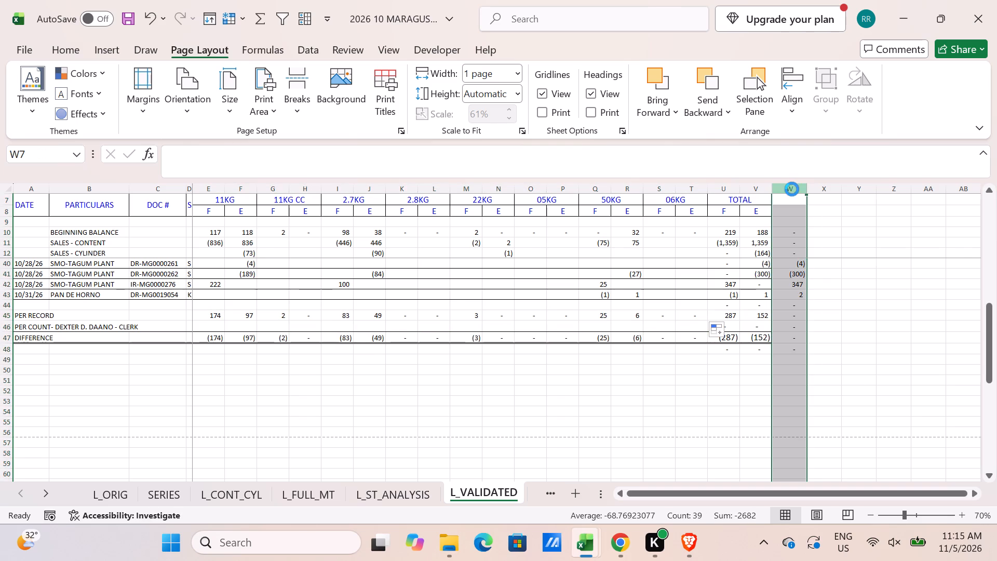
# Open the print preview of L_VALIDATED and return to the sheet.
pyautogui.hotkey('ctrl', 'p')
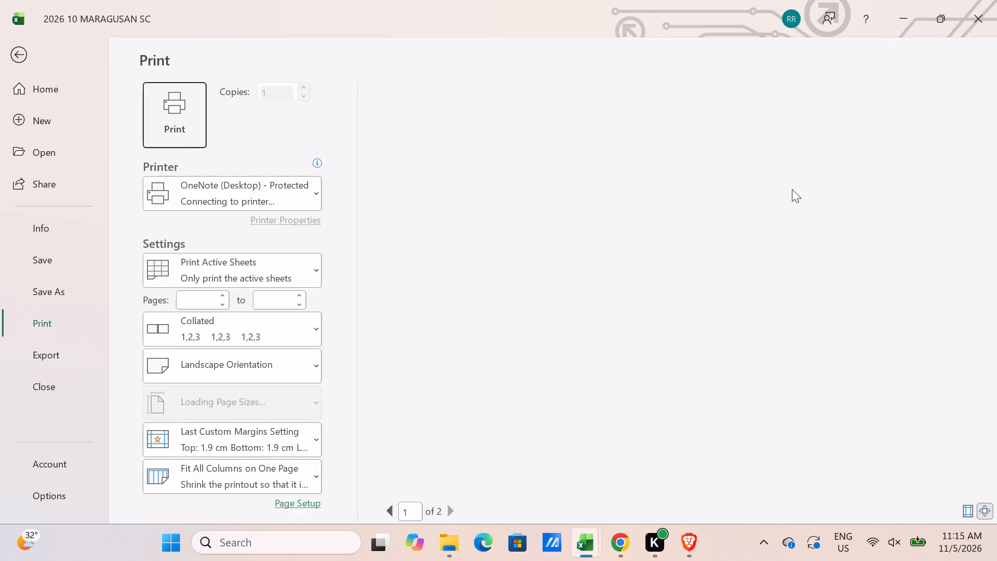
pyautogui.press('Escape')
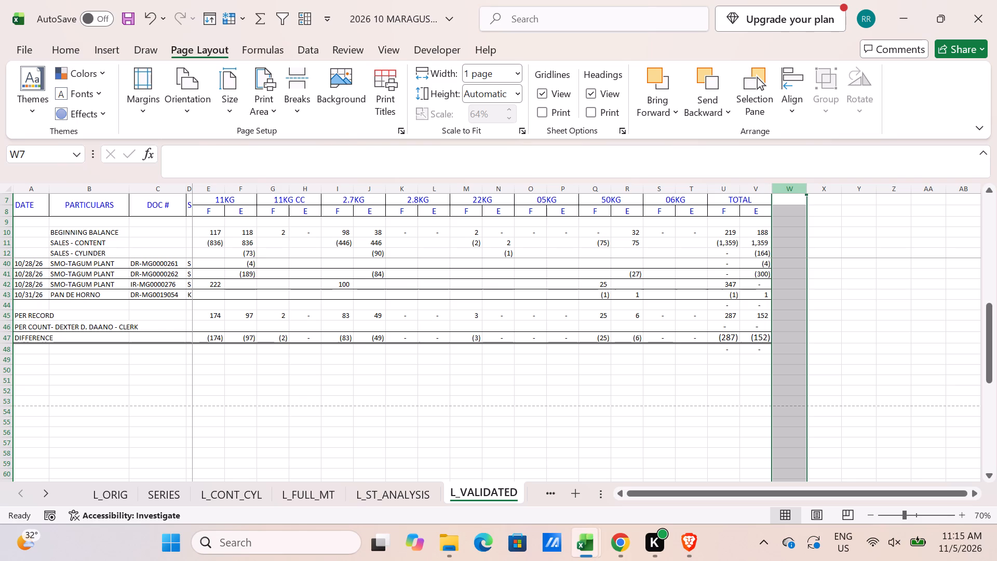
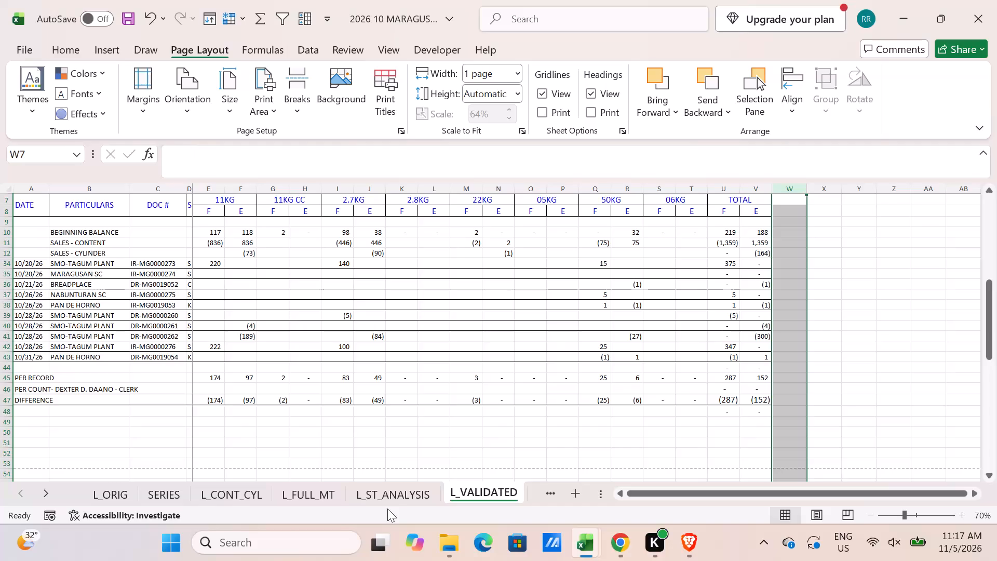
# Look back through the L_ST_ANALYSIS and L_FULL_MT sheets, ending on the L_CONT_CYL sheet.
pyautogui.click(389, 500)
pyautogui.click(338, 499)
pyautogui.click(249, 489)
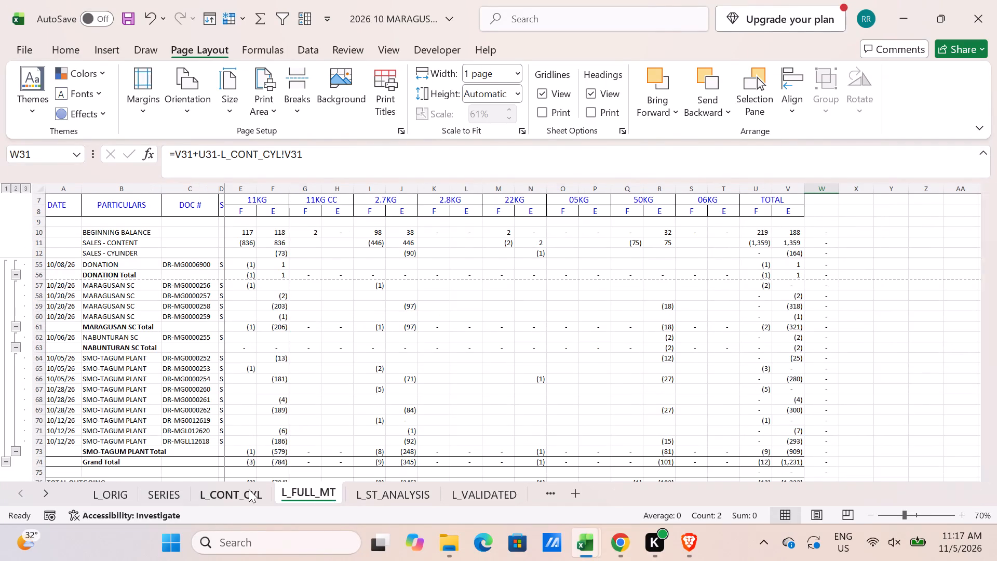
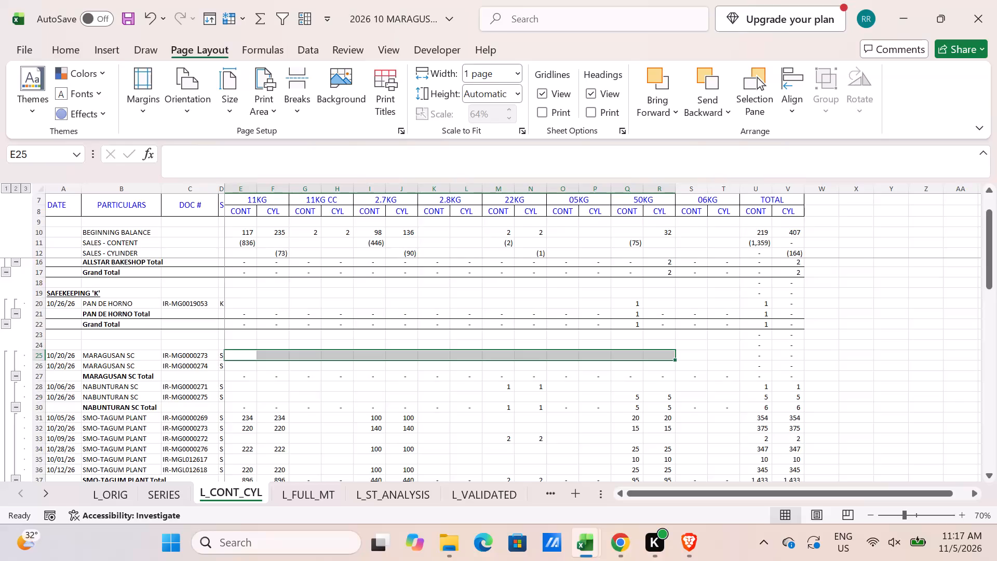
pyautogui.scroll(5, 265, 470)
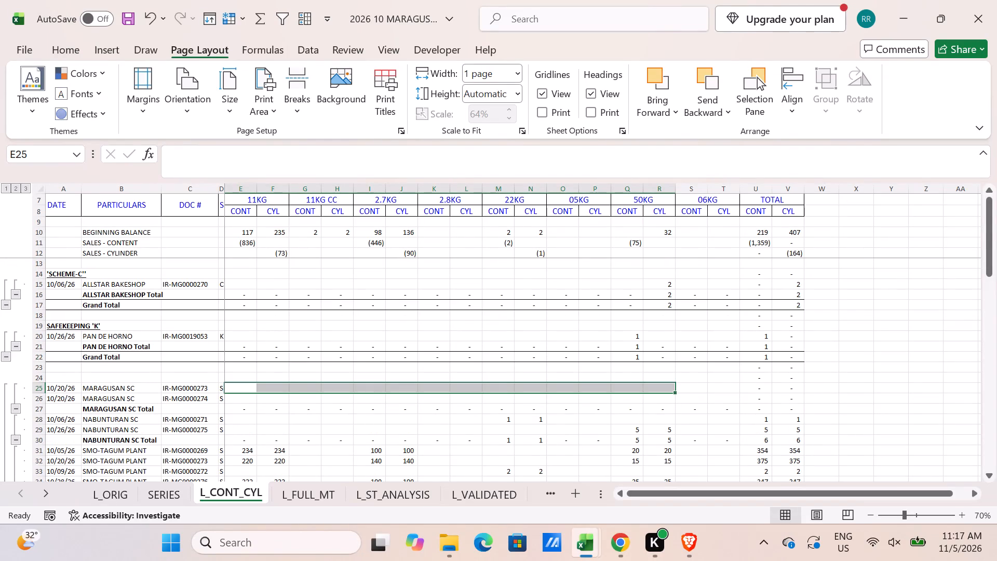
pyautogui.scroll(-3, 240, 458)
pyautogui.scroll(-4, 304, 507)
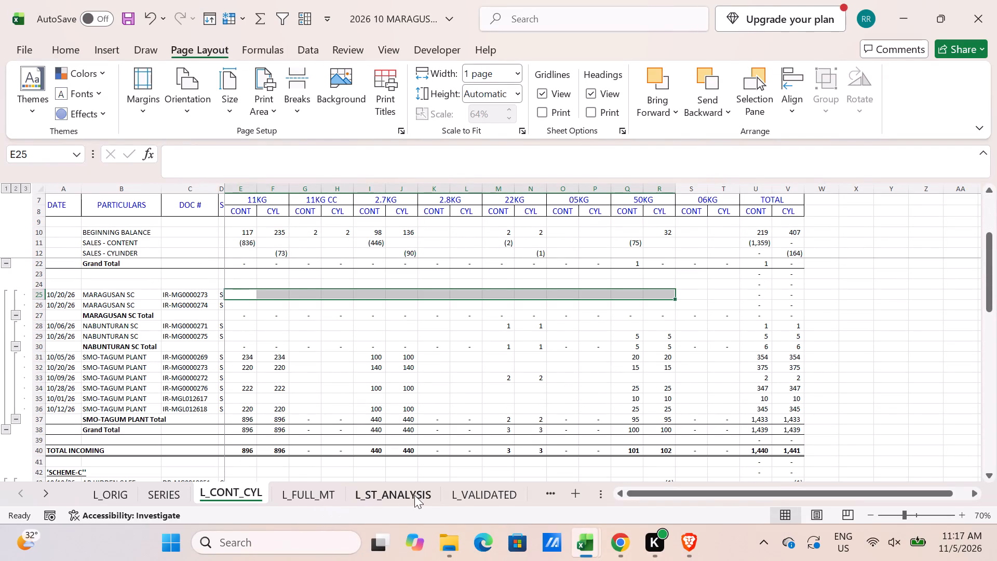
# Rename the IRDR PER AUDIT GASES sheet as G_ORIG.
pyautogui.click(494, 488)
pyautogui.tripleClick(44, 486)
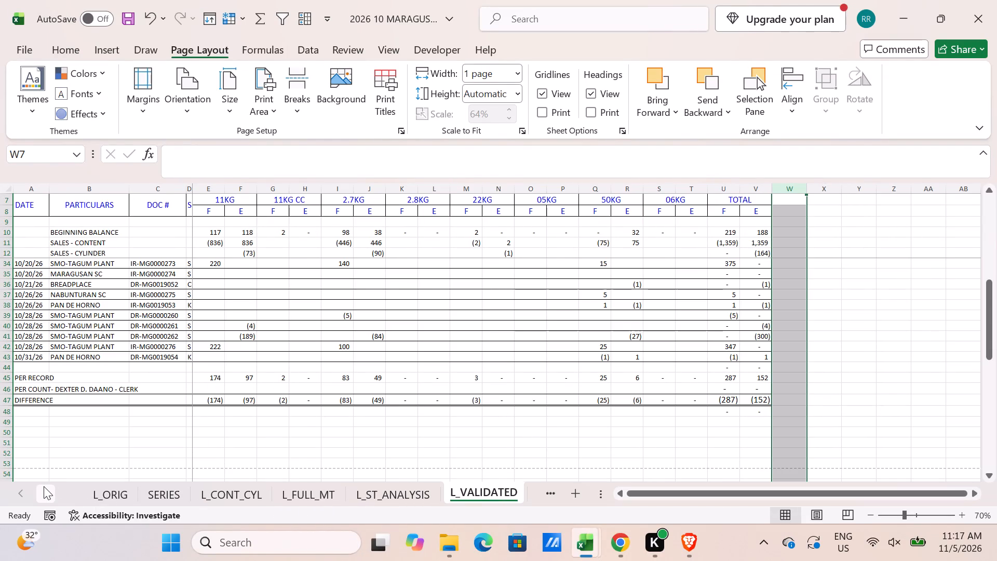
pyautogui.doubleClick(44, 486)
pyautogui.click(335, 500)
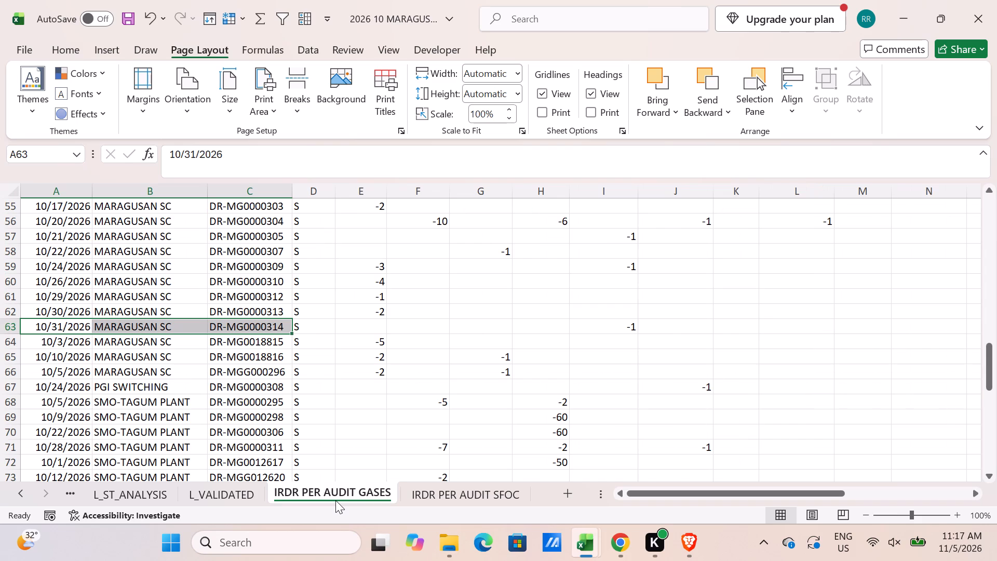
pyautogui.doubleClick(335, 500)
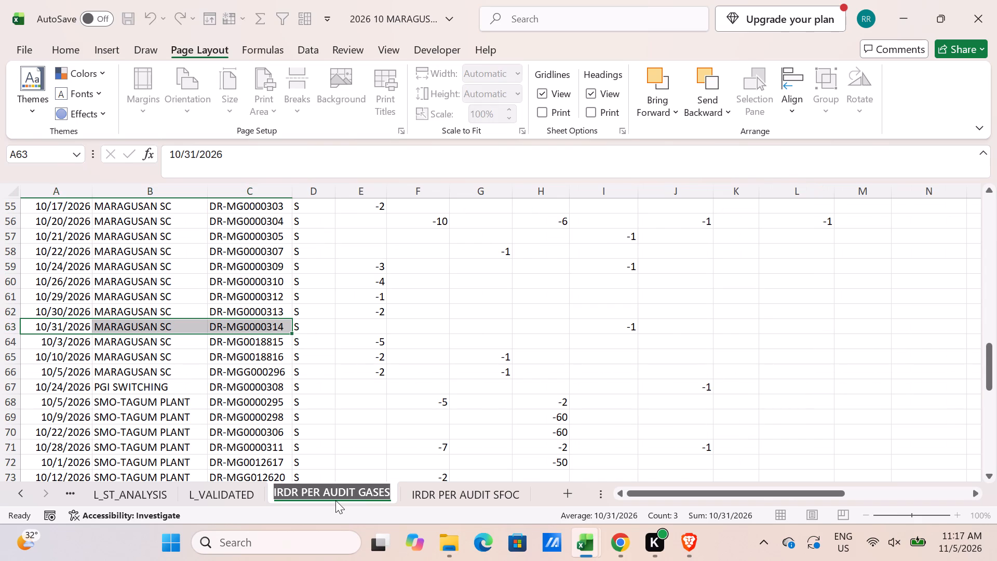
pyautogui.press('g')
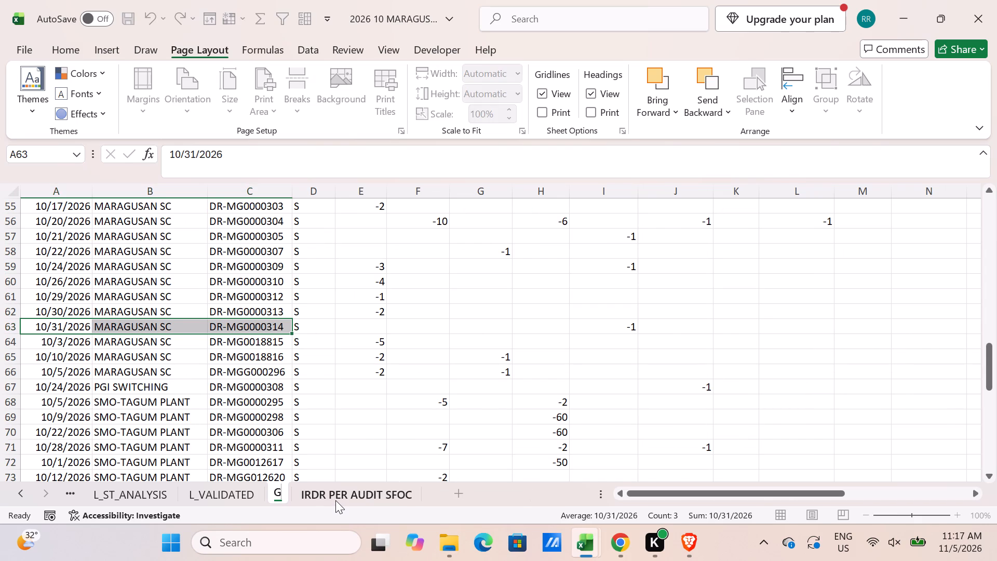
pyautogui.hotkey('shift', '_')
pyautogui.write('ORIG')
pyautogui.press('Return')
# Duplicate the G_ORIG sheet directly after itself and name the copy G_CONT_CYL.
pyautogui.moveTo(300, 490); pyautogui.dragTo(359, 495)
pyautogui.doubleClick(359, 495)
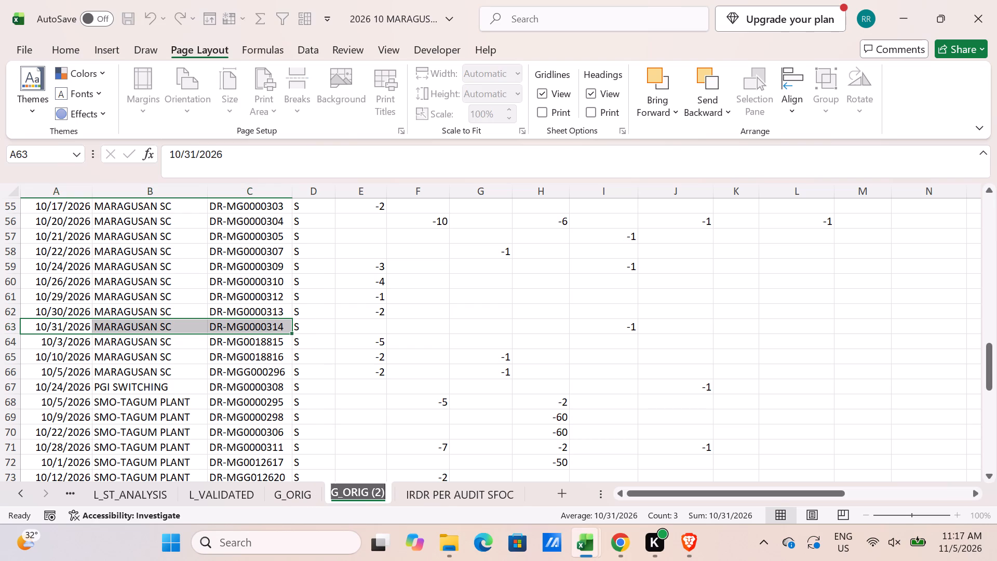
pyautogui.write('G_CONT_CYL')
pyautogui.press('Return')
# Copy title rows 1 to 5 from the SERIES sheet and insert them above row 1 of G_CONT_CYL.
pyautogui.scroll(4, 303, 375)
pyautogui.scroll(4, 263, 253)
pyautogui.scroll(17, 230, 225)
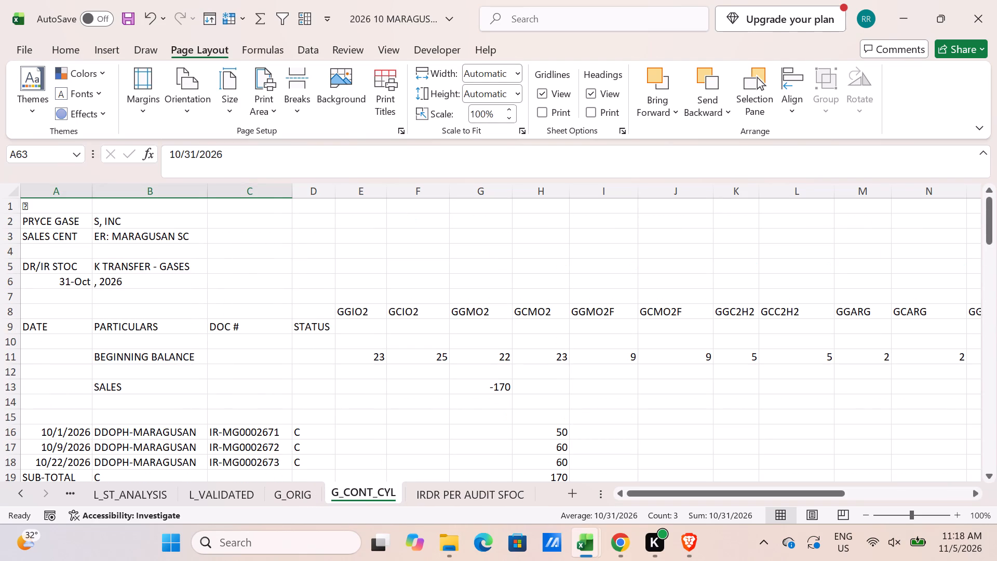
pyautogui.scroll(1, 123, 411)
pyautogui.tripleClick(26, 492)
pyautogui.click(26, 492)
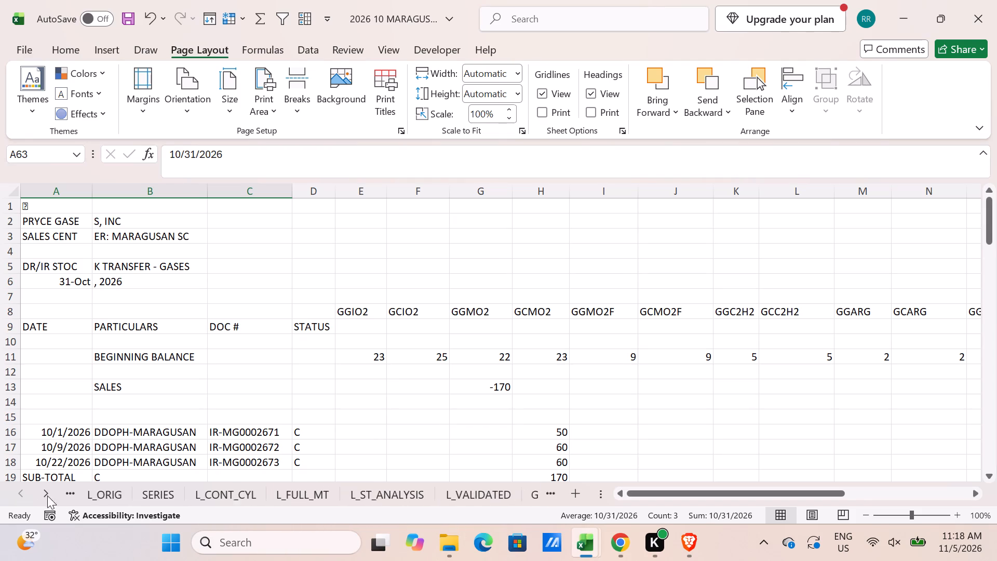
pyautogui.click(150, 495)
pyautogui.scroll(4, 106, 383)
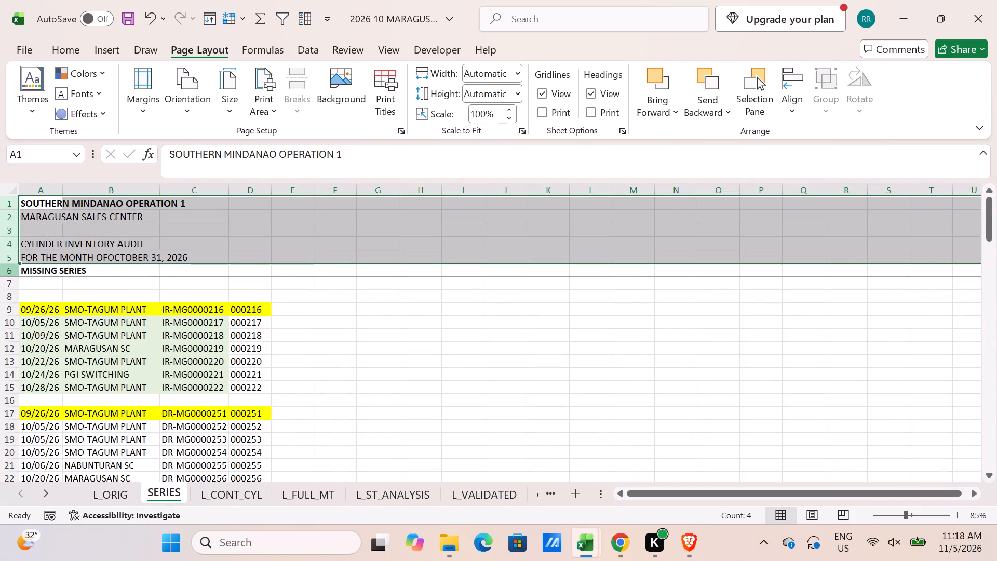
pyautogui.keyDown('shift'); pyautogui.click(8, 269); pyautogui.keyUp('shift')
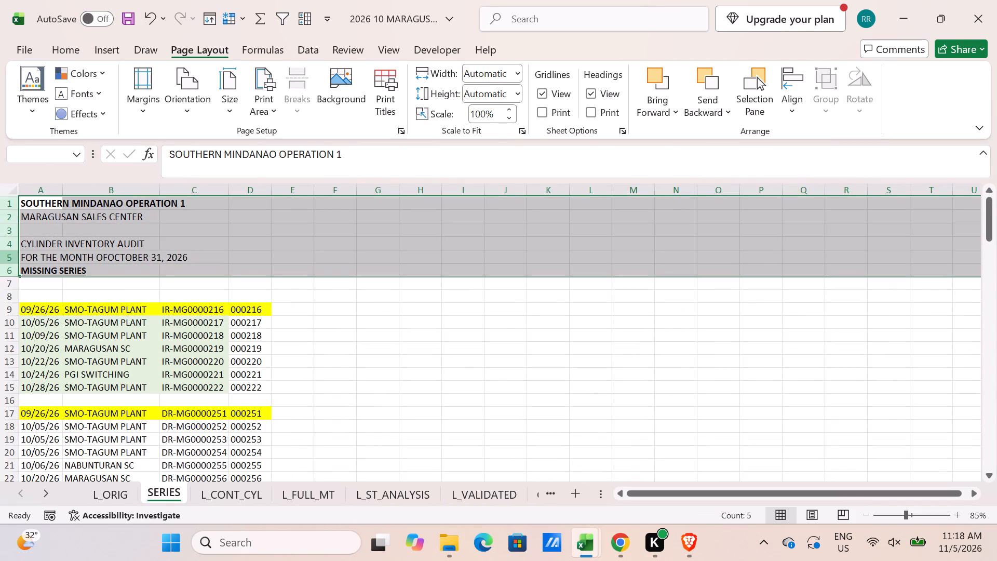
pyautogui.keyDown('shift'); pyautogui.click(12, 258); pyautogui.keyUp('shift')
pyautogui.hotkey('ctrl', 'c')
pyautogui.tripleClick(46, 489)
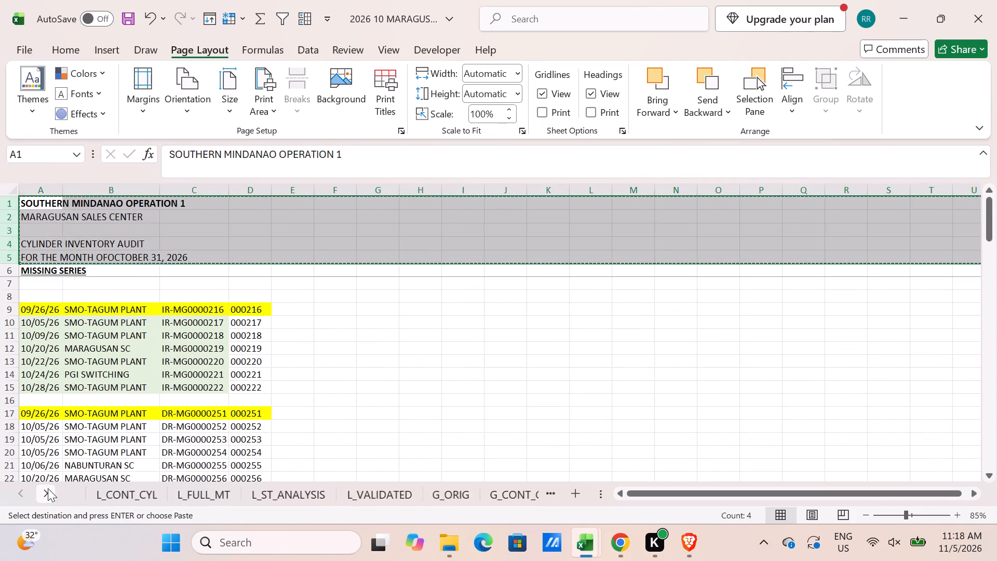
pyautogui.click(48, 488)
pyautogui.click(340, 493)
pyautogui.scroll(4, 78, 302)
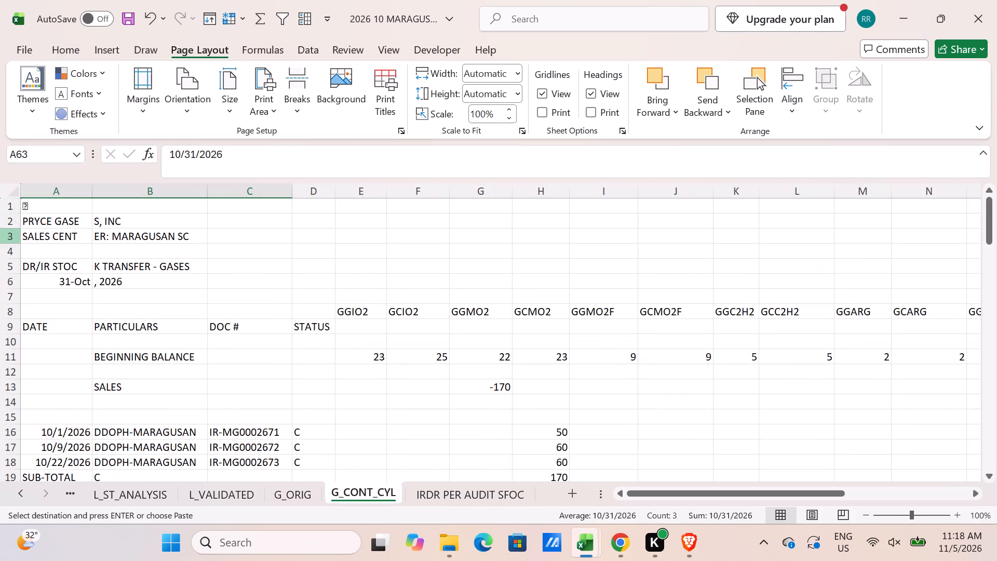
pyautogui.click(14, 207)
pyautogui.hotkey('ctrl', 'shift', '=')
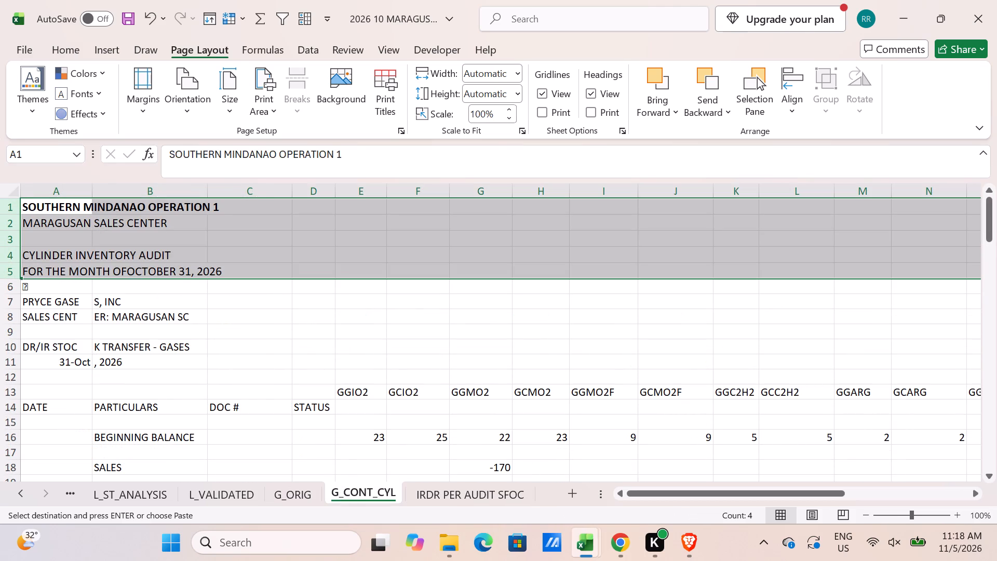
# Delete the original report heading in rows 6 to 11 of G_CONT_CYL, from the stray symbol through the 31-Oct line.
pyautogui.moveTo(17, 287); pyautogui.dragTo(38, 360)
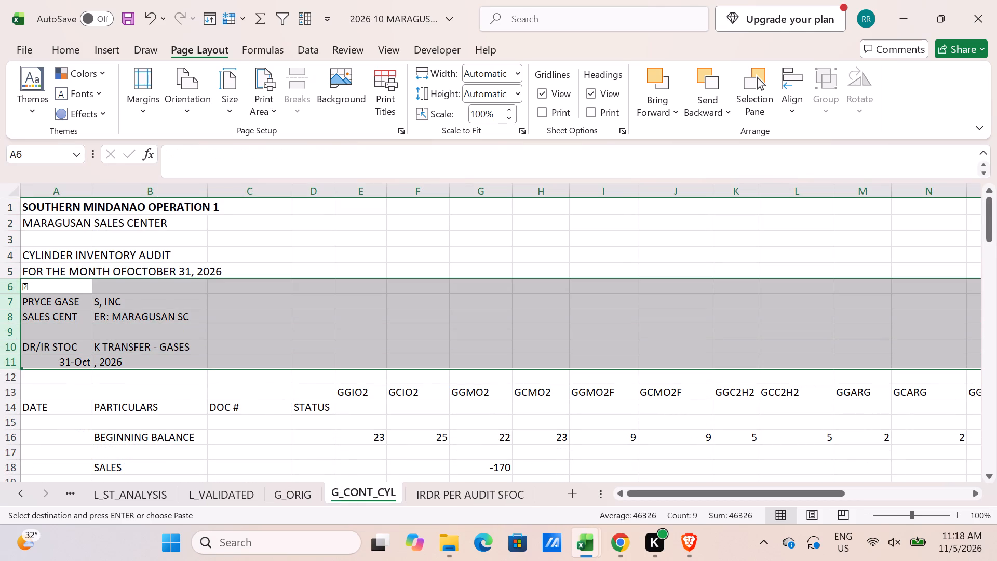
pyautogui.hotkey('ctrl', '-')
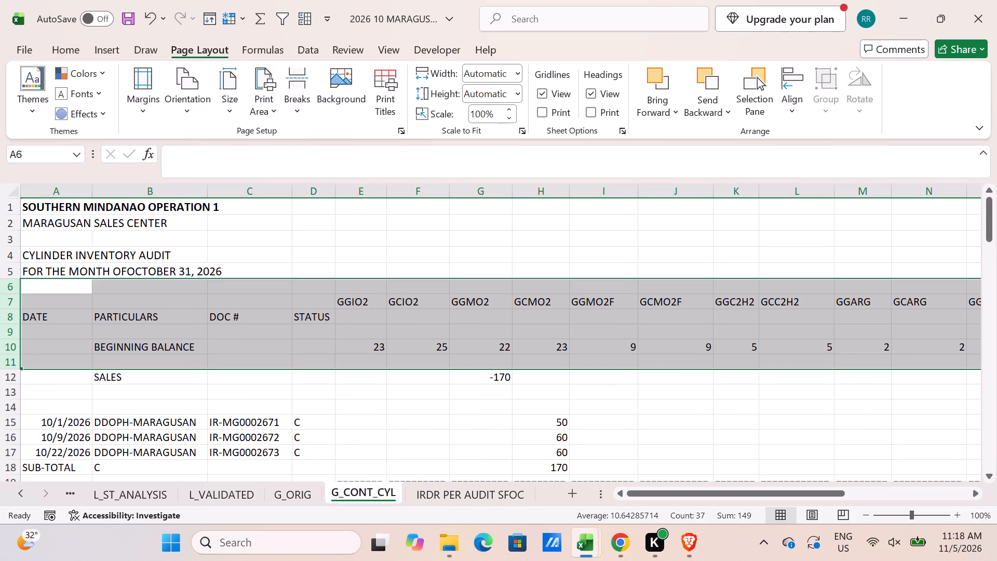
# Format column A of G_CONT_CYL as dates in the 03/14/12 style.
pyautogui.click(76, 194)
pyautogui.rightClick(76, 194)
pyautogui.click(136, 418)
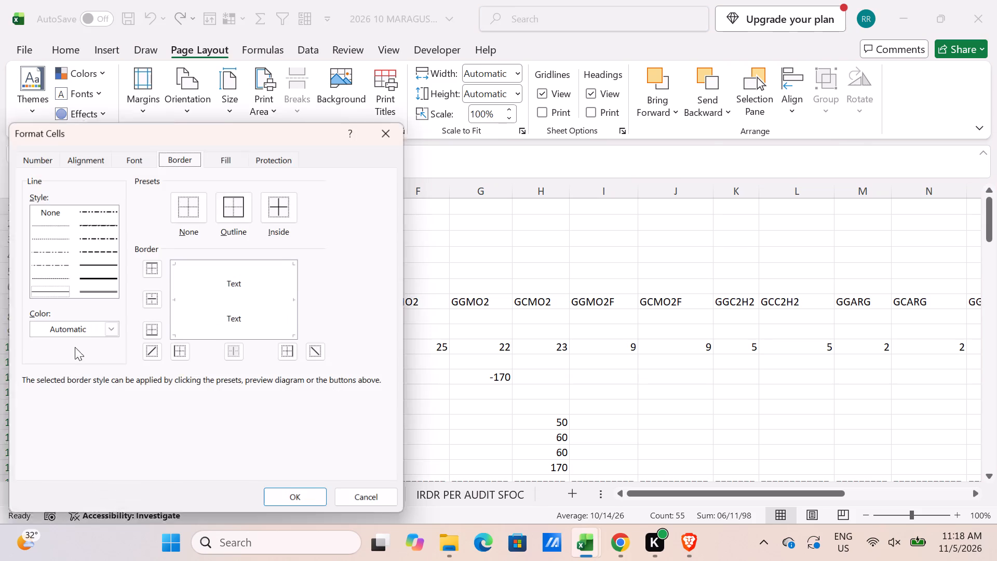
pyautogui.click(41, 152)
pyautogui.click(47, 235)
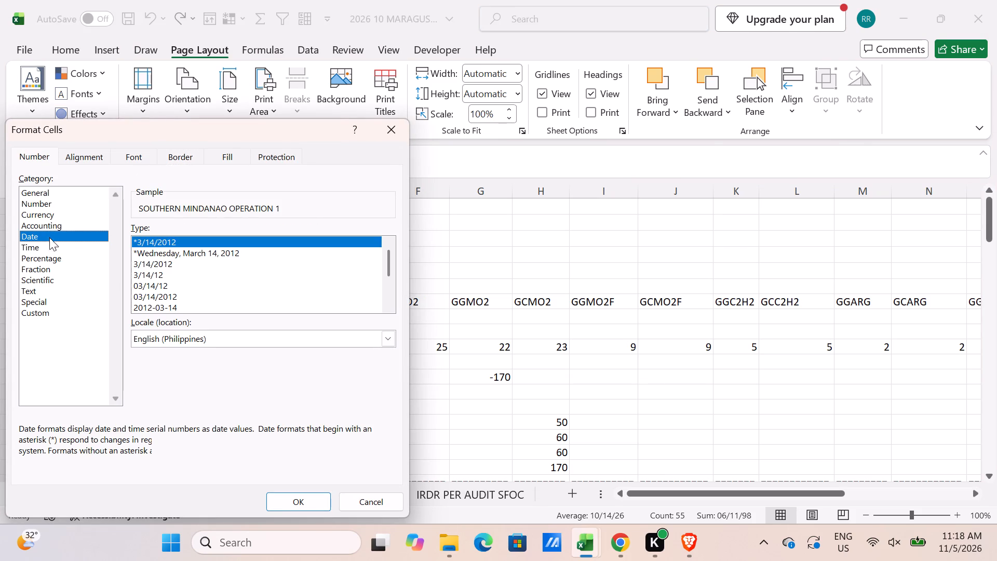
pyautogui.click(150, 289)
pyautogui.click(317, 498)
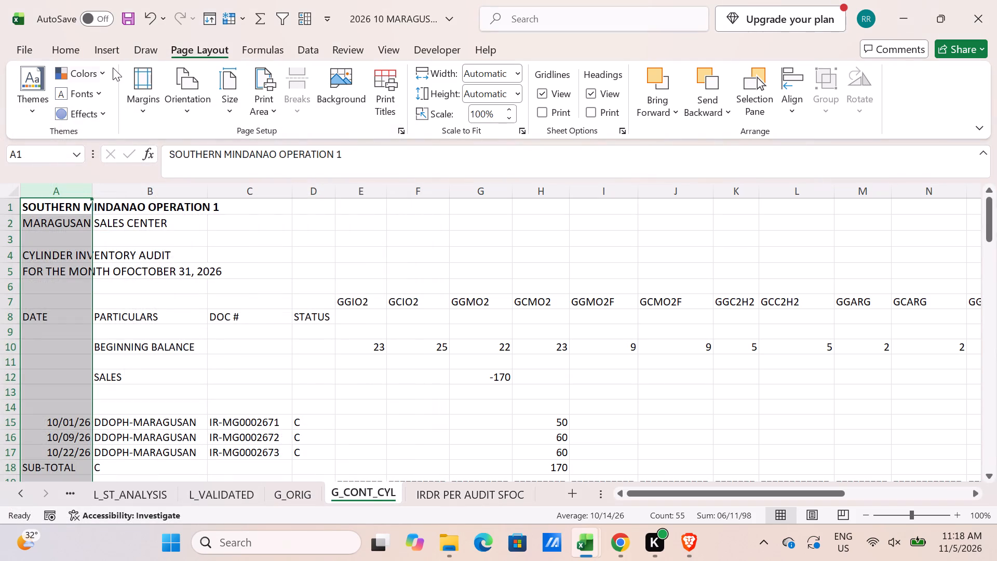
# Left-align column A and narrow it to about the width of the dates.
pyautogui.click(76, 50)
pyautogui.doubleClick(285, 106)
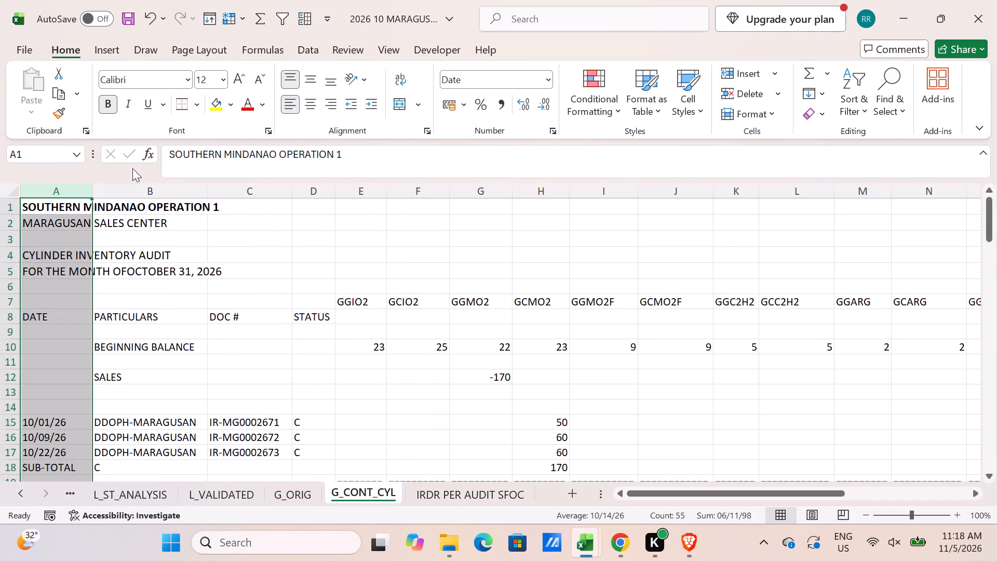
pyautogui.moveTo(96, 191); pyautogui.dragTo(74, 192)
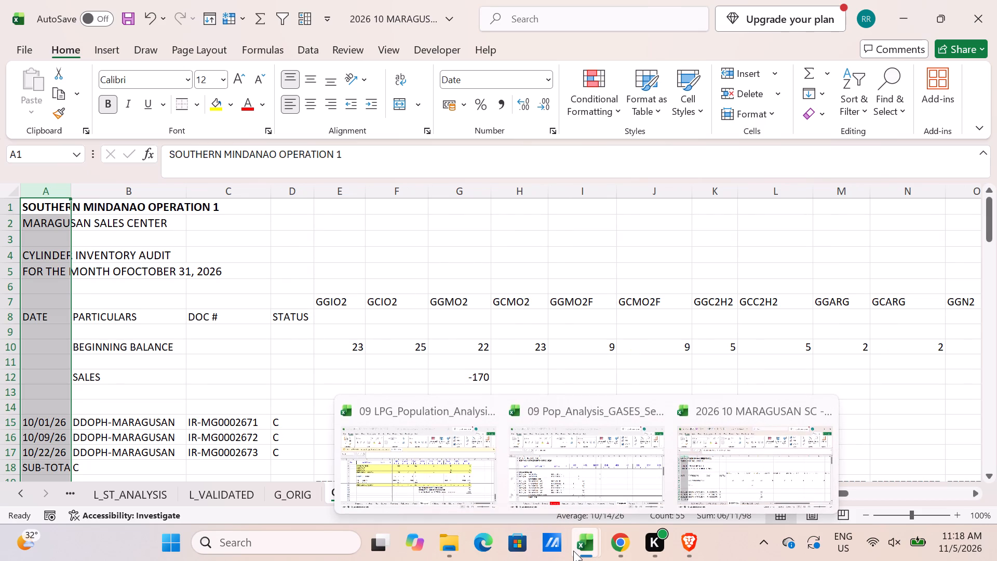
# Copy header rows 7 and 8 from the Maragusan sheet of the September GASES population analysis workbook and insert them at row 7 of G_CONT_CYL.
pyautogui.click(593, 447)
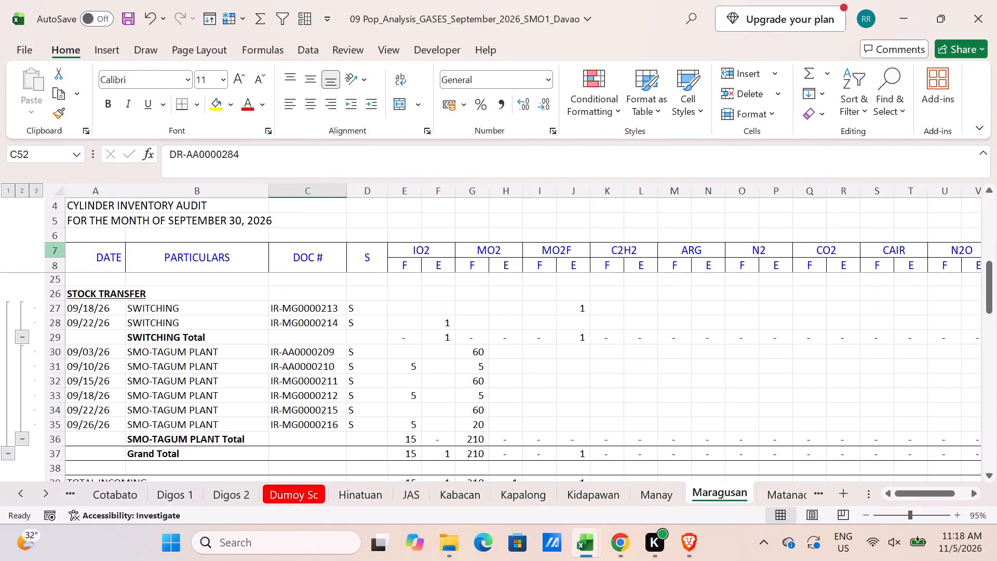
pyautogui.moveTo(51, 253); pyautogui.dragTo(53, 264)
pyautogui.hotkey('ctrl', 'c')
pyautogui.hotkey('alt', 'Tab')
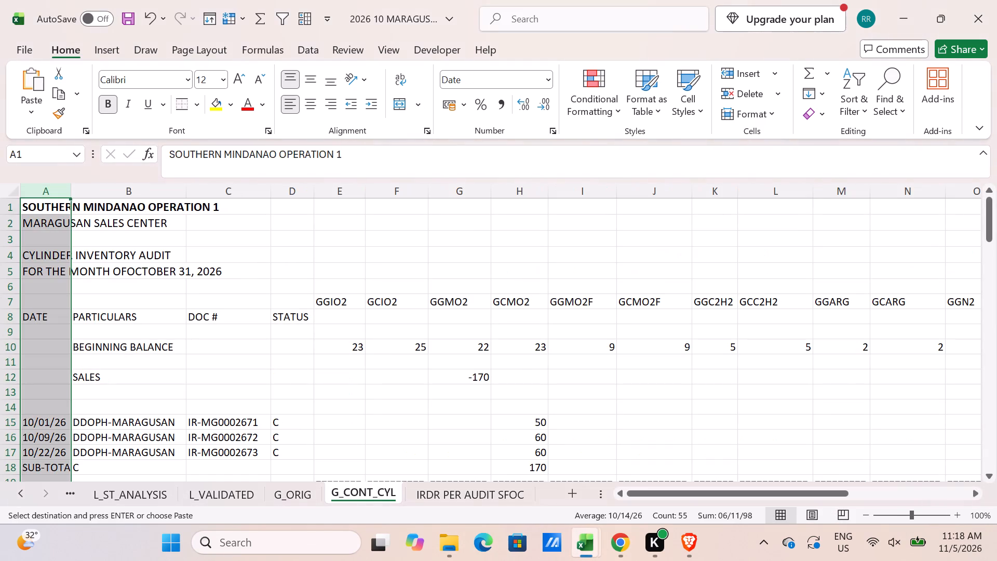
pyautogui.click(10, 303)
pyautogui.hotkey('ctrl', 'shift', '=')
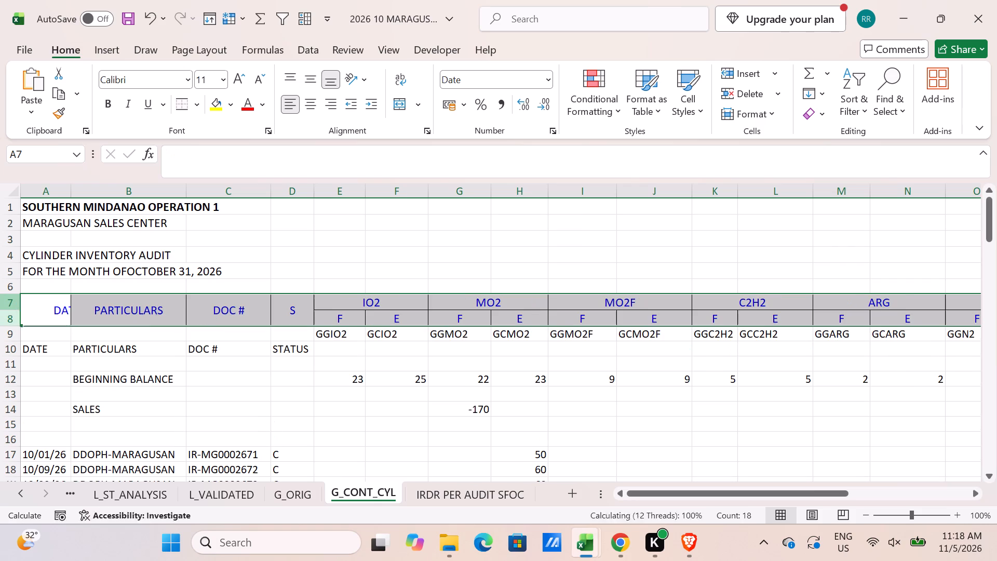
# Narrow the S status column D of G_CONT_CYL.
pyautogui.scroll(-1, 115, 326)
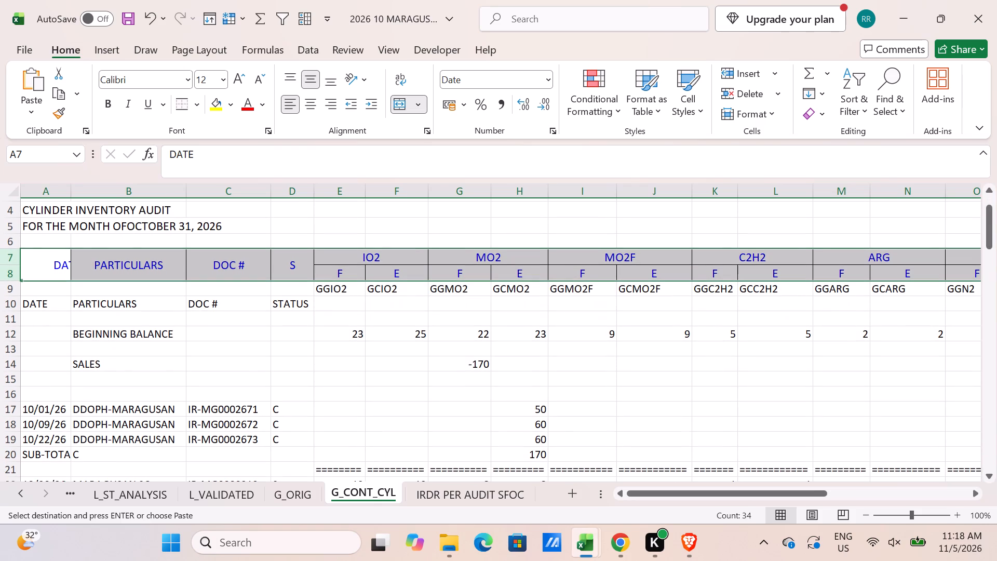
pyautogui.moveTo(314, 188); pyautogui.dragTo(289, 194)
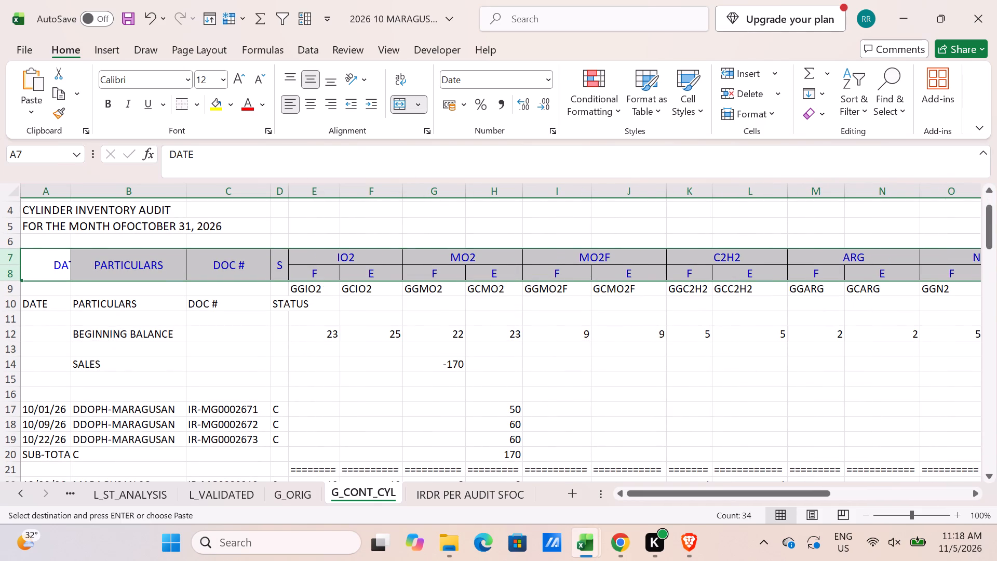
# Clear the old column labels in A9:V10, beneath the new header rows.
pyautogui.scroll(-2, 302, 369)
pyautogui.scroll(3, 302, 369)
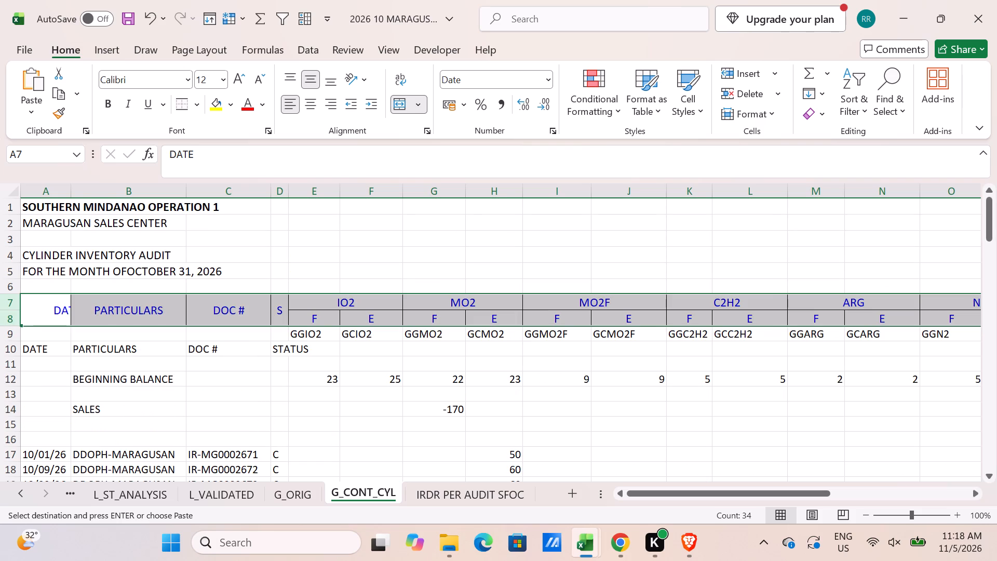
pyautogui.click(45, 328)
pyautogui.click(56, 336)
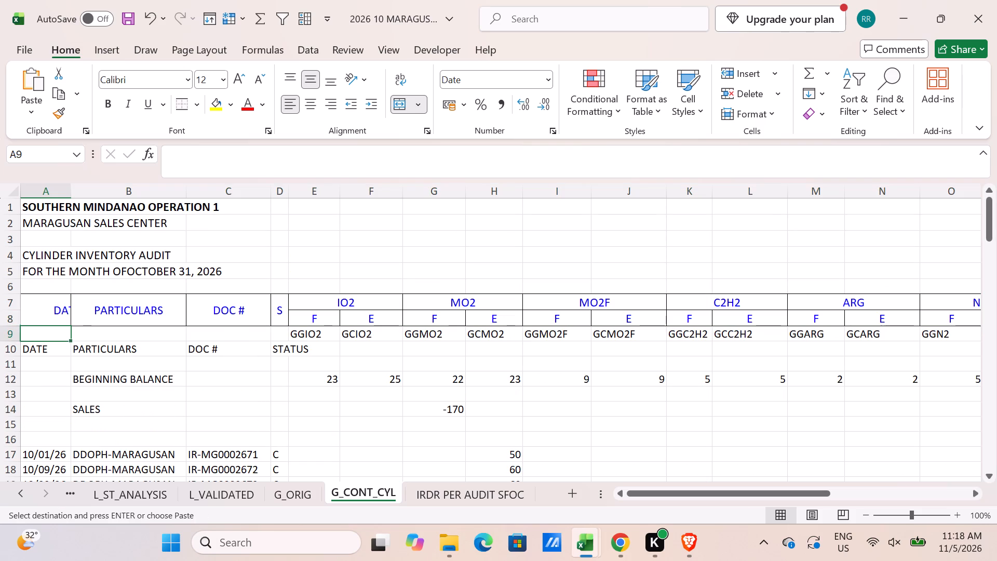
pyautogui.keyDown('shift'); pyautogui.click(757, 353); pyautogui.keyUp('shift')
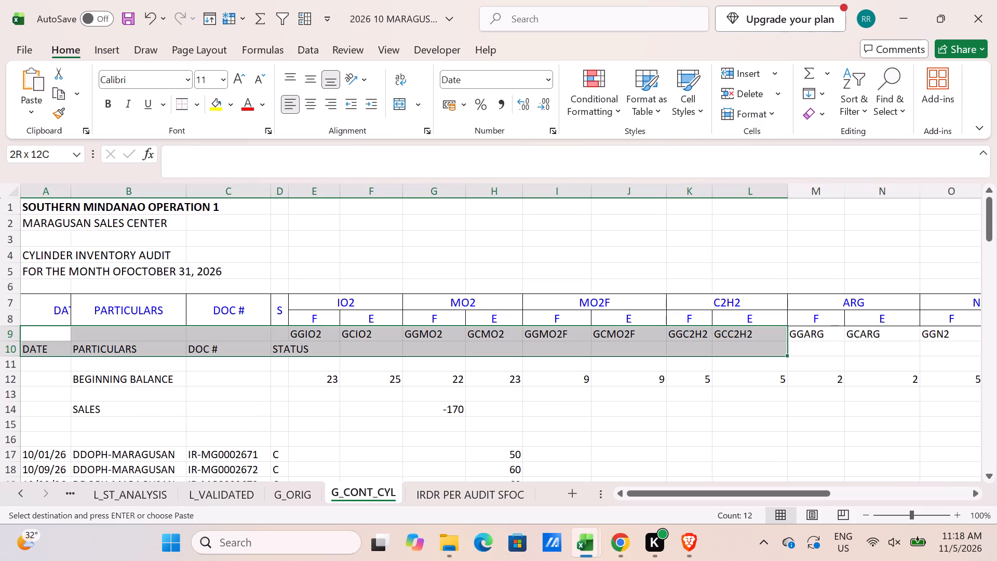
pyautogui.hotkey('shift', 'Right')
pyautogui.hotkey('shift', 'Right')
pyautogui.hotkey('shift', 'Right')
pyautogui.hotkey('shift', 'Right')
pyautogui.hotkey('shift', 'Right')
pyautogui.hotkey('shift', 'Right')
pyautogui.hotkey('shift', 'Right')
pyautogui.hotkey('shift', 'Right')
pyautogui.hotkey('shift', 'Right')
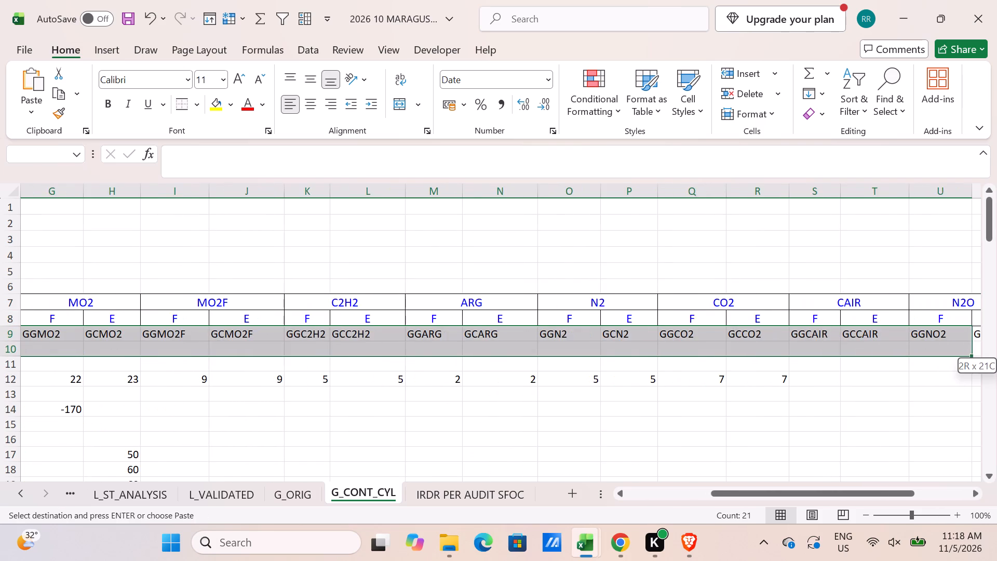
pyautogui.hotkey('shift', 'Right')
pyautogui.hotkey('shift', 'Right')
pyautogui.hotkey('shift', 'Right')
pyautogui.hotkey('shift', 'Left')
pyautogui.hotkey('shift', 'Left')
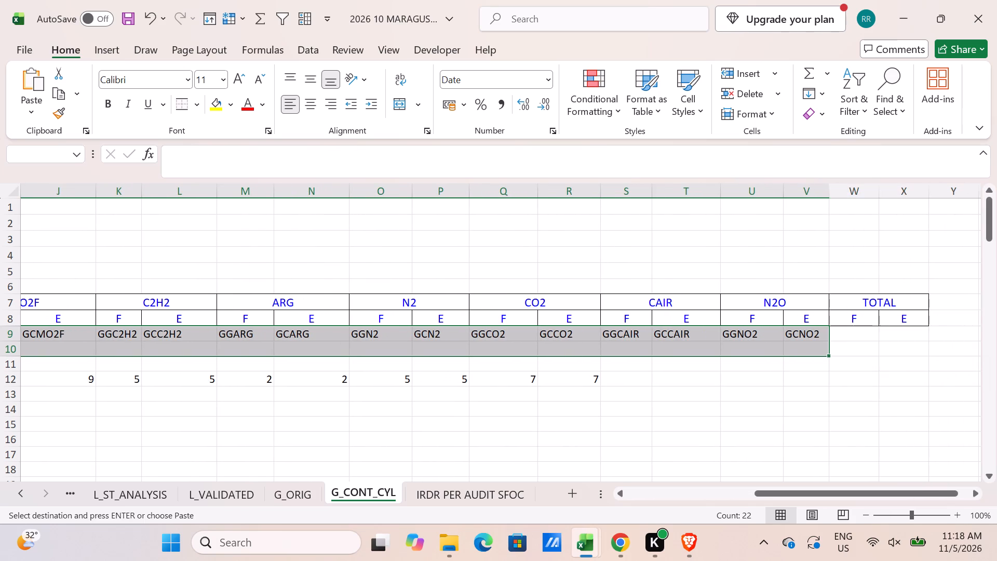
pyautogui.press('Delete')
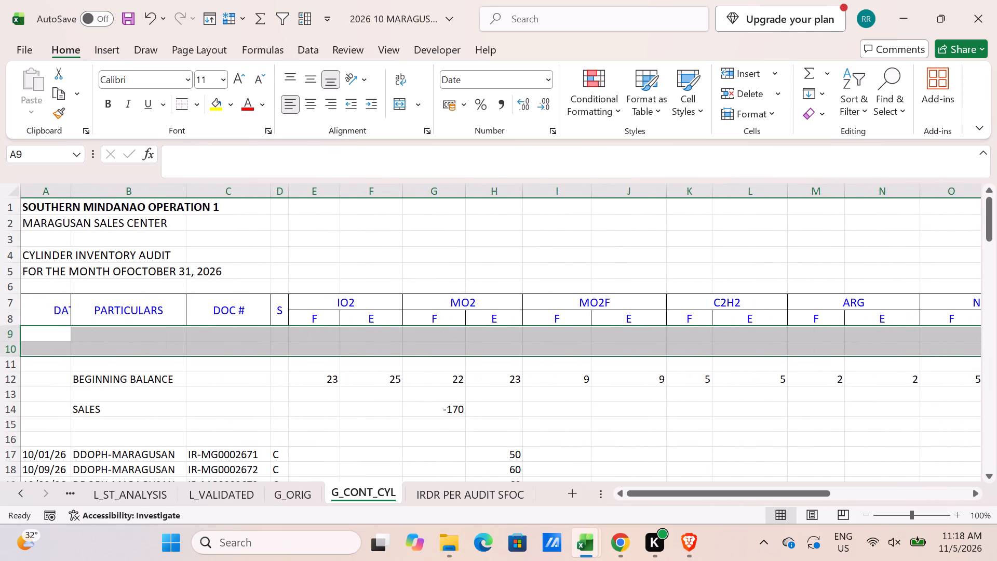
# Move blank row 13 below the SALES row so that SALES directly follows BEGINNING BALANCE.
pyautogui.click(12, 389)
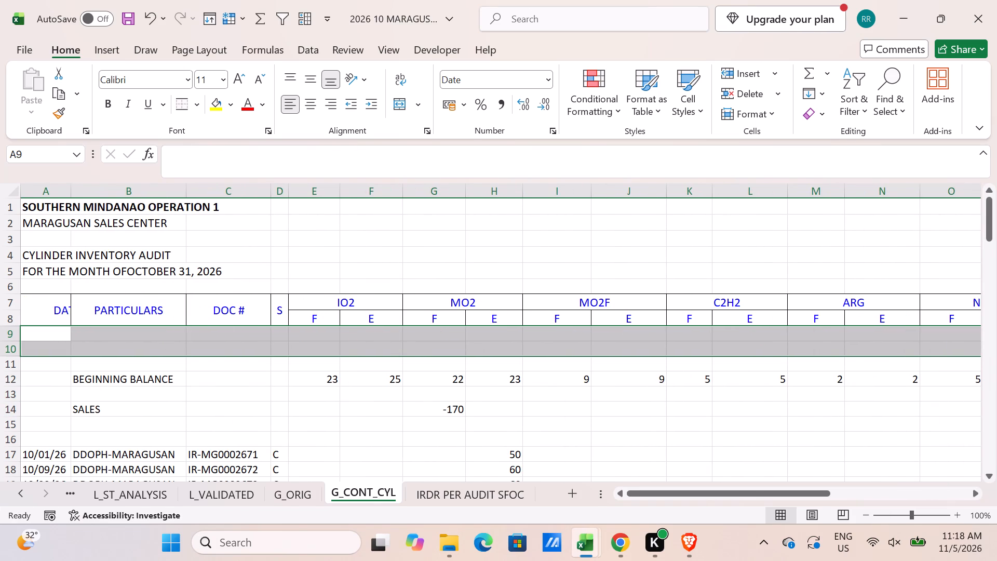
pyautogui.click(14, 393)
pyautogui.hotkey('ctrl', 'x')
pyautogui.click(14, 425)
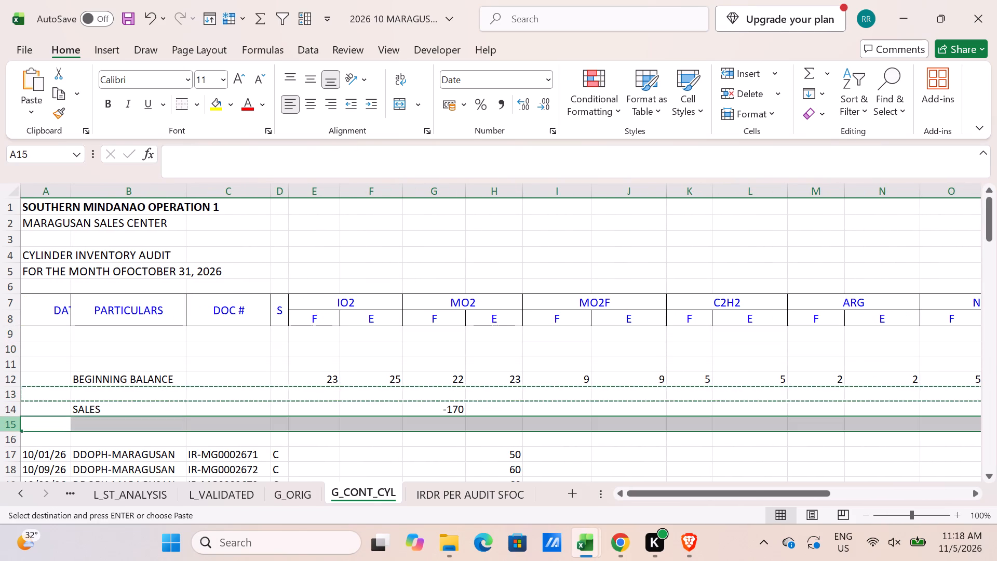
pyautogui.hotkey('ctrl', 'shift', '=')
pyautogui.scroll(-1, 16, 413)
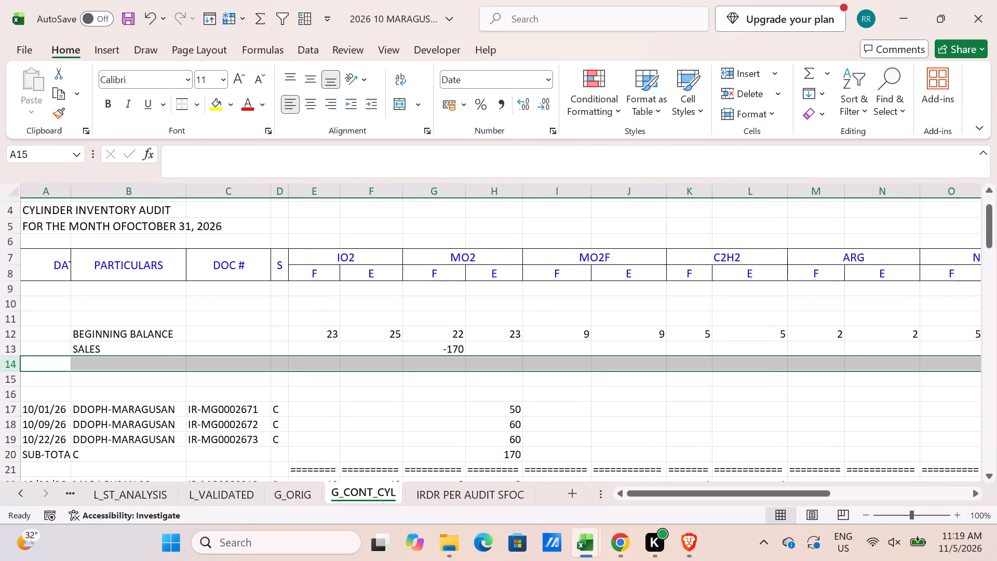
# Delete the two blank rows 10 and 11 above BEGINNING BALANCE in G_CONT_CYL.
pyautogui.moveTo(15, 302); pyautogui.dragTo(17, 315)
pyautogui.hotkey('ctrl', '-')
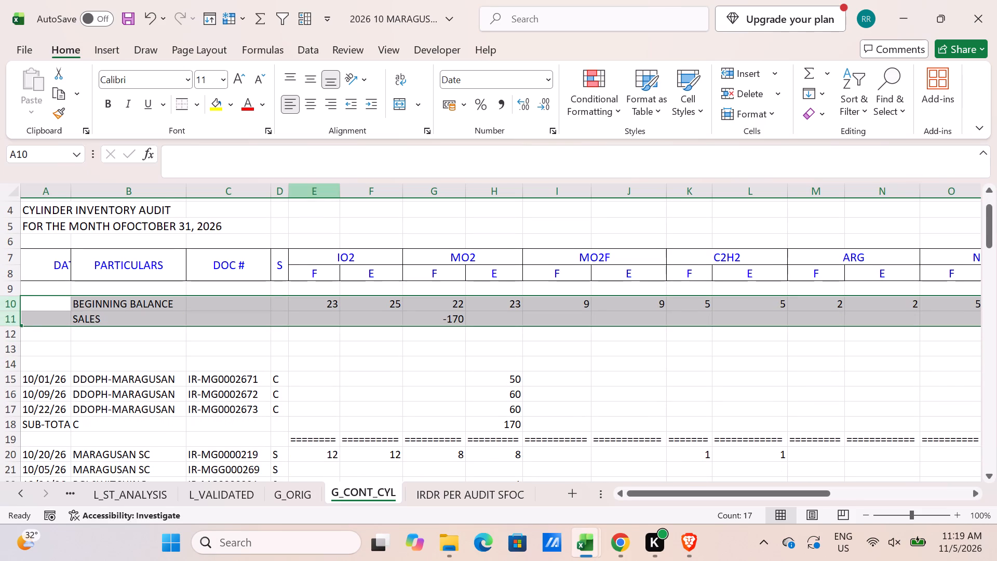
# Narrow the DOC # column slightly and give the gas and TOTAL columns E to X one uniform narrow width.
pyautogui.moveTo(265, 193); pyautogui.dragTo(261, 194)
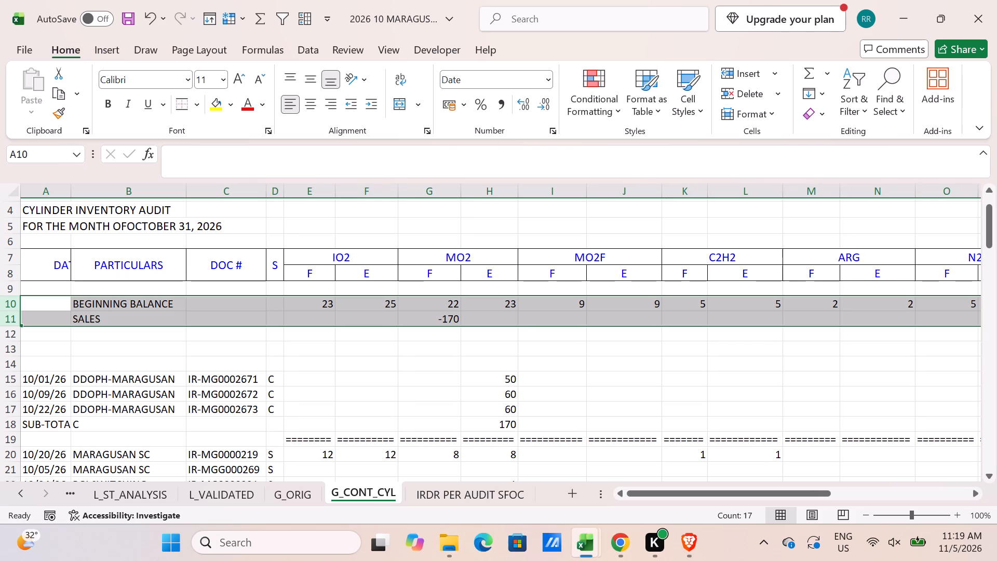
pyautogui.moveTo(300, 196); pyautogui.dragTo(996, 188)
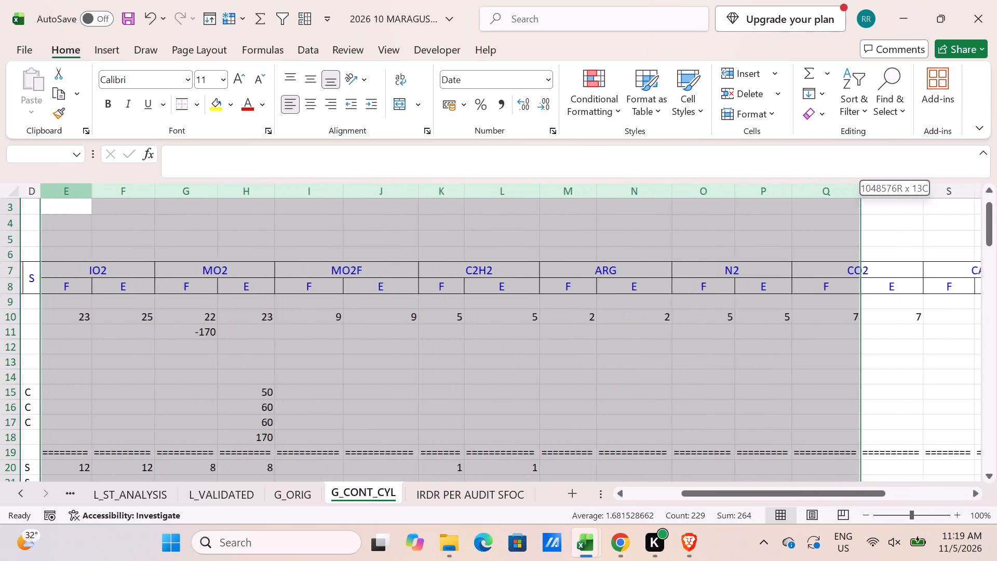
pyautogui.moveTo(996, 188); pyautogui.dragTo(900, 168)
pyautogui.moveTo(803, 491); pyautogui.dragTo(341, 482)
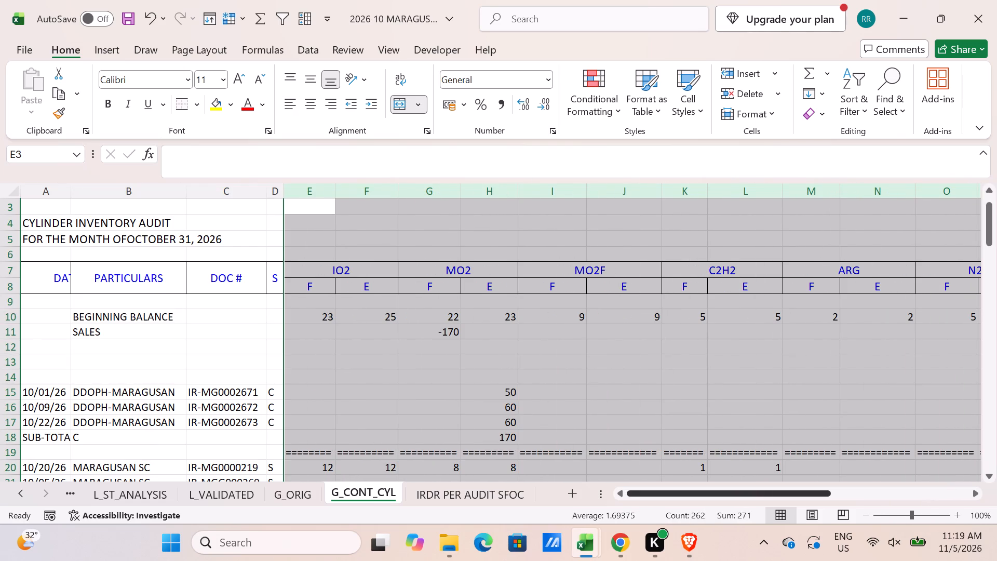
pyautogui.moveTo(339, 192); pyautogui.dragTo(330, 191)
pyautogui.moveTo(330, 191); pyautogui.dragTo(325, 191)
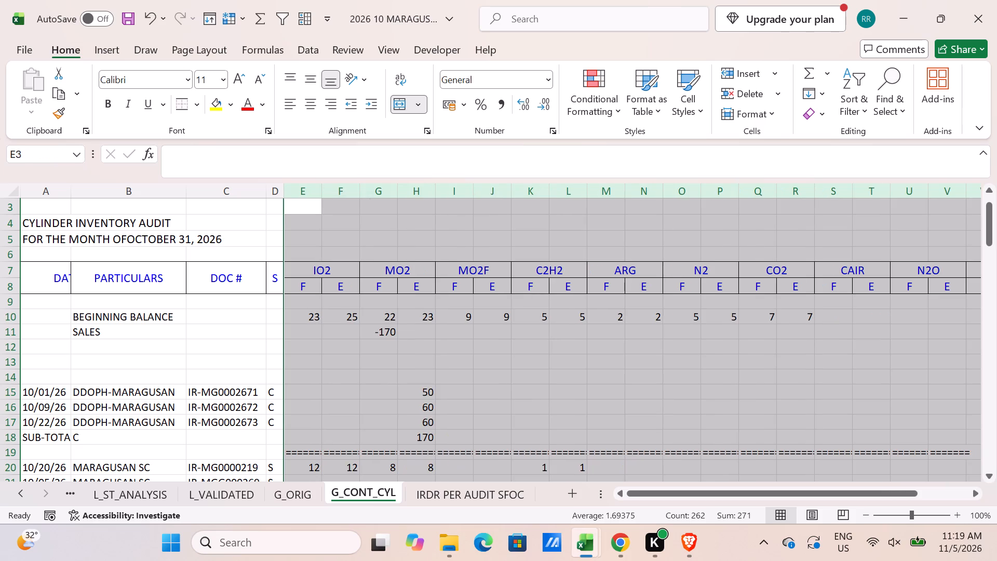
pyautogui.moveTo(321, 191); pyautogui.dragTo(316, 191)
# Apply the custom number format _(* #,##0_);_(* (#,##0);_(* "-"_);_(@_) to columns E to X.
pyautogui.rightClick(294, 188)
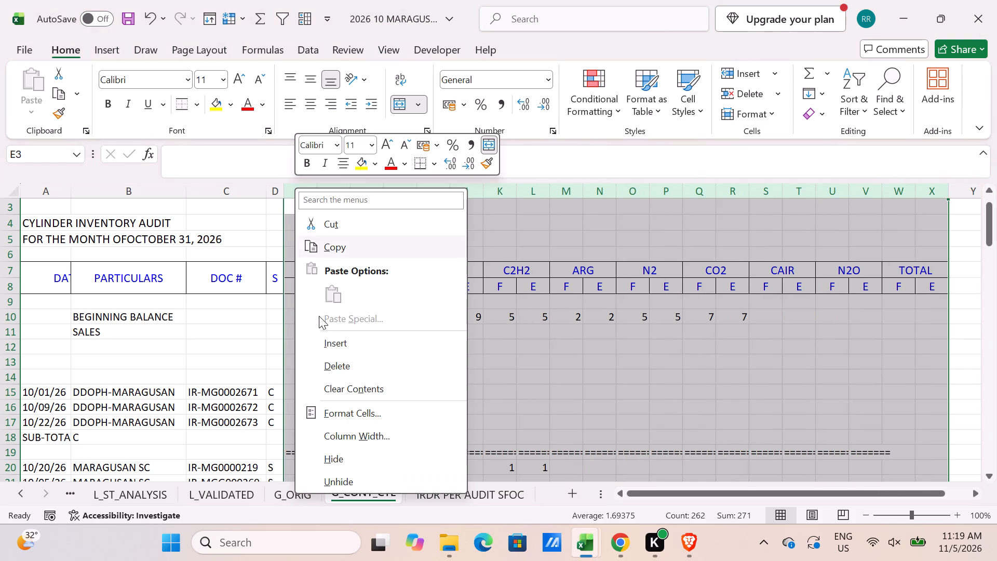
pyautogui.click(345, 413)
pyautogui.click(188, 310)
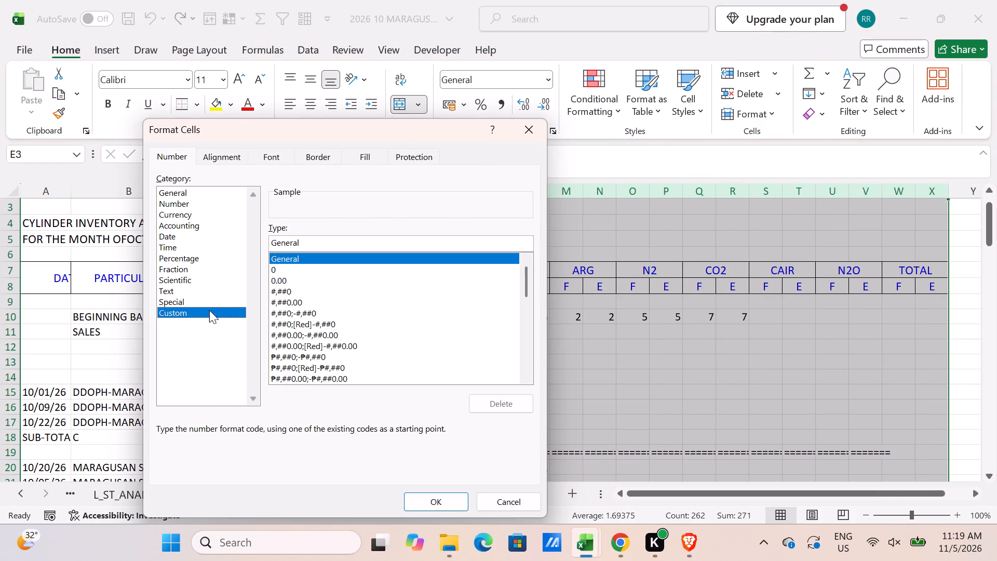
pyautogui.moveTo(524, 286); pyautogui.dragTo(526, 389)
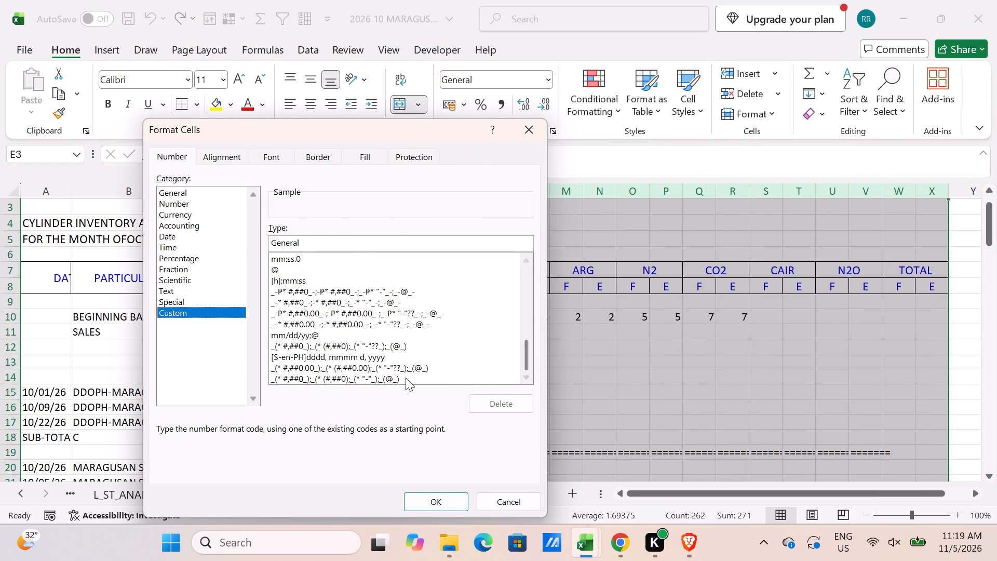
pyautogui.click(406, 378)
pyautogui.click(438, 501)
pyautogui.scroll(1, 76, 378)
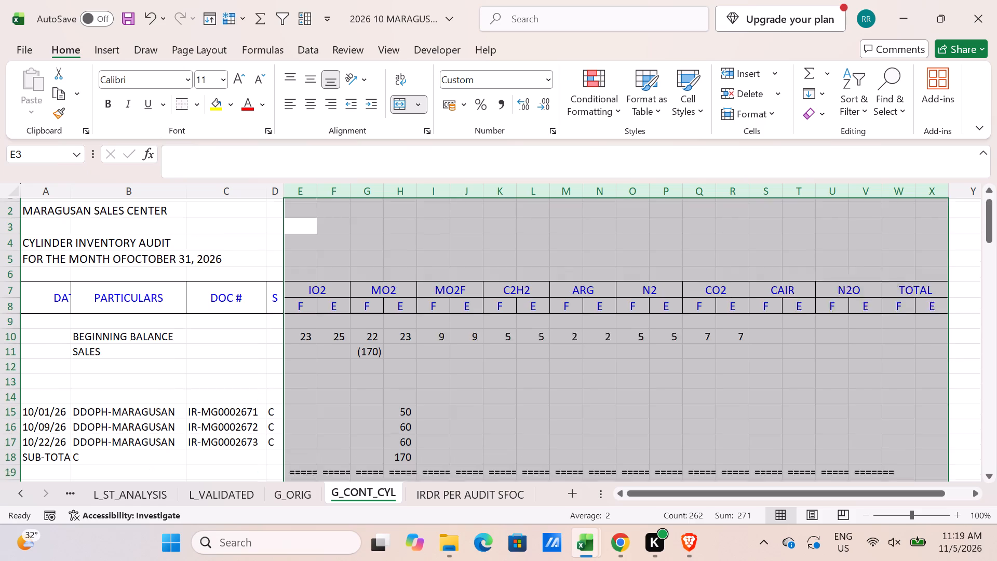
pyautogui.scroll(7, 76, 378)
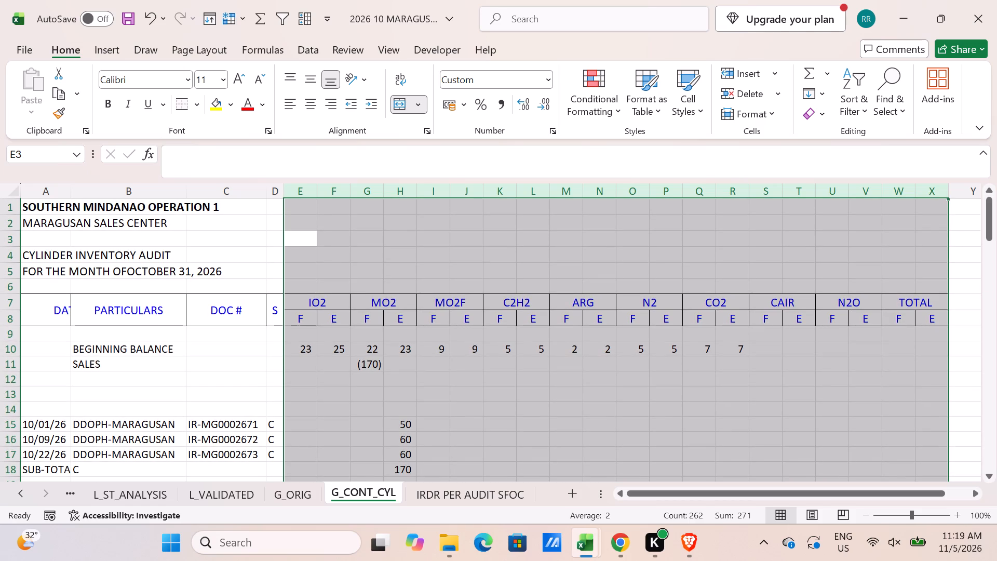
pyautogui.click(304, 380)
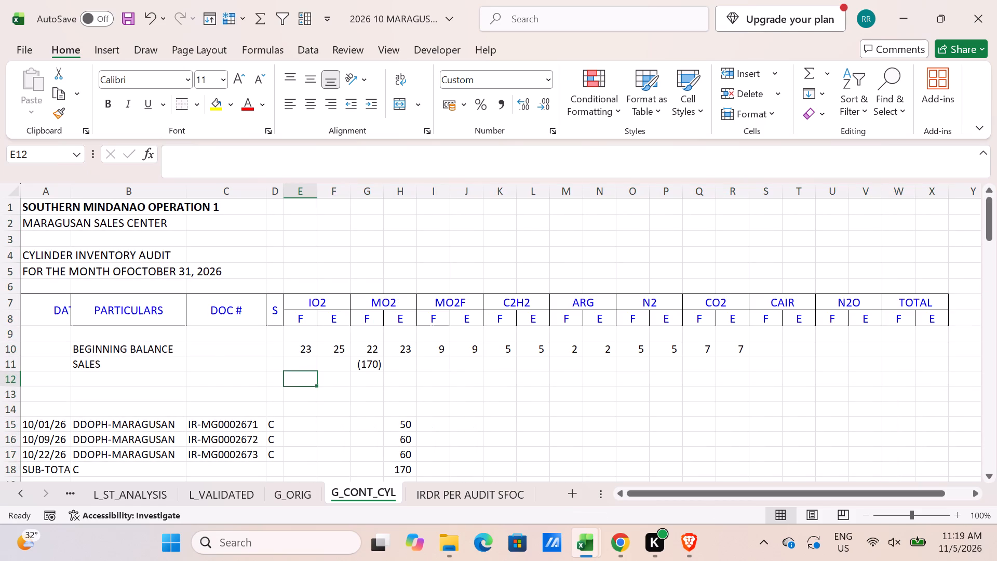
# Copy the four SALES labels in B16:B19 of the September Maragusan sheet and paste them as values from B11 of G_CONT_CYL.
pyautogui.hotkey('alt', 'Tab')
pyautogui.scroll(8, 171, 343)
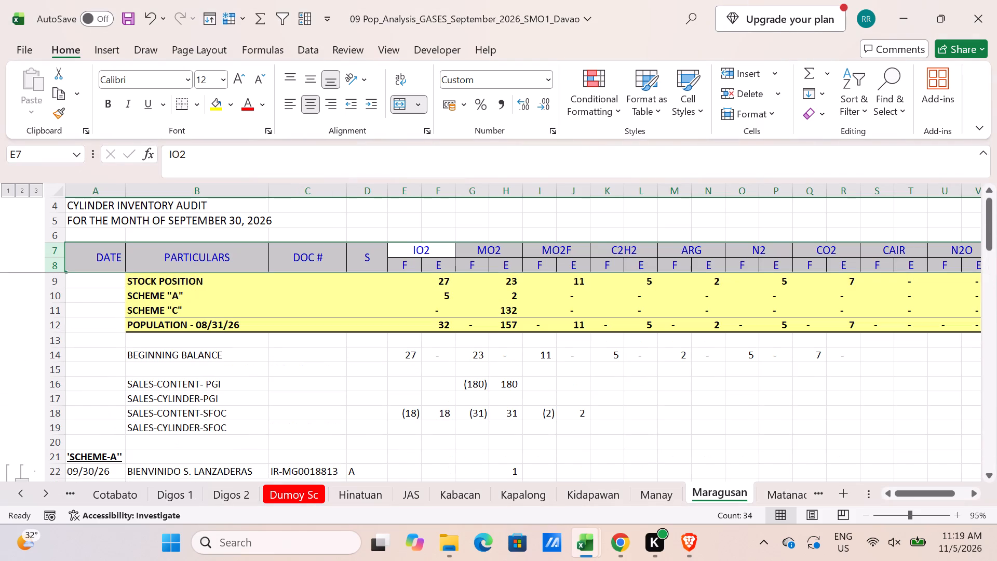
pyautogui.moveTo(174, 386); pyautogui.dragTo(183, 425)
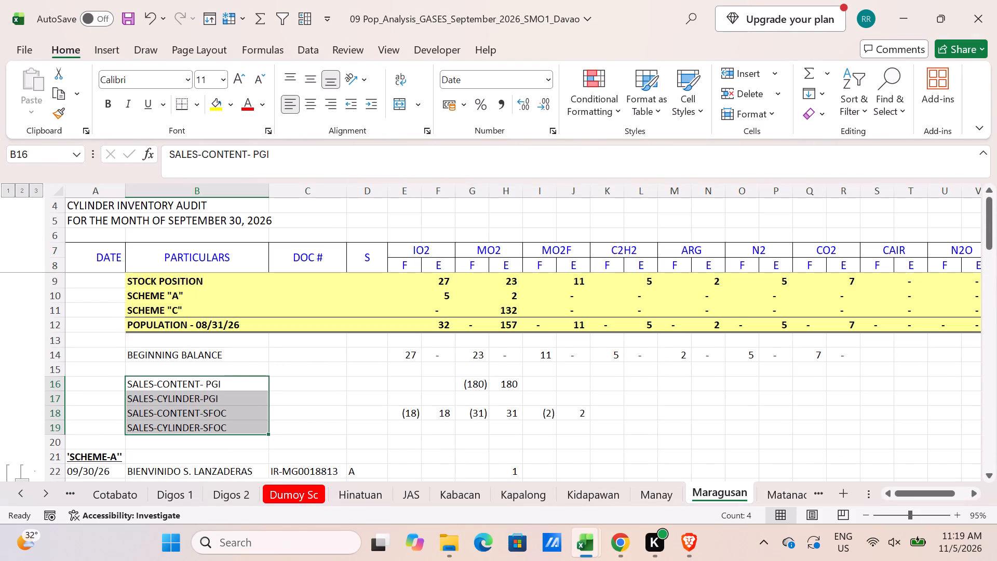
pyautogui.hotkey('ctrl', 'c')
pyautogui.hotkey('alt', 'Tab')
pyautogui.click(144, 364)
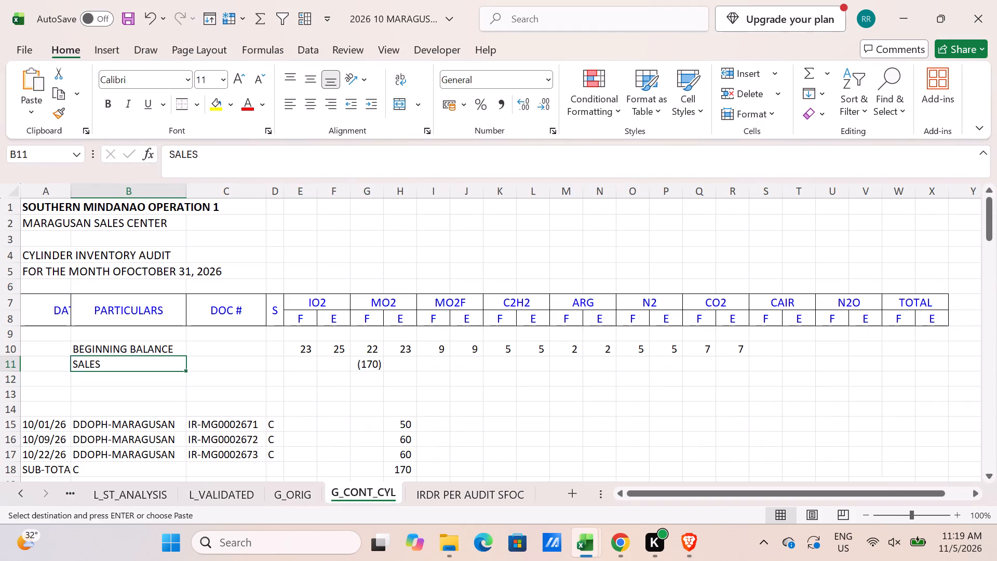
pyautogui.hotkey('alt', 'e')
pyautogui.press('s')
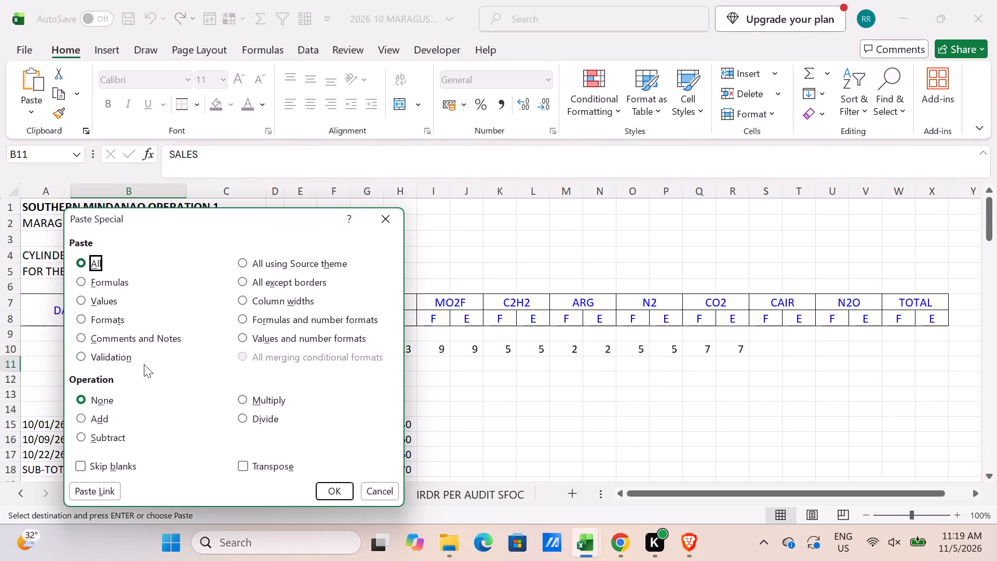
pyautogui.press('v')
pyautogui.press('Return')
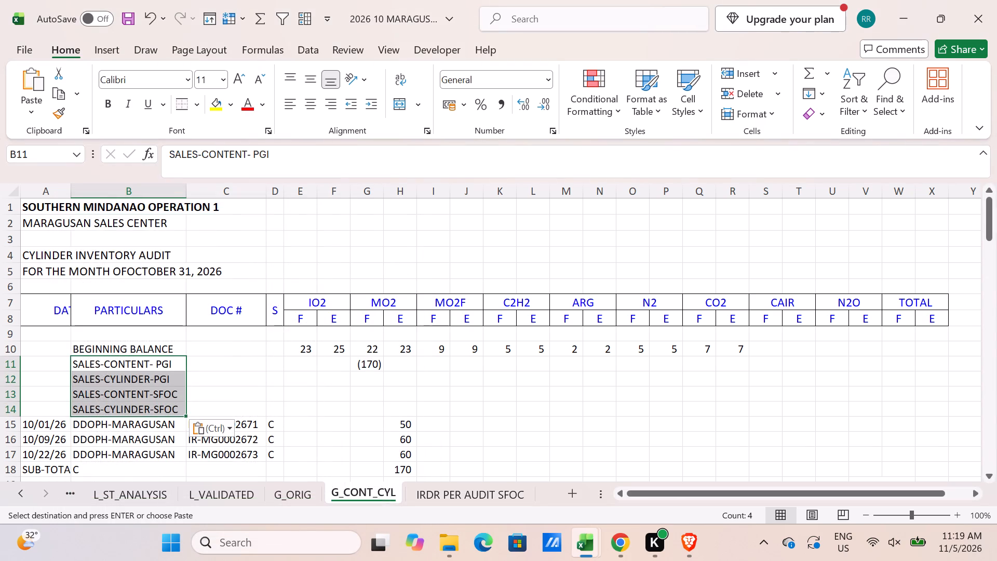
# Insert two blank rows at row 15, beneath the SALES-CYLINDER-SFOC label.
pyautogui.click(10, 425)
pyautogui.hotkey('ctrl', 'shift', '=')
pyautogui.hotkey('ctrl', 'shift', '=')
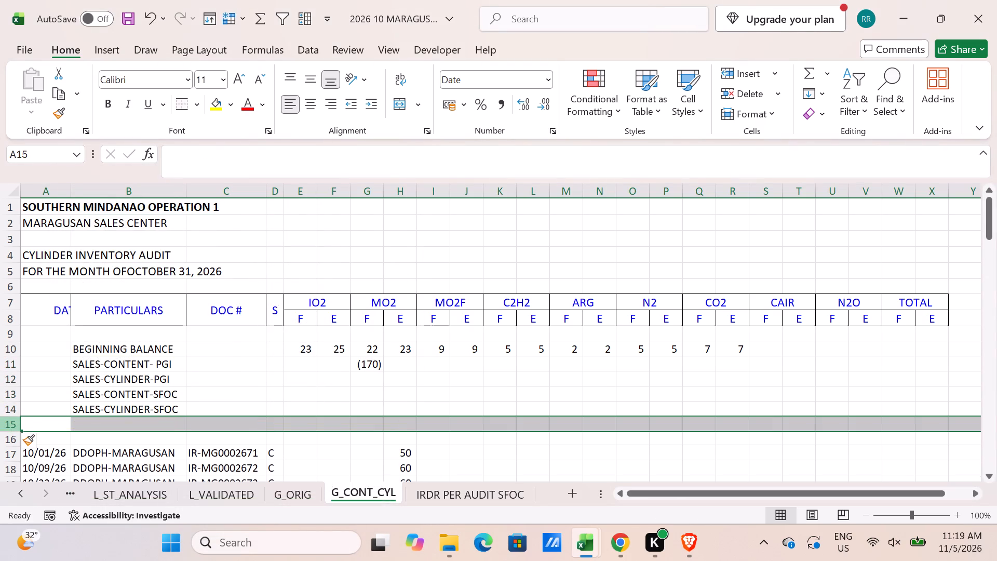
# Freeze panes at cell E15 so the header, balance and sales rows and columns A to D stay in view.
pyautogui.scroll(-2, 422, 352)
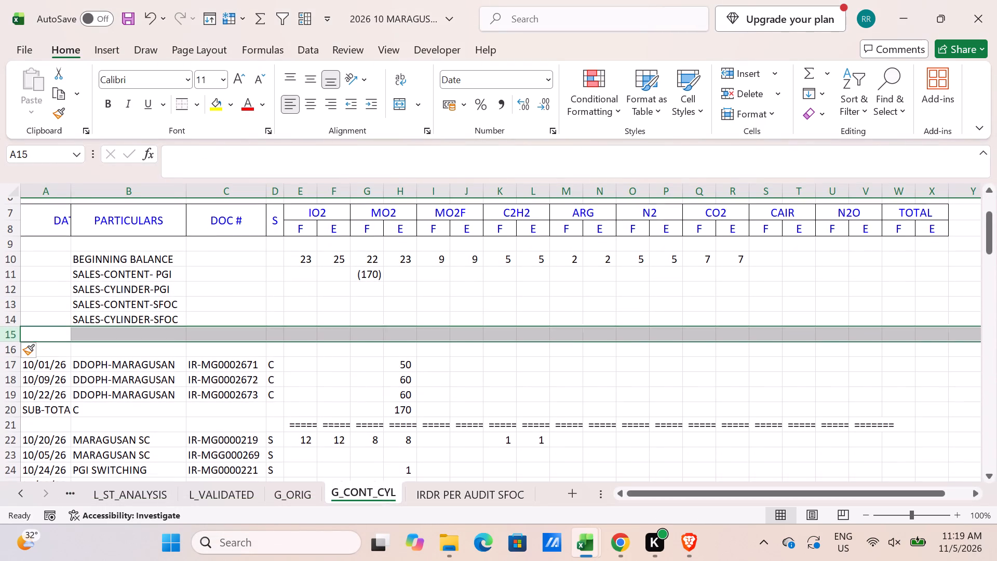
pyautogui.click(301, 331)
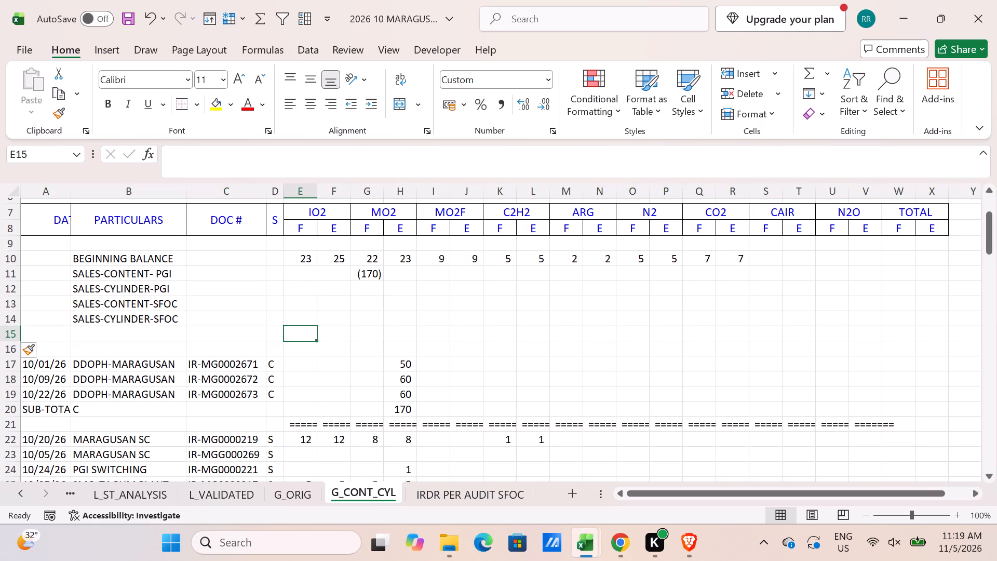
pyautogui.click(230, 19)
pyautogui.click(248, 58)
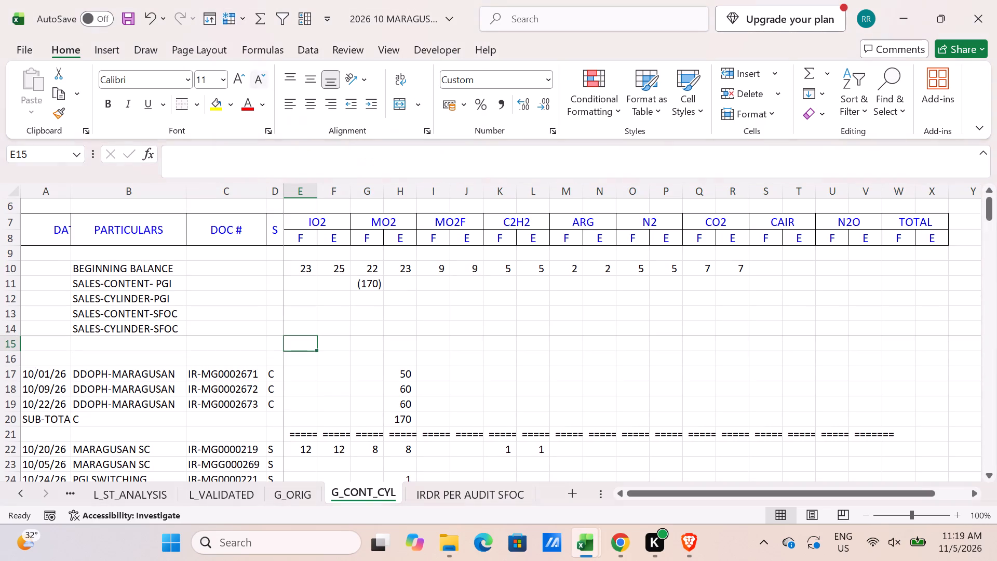
# Widen the MO2 F column G so that its sales figure in row 11 fits.
pyautogui.keyDown('ctrl'); pyautogui.scroll(-1, 252, 317); pyautogui.keyUp('ctrl')
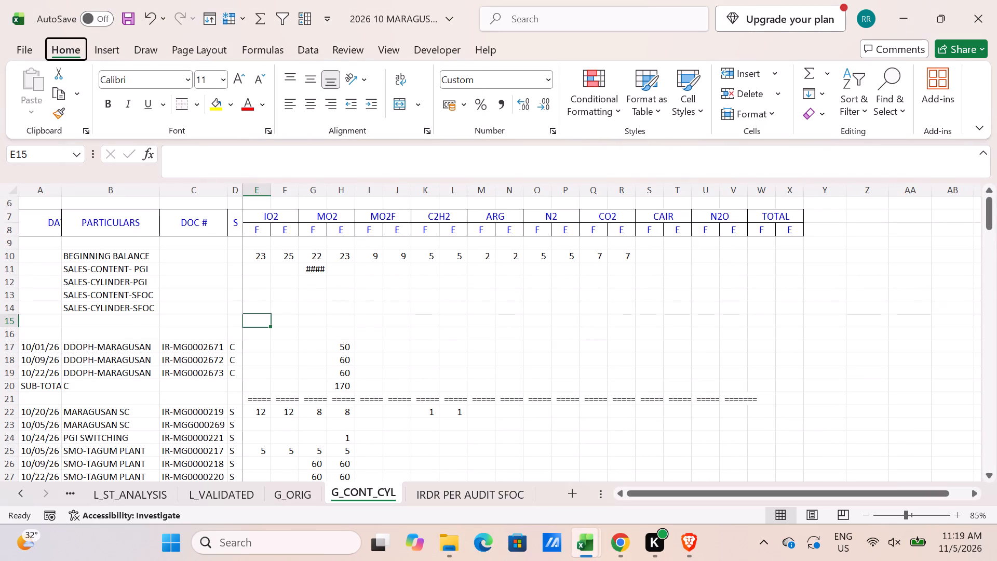
pyautogui.scroll(-4, 339, 369)
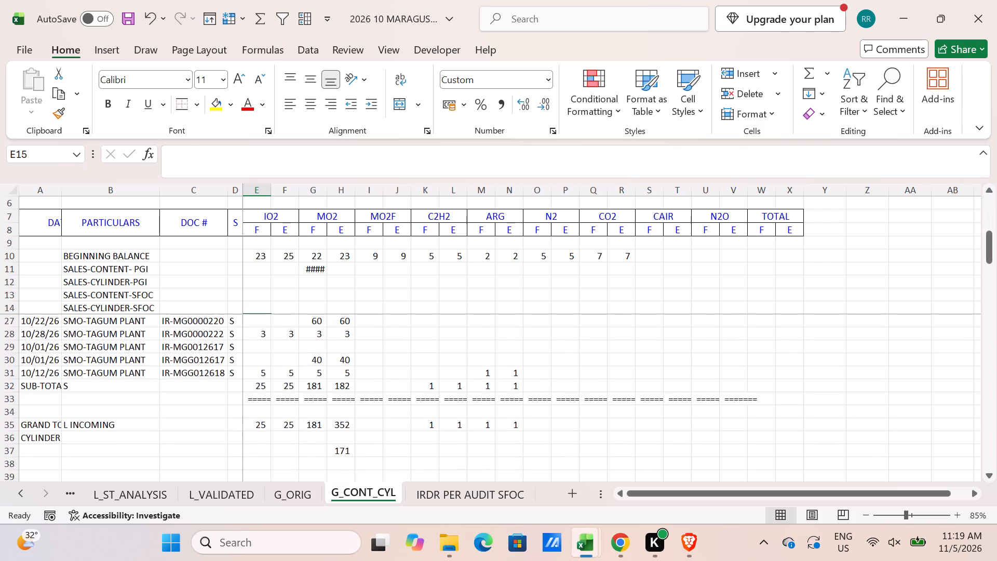
pyautogui.scroll(3, 339, 369)
pyautogui.scroll(-9, 339, 369)
pyautogui.scroll(9, 339, 369)
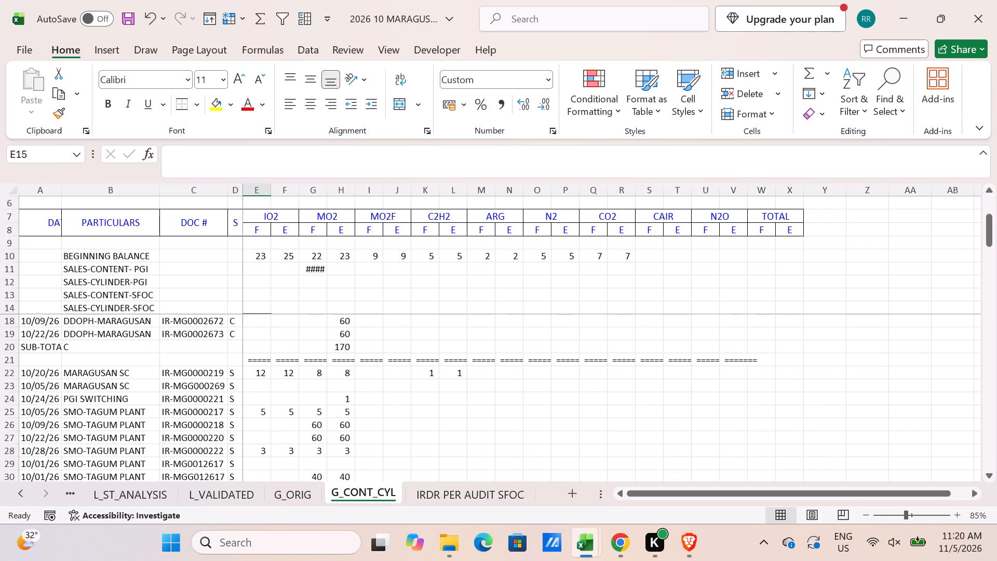
pyautogui.click(330, 189)
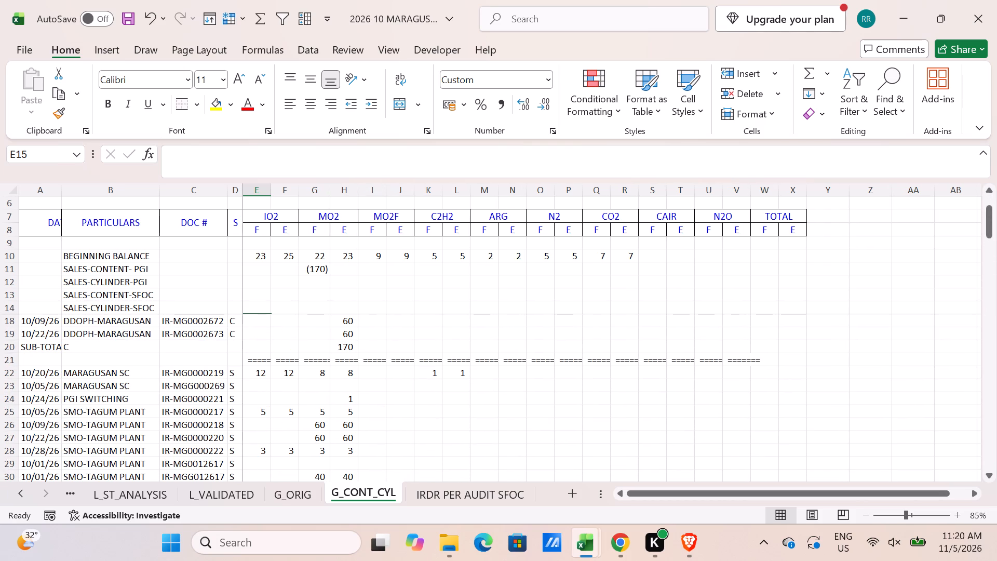
# Copy the TOTAL formulas in W14:X14 of the September Maragusan sheet and paste them as formulas into W10:X10 of G_CONT_CYL.
pyautogui.hotkey('alt', 'Tab')
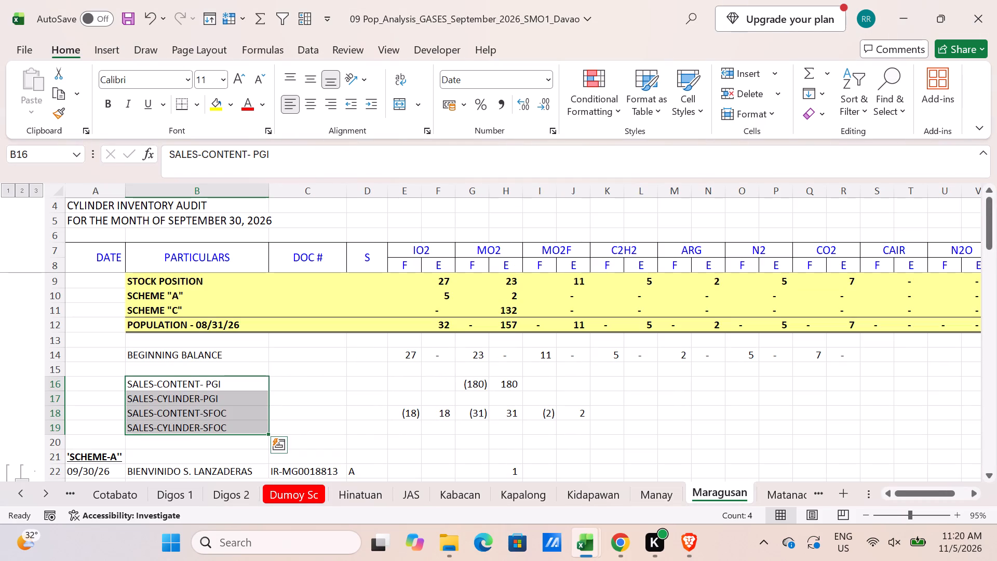
pyautogui.keyDown('ctrl'); pyautogui.scroll(-1, 626, 389); pyautogui.keyUp('ctrl')
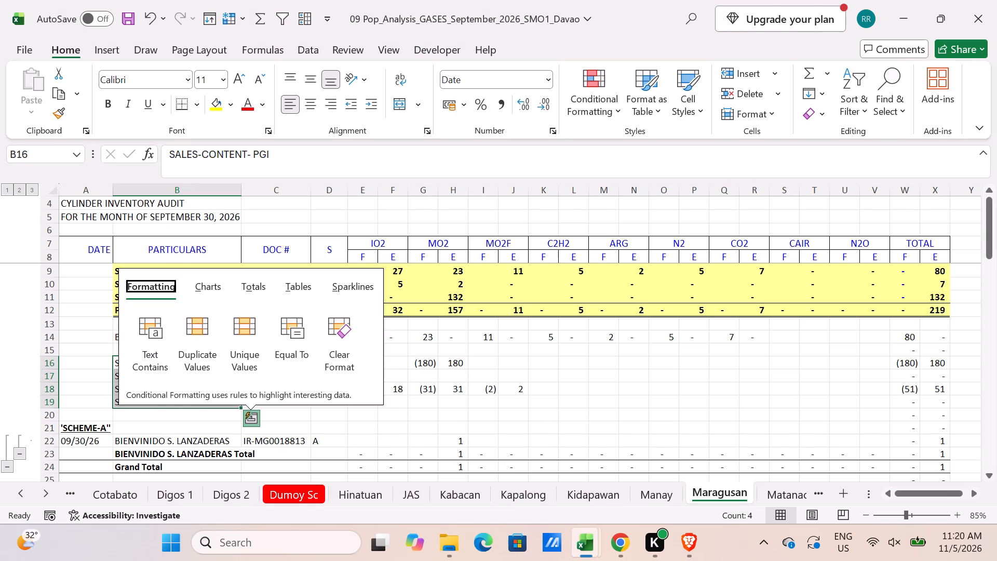
pyautogui.moveTo(910, 332); pyautogui.dragTo(928, 336)
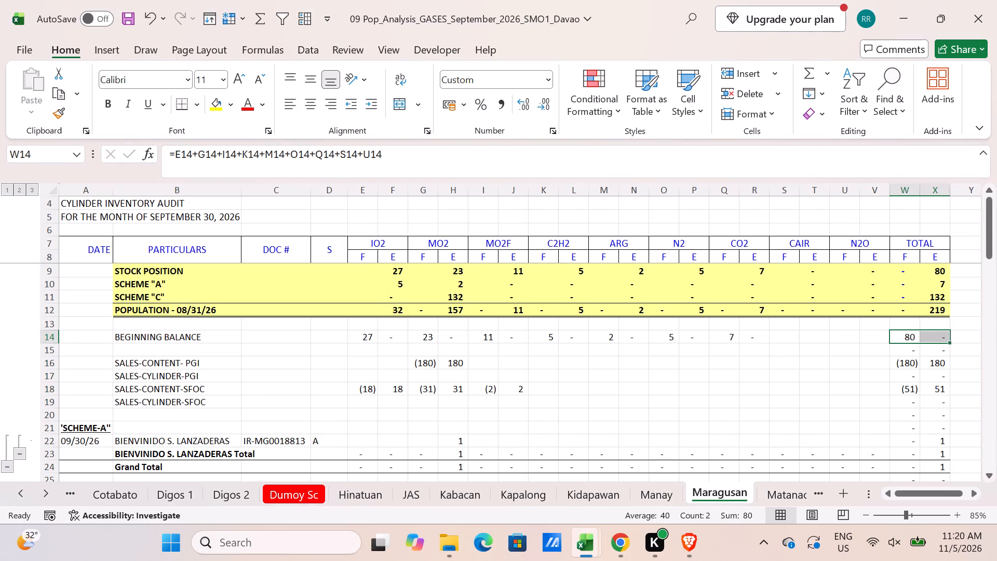
pyautogui.hotkey('ctrl', 'c')
pyautogui.hotkey('alt', 'Tab')
pyautogui.click(760, 258)
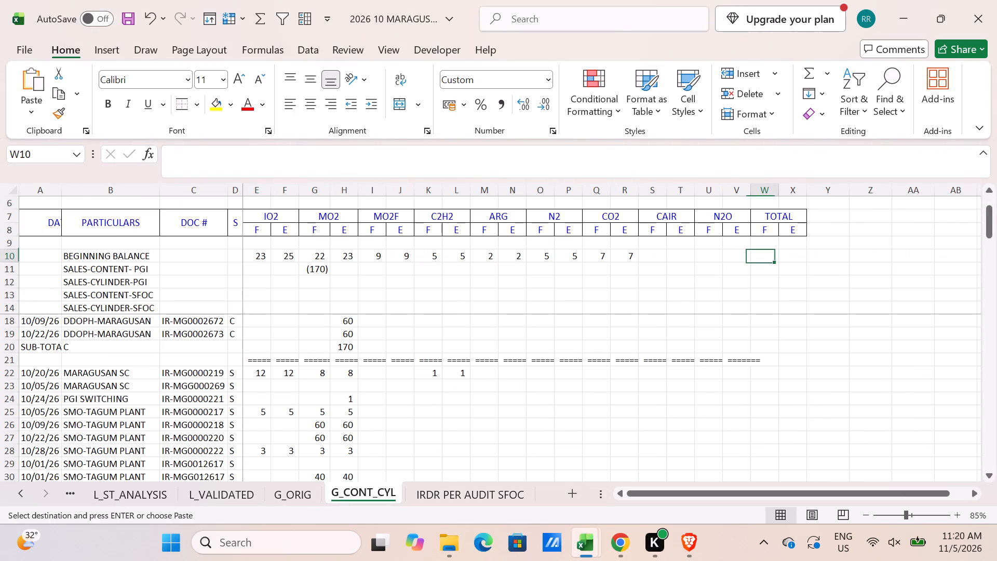
pyautogui.hotkey('alt', 'e')
pyautogui.write('SF')
pyautogui.press('Return')
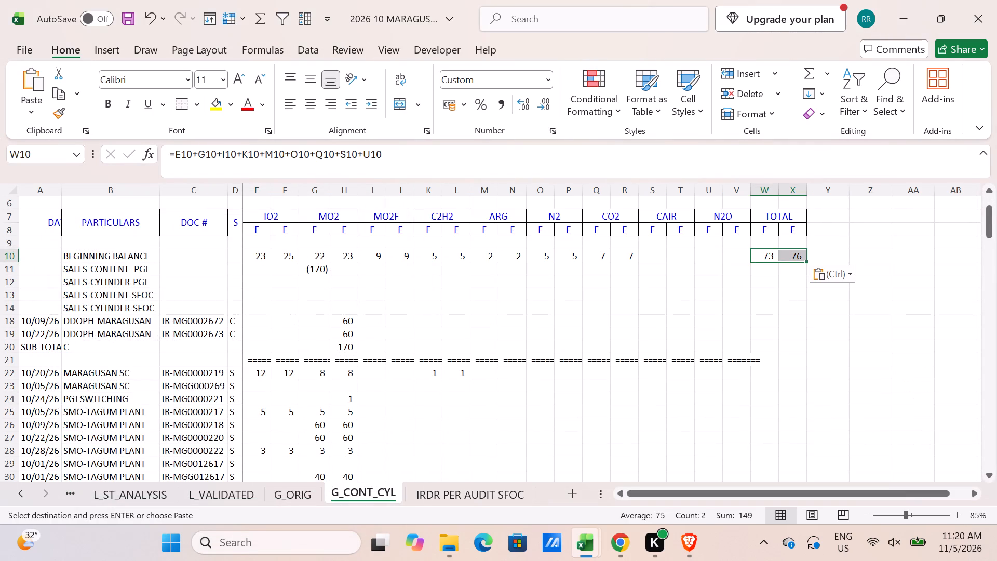
pyautogui.doubleClick(764, 256)
pyautogui.press('Escape')
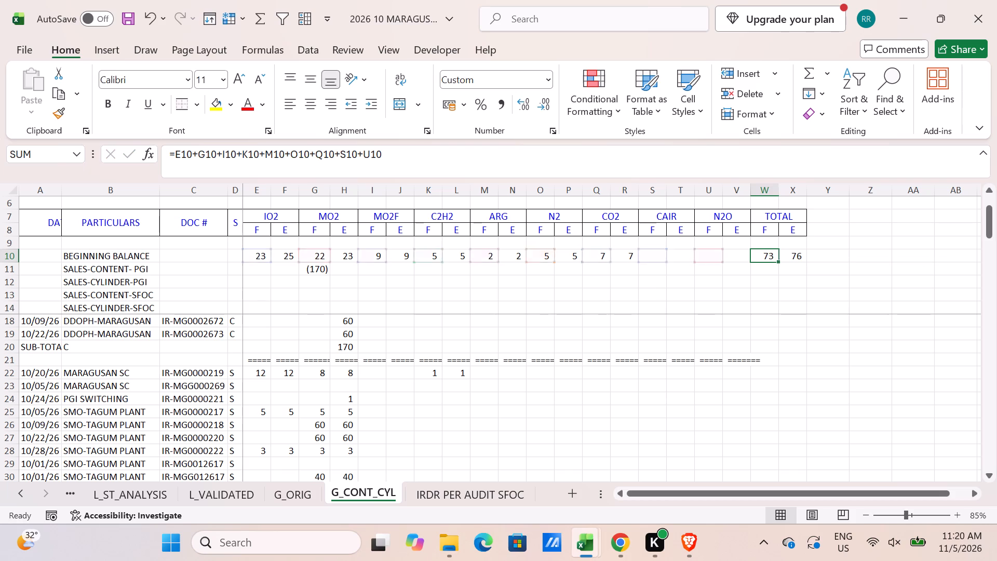
# Fill the TOTAL F and E formulas from W10:X10 down through all the rows beneath.
pyautogui.moveTo(764, 256); pyautogui.dragTo(788, 260)
pyautogui.moveTo(804, 261); pyautogui.dragTo(812, 515)
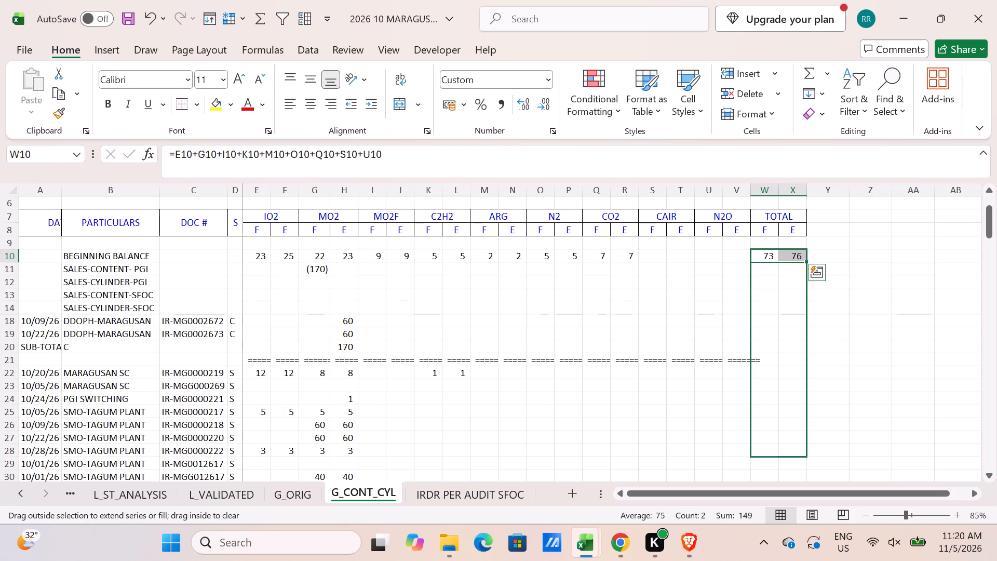
pyautogui.moveTo(812, 515); pyautogui.dragTo(790, 443)
pyautogui.moveTo(989, 431); pyautogui.dragTo(966, 178)
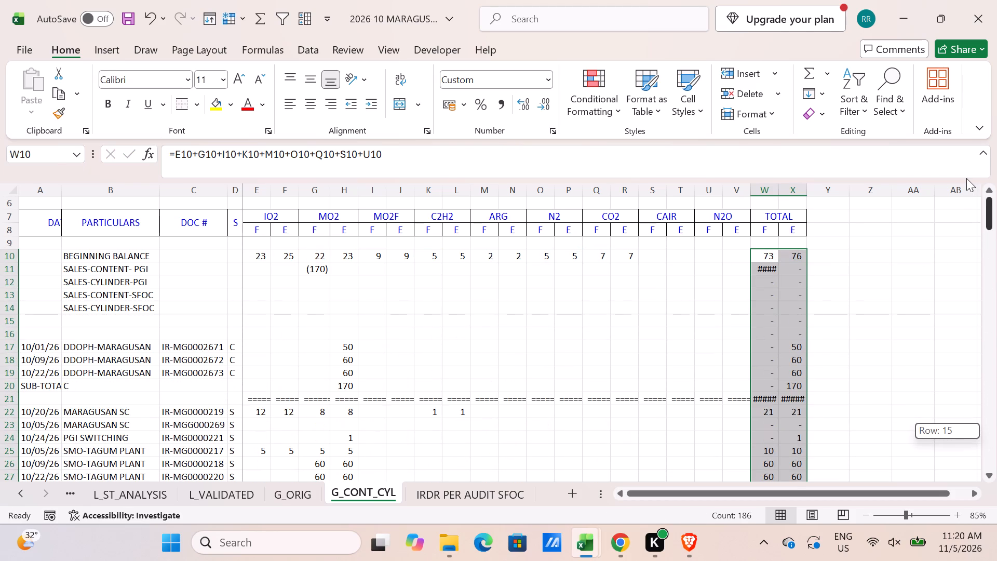
pyautogui.moveTo(966, 178); pyautogui.dragTo(945, 95)
# Set up Sum subtotals for A16:X19 at each change in column B, including columns E through L.
pyautogui.click(58, 333)
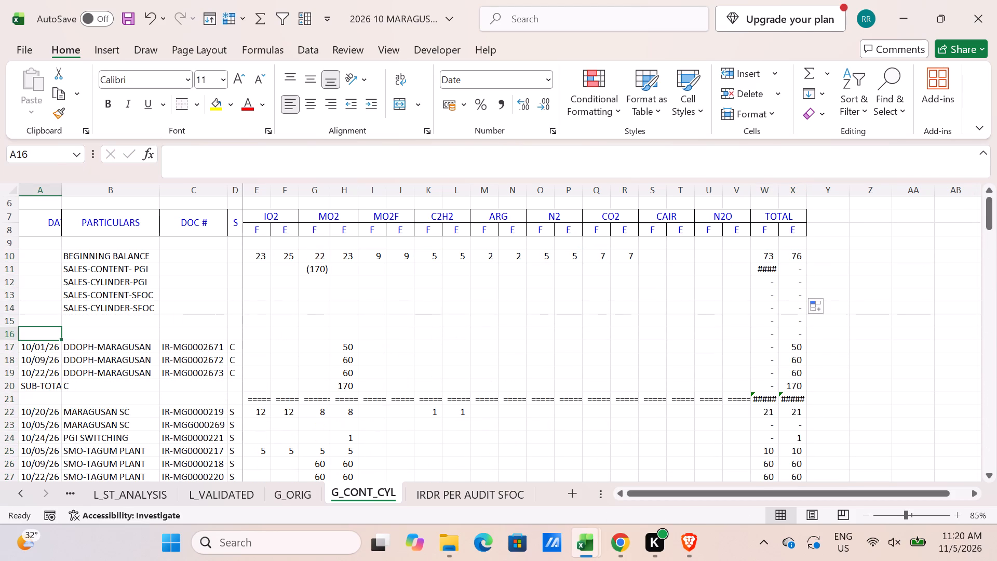
pyautogui.keyDown('shift'); pyautogui.click(799, 370); pyautogui.keyUp('shift')
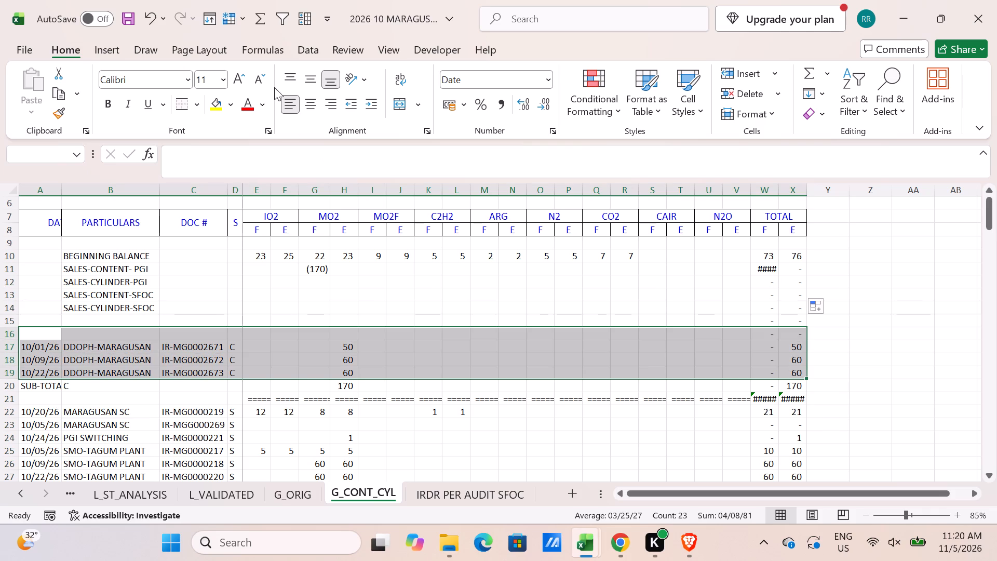
pyautogui.click(305, 8)
pyautogui.click(532, 355)
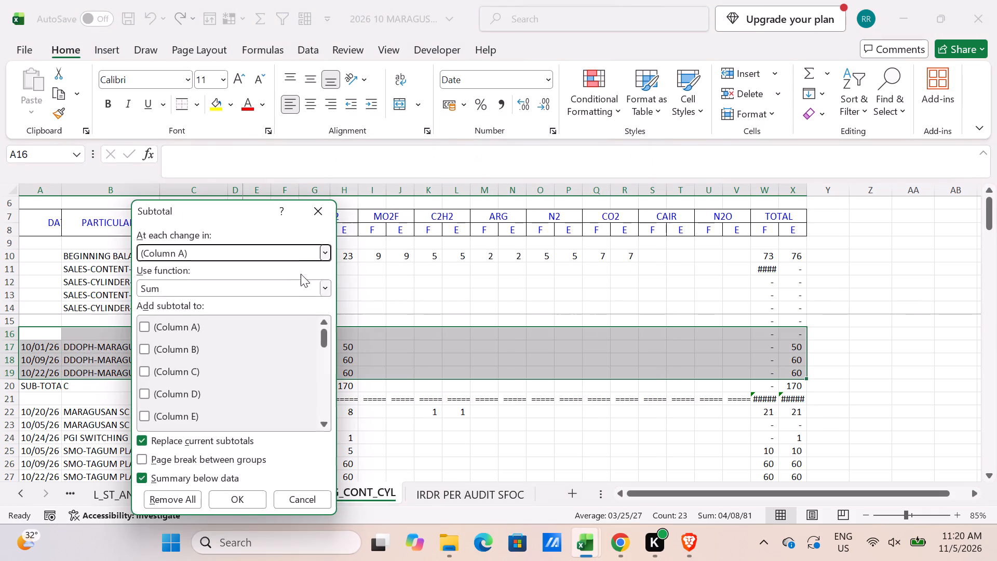
pyautogui.click(273, 256)
pyautogui.click(214, 285)
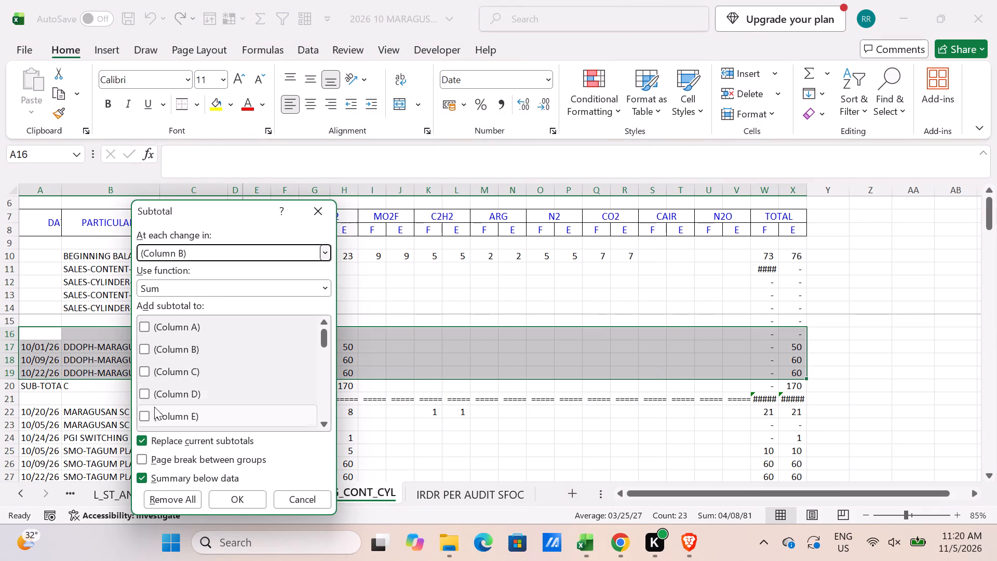
pyautogui.click(145, 417)
pyautogui.scroll(-2, 145, 405)
pyautogui.click(146, 360)
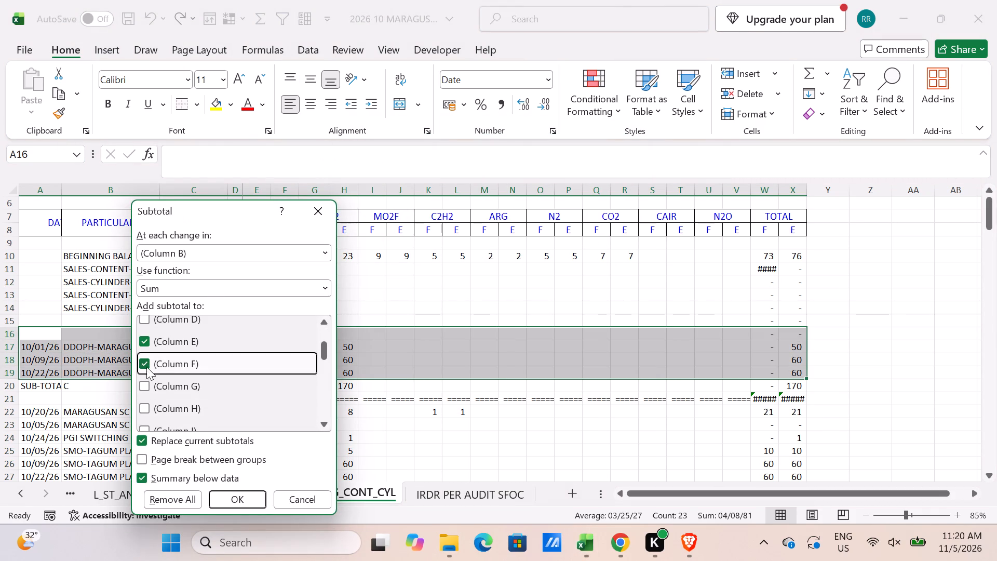
pyautogui.click(146, 383)
pyautogui.click(142, 405)
pyautogui.scroll(-2, 145, 406)
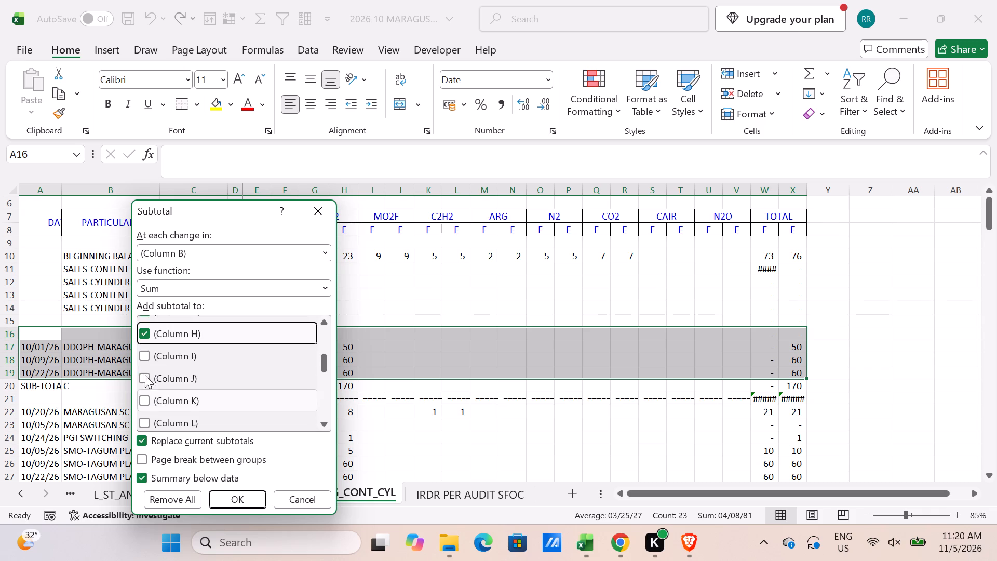
pyautogui.click(147, 354)
pyautogui.click(147, 376)
pyautogui.click(143, 401)
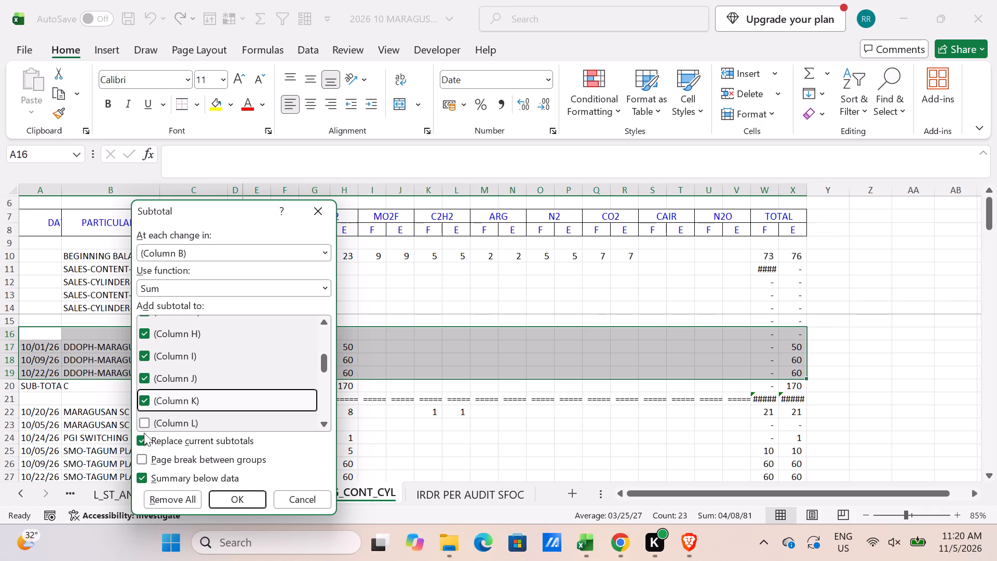
pyautogui.click(144, 422)
# Include columns M through V and both TOTAL columns, W and X, in the subtotals.
pyautogui.scroll(-3, 145, 404)
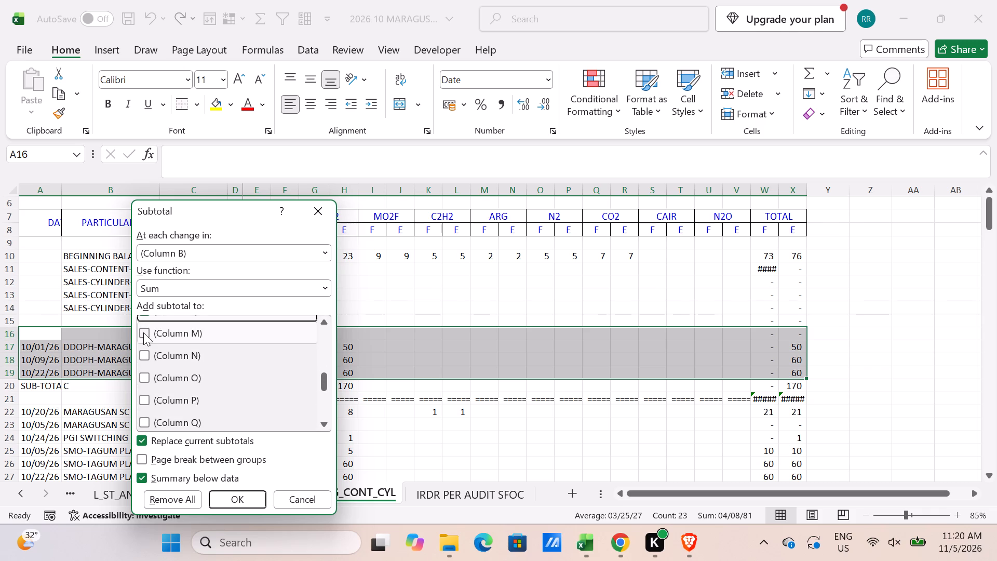
pyautogui.click(143, 332)
pyautogui.scroll(1, 152, 367)
pyautogui.click(147, 396)
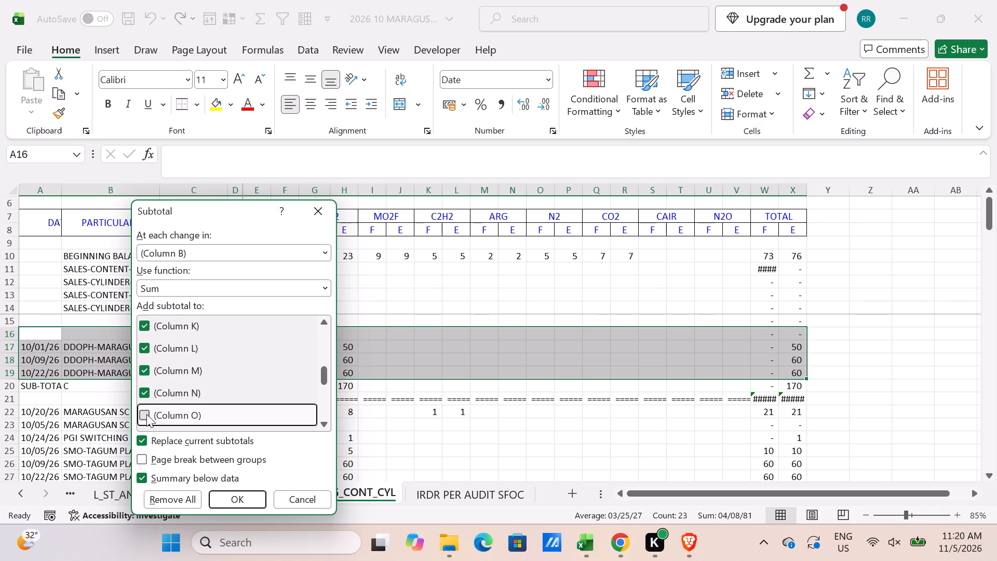
pyautogui.click(146, 414)
pyautogui.scroll(-2, 147, 411)
pyautogui.click(146, 363)
pyautogui.click(146, 384)
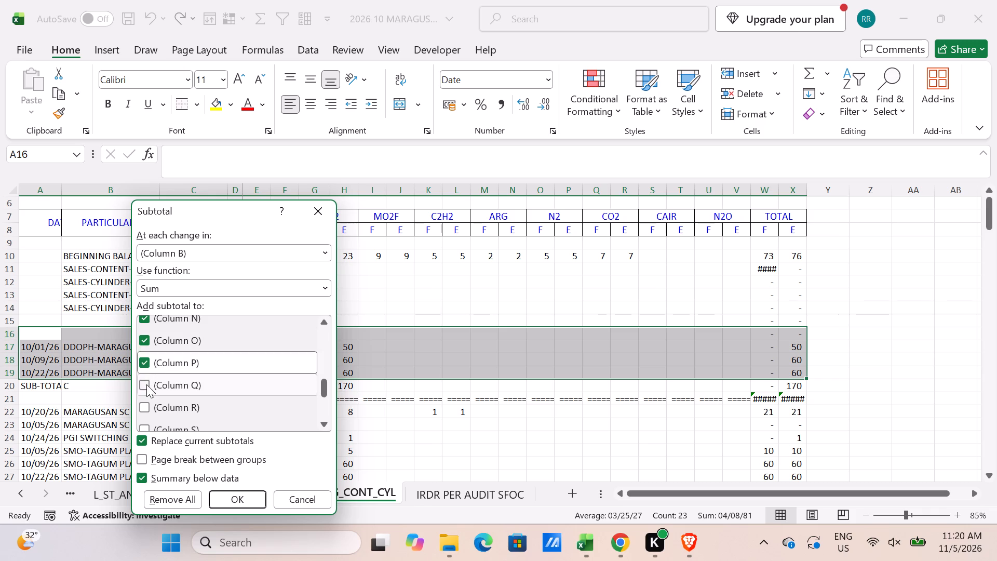
pyautogui.click(146, 409)
pyautogui.scroll(-2, 146, 408)
pyautogui.click(146, 353)
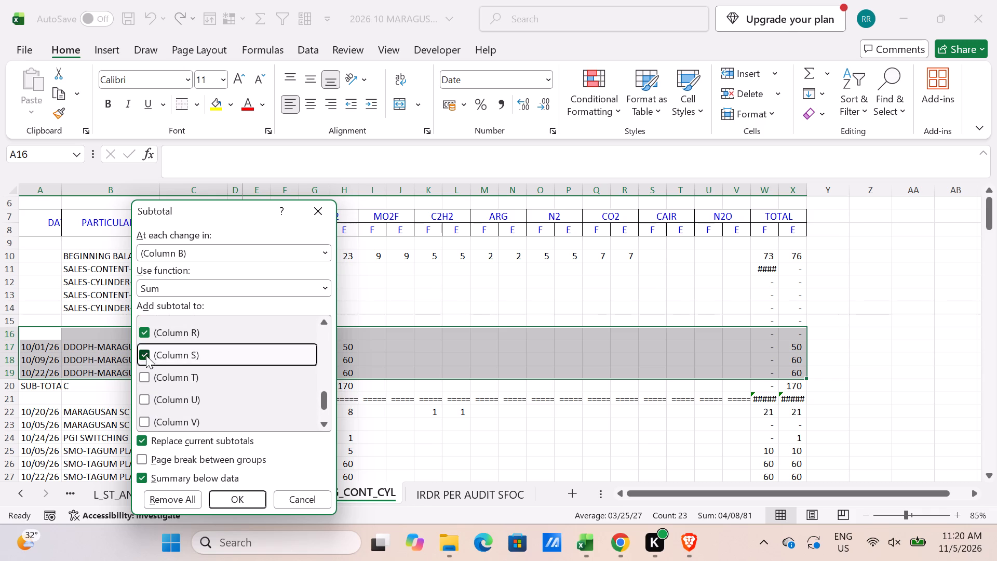
pyautogui.click(146, 371)
pyautogui.click(143, 400)
pyautogui.click(143, 422)
pyautogui.scroll(-2, 143, 412)
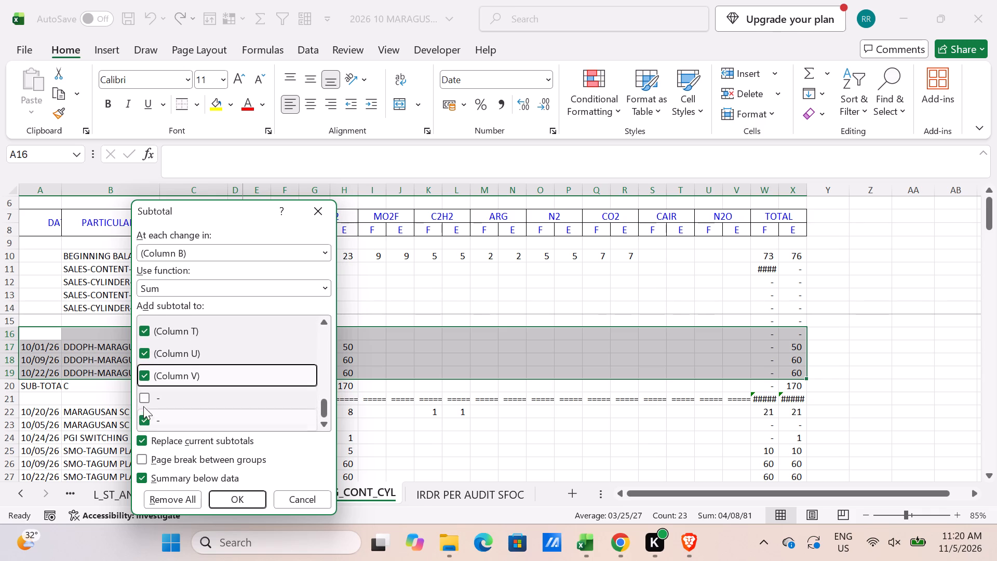
pyautogui.click(145, 398)
pyautogui.scroll(-4, 151, 399)
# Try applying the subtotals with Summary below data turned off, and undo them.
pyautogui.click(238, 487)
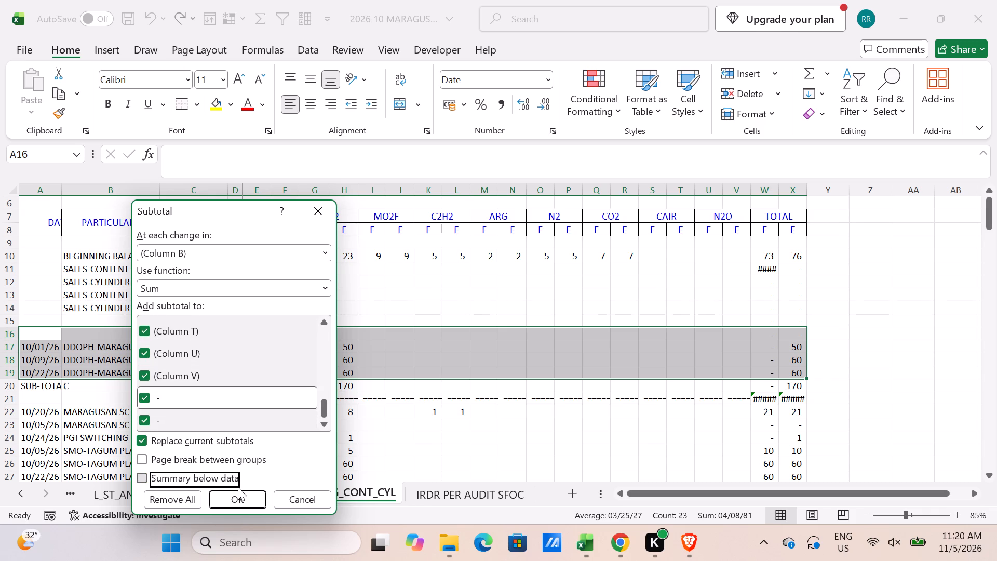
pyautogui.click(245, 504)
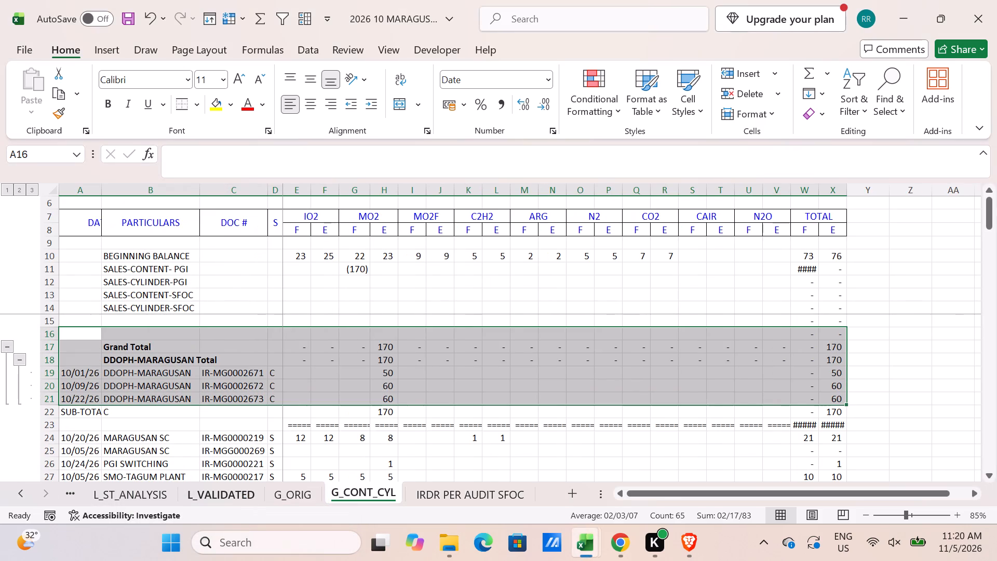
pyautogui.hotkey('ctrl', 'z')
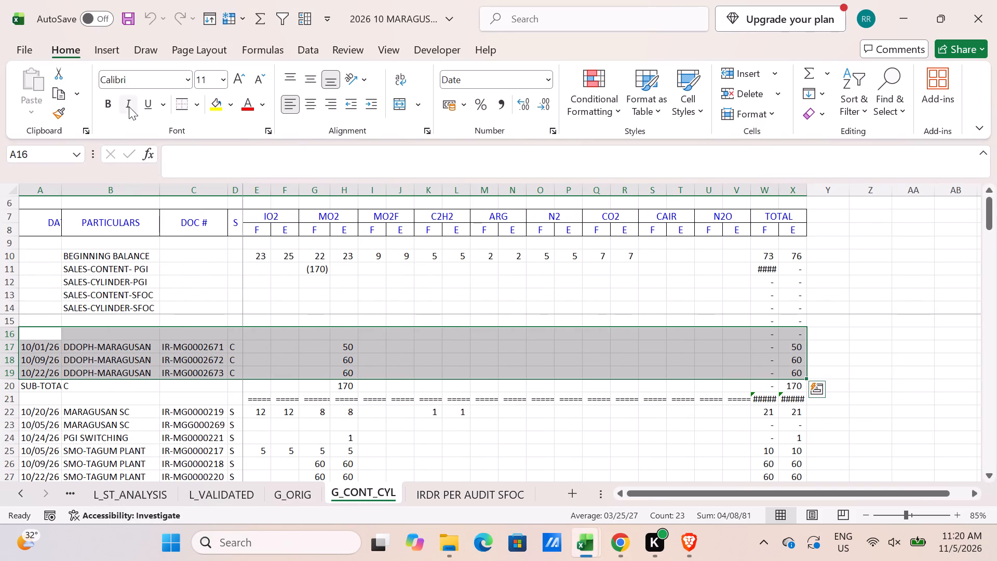
# Apply the column B Sum subtotals to A16:X19 again, keeping columns E through X and turning on Summary below data.
pyautogui.click(301, 16)
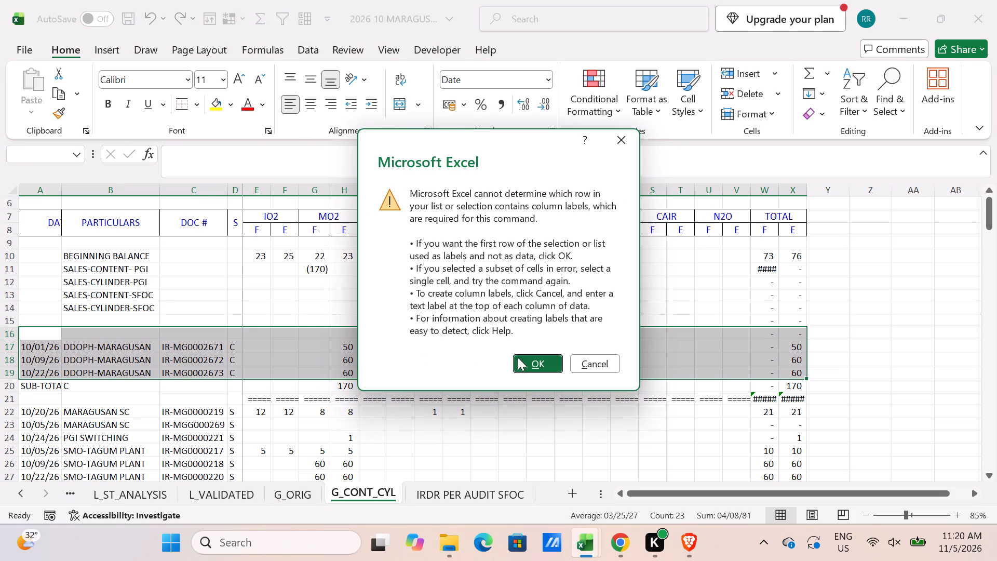
pyautogui.click(519, 357)
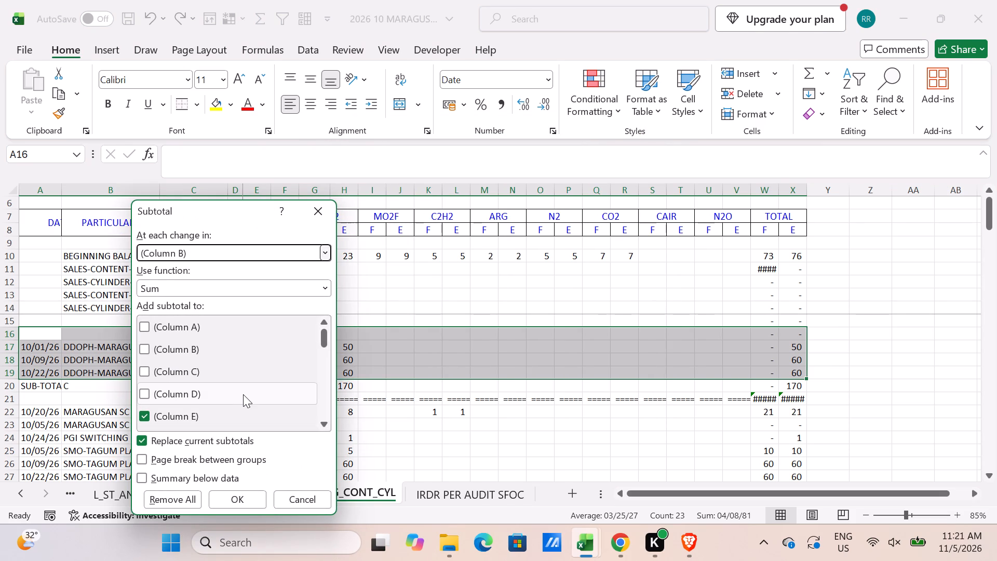
pyautogui.scroll(-6, 243, 394)
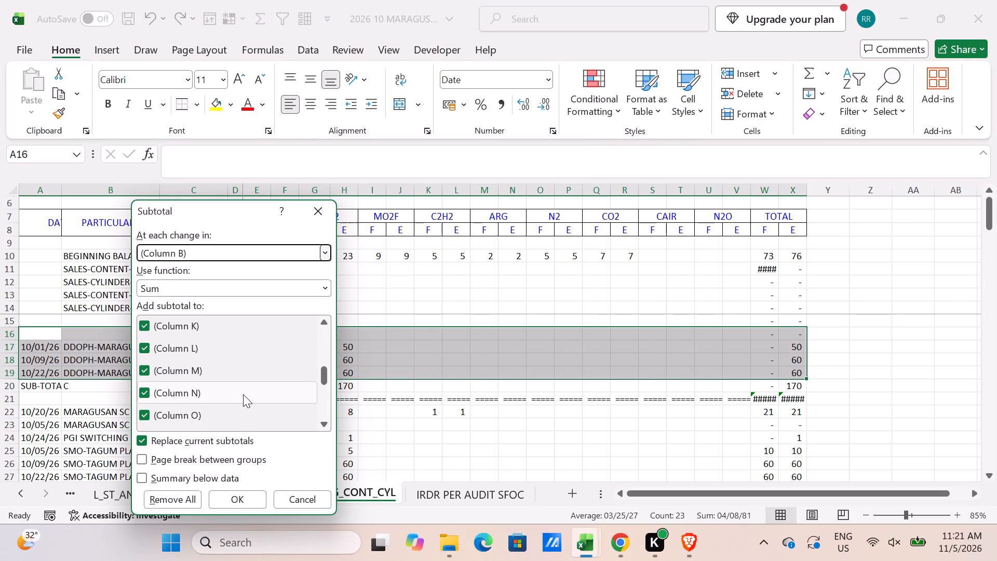
pyautogui.scroll(-13, 243, 394)
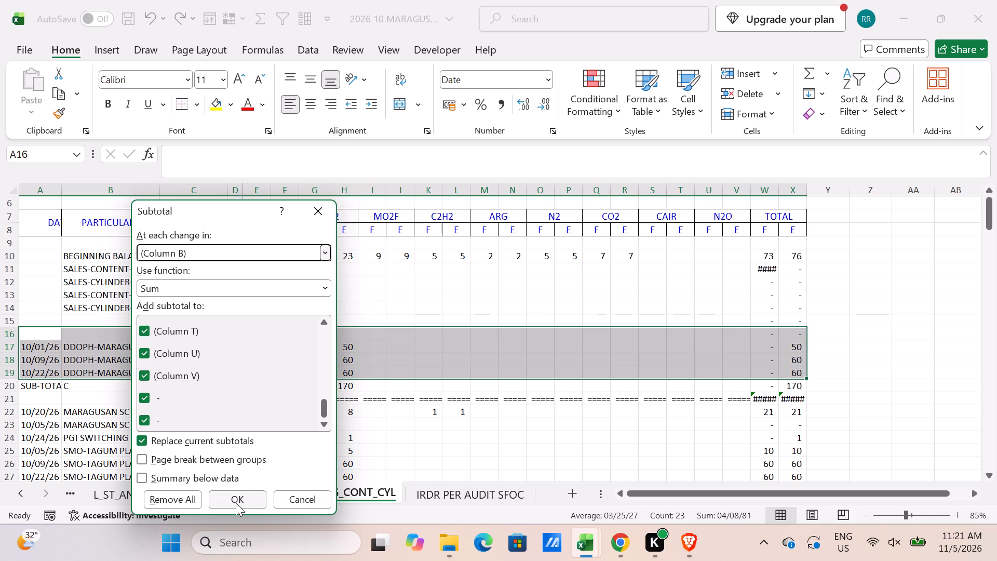
pyautogui.click(143, 475)
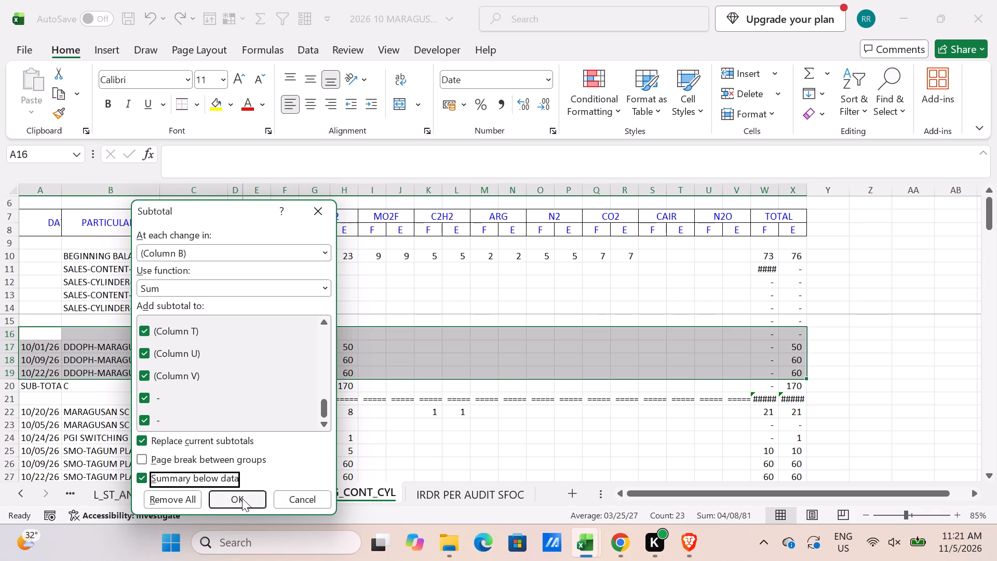
pyautogui.click(242, 498)
# Add a top and bottom border to the Grand Total row A21:X21.
pyautogui.moveTo(79, 395); pyautogui.dragTo(824, 398)
pyautogui.hotkey('alt', 'h')
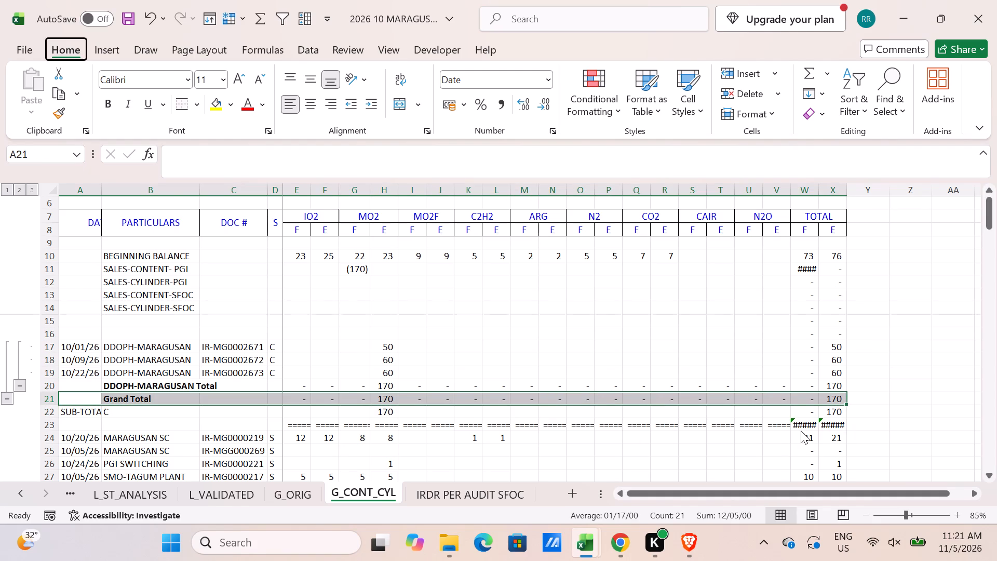
pyautogui.write('BD')
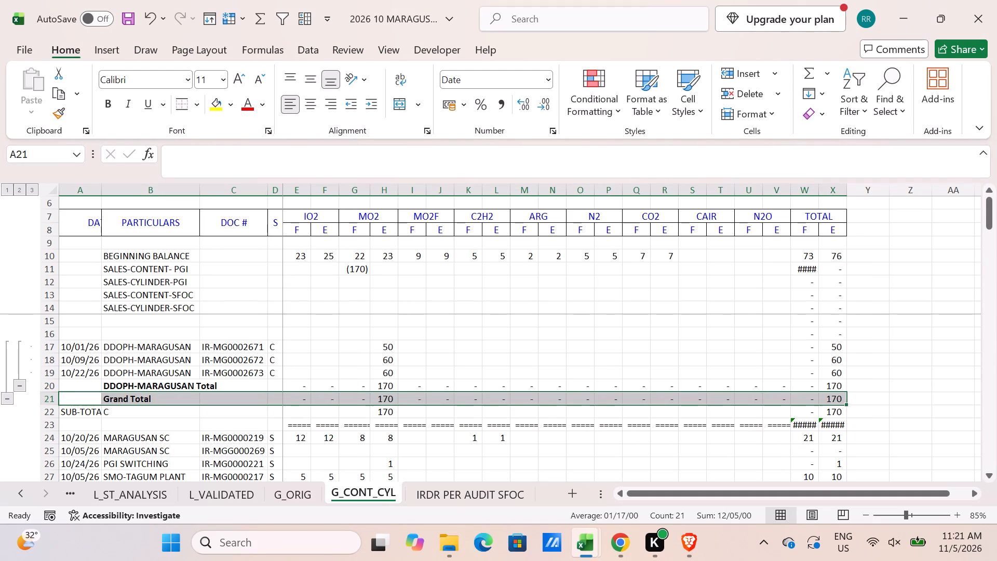
# Clear the old SUB-TOTAL C row and its double-line row in A22:V23.
pyautogui.click(89, 413)
pyautogui.keyDown('shift'); pyautogui.click(772, 421); pyautogui.keyUp('shift')
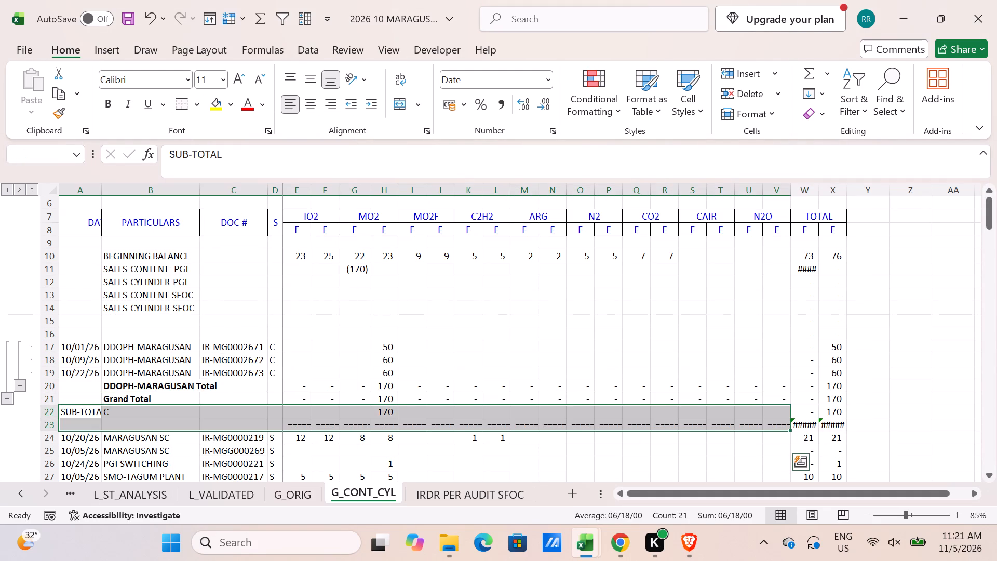
pyautogui.press('Delete')
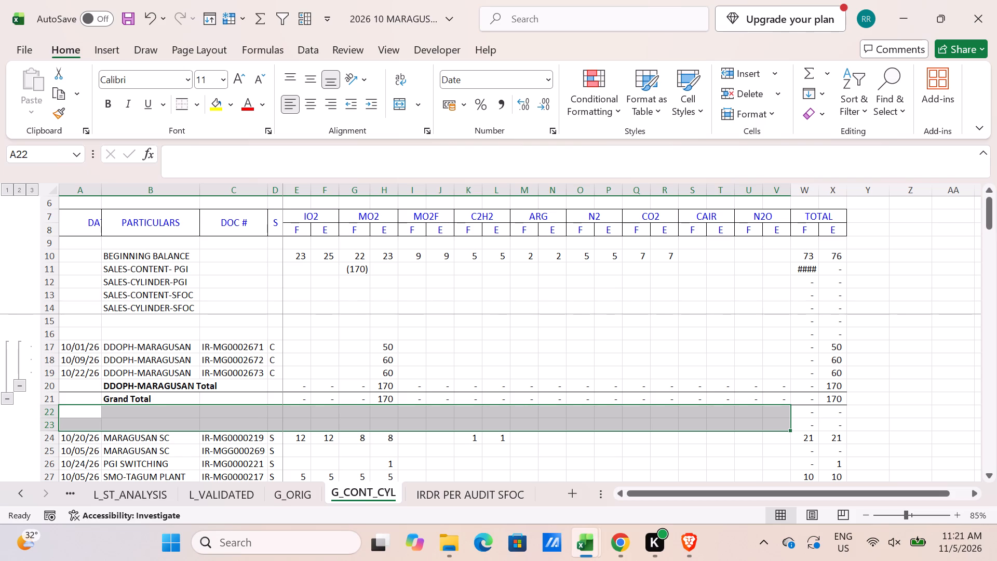
# Enter the heading ''SCHEME-C'' in A16 above the DDOPH-MARAGUSAN entries and make it bold and underlined.
pyautogui.click(82, 335)
pyautogui.write("''SCHEME")
pyautogui.write("-C''")
pyautogui.press('Return')
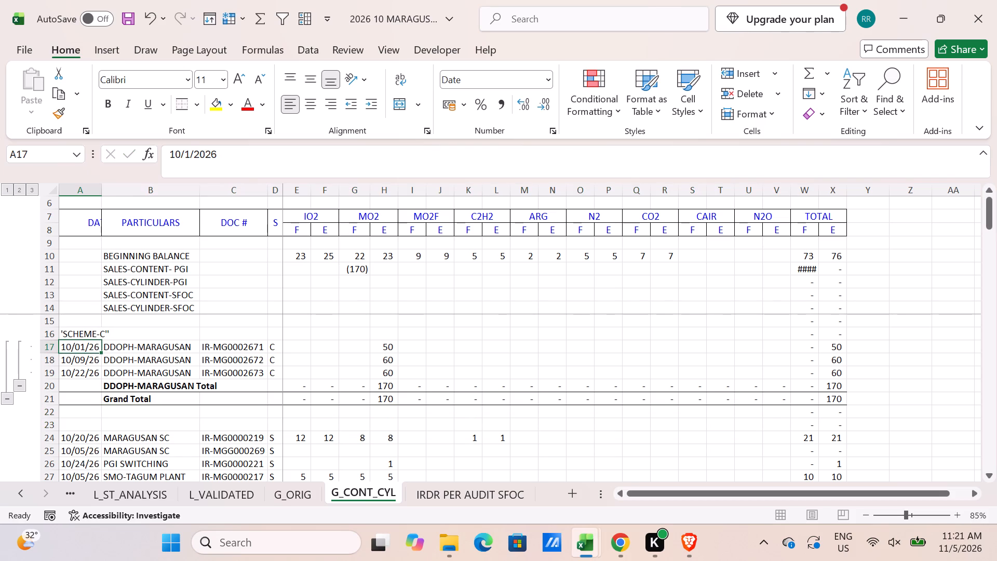
pyautogui.press('Up')
pyautogui.hotkey('ctrl', 'b')
pyautogui.hotkey('ctrl', 'u')
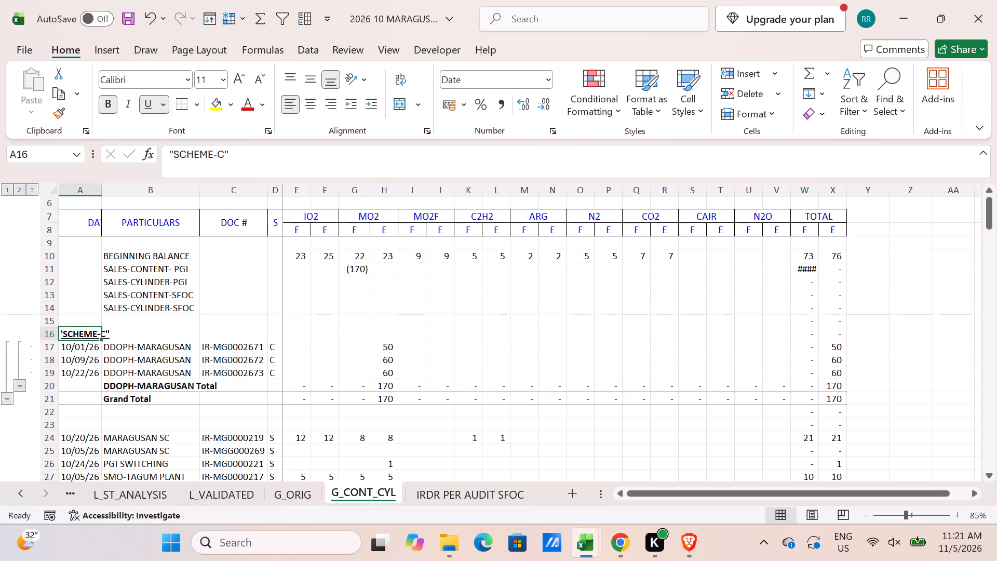
# Apply the same column B Sum subtotals to the scheme S entries in A23:X33.
pyautogui.click(80, 421)
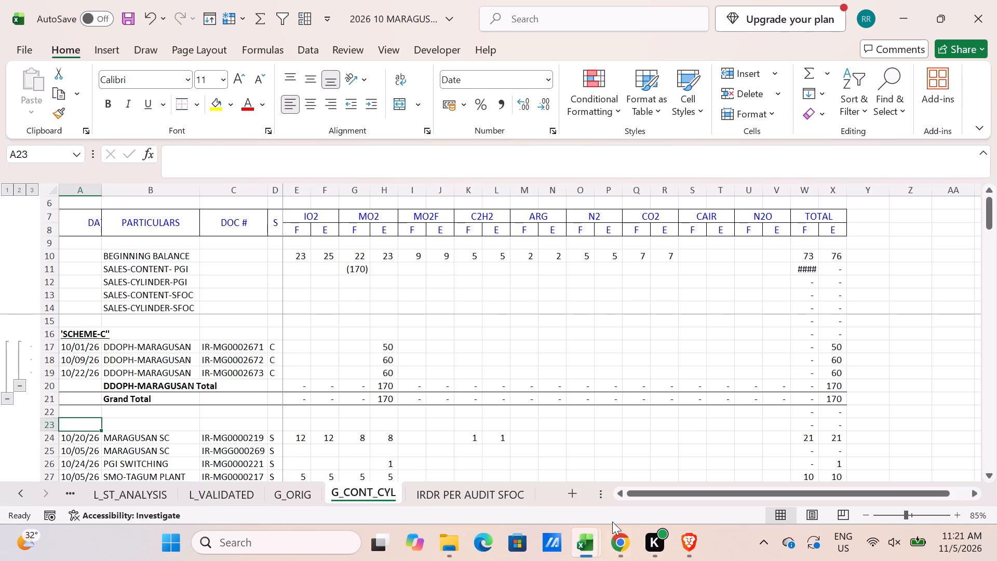
pyautogui.scroll(-4, 664, 520)
pyautogui.scroll(-1, 627, 391)
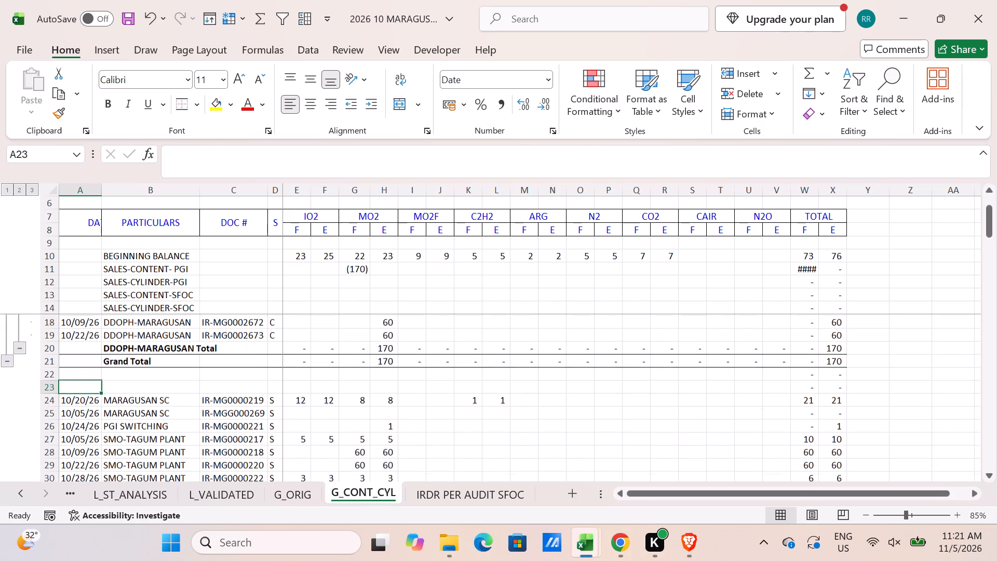
pyautogui.scroll(-2, 627, 391)
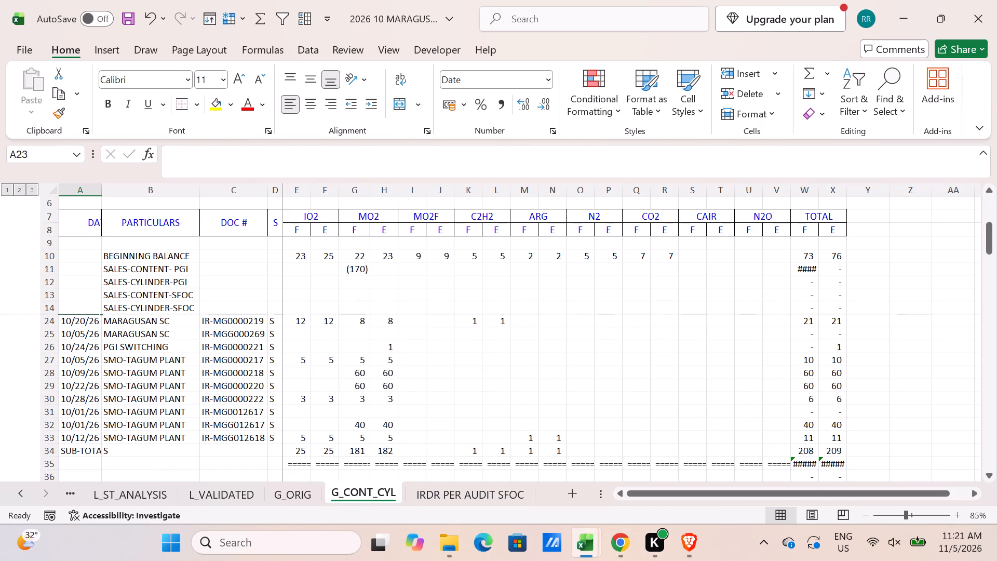
pyautogui.keyDown('shift'); pyautogui.click(830, 442); pyautogui.keyUp('shift')
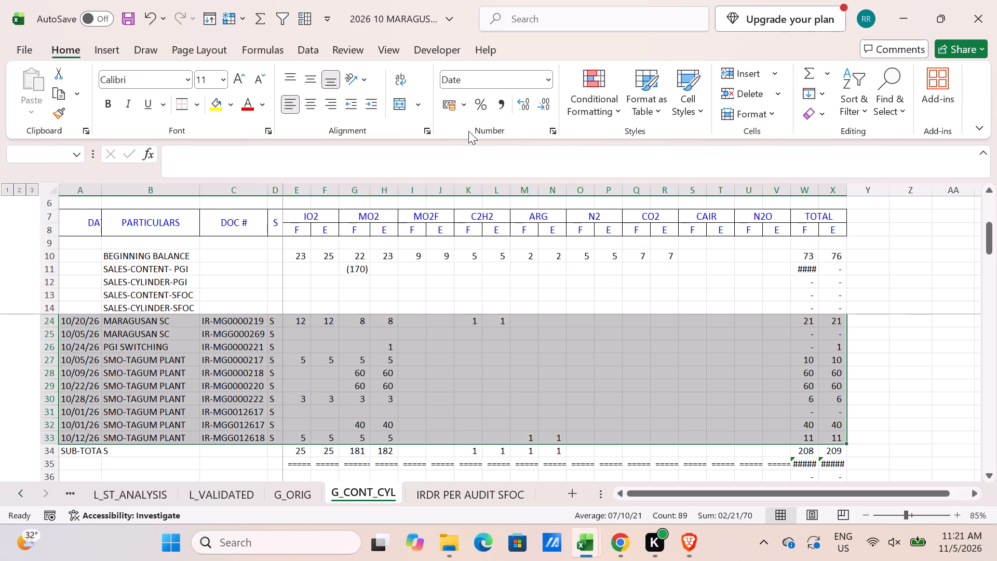
pyautogui.click(303, 14)
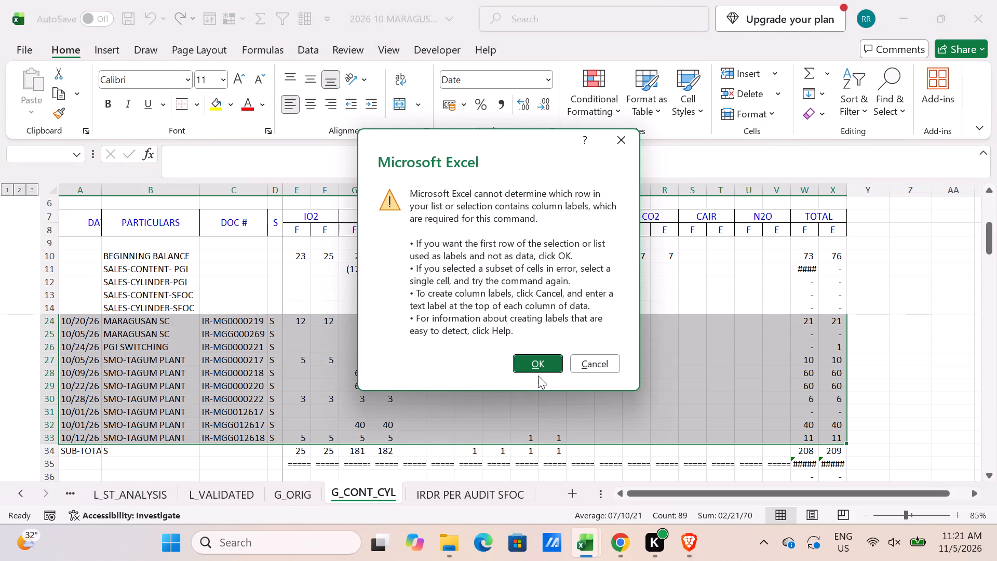
pyautogui.click(542, 365)
pyautogui.click(242, 500)
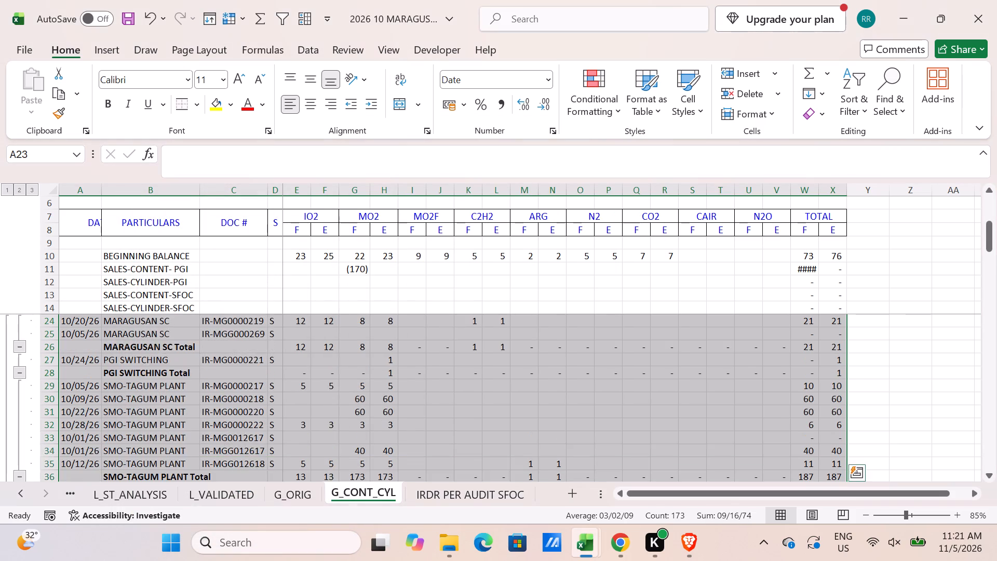
# Add a top and bottom border to the scheme S Grand Total row A37:X37.
pyautogui.scroll(-2, 188, 458)
pyautogui.click(79, 409)
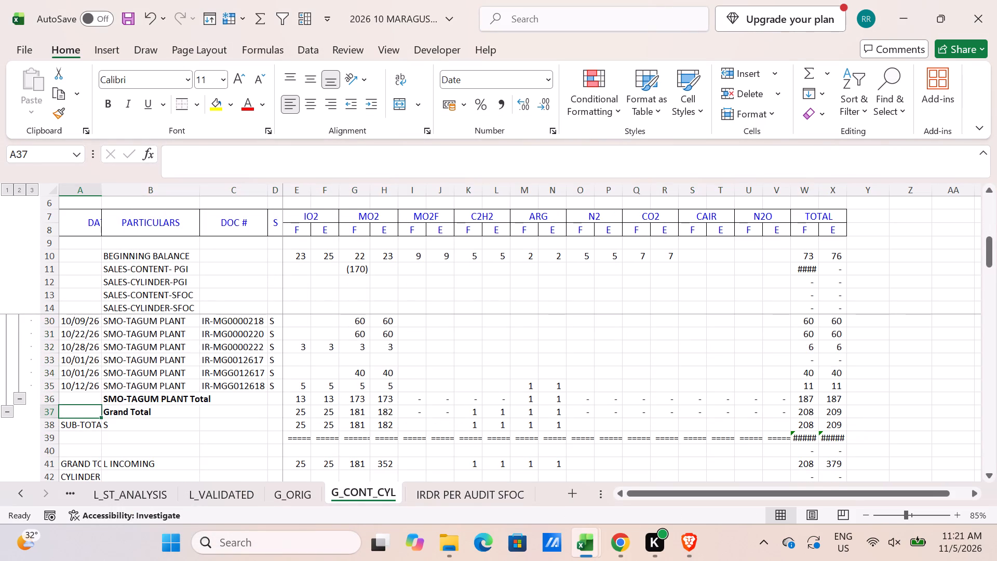
pyautogui.keyDown('shift'); pyautogui.click(827, 408); pyautogui.keyUp('shift')
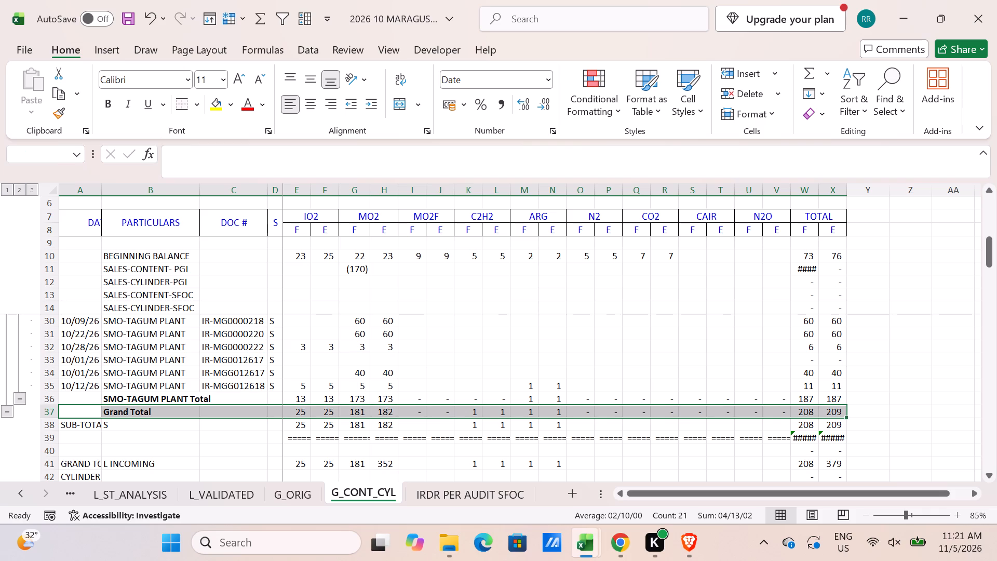
pyautogui.hotkey('alt', 'h')
pyautogui.write('BD')
# Clear the old SUB-TOTAL S row and the double-line row beneath it in A38:V39.
pyautogui.click(93, 429)
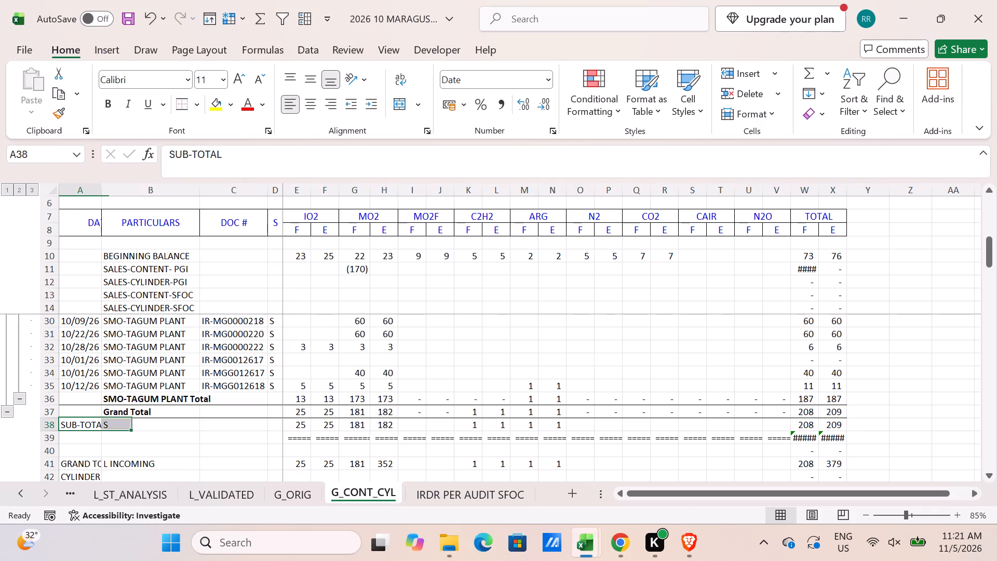
pyautogui.keyDown('shift'); pyautogui.click(776, 438); pyautogui.keyUp('shift')
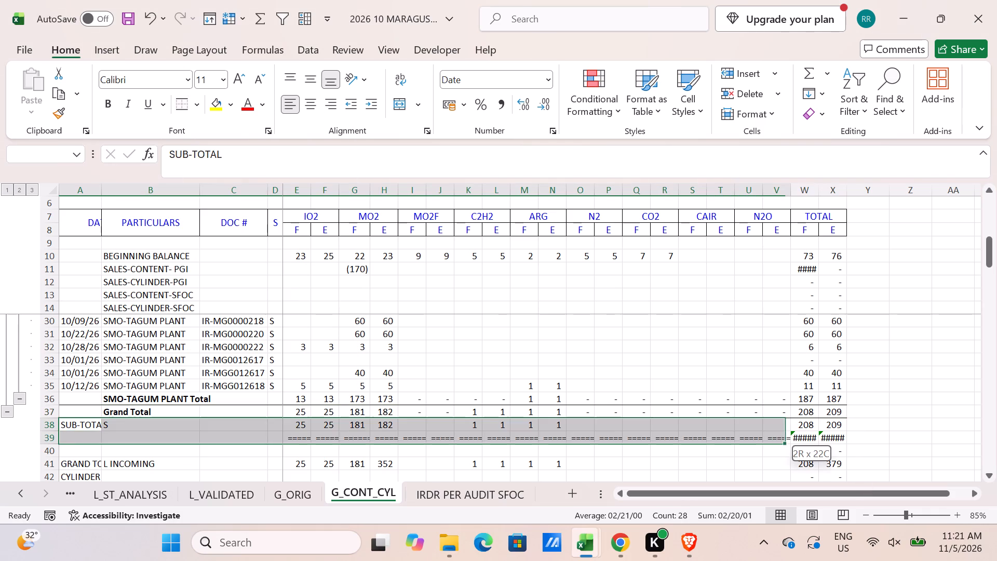
pyautogui.press('Delete')
# Copy the STOCK TRANSFER heading from A26 of the September workbook's Maragusan sheet into A23 of G_CONT_CYL.
pyautogui.scroll(3, 729, 430)
pyautogui.hotkey('alt', 'Tab')
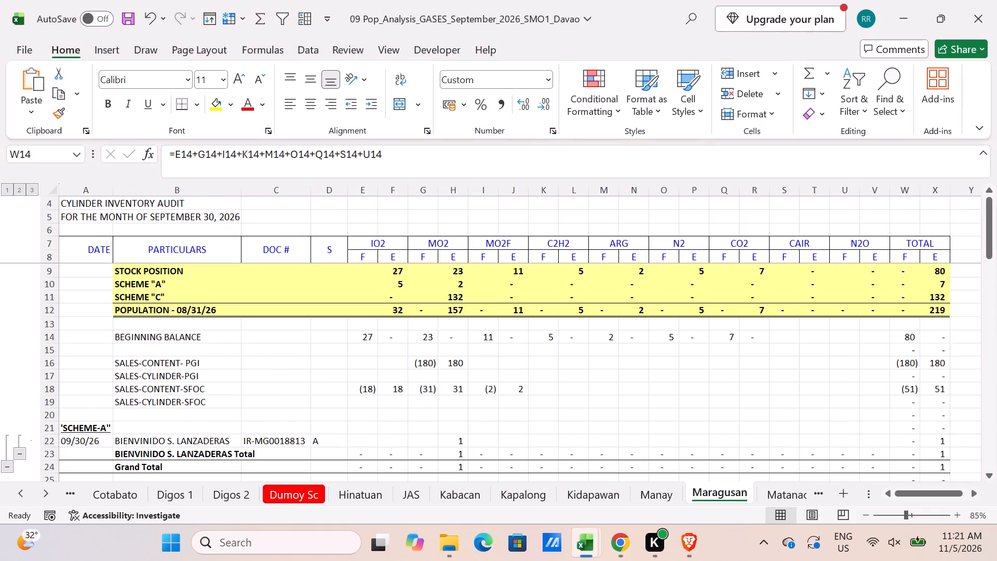
pyautogui.scroll(-2, 149, 419)
pyautogui.click(82, 413)
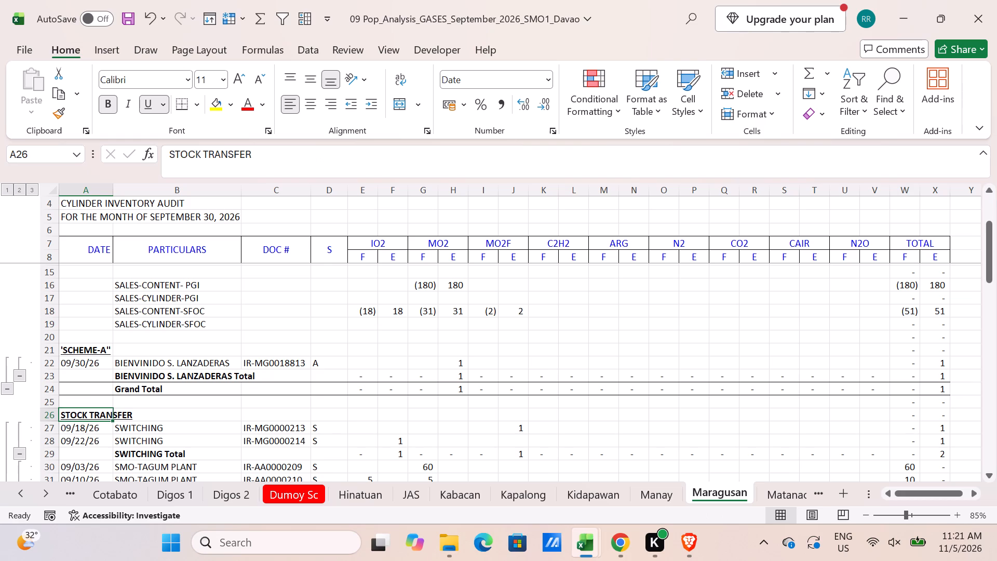
pyautogui.hotkey('ctrl', 'c')
pyautogui.hotkey('alt', 'Tab')
pyautogui.click(83, 351)
pyautogui.hotkey('ctrl', 'v')
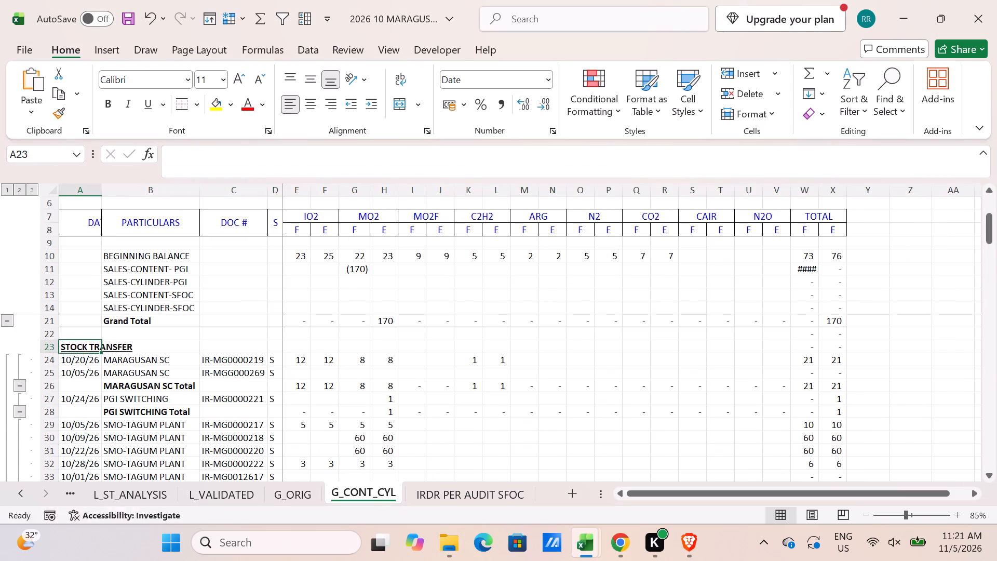
# Bold the TOTAL INCOMING row 39 in the September Maragusan sheet and insert a copy of it at row 39 of G_CONT_CYL.
pyautogui.scroll(-4, 162, 381)
pyautogui.hotkey('alt', 'Tab')
pyautogui.scroll(-2, 68, 416)
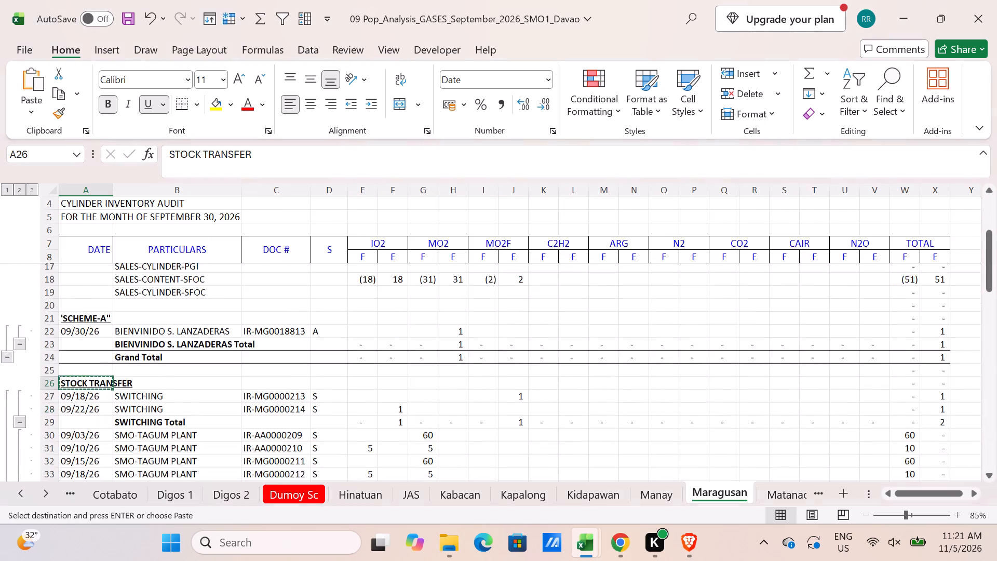
pyautogui.scroll(-3, 62, 416)
pyautogui.click(55, 390)
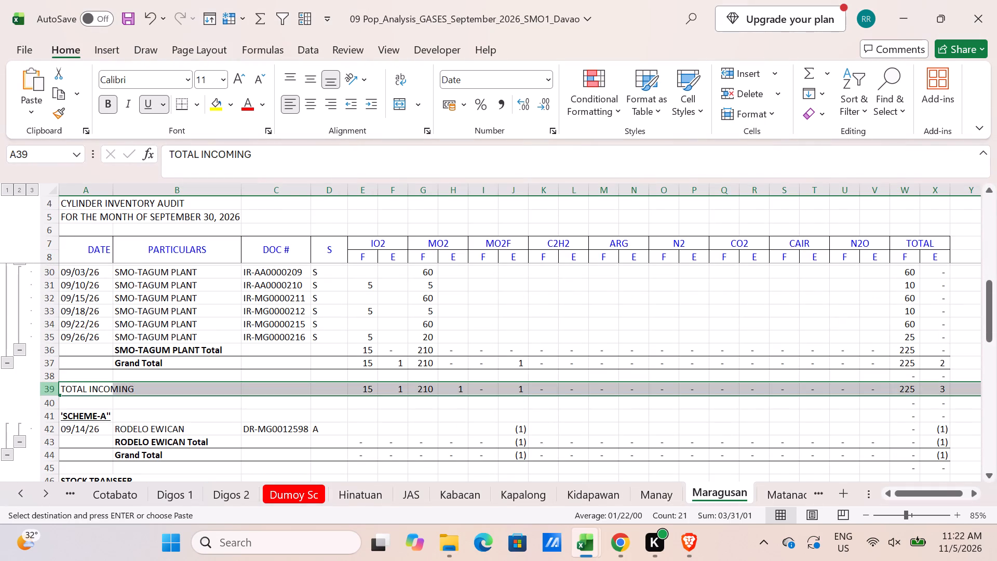
pyautogui.hotkey('ctrl', 'b')
pyautogui.hotkey('ctrl', 'c')
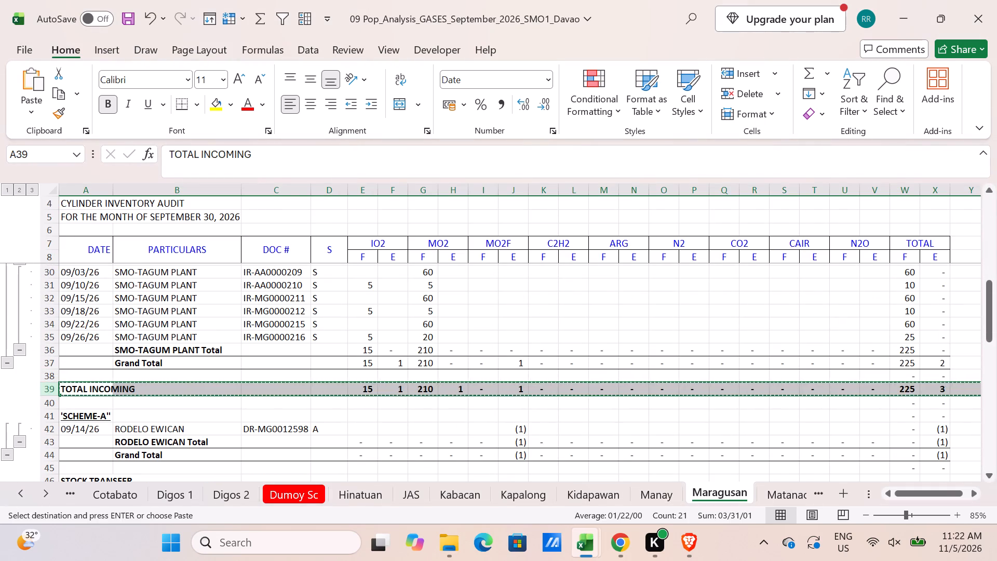
pyautogui.hotkey('alt', 'Tab')
pyautogui.click(50, 396)
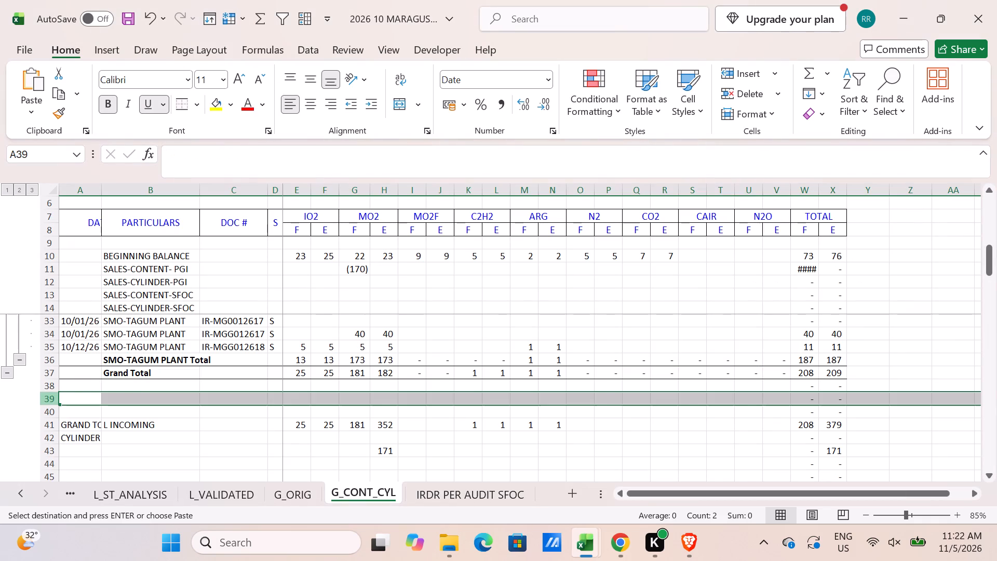
pyautogui.hotkey('ctrl', 'shift', '=')
pyautogui.press('Escape')
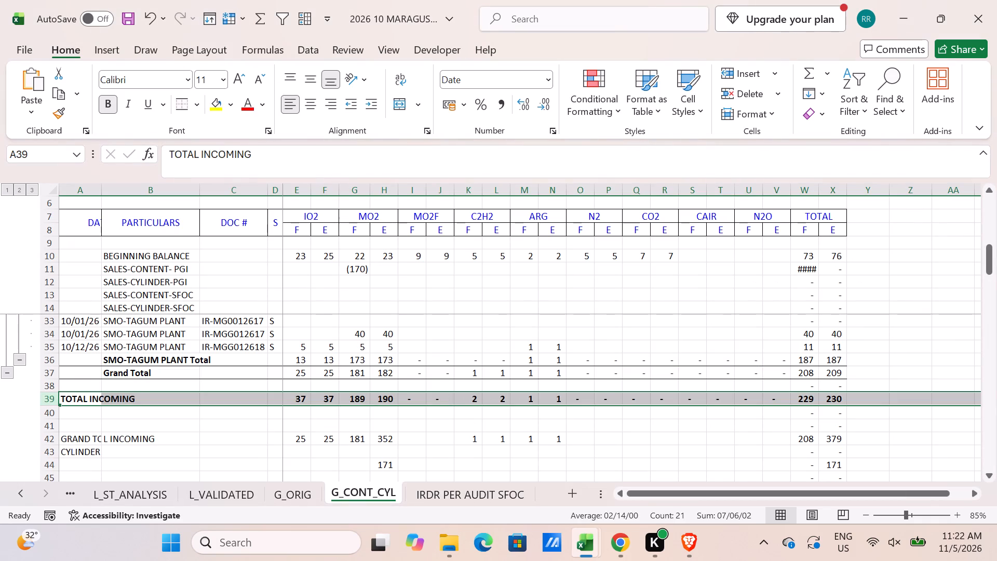
# Set E39 of the TOTAL INCOMING row to =E21+E37 and fill the formula across to V39.
pyautogui.click(296, 398)
pyautogui.press('=')
pyautogui.scroll(4, 321, 412)
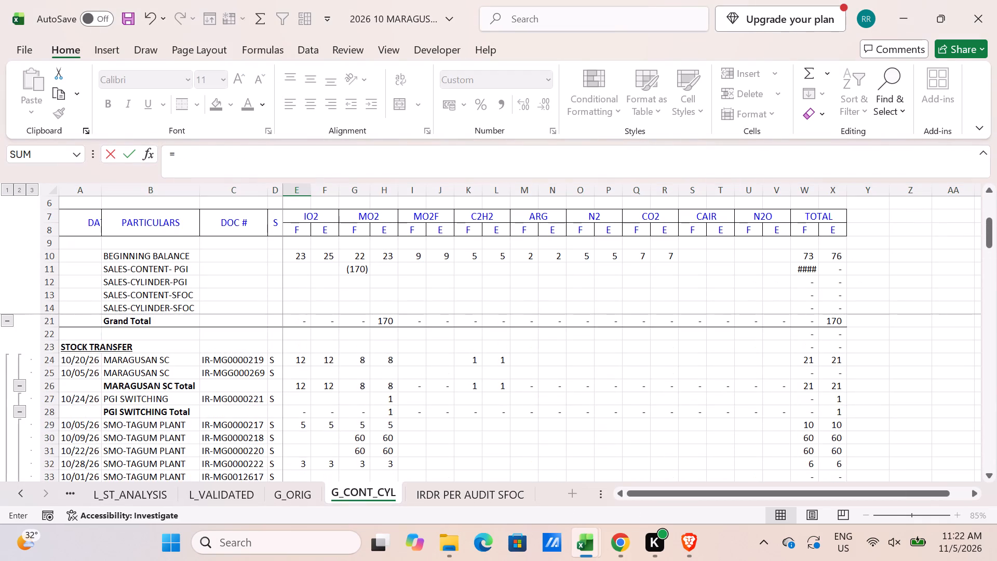
pyautogui.scroll(5, 321, 412)
pyautogui.click(302, 402)
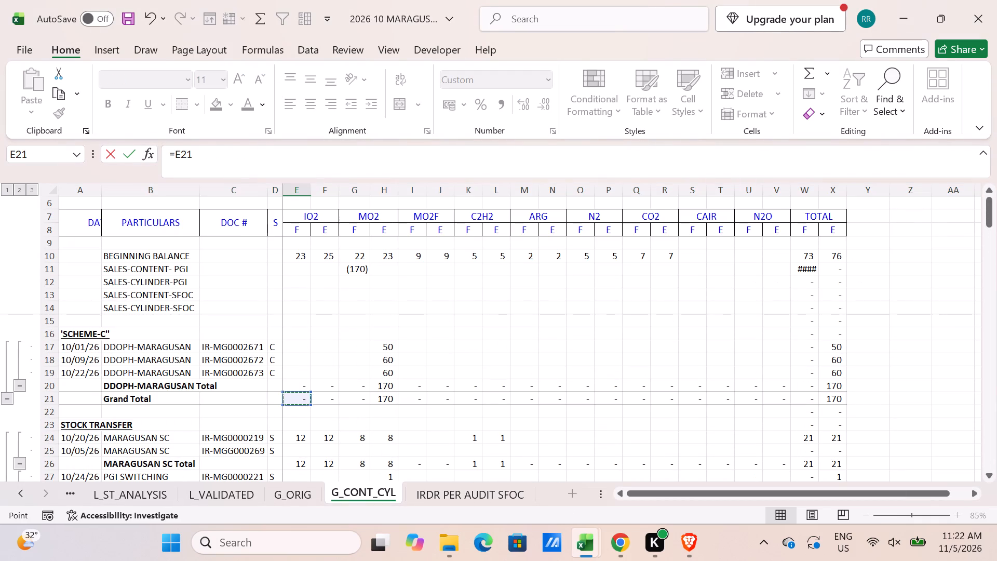
pyautogui.press('+')
pyautogui.scroll(-4, 301, 407)
pyautogui.click(298, 452)
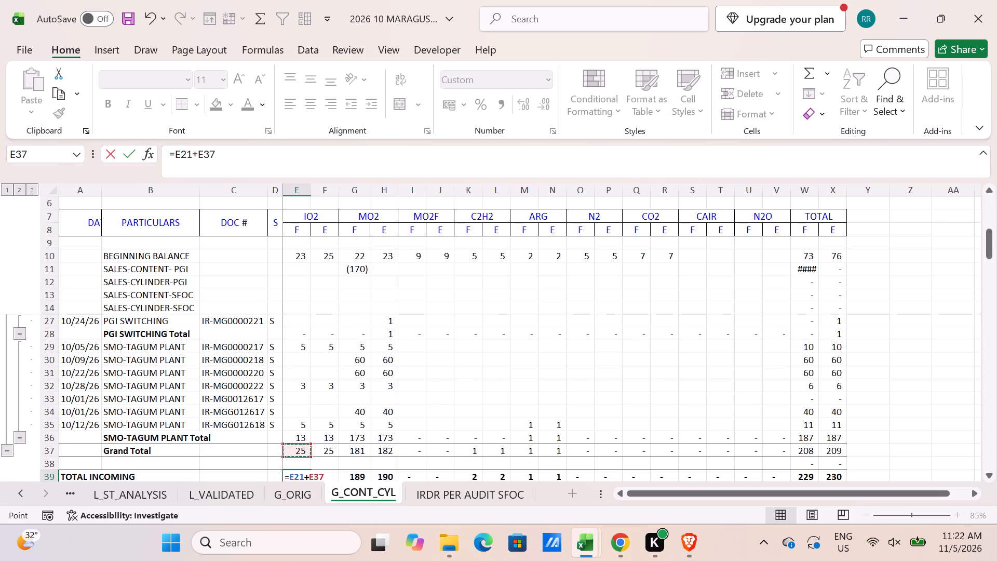
pyautogui.press('Return')
pyautogui.scroll(-1, 298, 452)
pyautogui.click(305, 414)
pyautogui.click(314, 420)
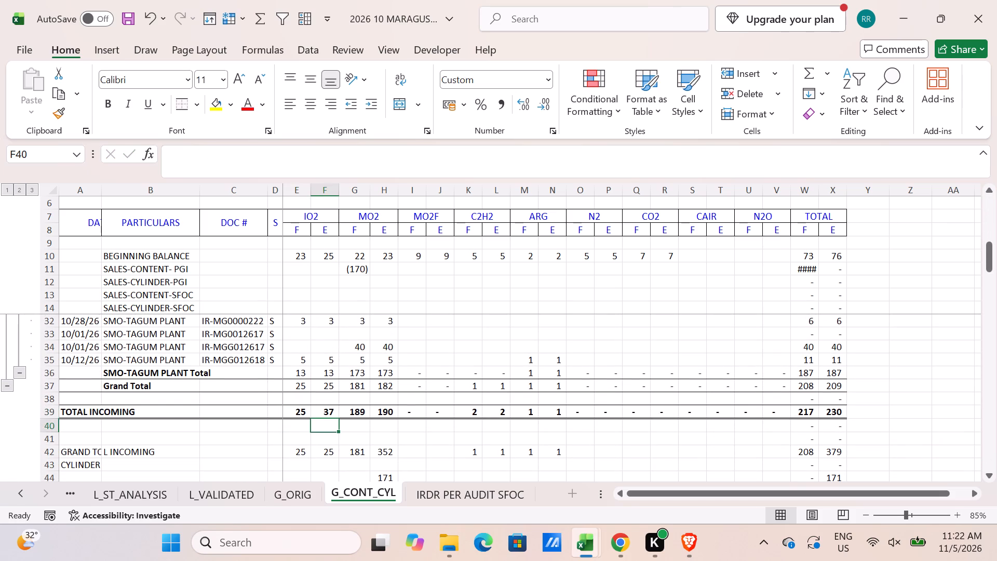
pyautogui.click(305, 415)
pyautogui.moveTo(311, 419); pyautogui.dragTo(777, 413)
# Widen column W to fit its total values.
pyautogui.click(816, 187)
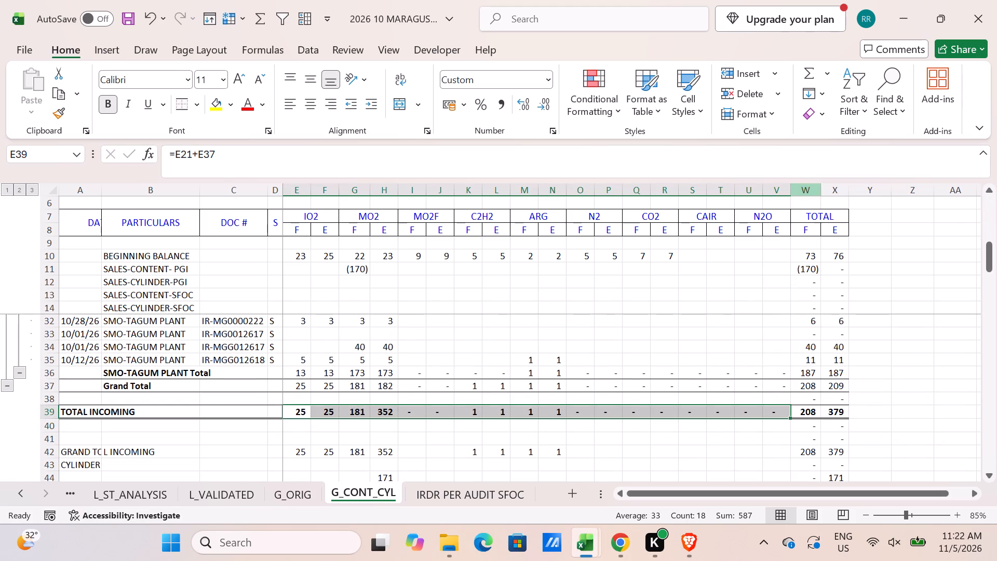
# Clear the old GRAND TOTAL INCOMING and CYLINDER entries below TOTAL INCOMING in A41:T46.
pyautogui.scroll(-3, 541, 287)
pyautogui.scroll(2, 165, 365)
pyautogui.moveTo(91, 404); pyautogui.dragTo(719, 459)
pyautogui.press('Delete')
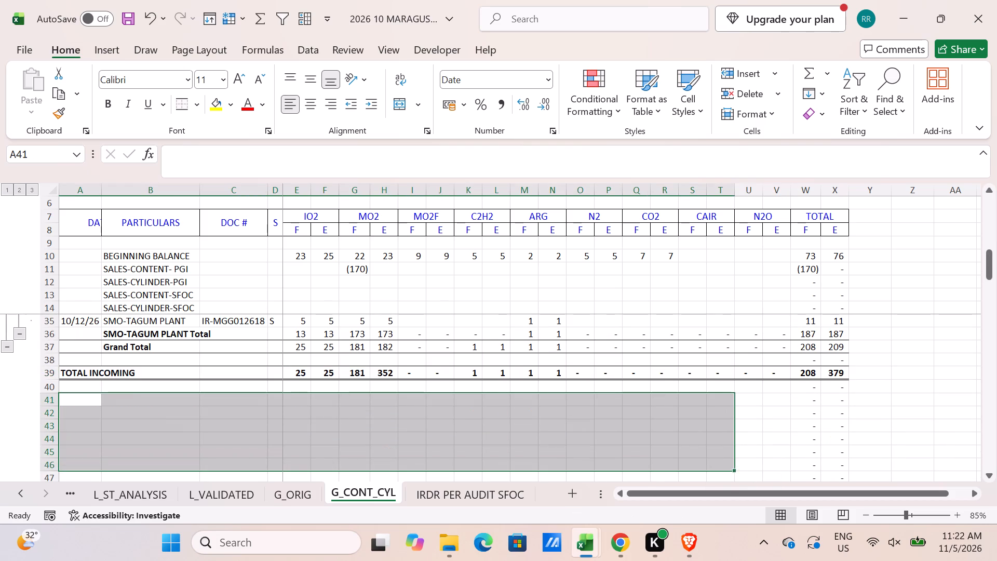
# Apply Sum subtotals at each change in column B to the outgoing scheme C entries in A52:X55.
pyautogui.scroll(-3, 432, 468)
pyautogui.click(87, 422)
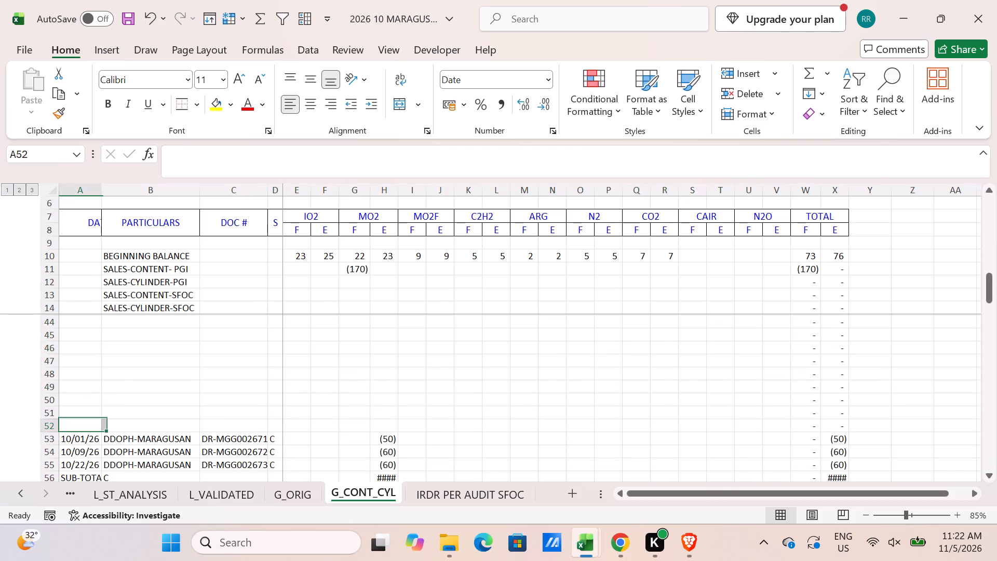
pyautogui.scroll(-3, 494, 448)
pyautogui.scroll(1, 677, 416)
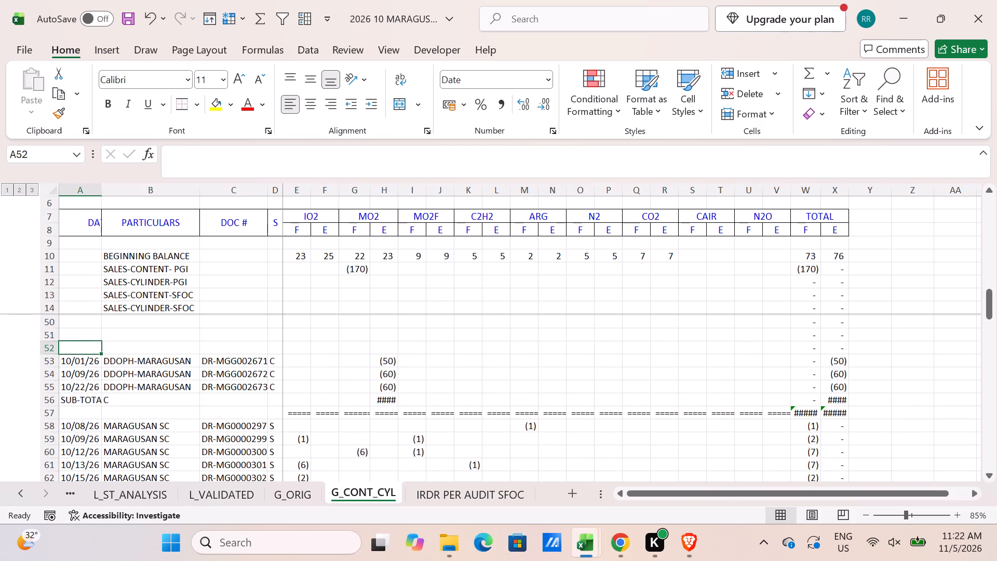
pyautogui.keyDown('shift'); pyautogui.click(839, 391); pyautogui.keyUp('shift')
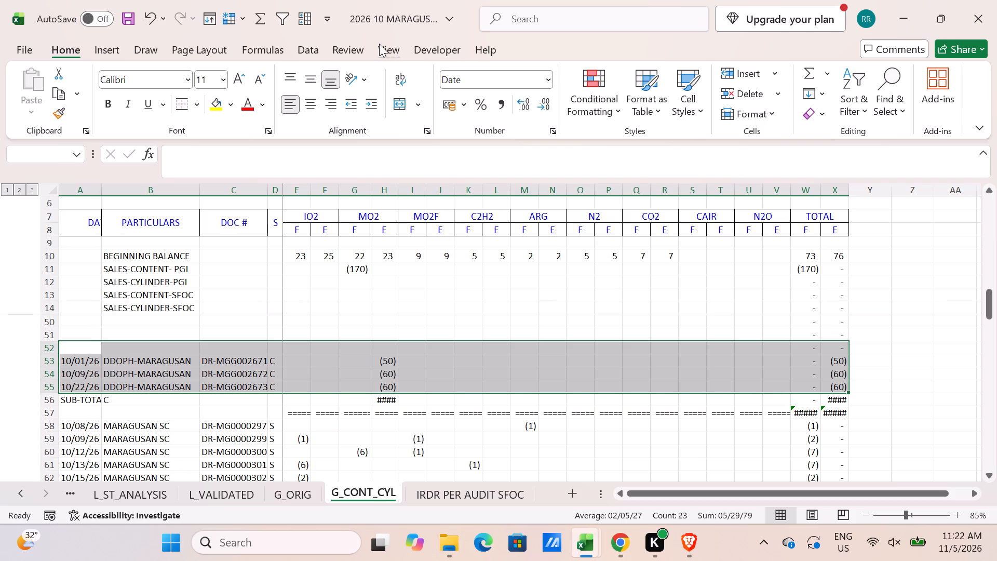
pyautogui.click(303, 19)
pyautogui.click(538, 367)
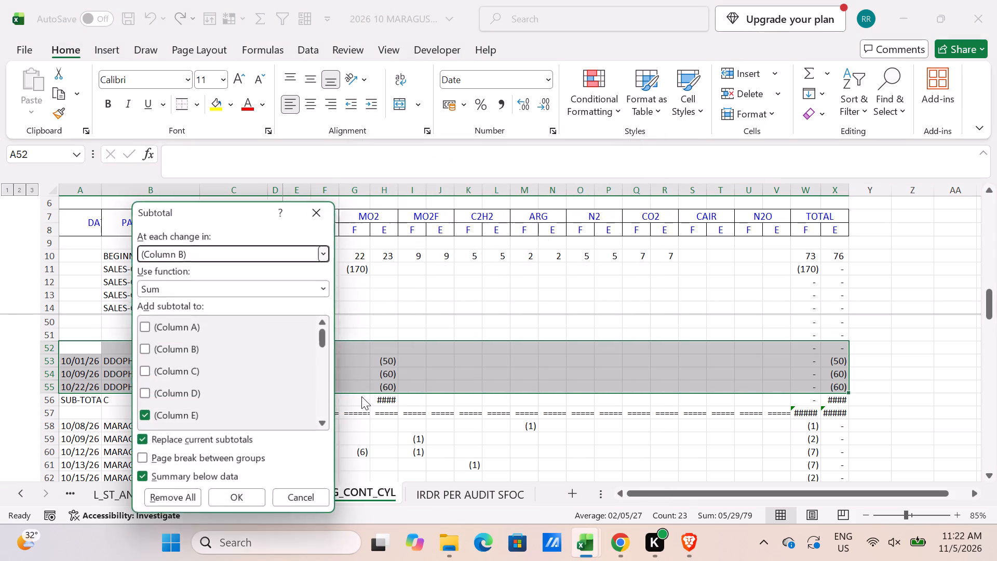
pyautogui.click(234, 498)
# Add a top and bottom border to the outgoing scheme C Grand Total row A57:X57.
pyautogui.scroll(-1, 100, 402)
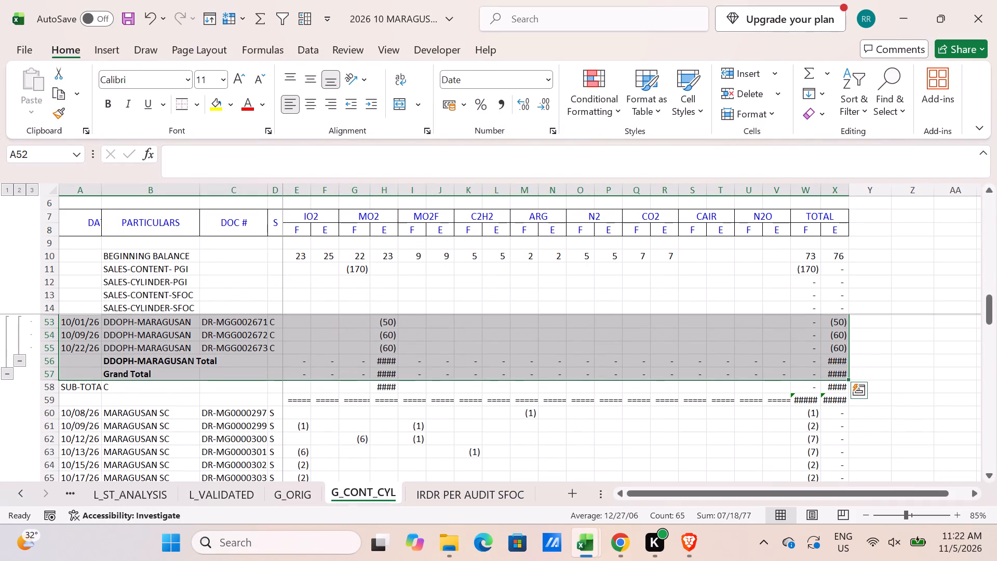
pyautogui.click(77, 372)
pyautogui.keyDown('shift'); pyautogui.click(839, 377); pyautogui.keyUp('shift')
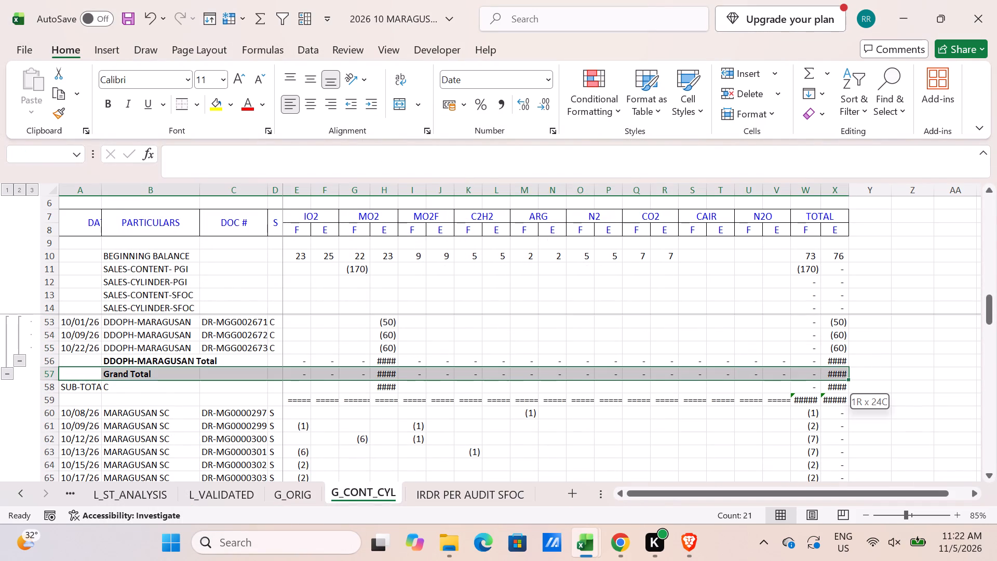
pyautogui.hotkey('alt', 'h')
pyautogui.write('BD')
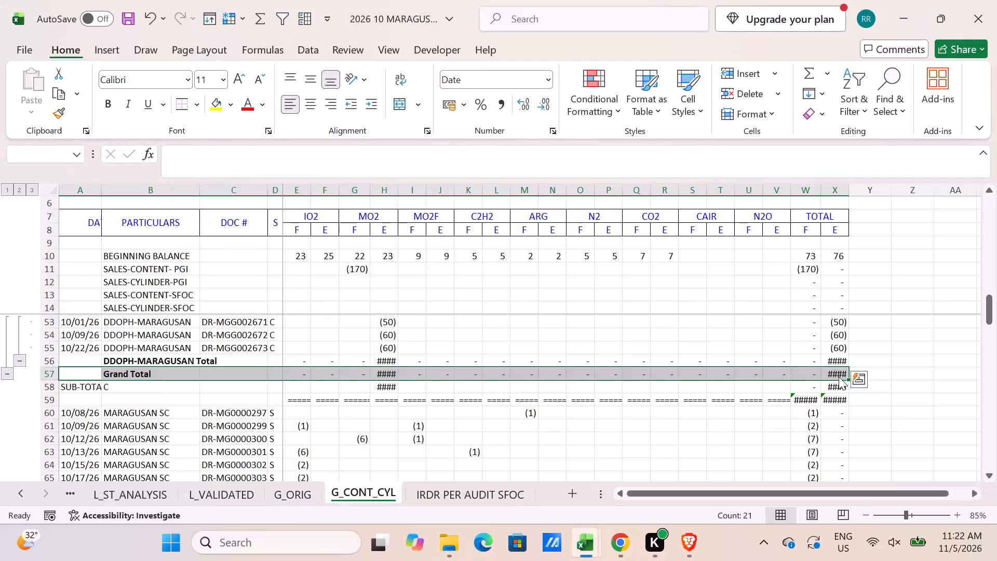
# Widen columns H and X so their negative totals fit.
pyautogui.moveTo(399, 190); pyautogui.dragTo(403, 192)
pyautogui.click(853, 193)
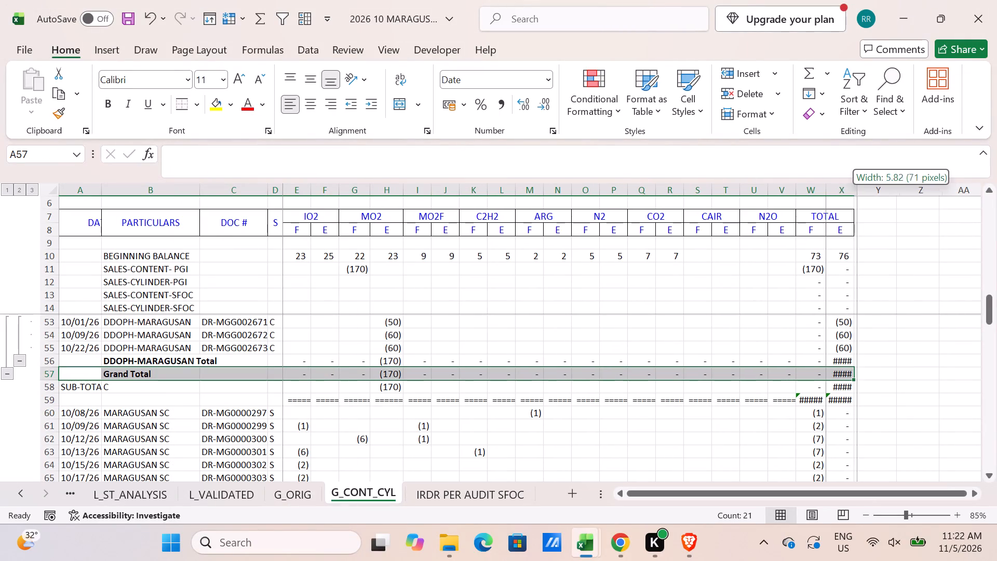
# Copy the ''SCHEME-C'' heading from A16 into A52 above the outgoing DDOPH-MARAGUSAN entries.
pyautogui.scroll(2, 407, 417)
pyautogui.scroll(6, 128, 392)
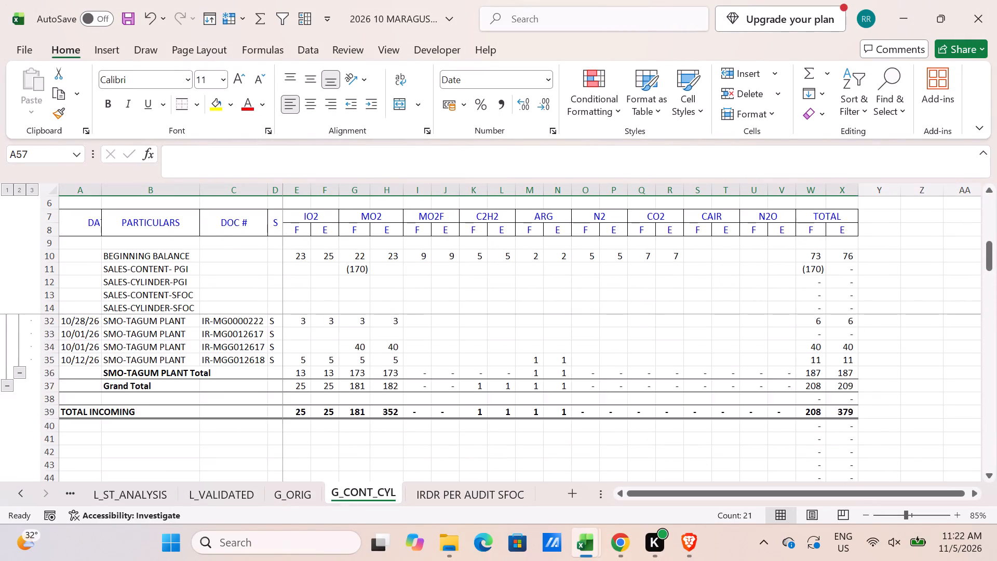
pyautogui.scroll(7, 128, 392)
pyautogui.click(62, 337)
pyautogui.hotkey('ctrl', 'c')
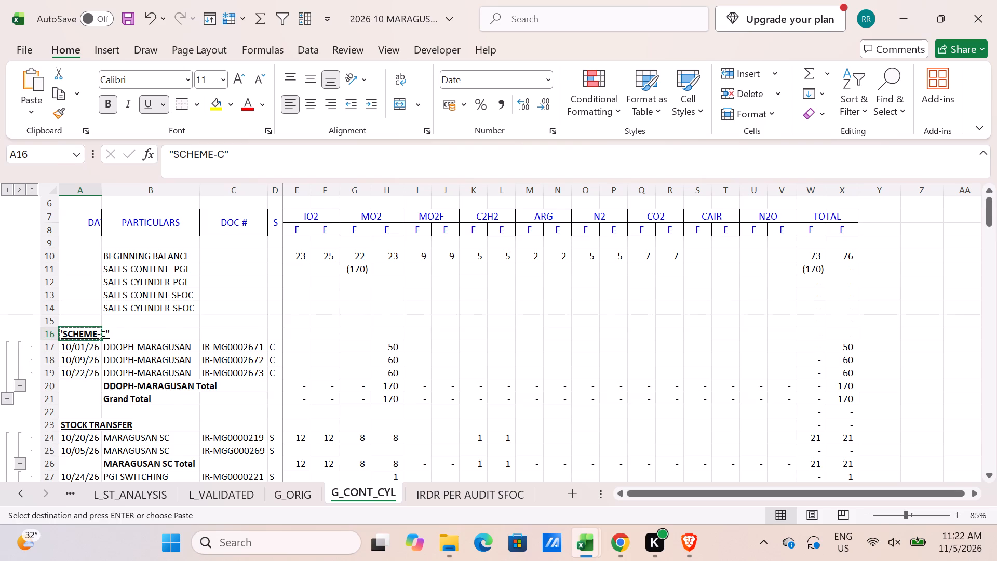
pyautogui.scroll(-5, 79, 361)
pyautogui.scroll(-4, 85, 435)
pyautogui.click(85, 447)
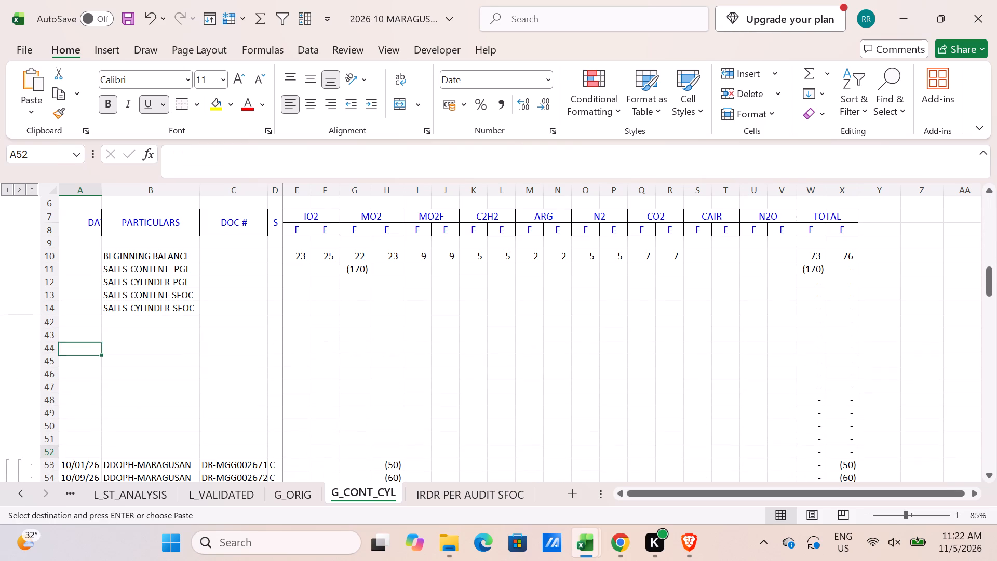
pyautogui.hotkey('ctrl', 'v')
# Delete the blank rows 41 to 51 between TOTAL INCOMING and the outgoing ''SCHEME-C'' heading.
pyautogui.scroll(1, 60, 380)
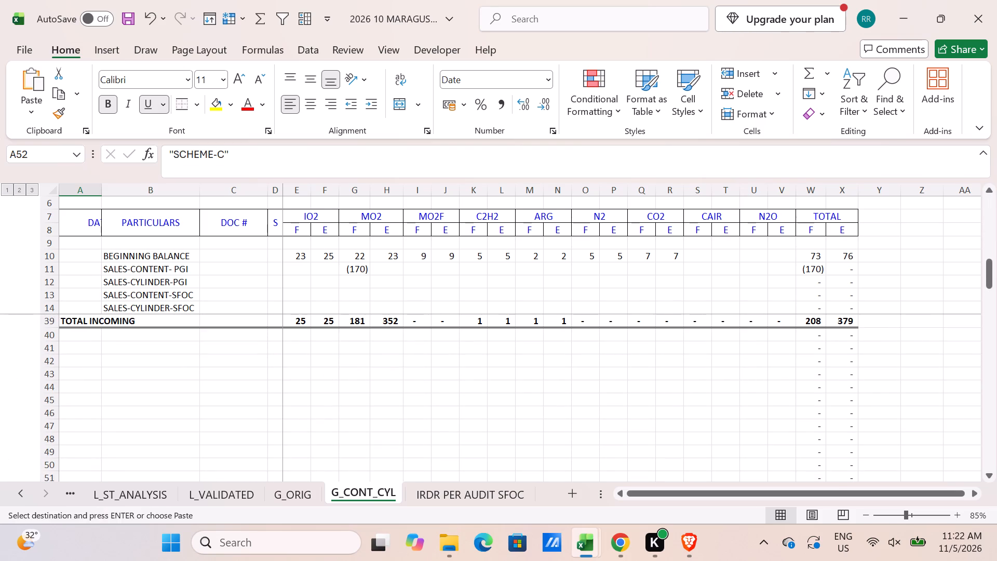
pyautogui.moveTo(57, 346); pyautogui.dragTo(62, 465)
pyautogui.hotkey('ctrl', '-')
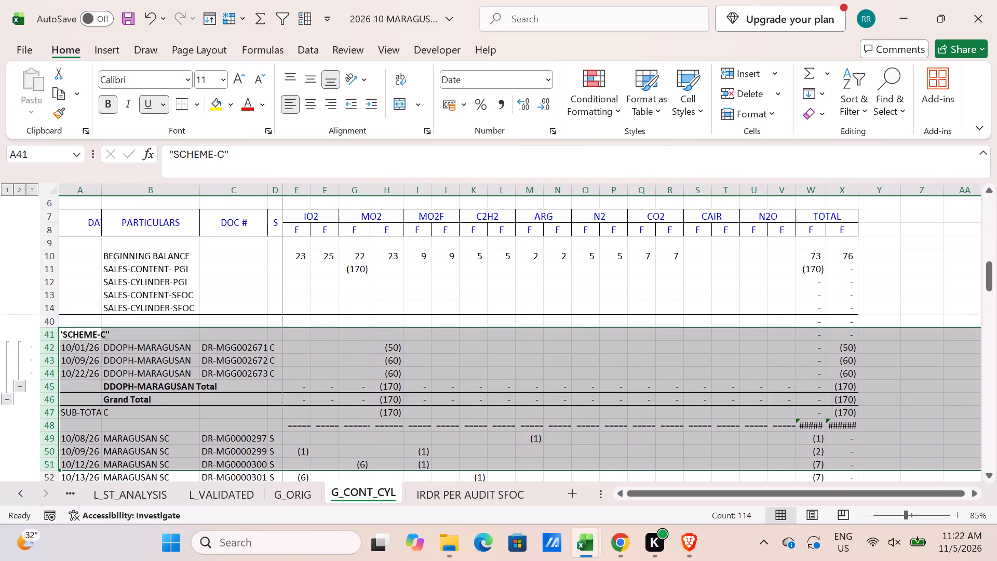
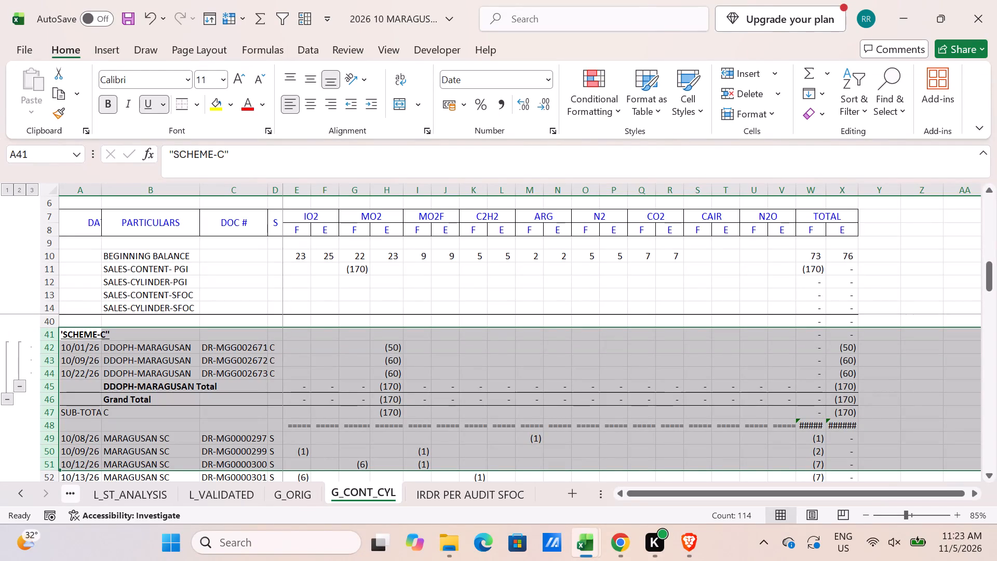
# Clear the old SUB-TOTAL row and separator line below the SCHEME-C block, A47:V48.
pyautogui.click(76, 407)
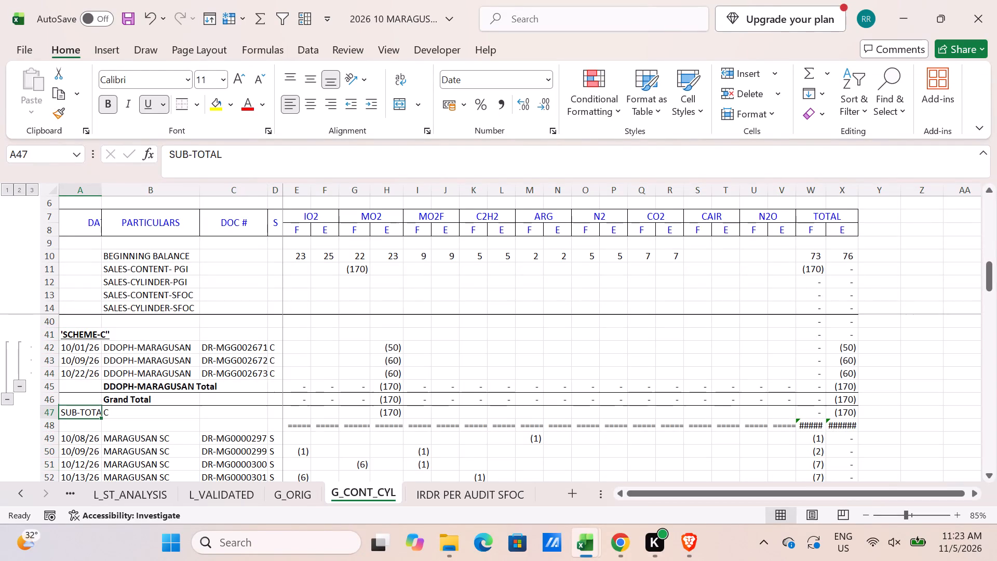
pyautogui.keyDown('shift'); pyautogui.click(783, 423); pyautogui.keyUp('shift')
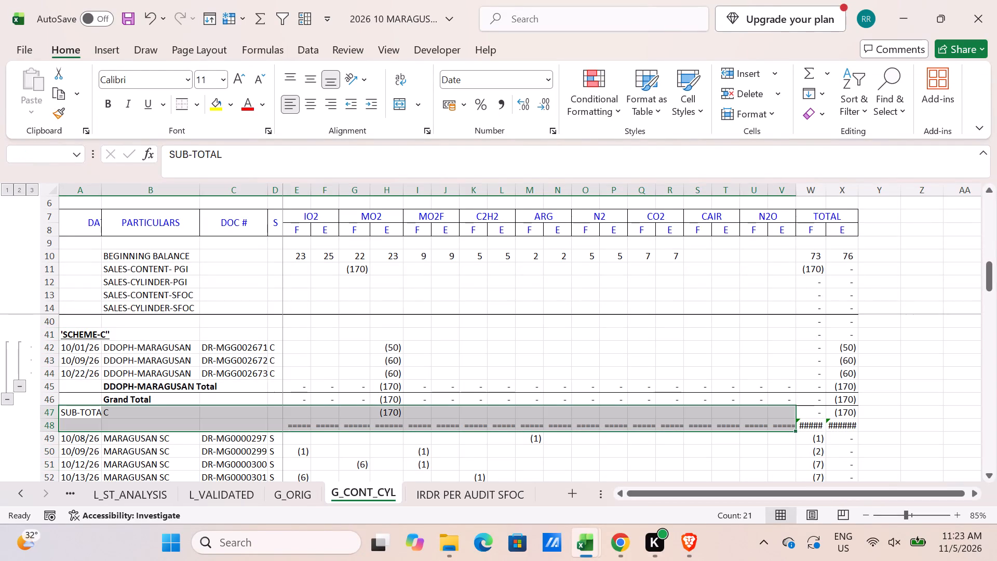
pyautogui.press('Delete')
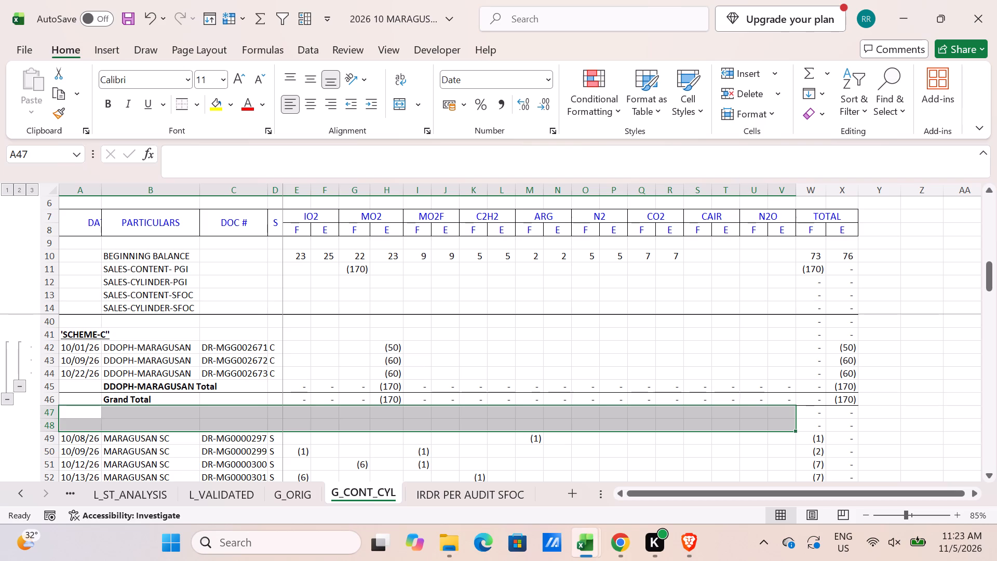
# Add Sum subtotals by particulars to the Maragusan SC through SMO-Tagum Plant rows, using A48:X73 with its first row as labels.
pyautogui.click(86, 420)
pyautogui.scroll(-2, 452, 441)
pyautogui.scroll(-2, 825, 429)
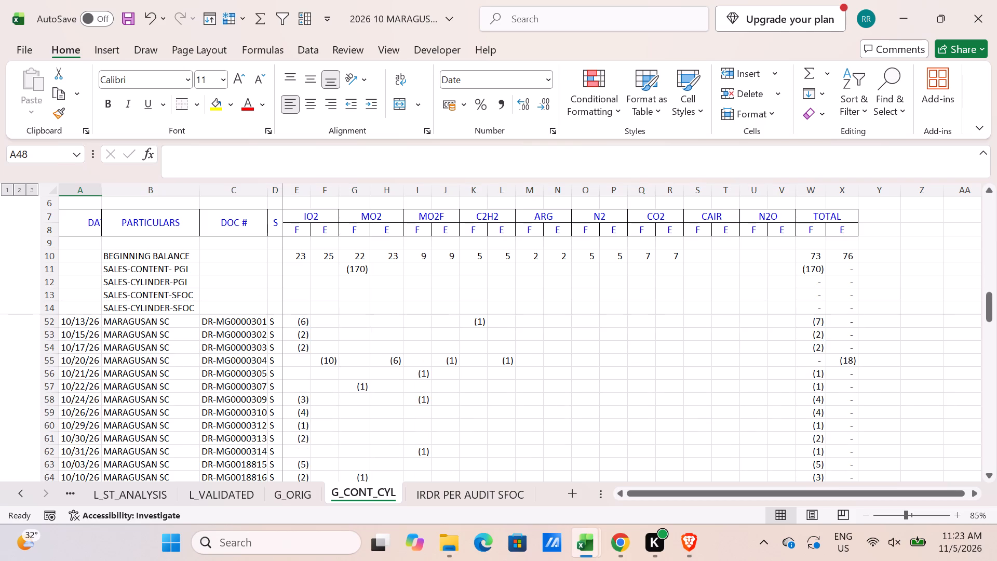
pyautogui.scroll(-6, 829, 430)
pyautogui.keyDown('shift'); pyautogui.click(849, 357); pyautogui.keyUp('shift')
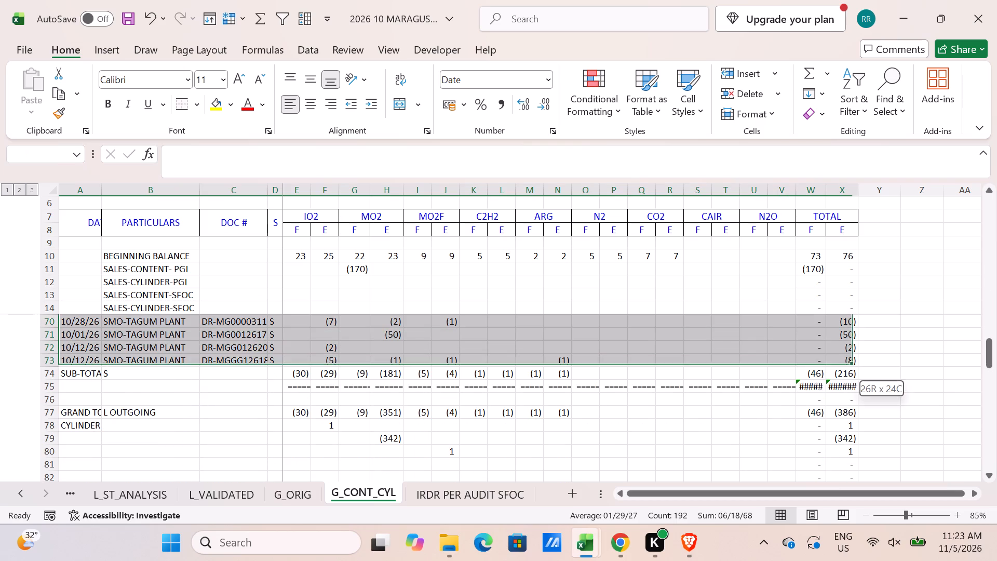
pyautogui.click(305, 20)
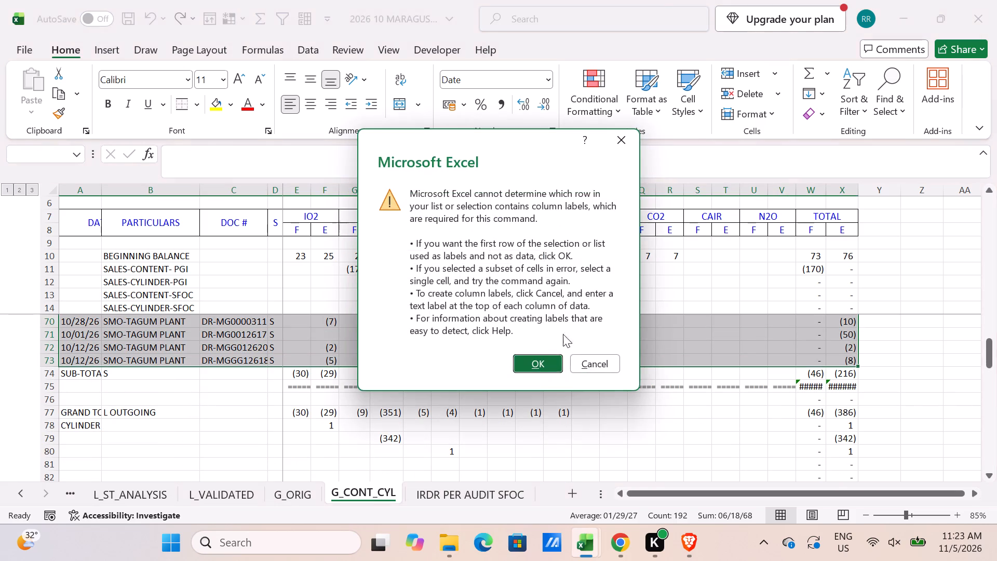
pyautogui.click(545, 363)
pyautogui.click(246, 505)
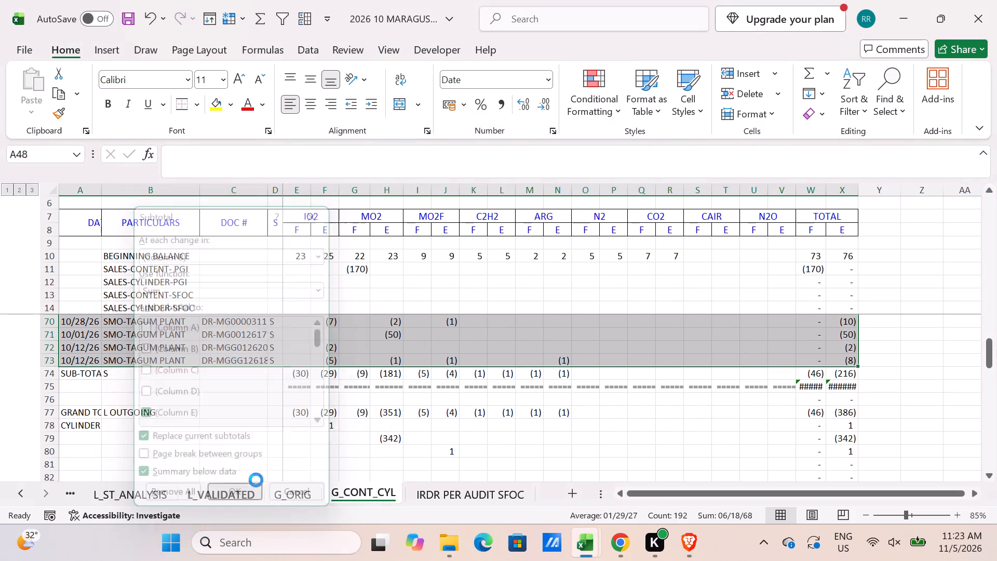
# Apply top and bottom borders to the Grand Total row beneath SMO-TAGUM PLANT Total, A77:X77.
pyautogui.click(82, 406)
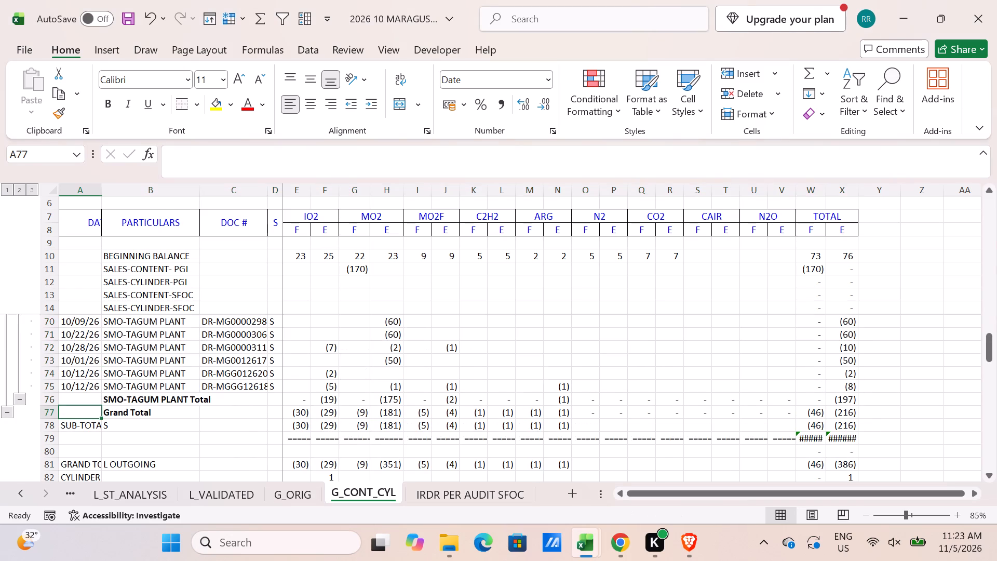
pyautogui.keyDown('shift'); pyautogui.click(841, 413); pyautogui.keyUp('shift')
pyautogui.hotkey('alt', 'h')
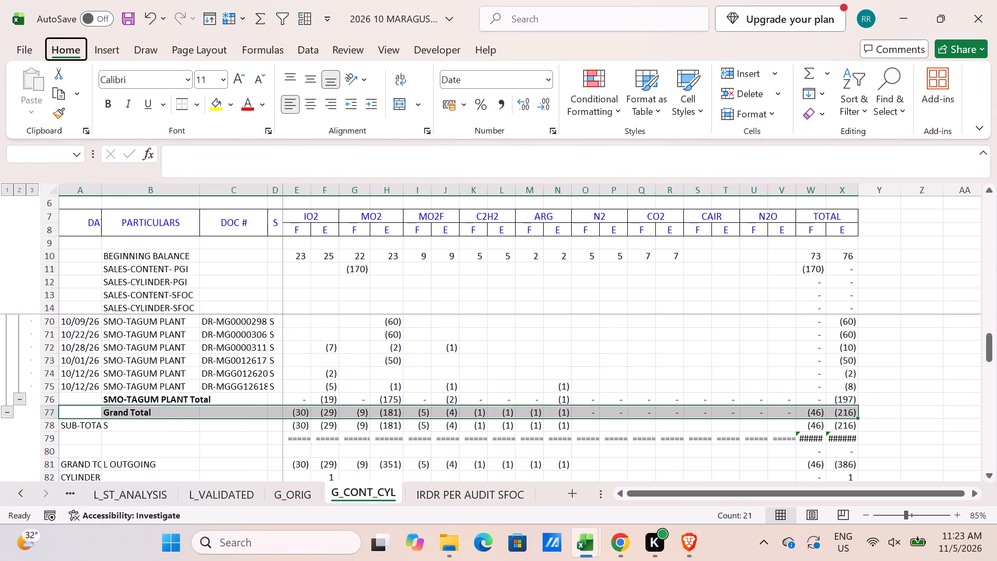
pyautogui.write('BD')
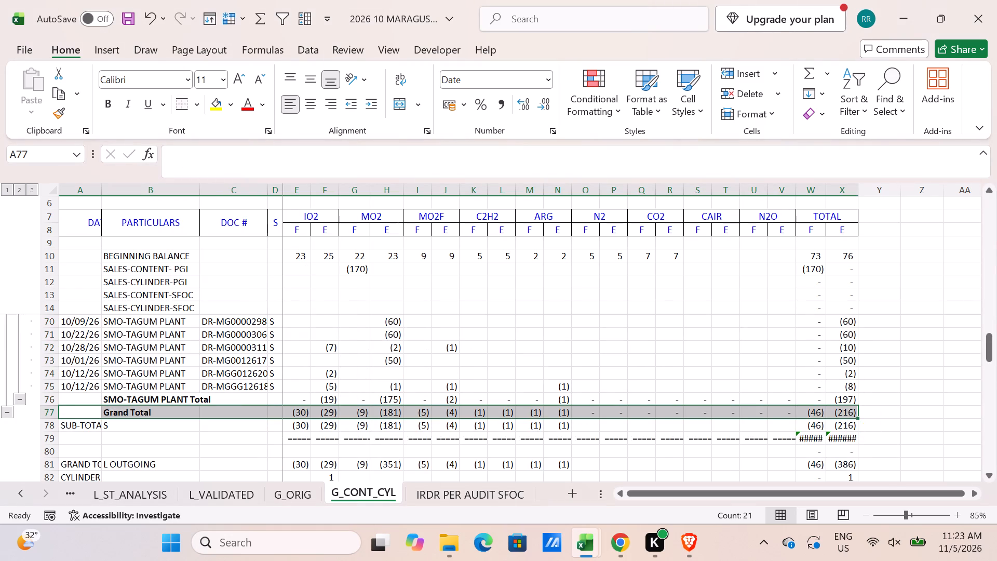
# Clear the old SUB-TOTAL row and separator line beneath that Grand Total, A78:V79.
pyautogui.click(97, 424)
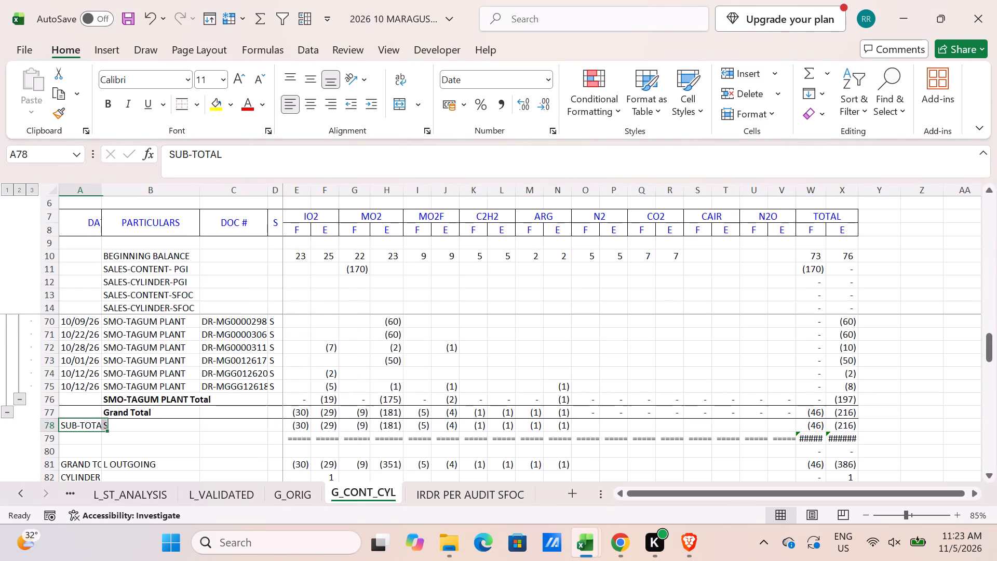
pyautogui.keyDown('shift'); pyautogui.click(784, 435); pyautogui.keyUp('shift')
pyautogui.press('Delete')
# Copy the STOCK TRANSFER heading from the September workbook's Maragusan sheet into A48 of G_CONT_CYL.
pyautogui.scroll(3, 323, 480)
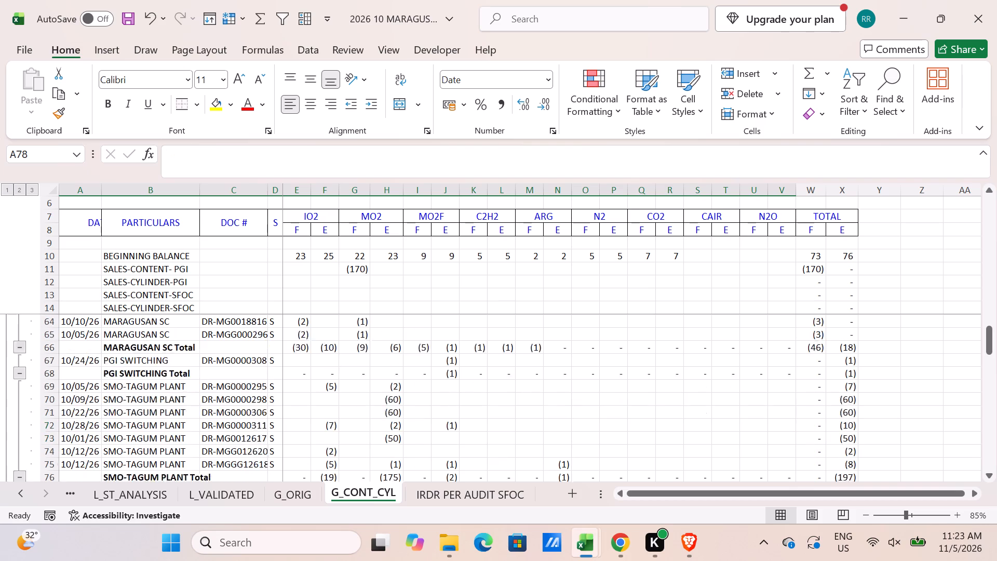
pyautogui.scroll(3, 134, 465)
pyautogui.scroll(4, 178, 449)
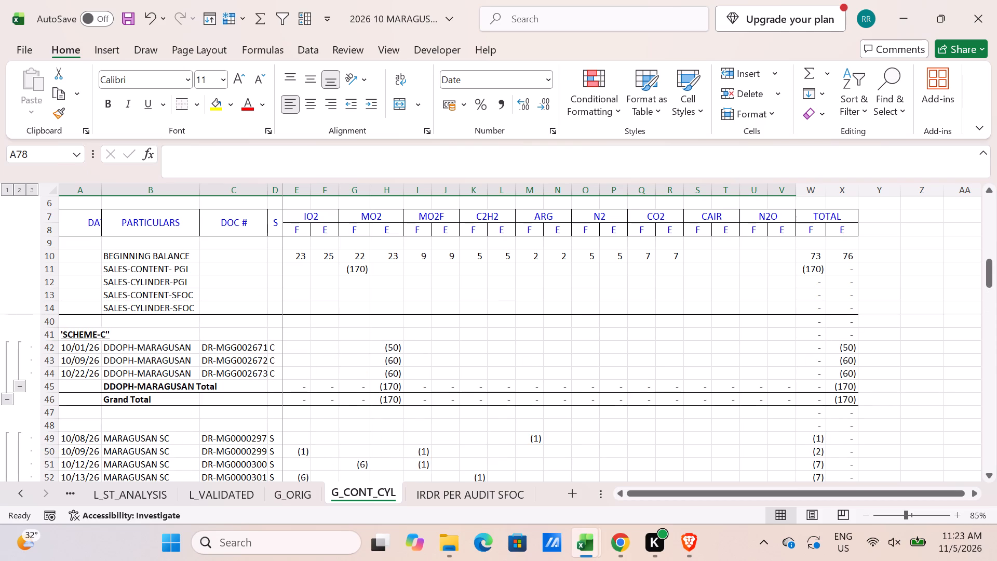
pyautogui.hotkey('alt', 'Tab')
pyautogui.scroll(-2, 102, 465)
pyautogui.click(77, 405)
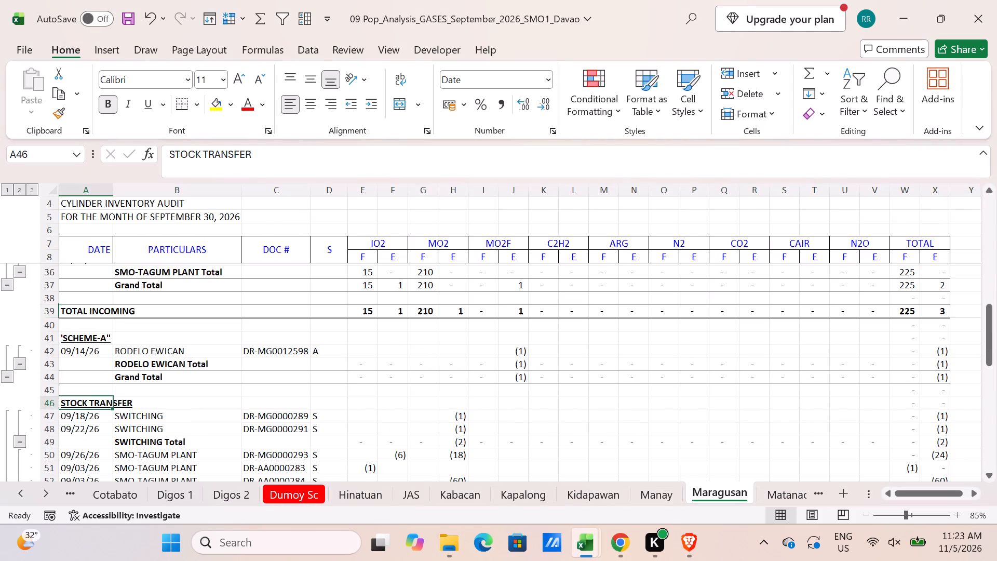
pyautogui.hotkey('ctrl', 'c')
pyautogui.hotkey('alt', 'Tab')
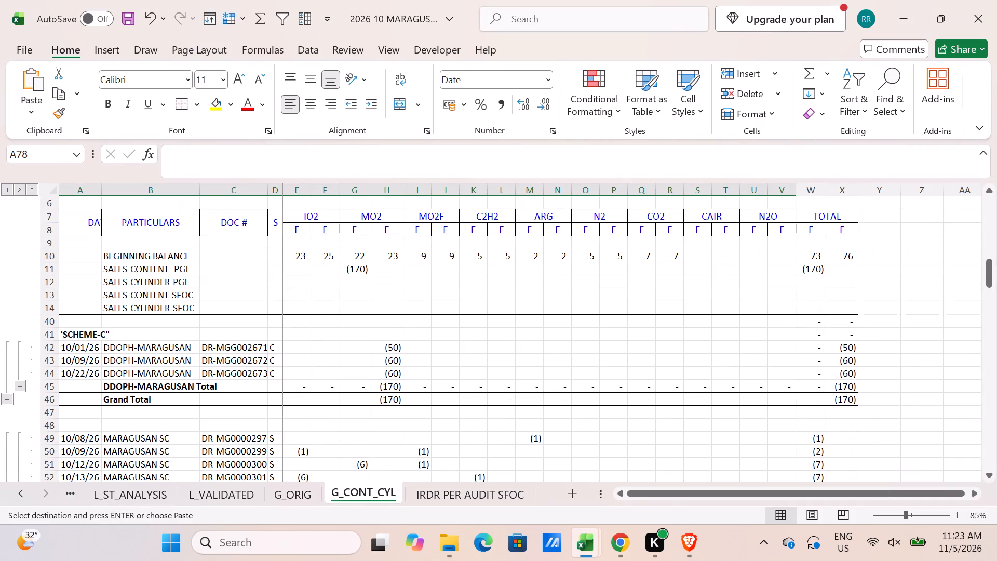
pyautogui.click(77, 427)
pyautogui.hotkey('ctrl', 'v')
# Copy rows 62 to 66, TOTAL OUTGOING through DIFFERENCE, from September's Maragusan sheet and insert them at row 79 of G_CONT_CYL.
pyautogui.scroll(-5, 123, 418)
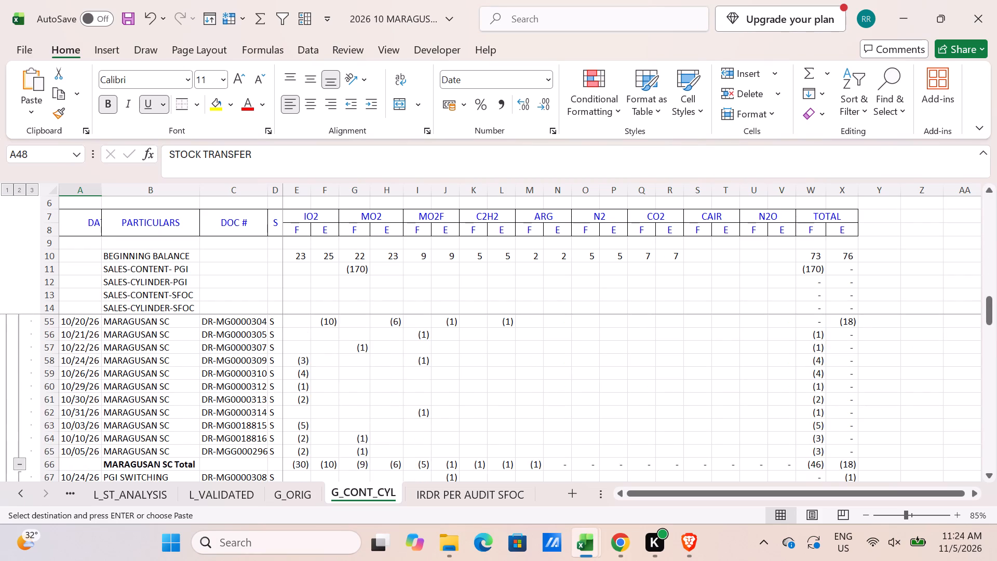
pyautogui.scroll(-8, 123, 418)
pyautogui.scroll(2, 122, 412)
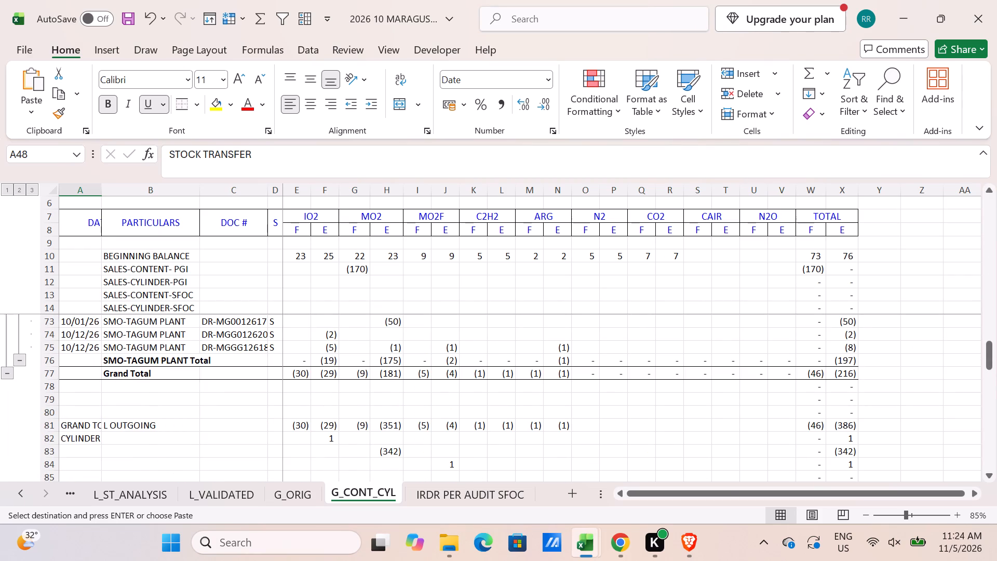
pyautogui.hotkey('alt', 'Tab')
pyautogui.scroll(-6, 61, 433)
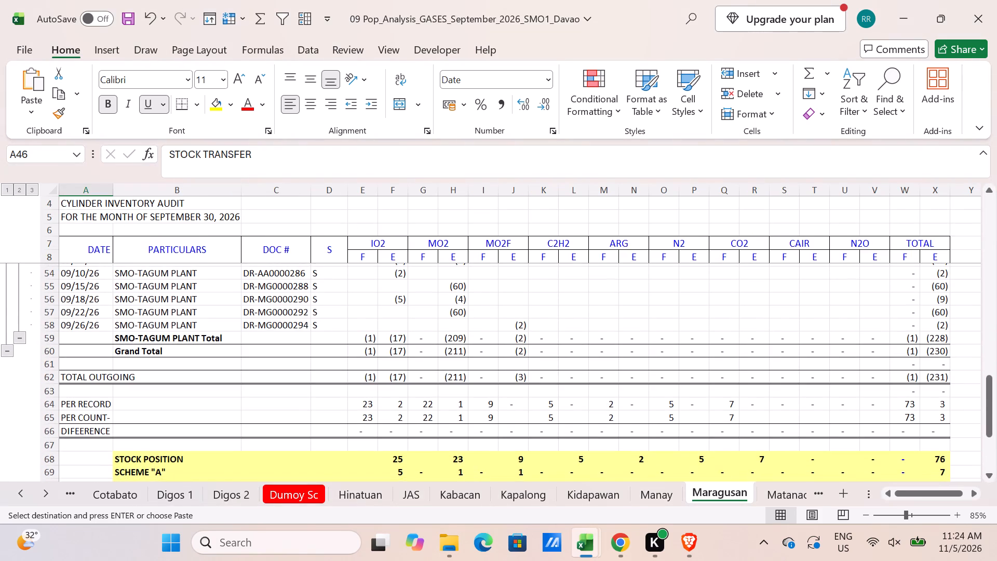
pyautogui.moveTo(54, 379); pyautogui.dragTo(59, 437)
pyautogui.hotkey('ctrl', 'c')
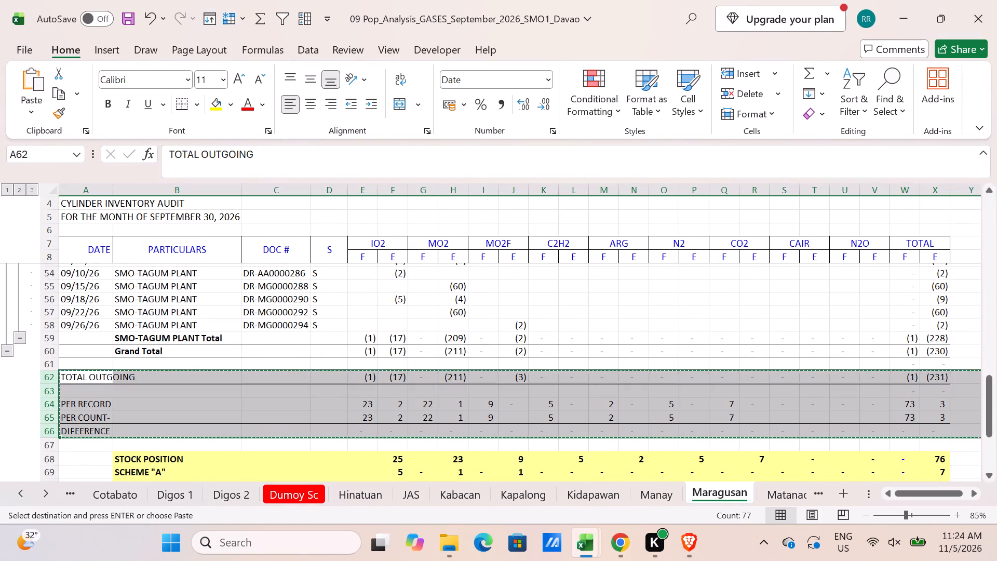
pyautogui.hotkey('alt', 'Tab')
pyautogui.click(56, 398)
pyautogui.hotkey('ctrl', 'shift', '=')
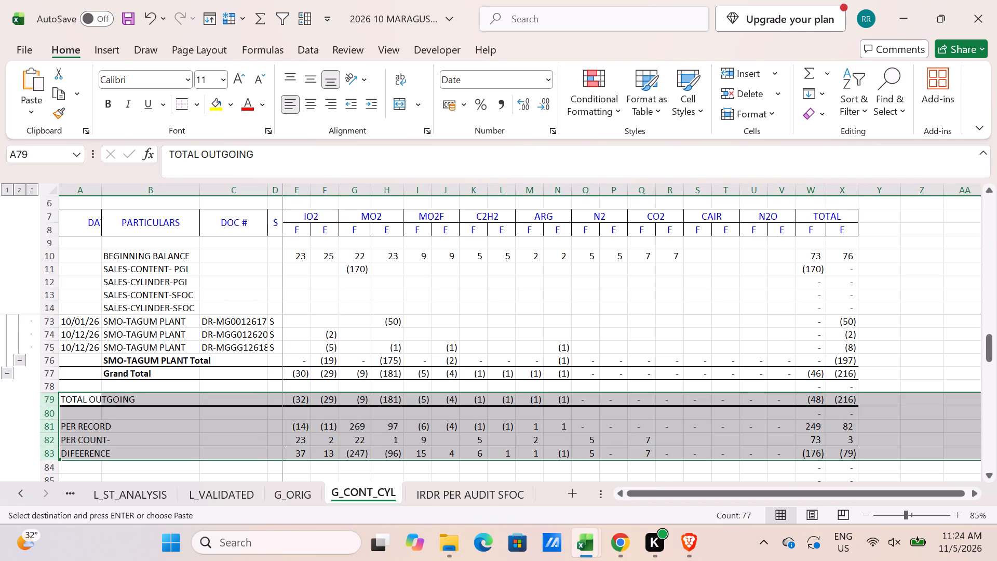
# Make the TOTAL OUTGOING row 79 bold.
pyautogui.click(51, 402)
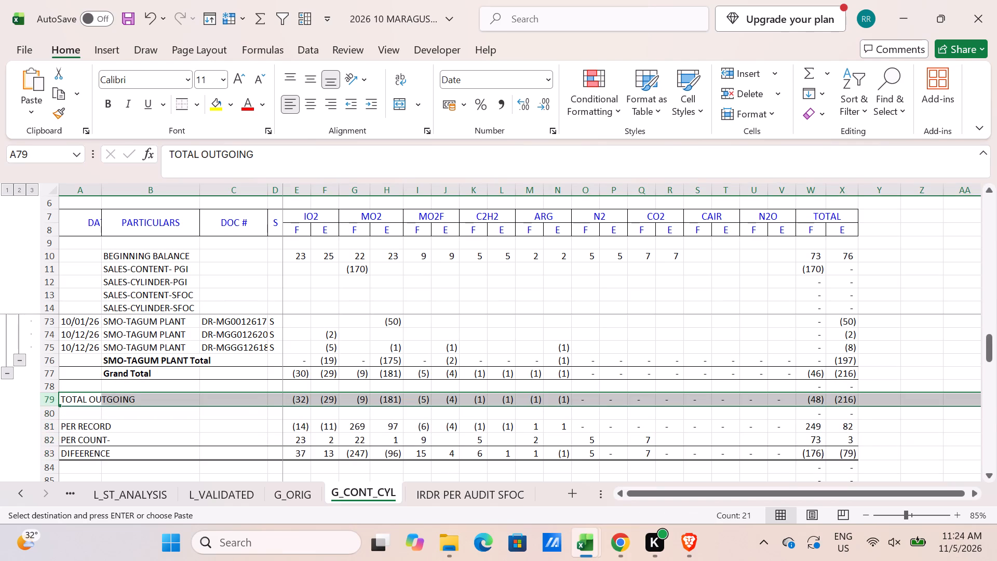
pyautogui.hotkey('ctrl', 'b')
# Set TOTAL OUTGOING for IO2 full in E79 to the sum of both Grand Totals, =E46+E77.
pyautogui.click(293, 403)
pyautogui.press('=')
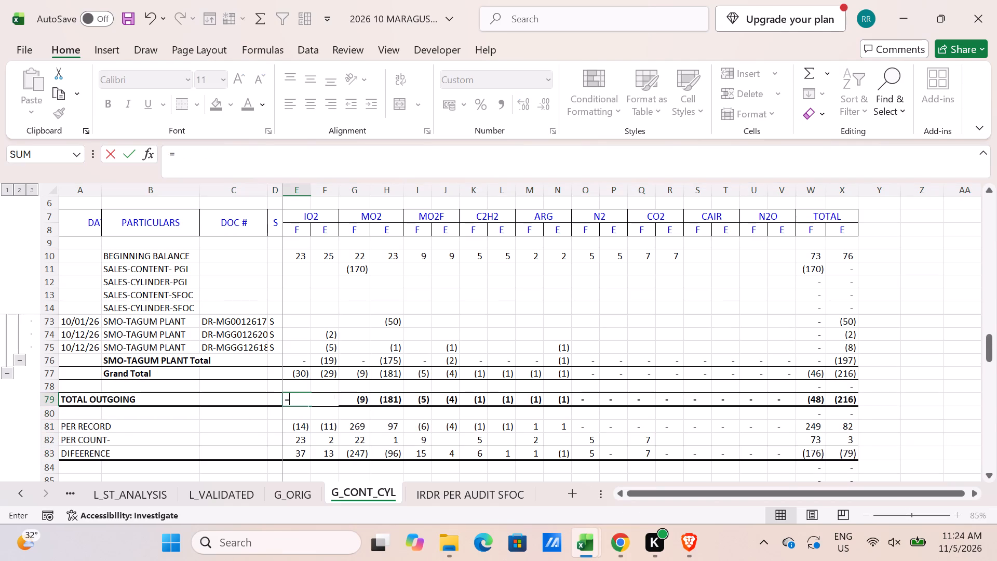
pyautogui.scroll(12, 308, 444)
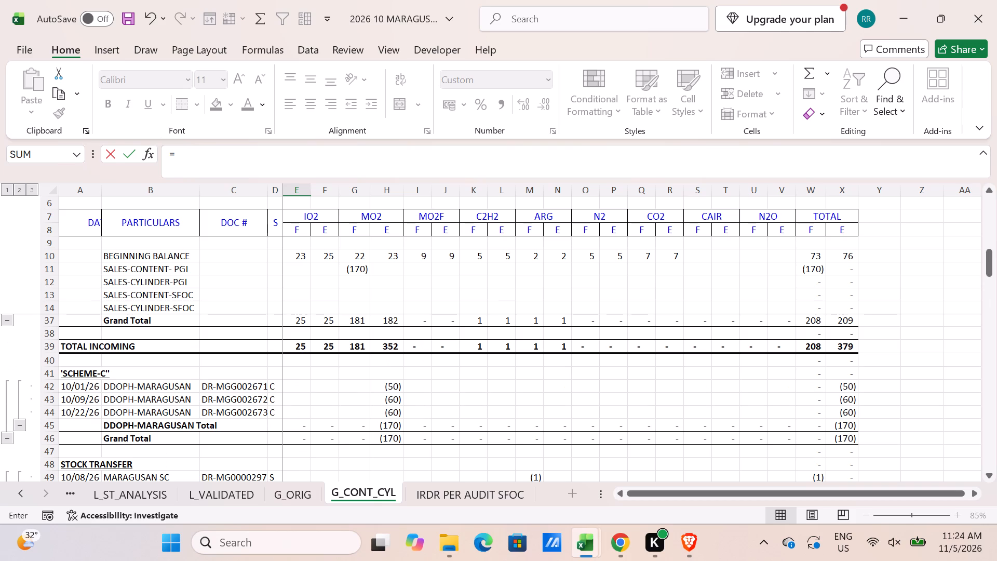
pyautogui.click(298, 433)
pyautogui.press('+')
pyautogui.scroll(-3, 293, 457)
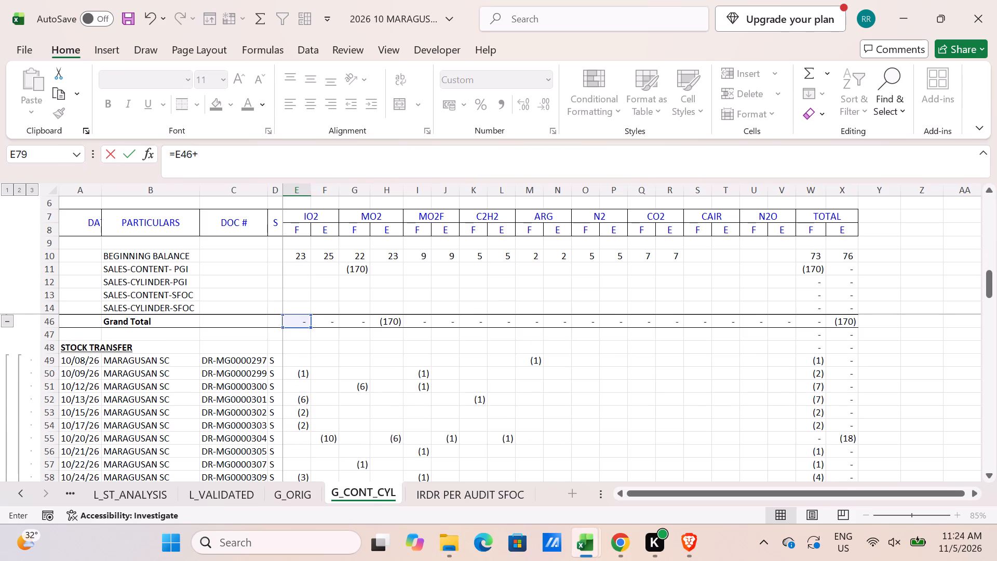
pyautogui.scroll(-9, 298, 434)
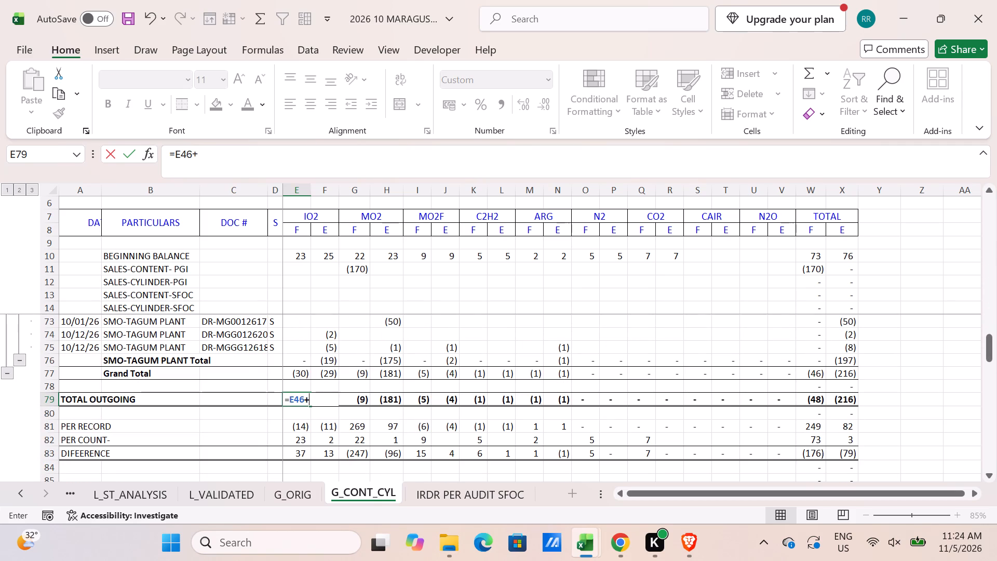
pyautogui.click(299, 378)
pyautogui.press('Return')
# Fill the TOTAL OUTGOING formula from E79 across to V79.
pyautogui.click(301, 398)
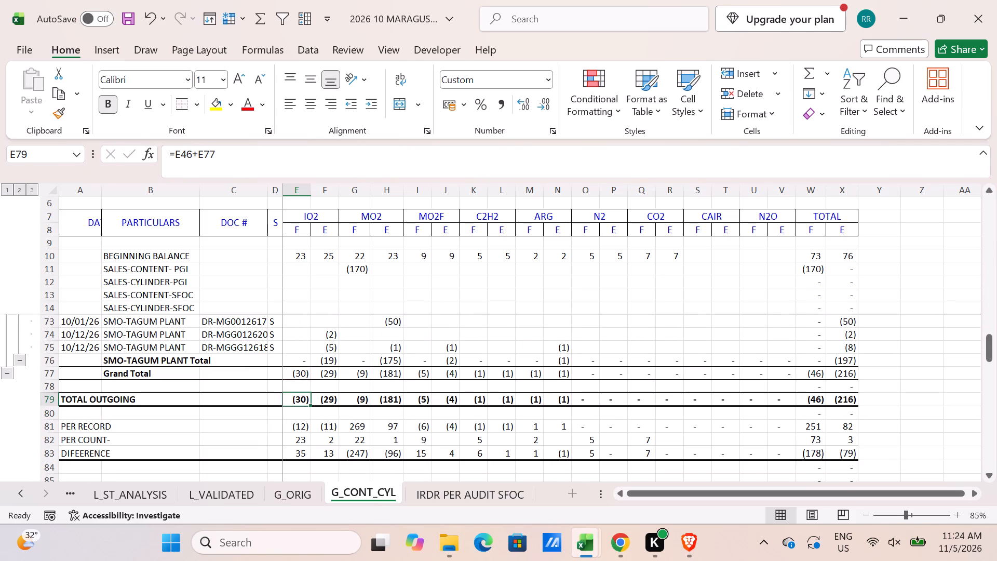
pyautogui.moveTo(311, 405); pyautogui.dragTo(787, 405)
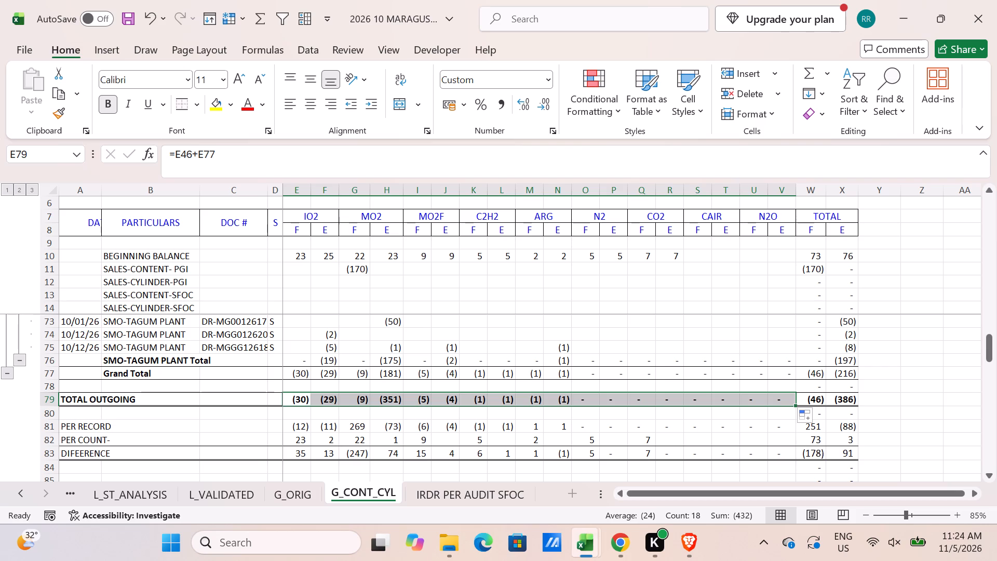
# Set PER RECORD in E81 to beginning balance, sales lines, total incoming and total outgoing: =E10+E11+E12+E13+E14+E39+E79.
pyautogui.click(307, 426)
pyautogui.press('=')
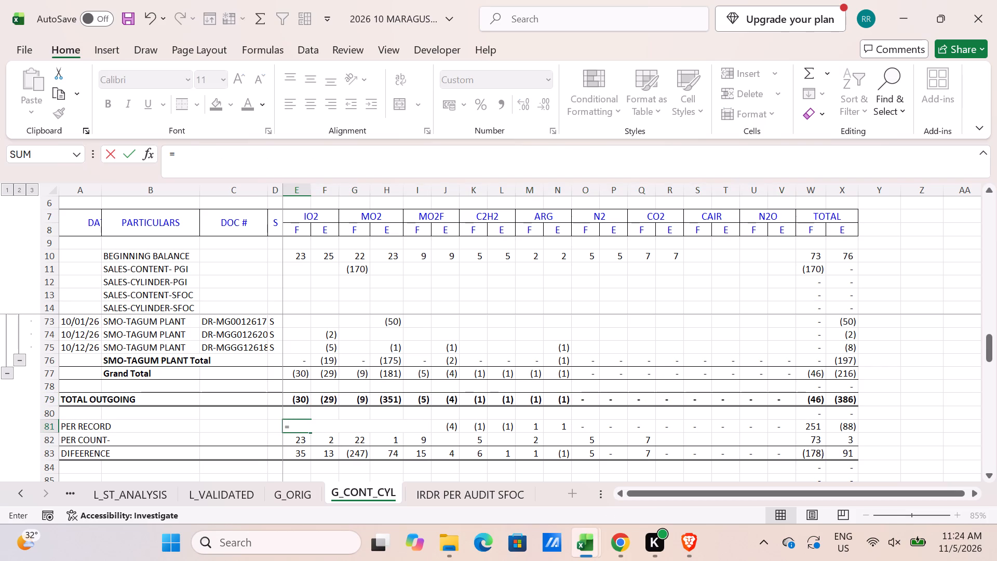
pyautogui.click(302, 255)
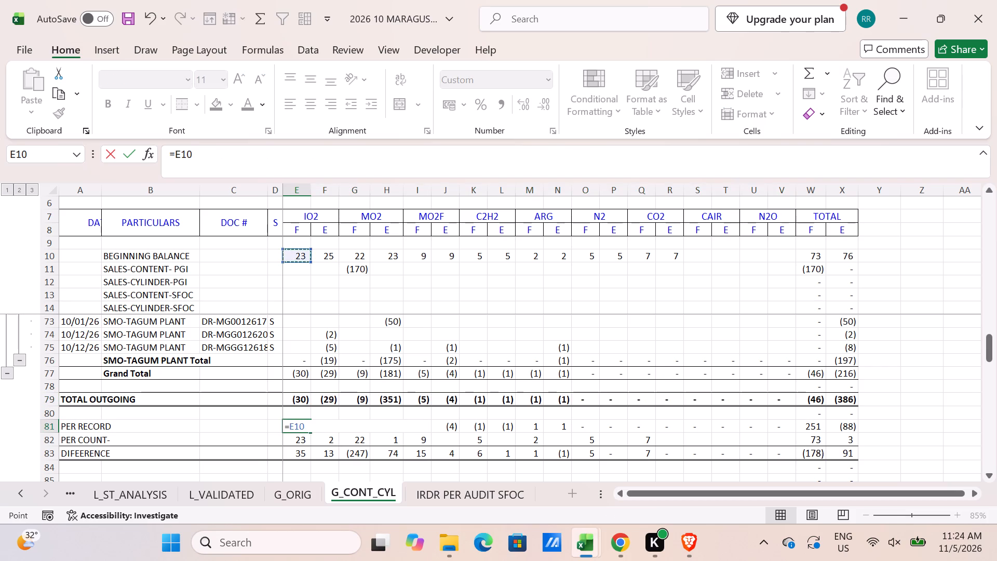
pyautogui.press('+')
pyautogui.click(295, 273)
pyautogui.press('+')
pyautogui.click(295, 282)
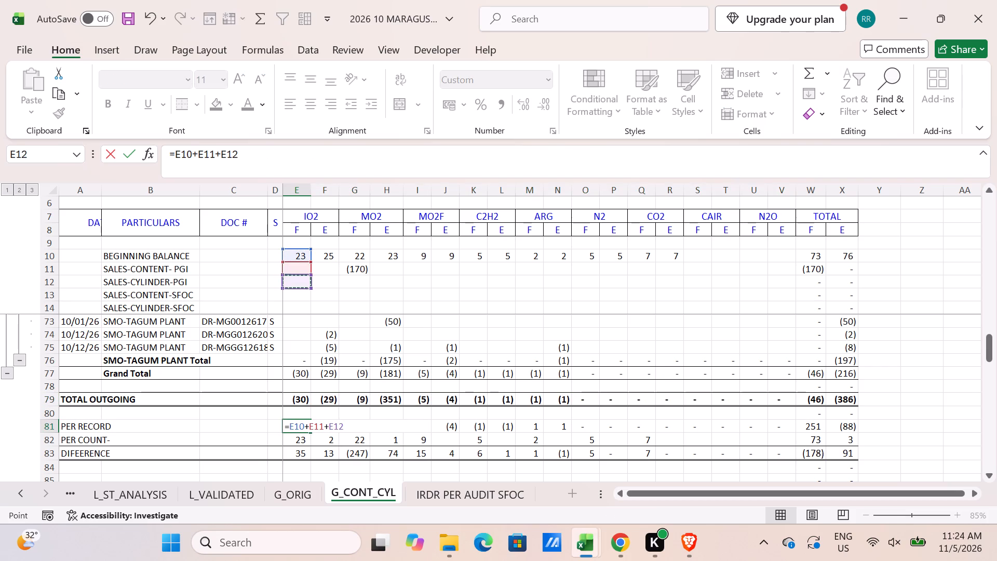
pyautogui.press('+')
pyautogui.click(295, 297)
pyautogui.press('+')
pyautogui.click(294, 308)
pyautogui.press('+')
pyautogui.scroll(1, 297, 390)
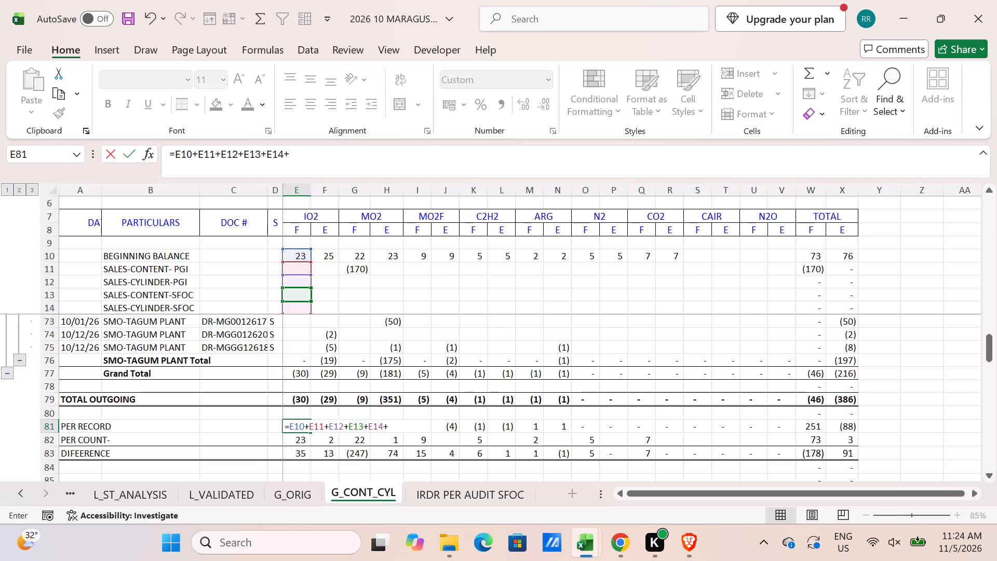
pyautogui.scroll(13, 297, 390)
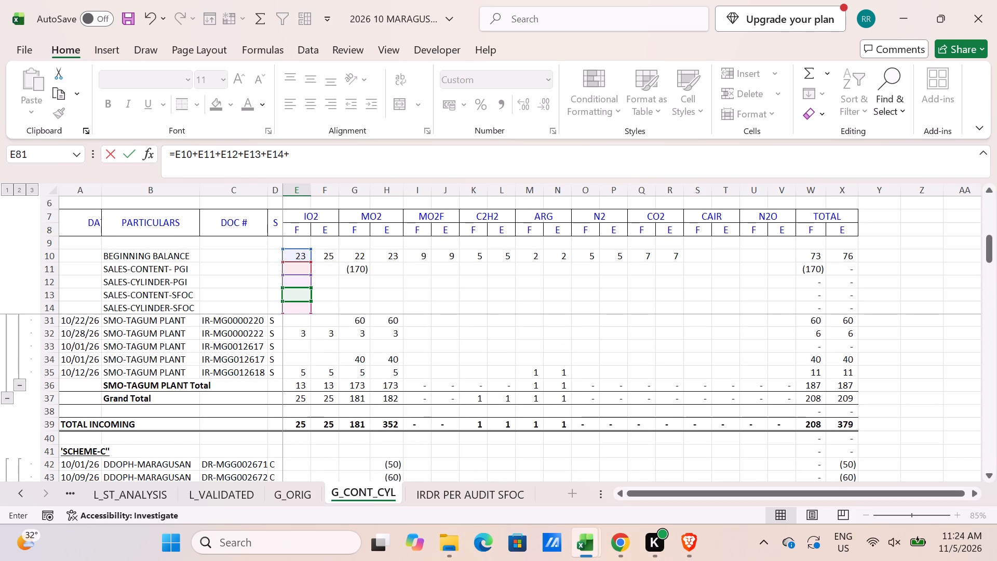
pyautogui.click(295, 424)
pyautogui.press('+')
pyautogui.scroll(-15, 295, 424)
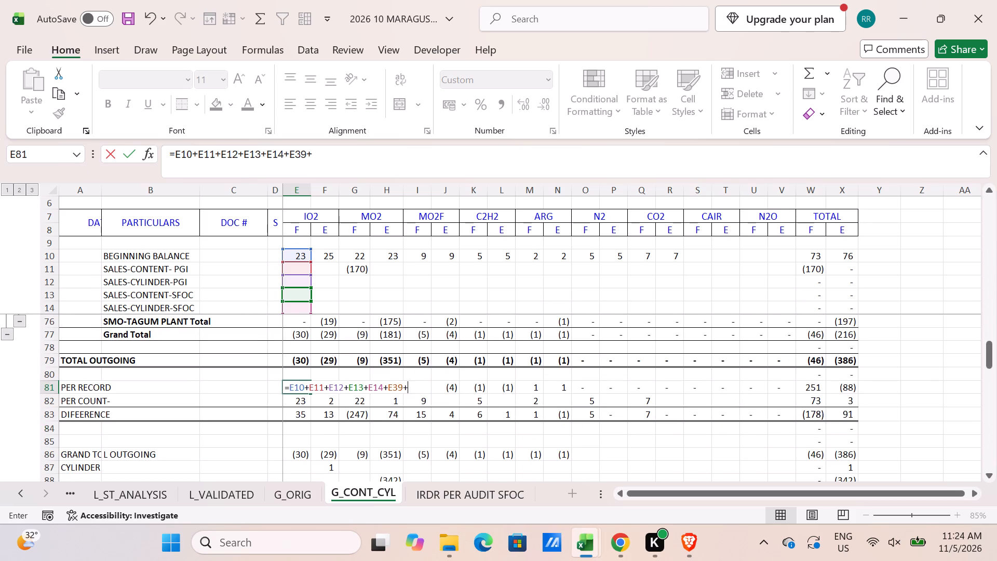
pyautogui.click(297, 358)
pyautogui.press('Return')
# Fill the PER RECORD formula from E81 across to V81.
pyautogui.click(302, 389)
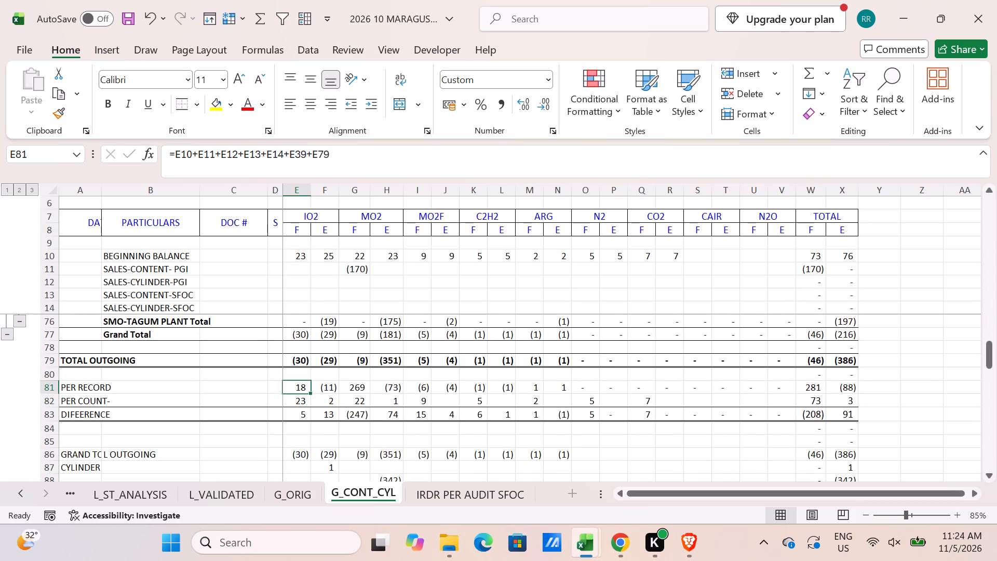
pyautogui.moveTo(309, 394); pyautogui.dragTo(790, 397)
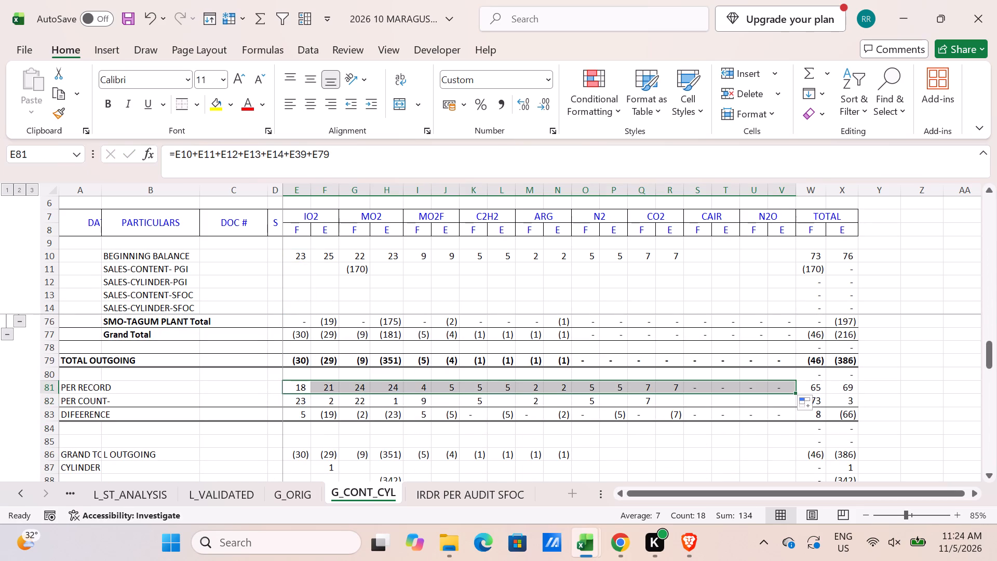
# Clear the old PER COUNT figures in row 82 from E82 to T82.
pyautogui.moveTo(299, 398); pyautogui.dragTo(739, 402)
pyautogui.press('Delete')
# Copy the MARAGUSAN SC Total figures E66:V66 and paste them as values only into the SALES-CONTENT-SFOC row starting at E13.
pyautogui.scroll(2, 567, 472)
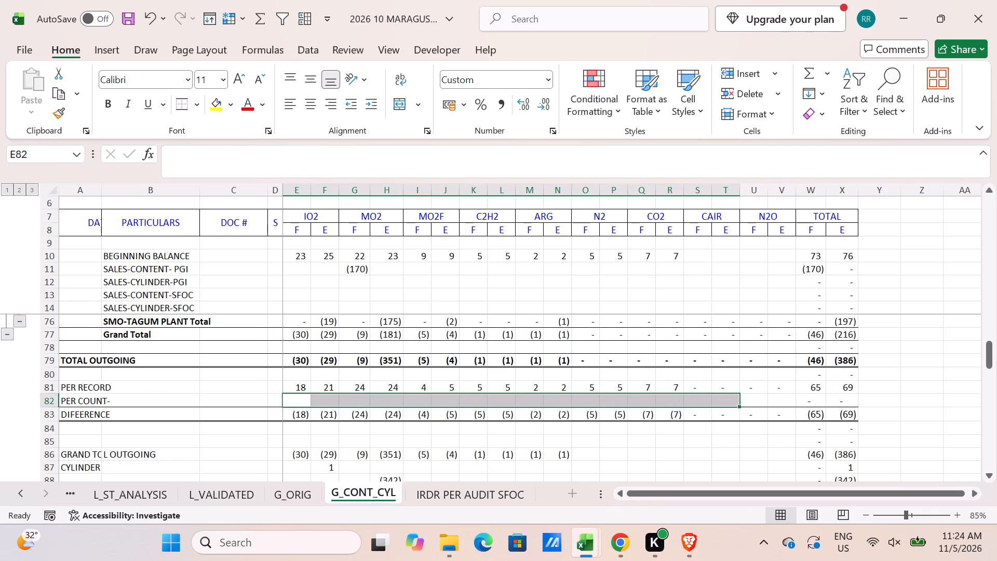
pyautogui.scroll(1, 558, 476)
pyautogui.scroll(3, 442, 446)
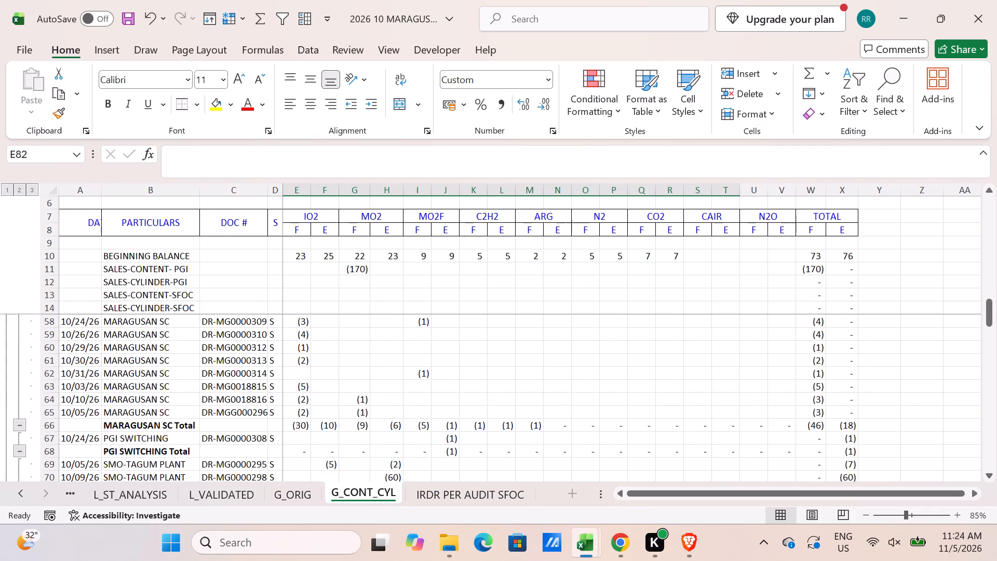
pyautogui.moveTo(303, 425); pyautogui.dragTo(691, 430)
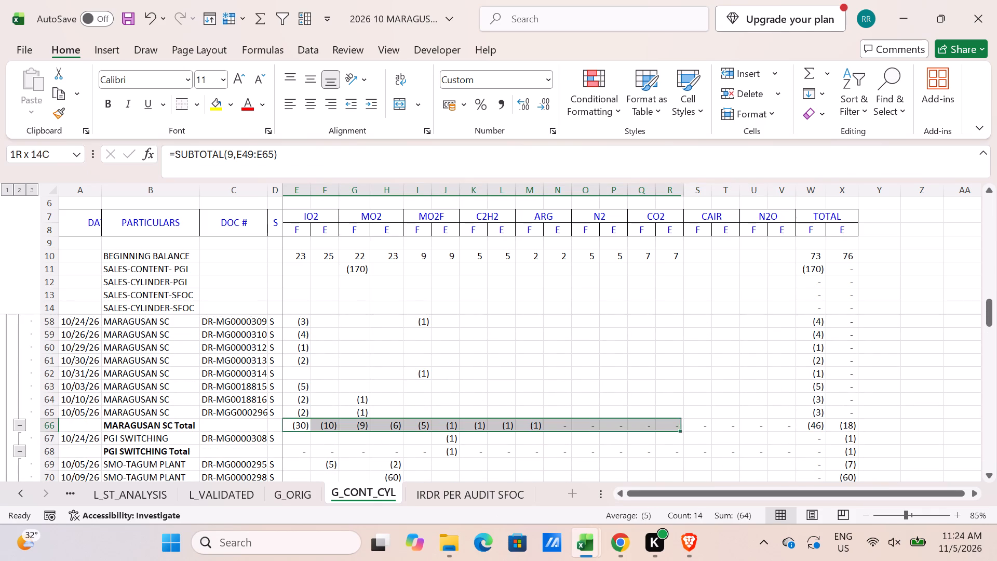
pyautogui.moveTo(691, 430); pyautogui.dragTo(779, 430)
pyautogui.hotkey('ctrl', 'c')
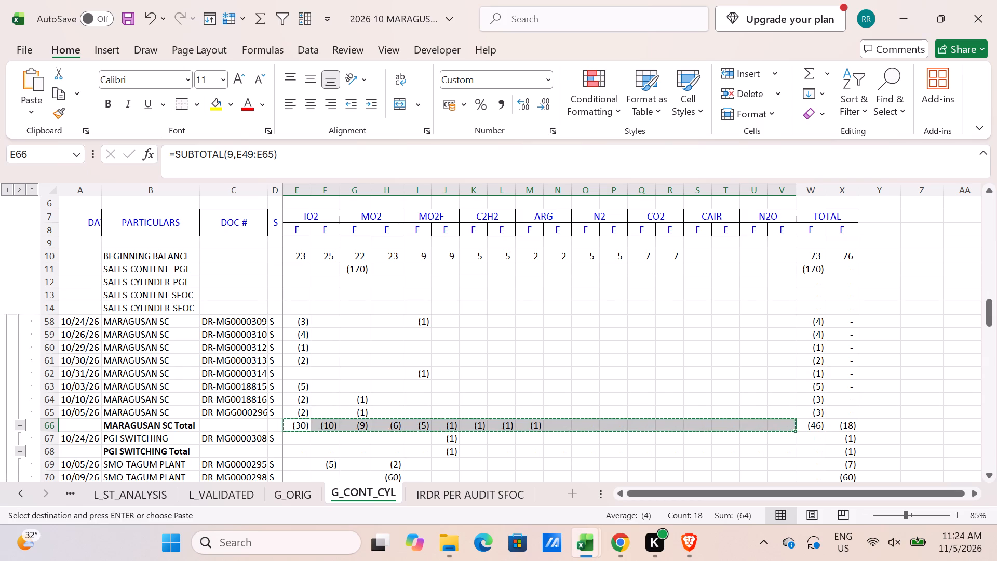
pyautogui.click(303, 287)
pyautogui.click(304, 300)
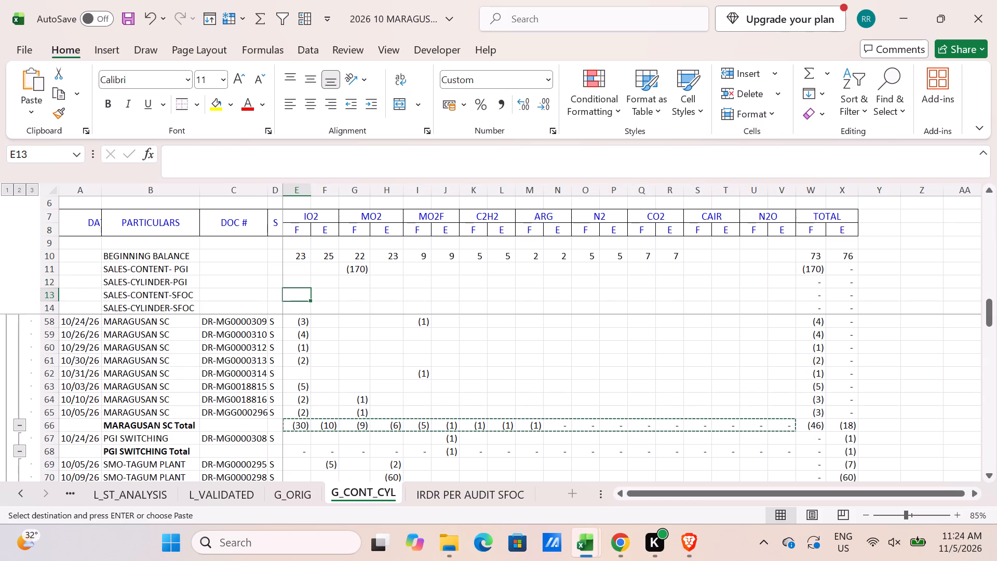
pyautogui.hotkey('alt', 'e')
pyautogui.write('SV')
pyautogui.press('Return')
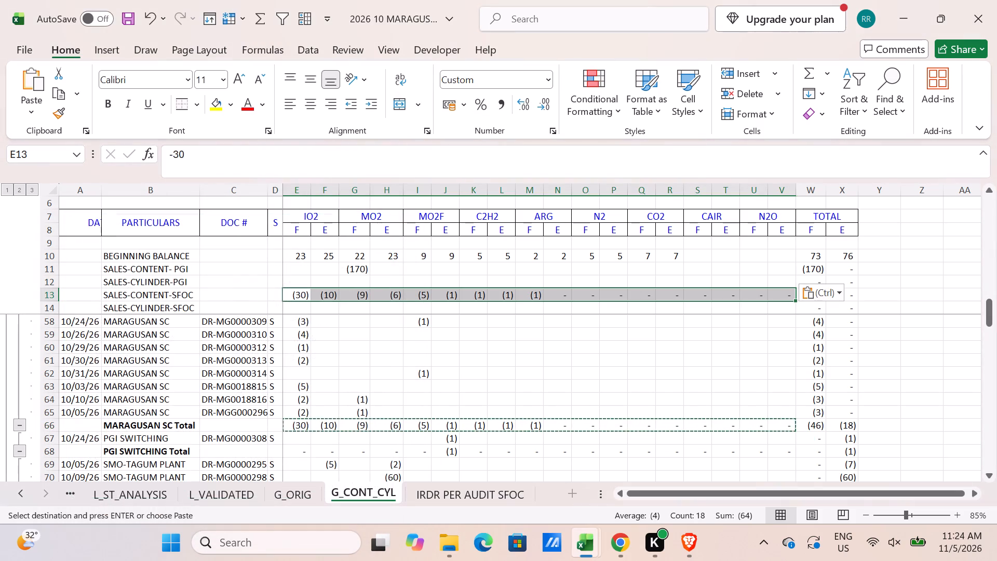
pyautogui.press('Escape')
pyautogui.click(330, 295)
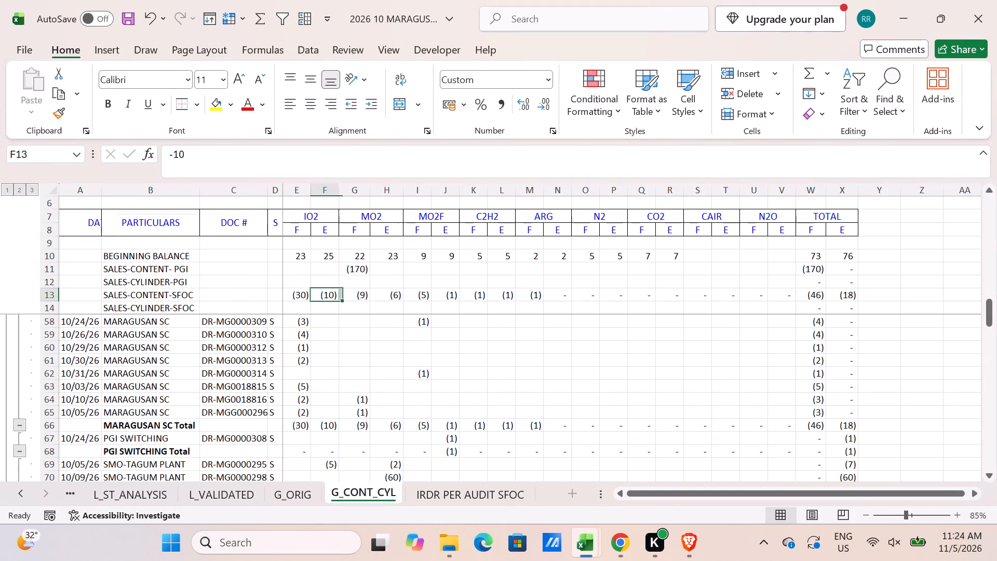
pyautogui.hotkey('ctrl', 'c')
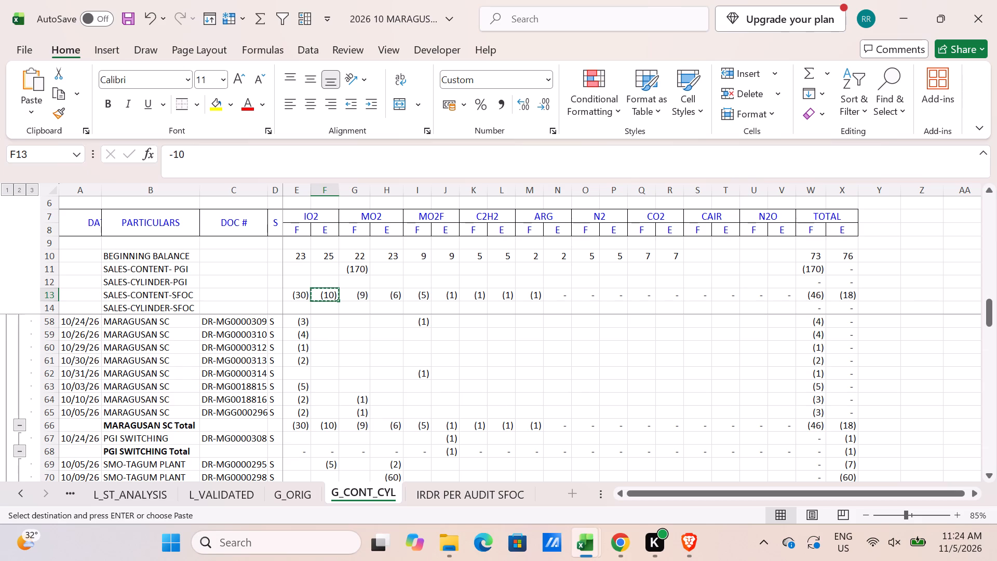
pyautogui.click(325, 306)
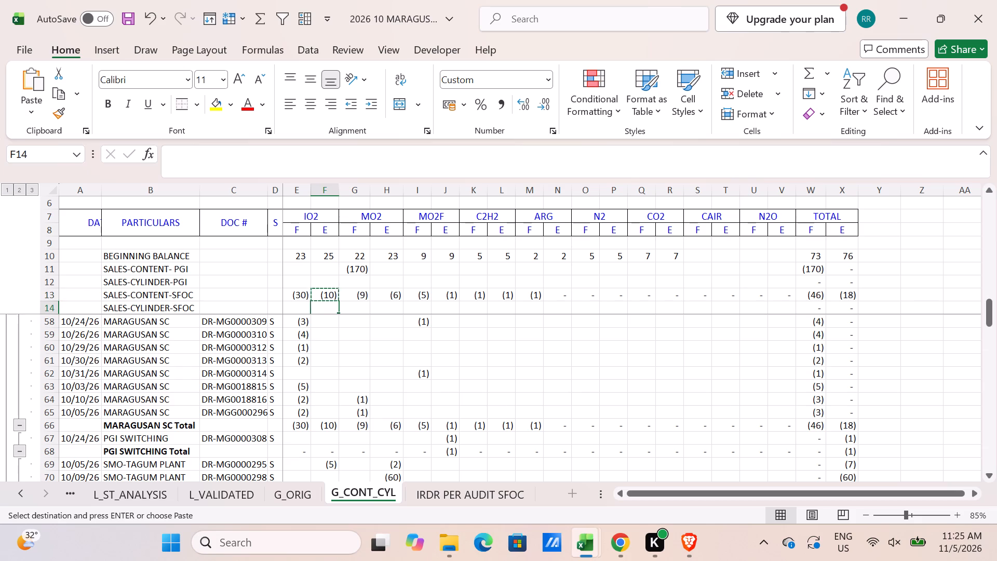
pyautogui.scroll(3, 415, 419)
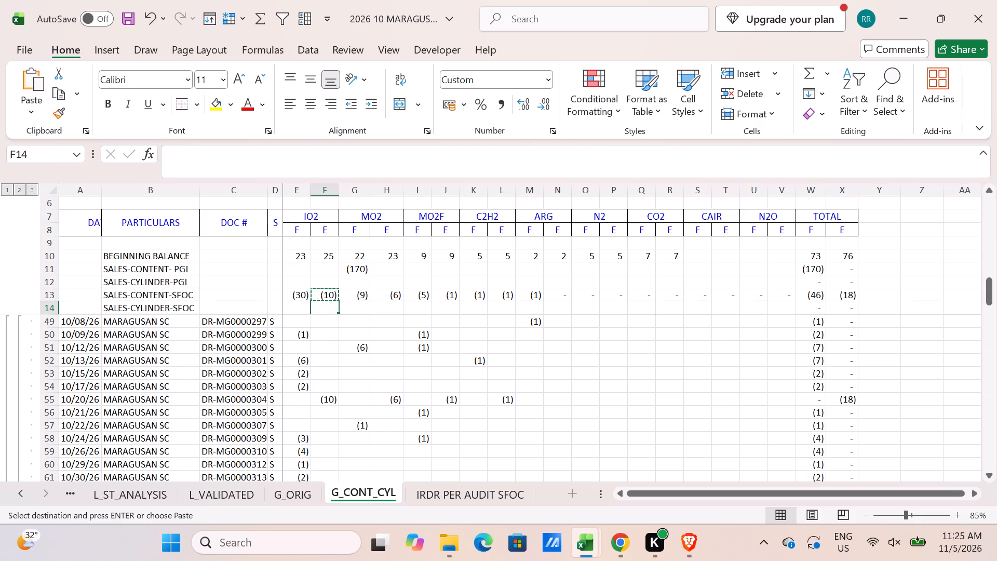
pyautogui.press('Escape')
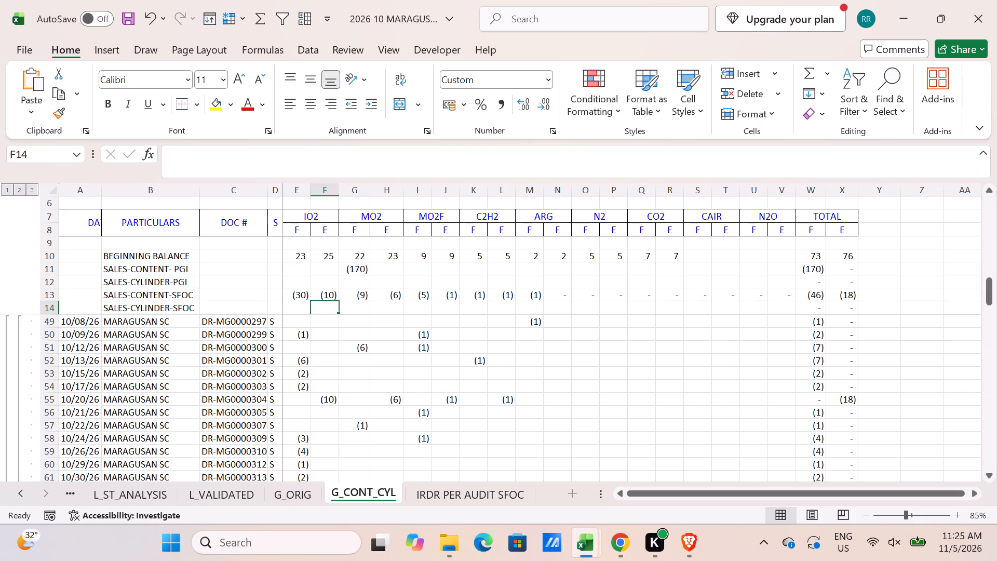
# Color the text of rows 55 (DR-MG0000304) and 51 (DR-MG0000300) red.
pyautogui.click(49, 400)
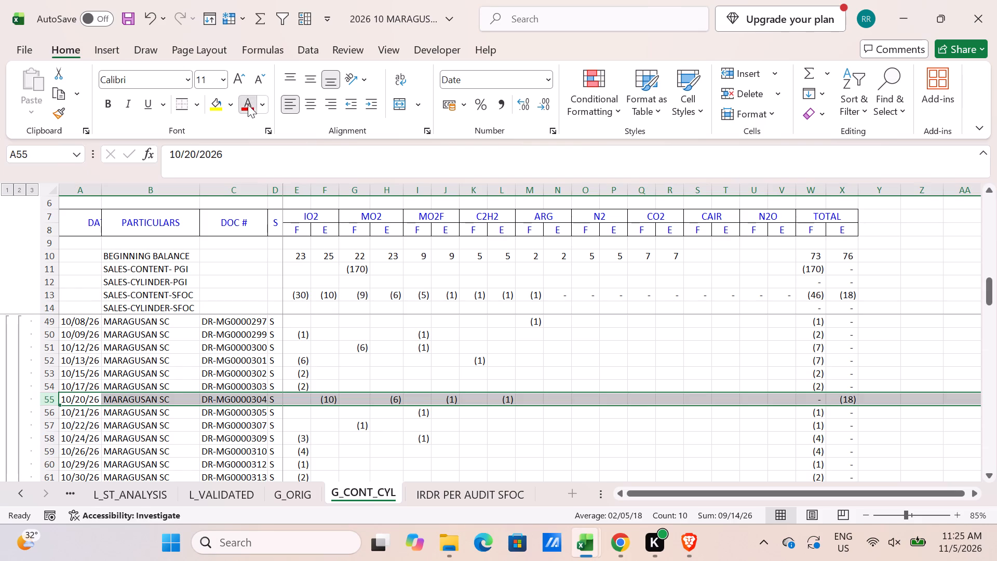
pyautogui.click(248, 104)
pyautogui.click(48, 346)
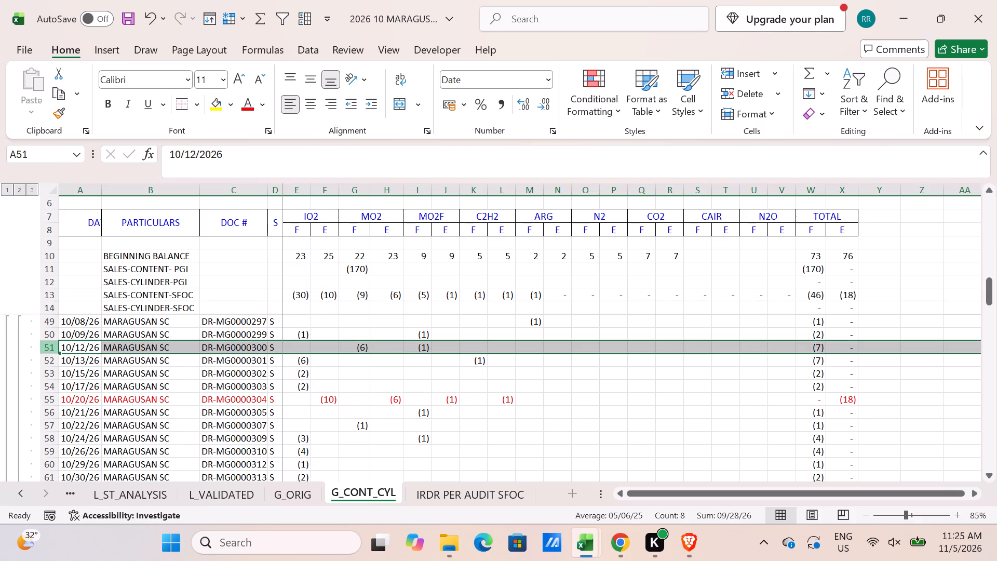
pyautogui.click(242, 104)
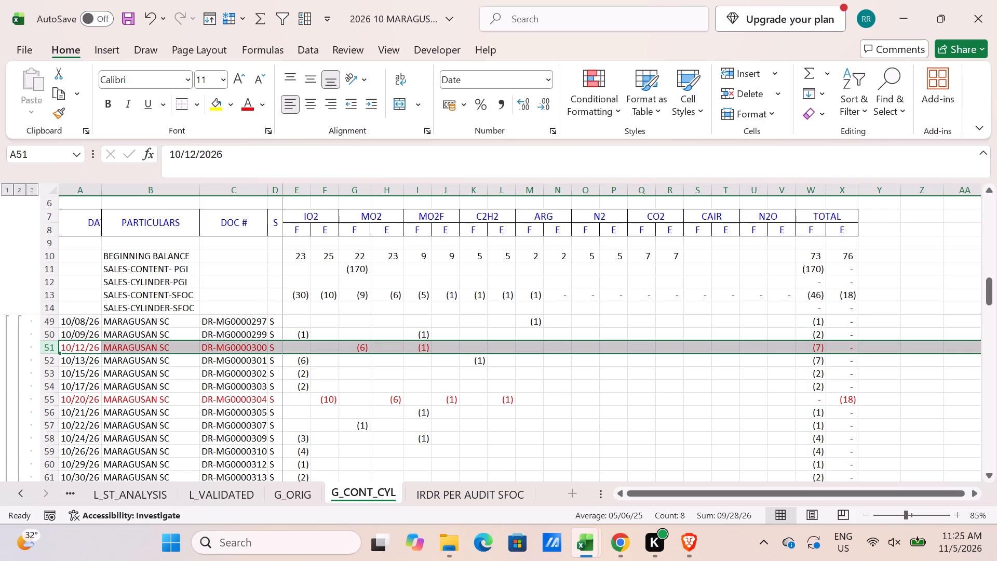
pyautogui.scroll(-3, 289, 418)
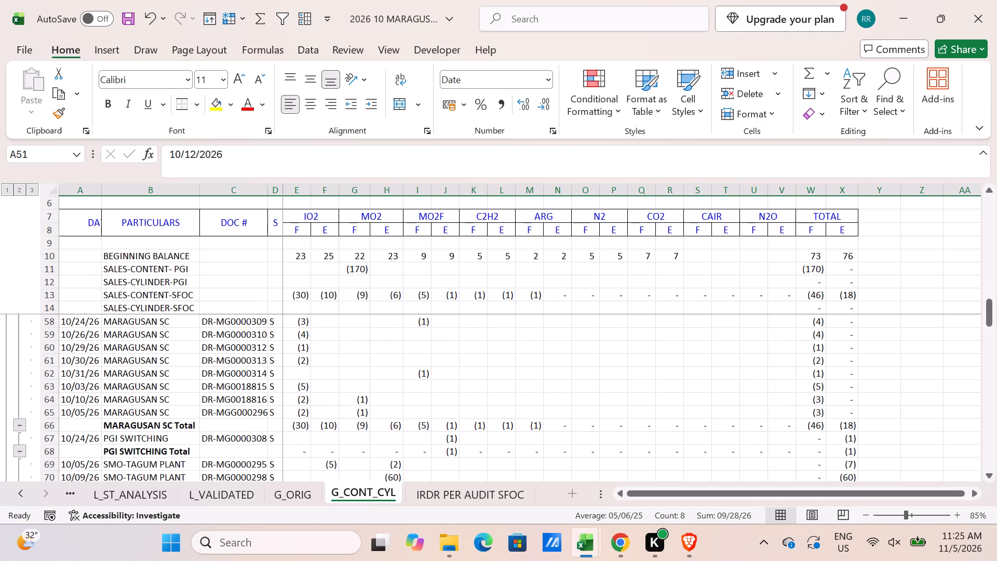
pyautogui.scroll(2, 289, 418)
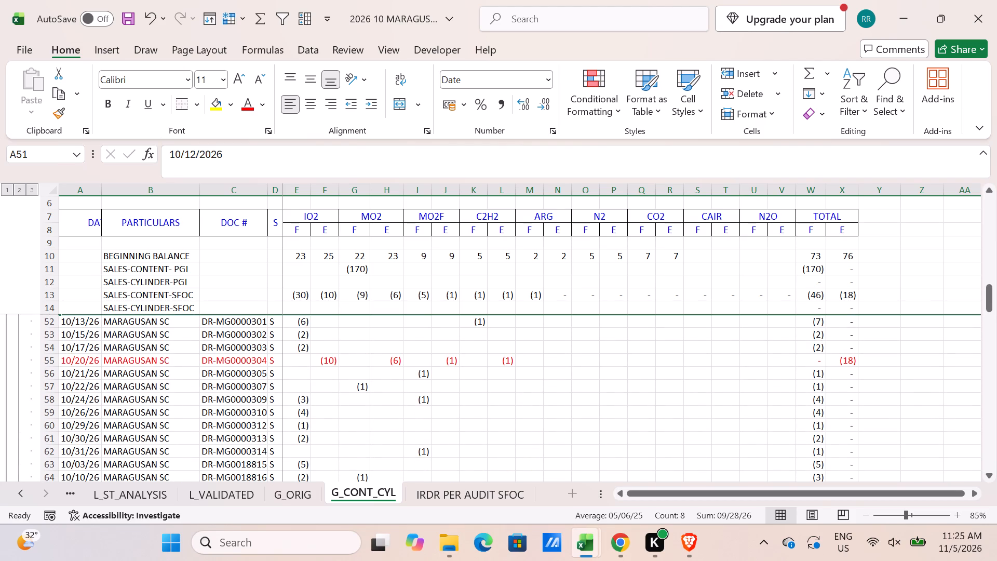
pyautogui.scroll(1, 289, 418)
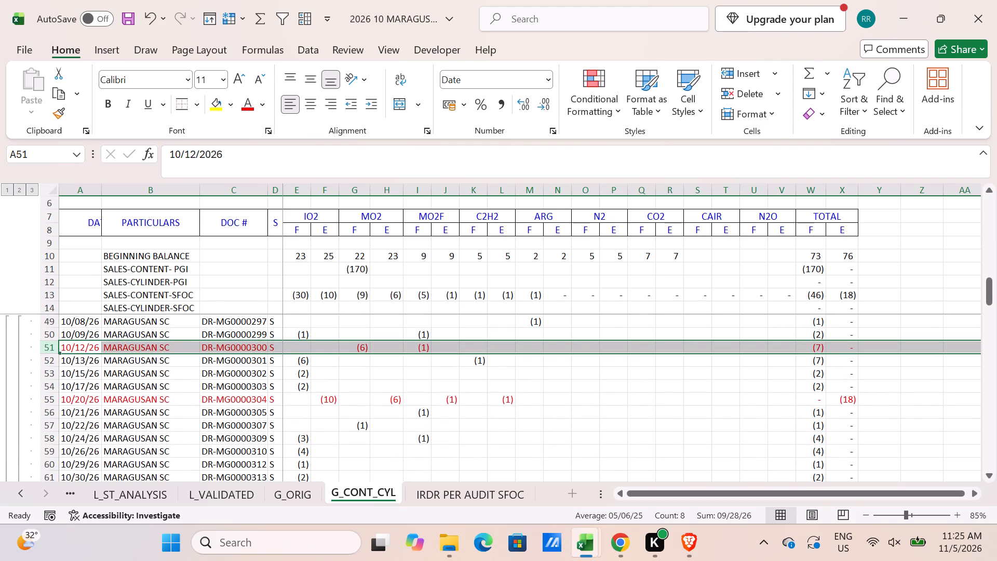
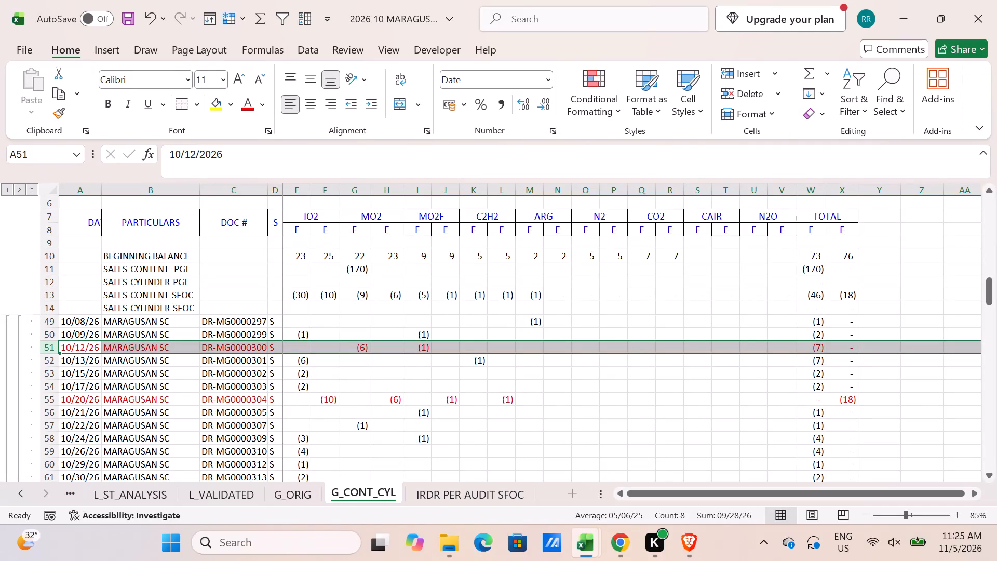
# Widen the DOC # column C and narrow the PARTICULARS column B.
pyautogui.moveTo(267, 193); pyautogui.dragTo(281, 201)
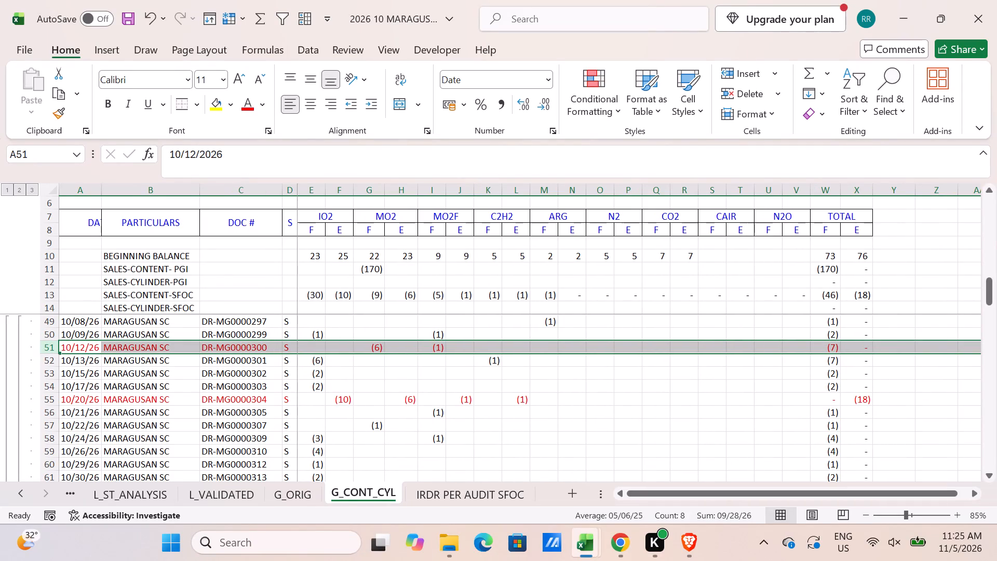
pyautogui.moveTo(195, 188); pyautogui.dragTo(177, 192)
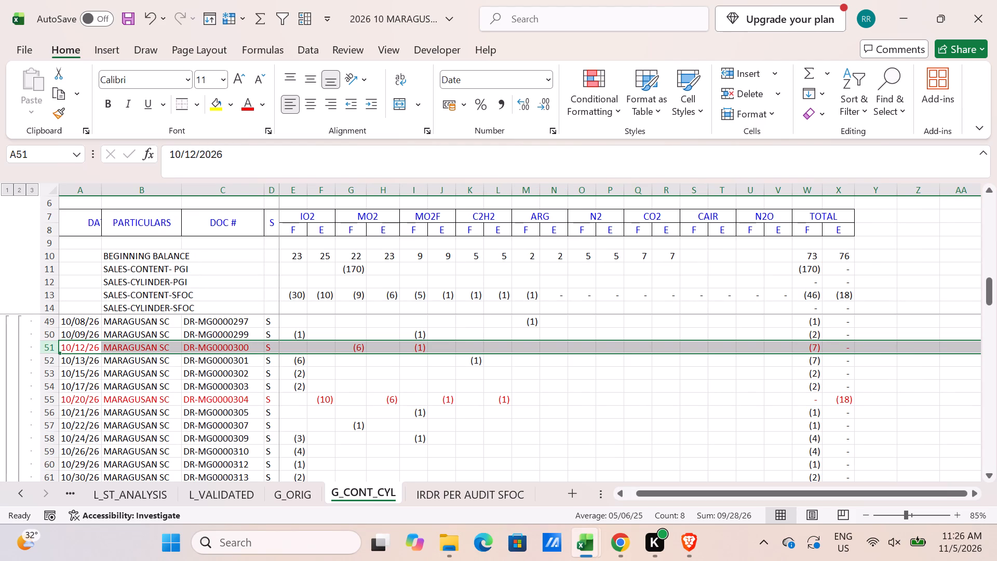
# Reset the text of row 51 (DR-MG0000300) to the automatic font color.
pyautogui.scroll(3, 233, 400)
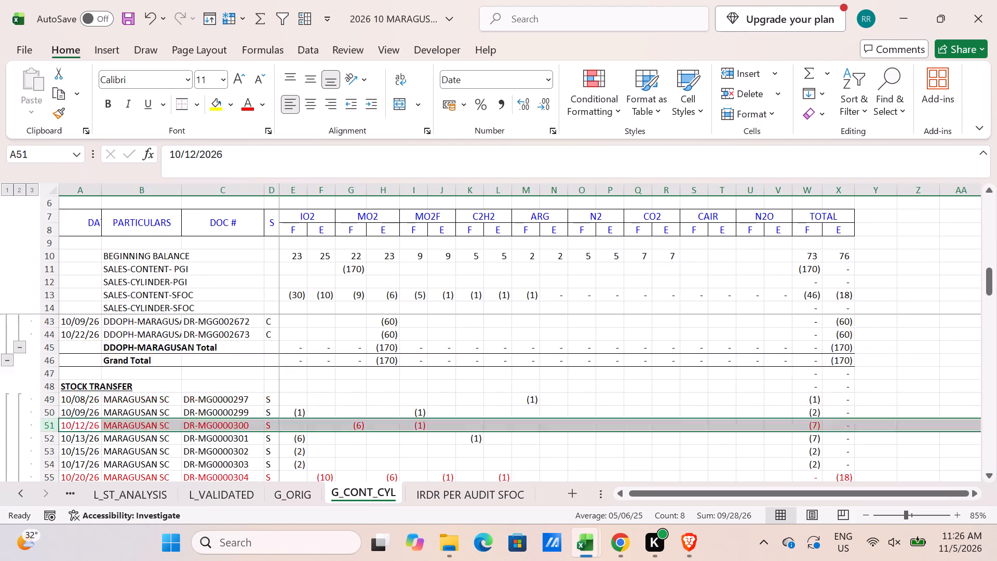
pyautogui.scroll(-1, 233, 400)
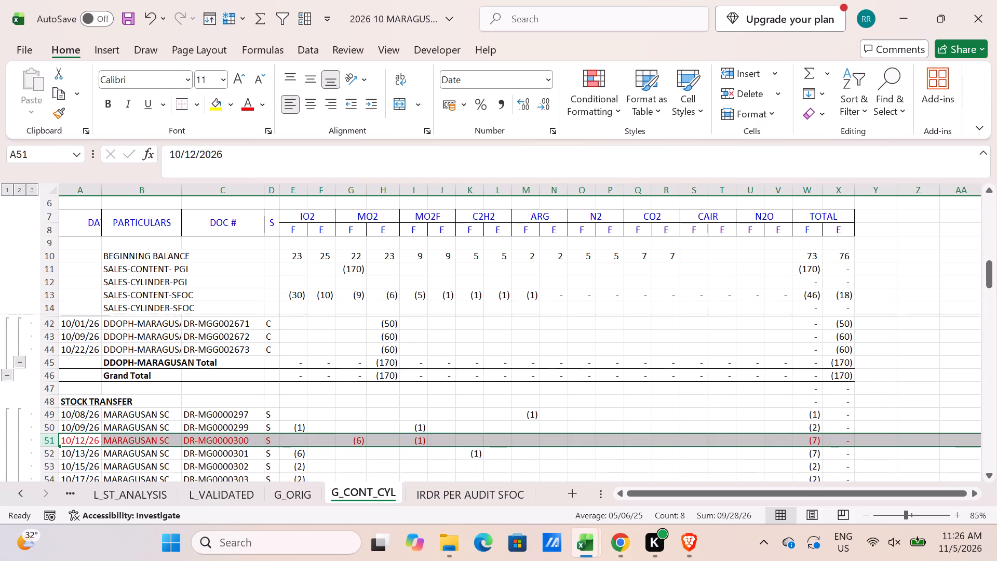
pyautogui.scroll(-1, 233, 400)
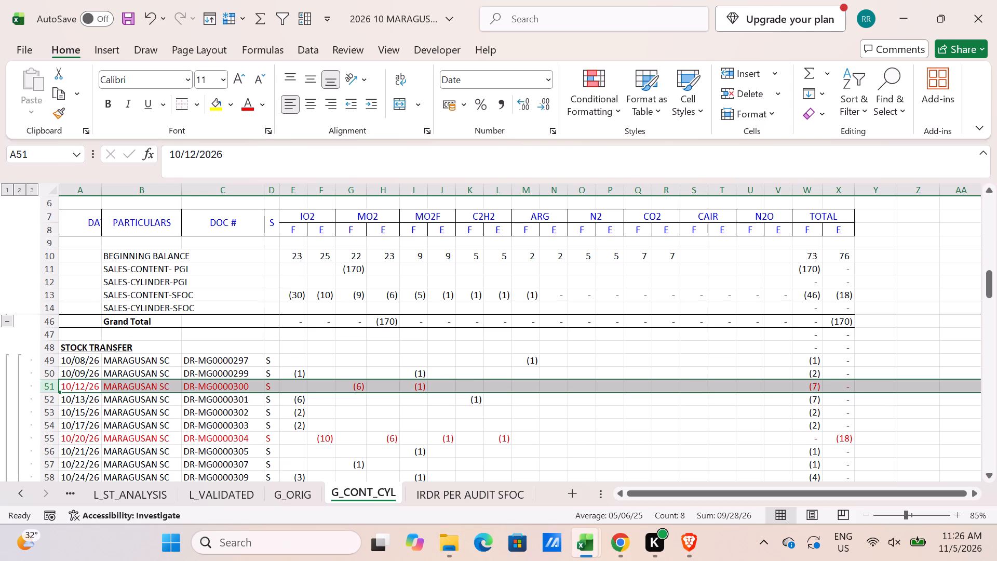
pyautogui.click(263, 105)
pyautogui.click(254, 154)
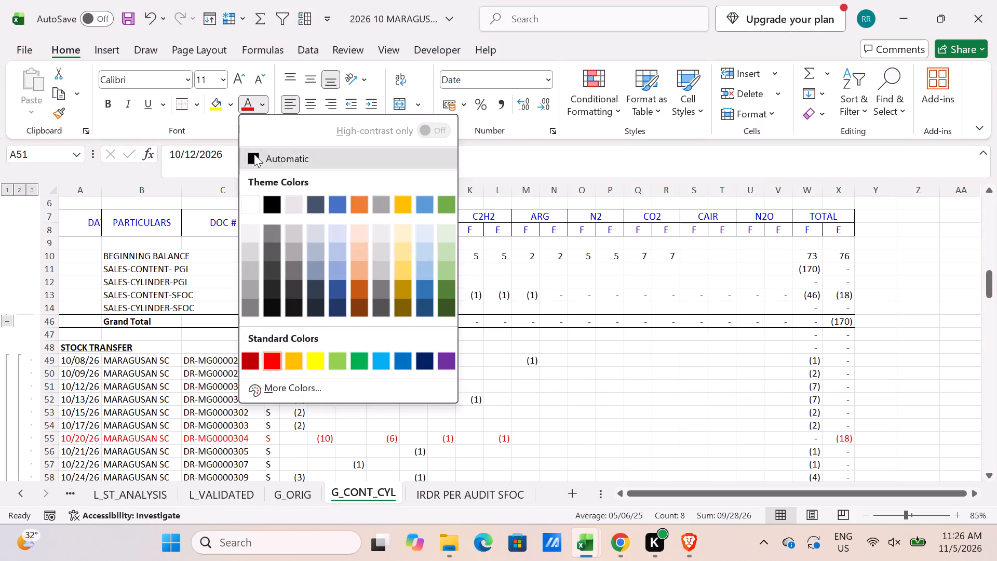
# Review the red DR-MG0000304 row in the MARAGUSAN SC records and the date order of the SMO-TAGUM PLANT records.
pyautogui.scroll(-1, 251, 358)
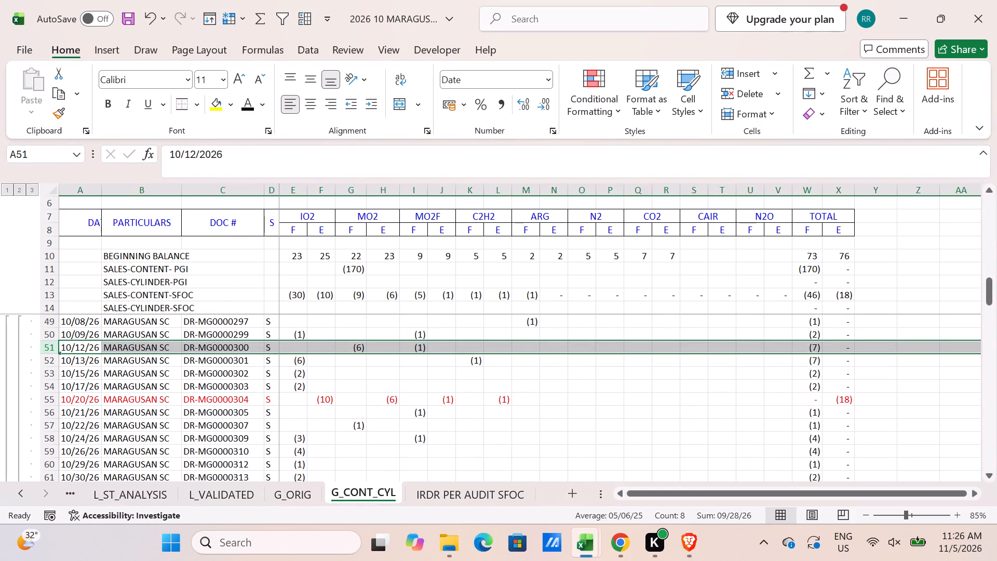
pyautogui.scroll(-3, 318, 456)
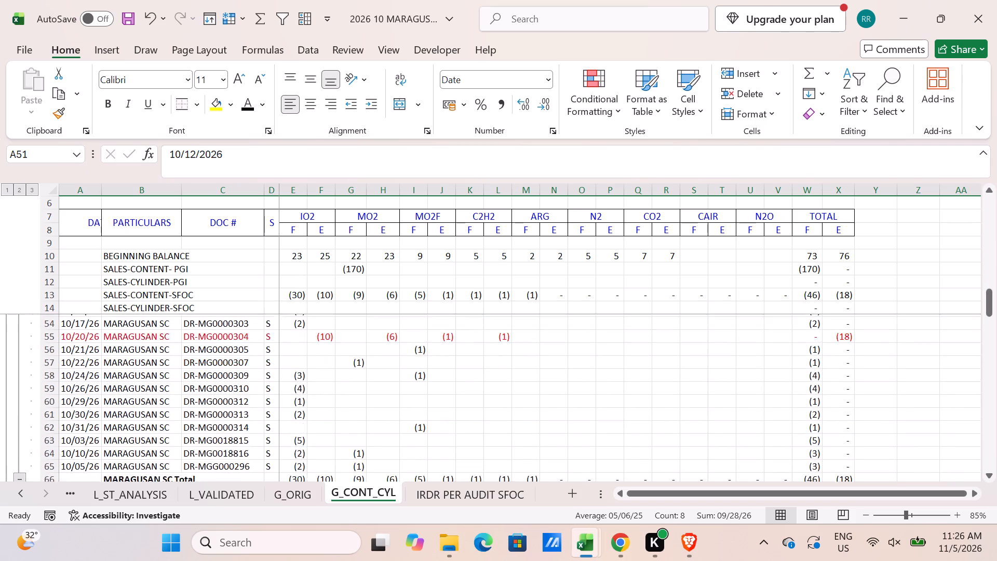
pyautogui.scroll(3, 386, 434)
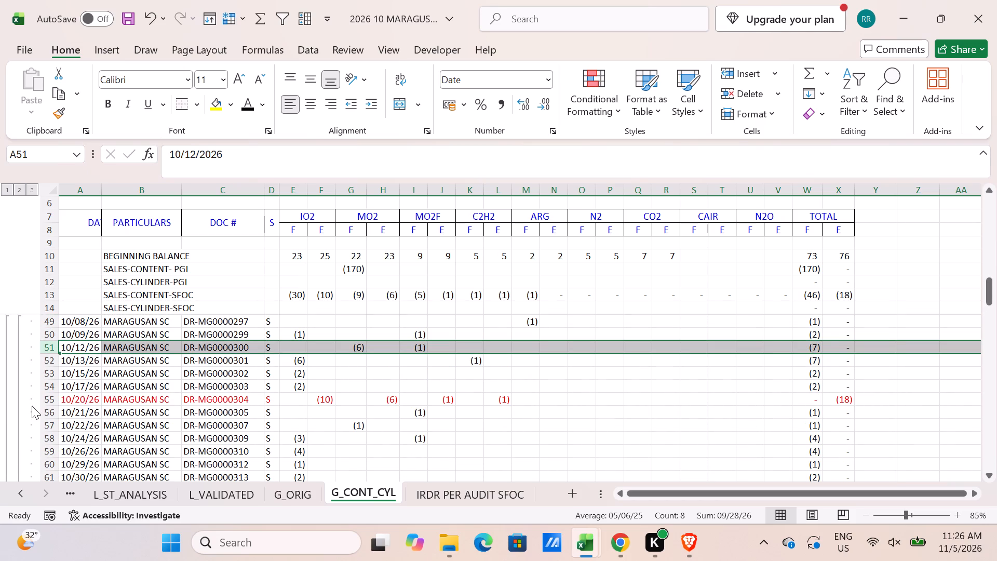
pyautogui.click(52, 402)
pyautogui.scroll(-1, 52, 402)
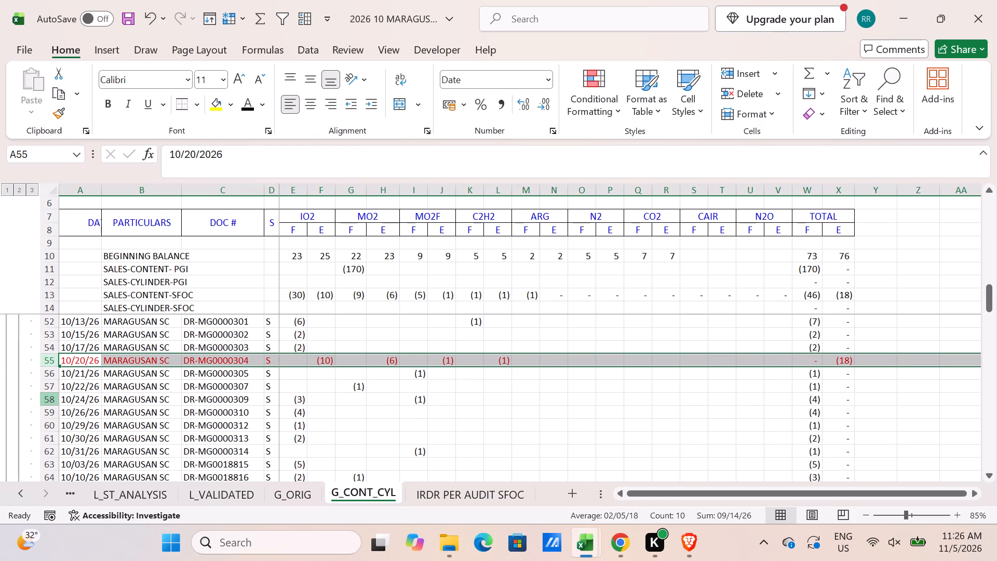
pyautogui.scroll(4, 58, 401)
pyautogui.scroll(-2, 58, 401)
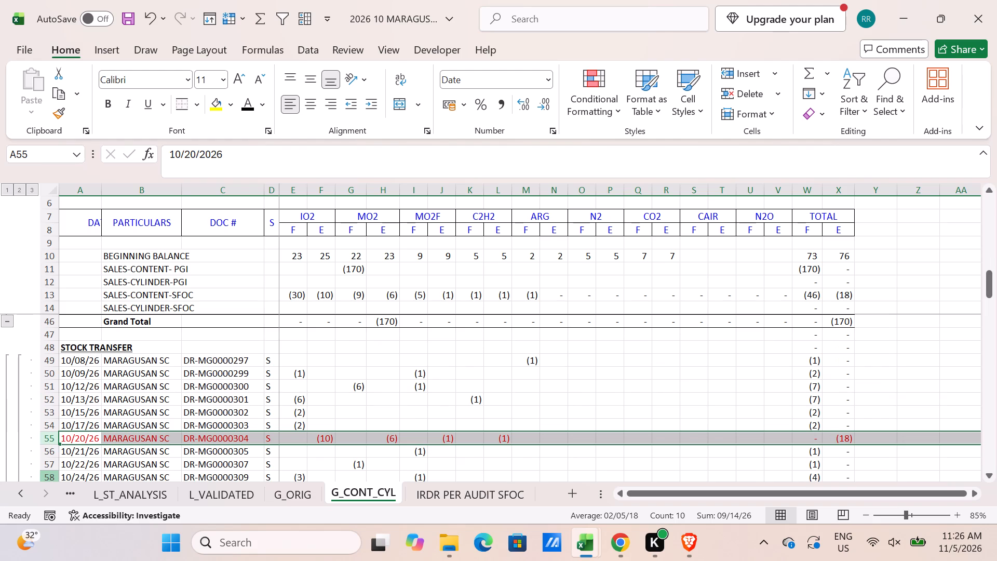
pyautogui.scroll(-2, 266, 430)
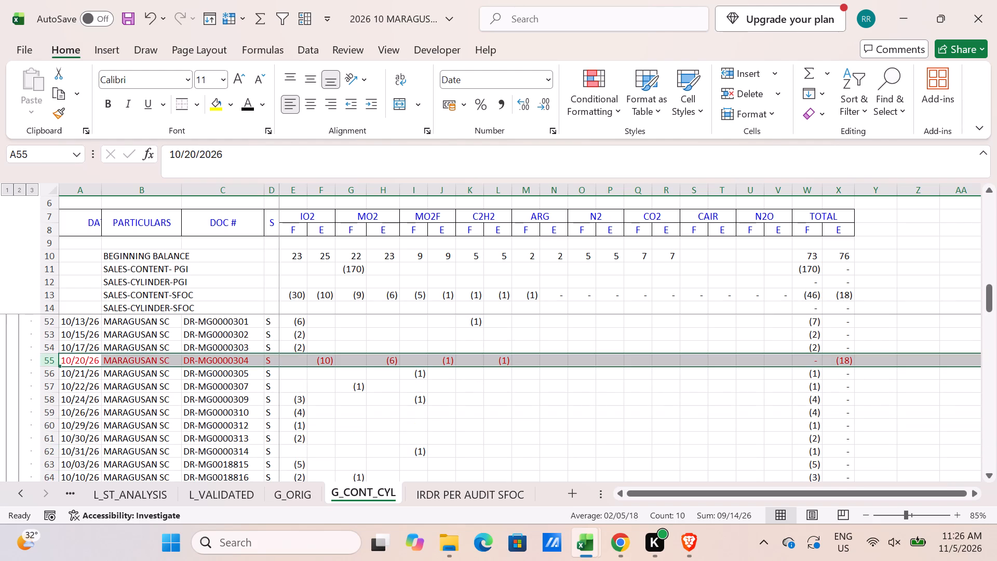
pyautogui.scroll(-3, 266, 428)
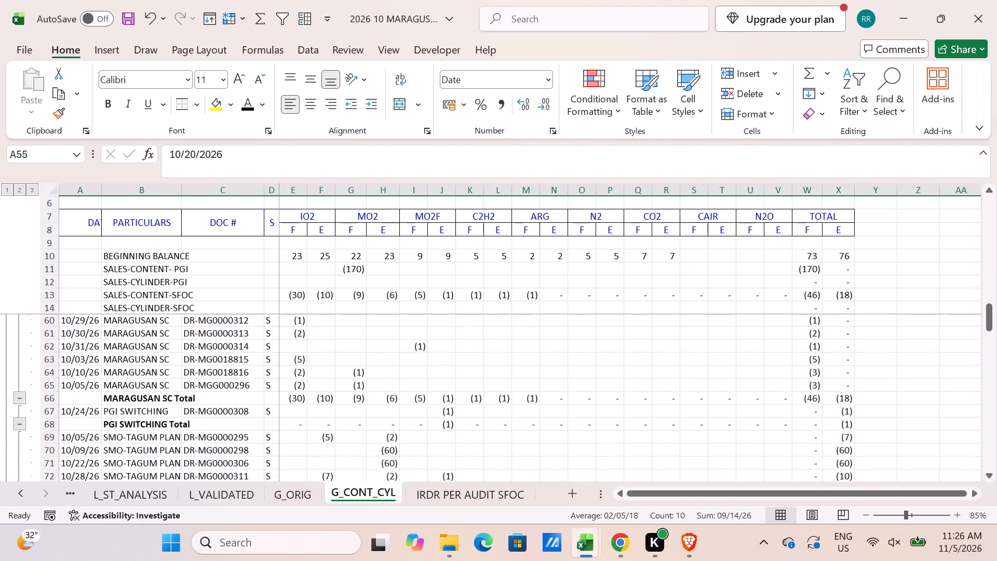
pyautogui.scroll(-1, 266, 428)
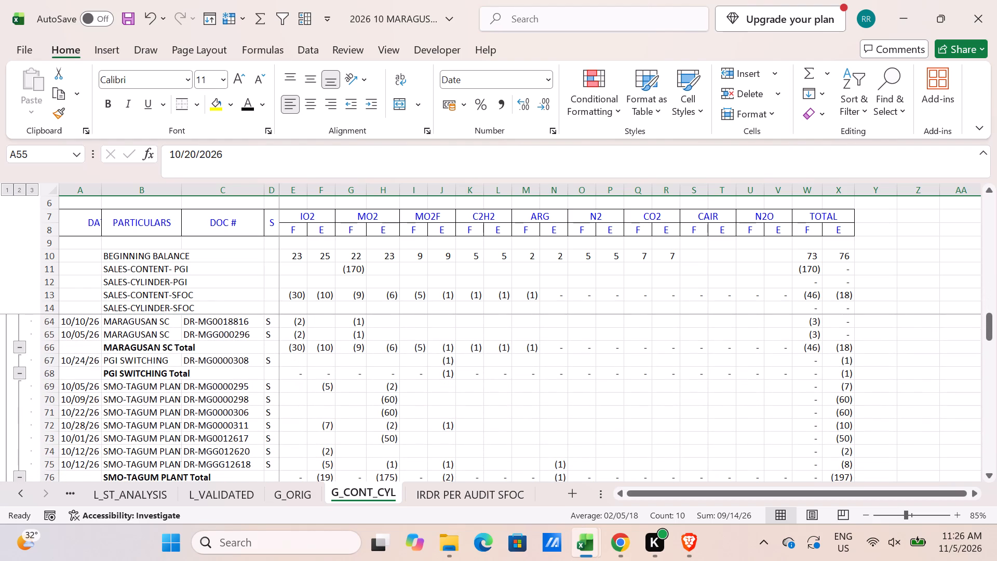
pyautogui.scroll(3, 313, 401)
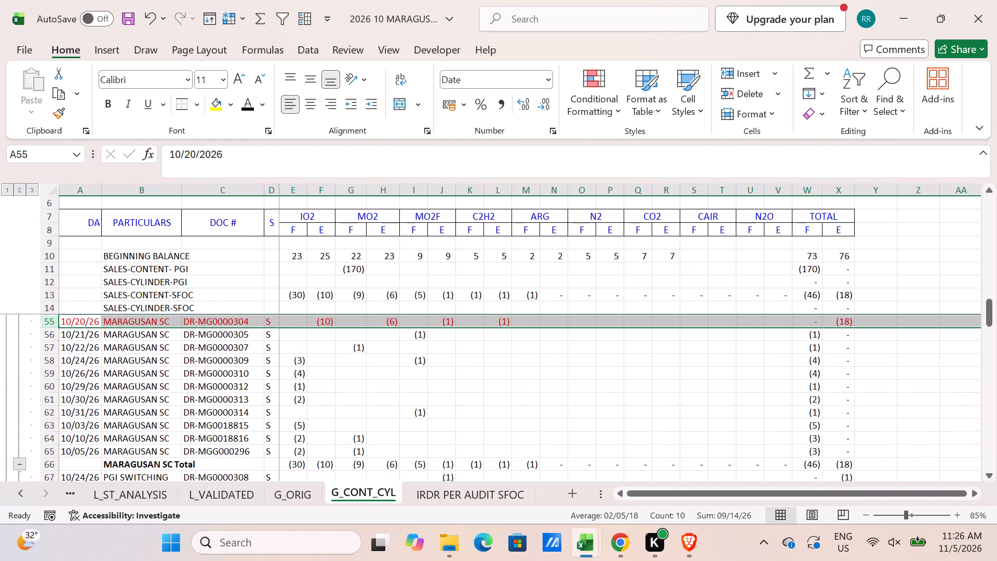
pyautogui.scroll(-2, 184, 417)
pyautogui.scroll(-1, 104, 442)
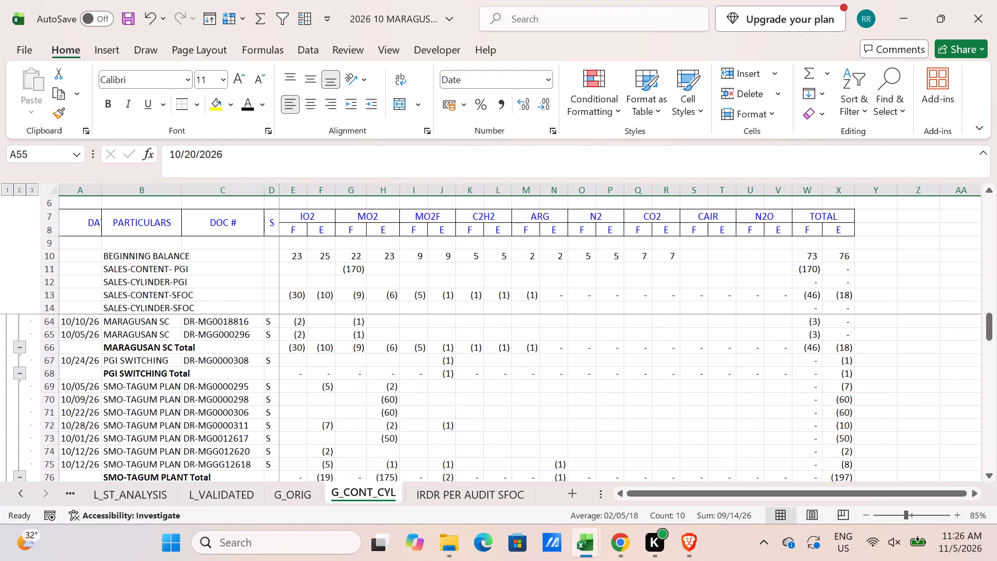
# Insert a blank row at row 71 in the SMO-TAGUM PLANT group and fill the TOTAL formulas from W70:X70 into it.
pyautogui.click(53, 412)
pyautogui.hotkey('ctrl', 'shift', '=')
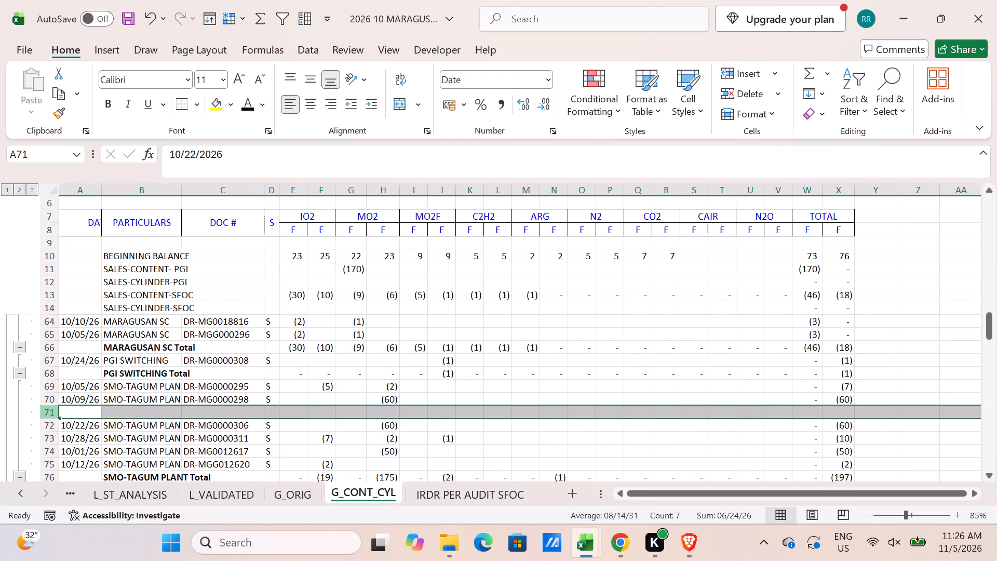
pyautogui.moveTo(814, 396); pyautogui.dragTo(826, 397)
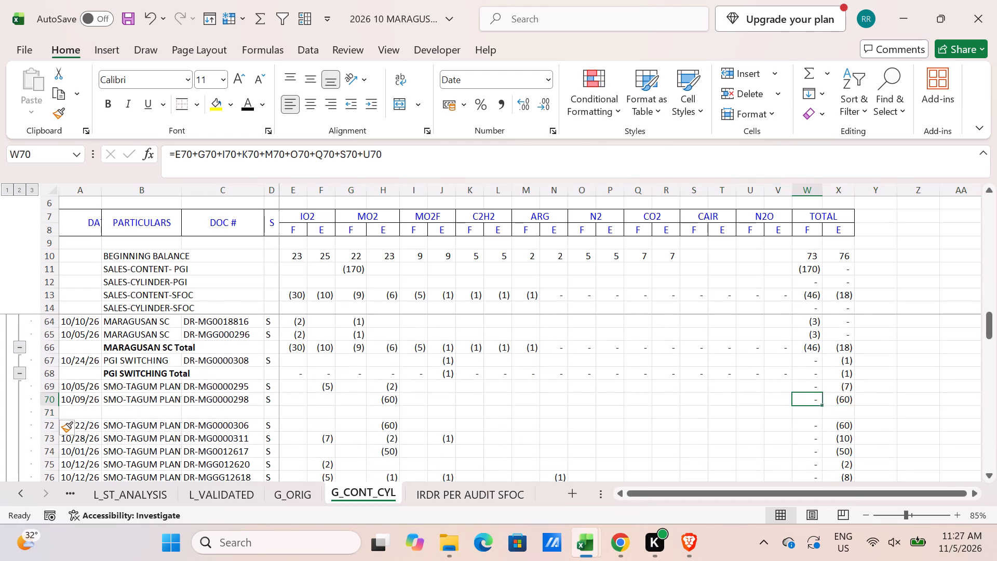
pyautogui.moveTo(826, 397); pyautogui.dragTo(838, 396)
pyautogui.moveTo(854, 404); pyautogui.dragTo(857, 418)
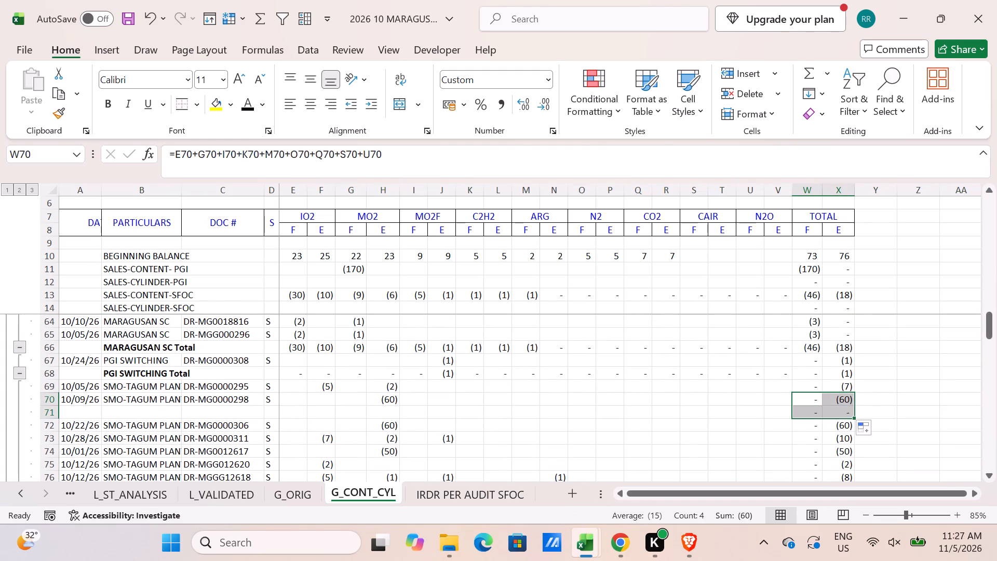
# Copy the DR-MG0000304 record A55:L55 and paste it as values only into the blank row starting at A71.
pyautogui.scroll(4, 415, 400)
pyautogui.moveTo(87, 364); pyautogui.dragTo(492, 348)
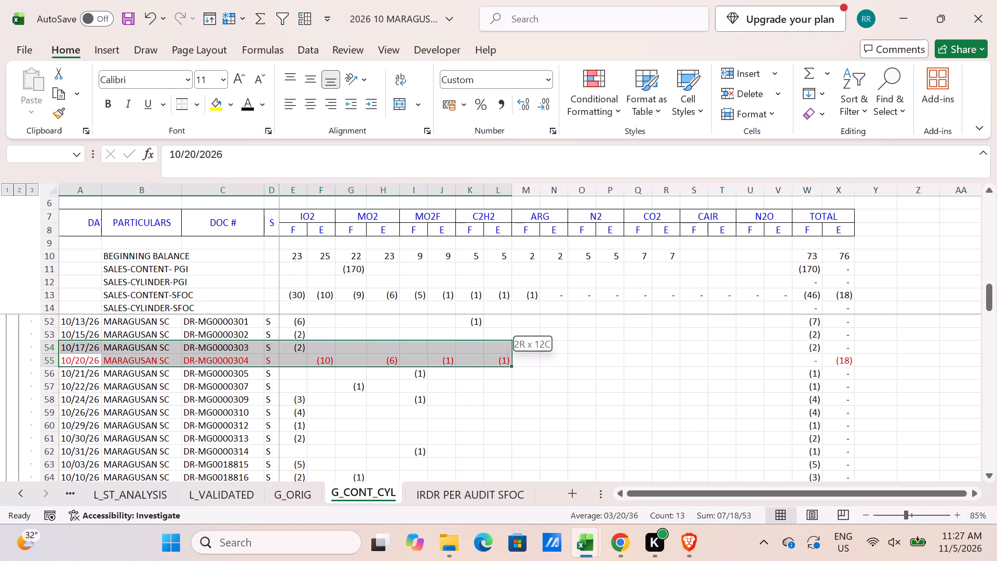
pyautogui.moveTo(492, 348); pyautogui.dragTo(494, 355)
pyautogui.hotkey('ctrl', 'c')
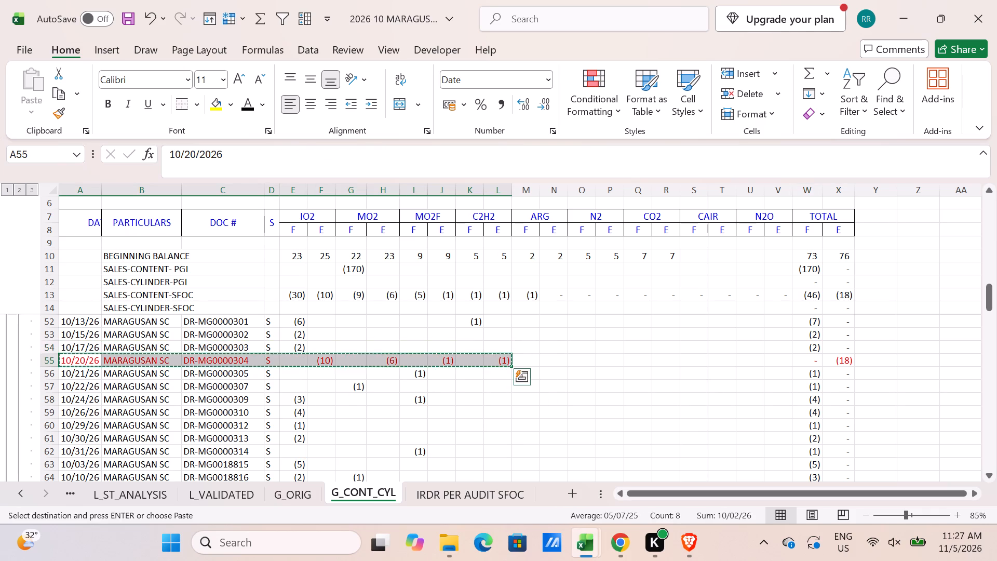
pyautogui.scroll(-3, 328, 399)
pyautogui.scroll(-2, 122, 411)
pyautogui.scroll(1, 122, 411)
pyautogui.click(82, 415)
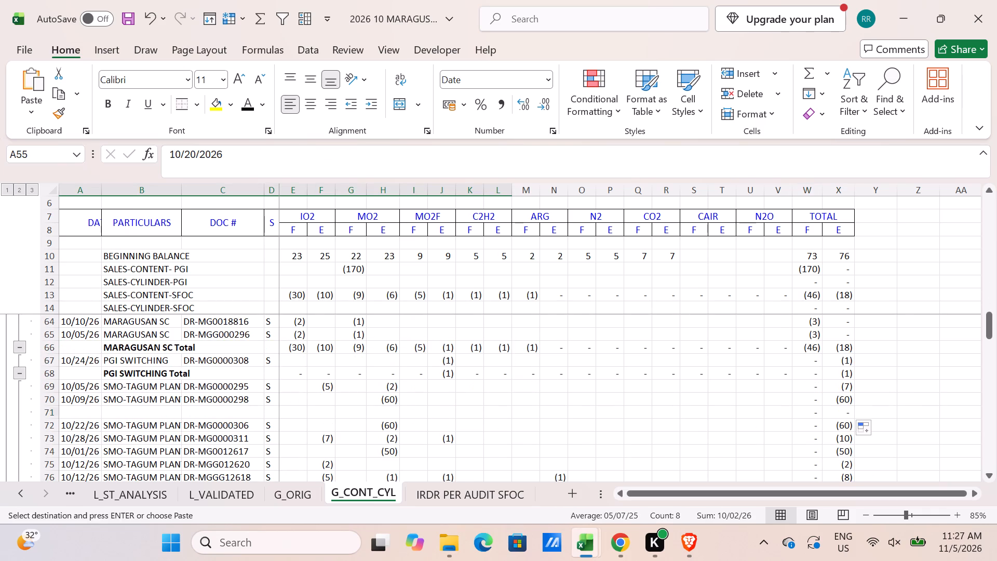
pyautogui.hotkey('alt', 'e')
pyautogui.write('SV')
pyautogui.press('Return')
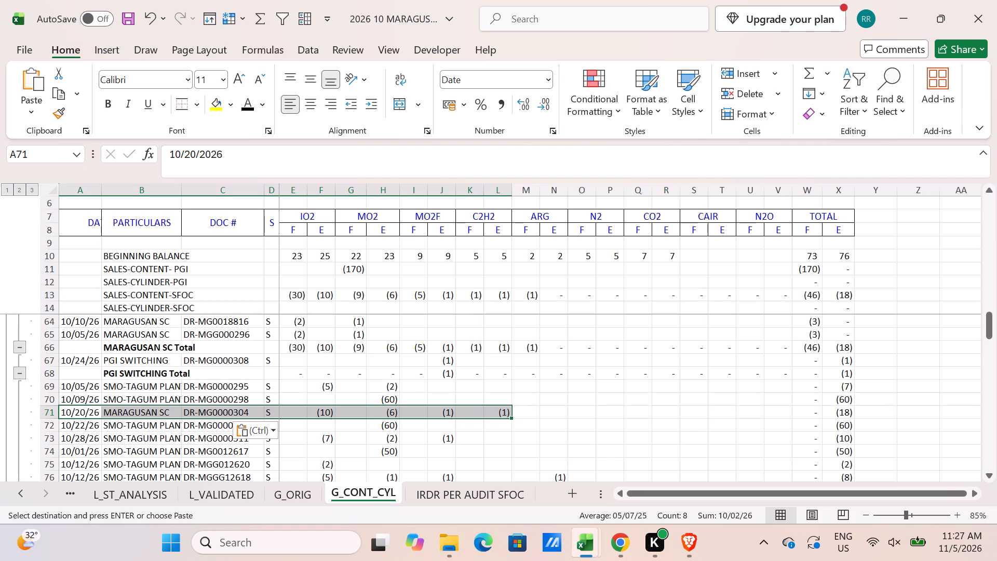
# Copy SMO-TAGUM PLANT from B70 into B71 as the particulars of the DR-MG0000304 record.
pyautogui.click(136, 398)
pyautogui.hotkey('ctrl', 'c')
pyautogui.click(132, 413)
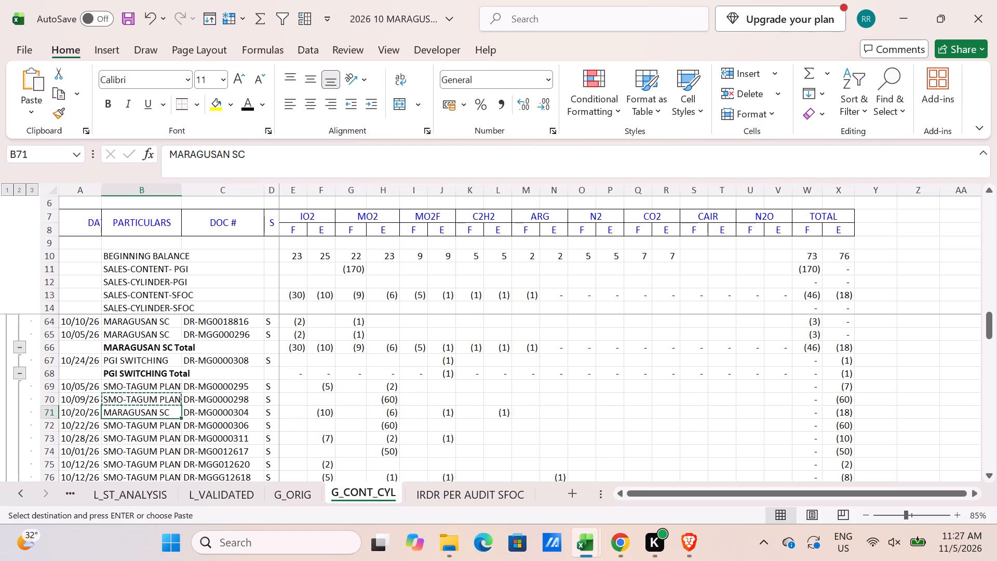
pyautogui.hotkey('ctrl', 'v')
pyautogui.press('Escape')
# Clear the cylinder quantities of the red DR-MG0000304 row, E55 to M55, in the MARAGUSAN SC group.
pyautogui.scroll(2, 176, 443)
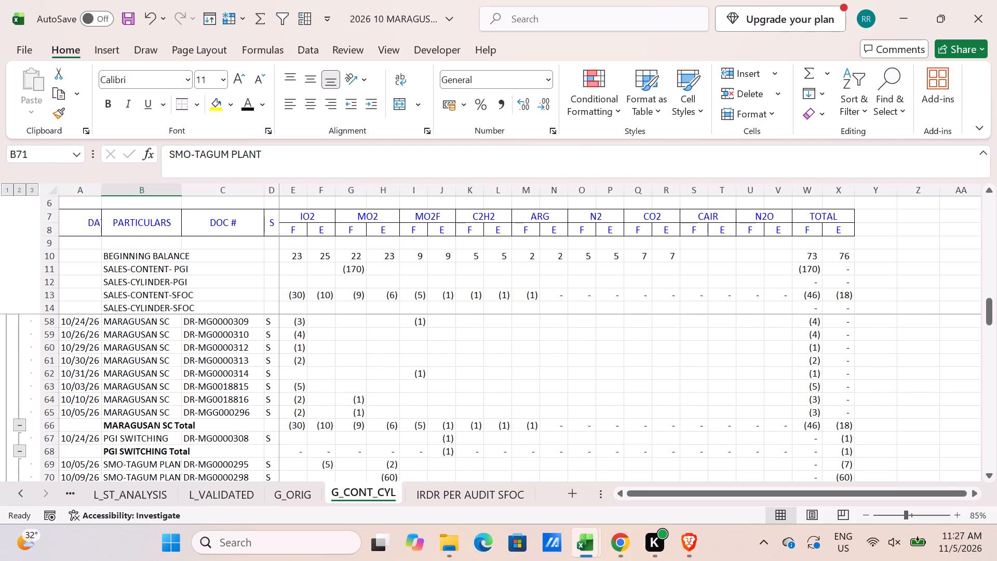
pyautogui.scroll(2, 168, 417)
pyautogui.moveTo(292, 356); pyautogui.dragTo(369, 360)
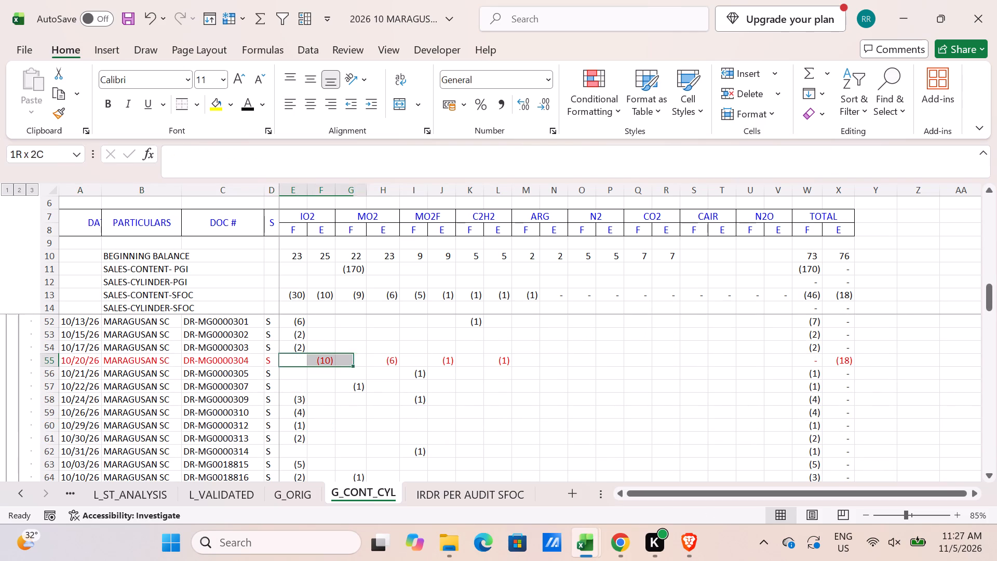
pyautogui.moveTo(369, 360); pyautogui.dragTo(512, 365)
pyautogui.press('Delete')
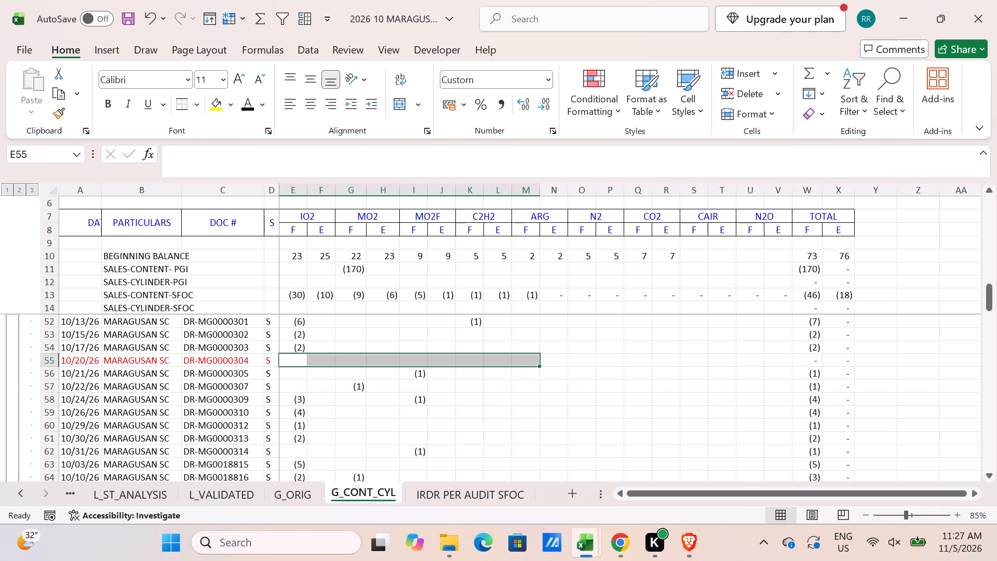
# Replace the SALES-CONTENT-SFOC figures from E13 with the MARAGUSAN SC Total figures E66:P66, pasted as values only.
pyautogui.click(331, 292)
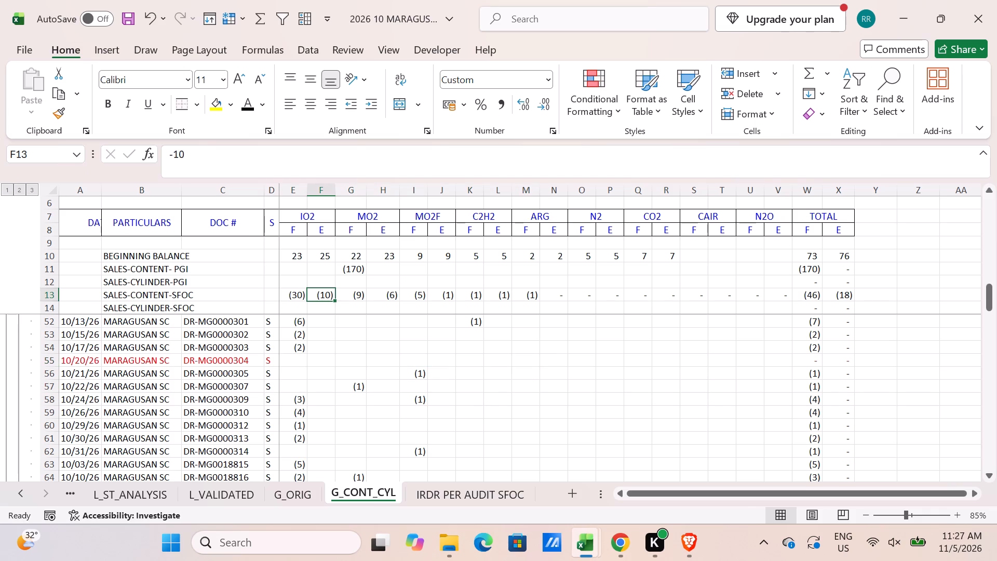
pyautogui.moveTo(298, 293); pyautogui.dragTo(536, 297)
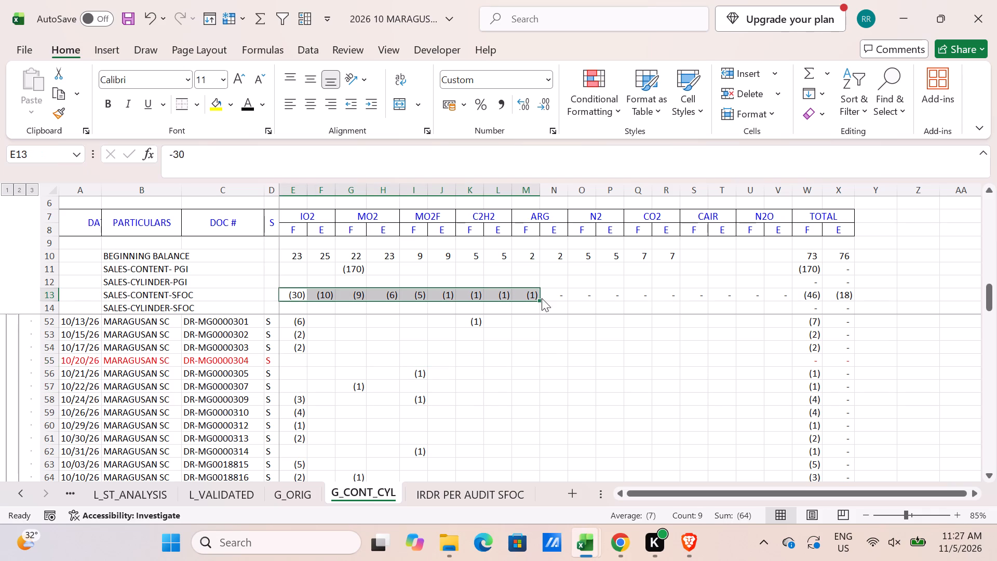
pyautogui.press('Delete')
pyautogui.scroll(-3, 571, 365)
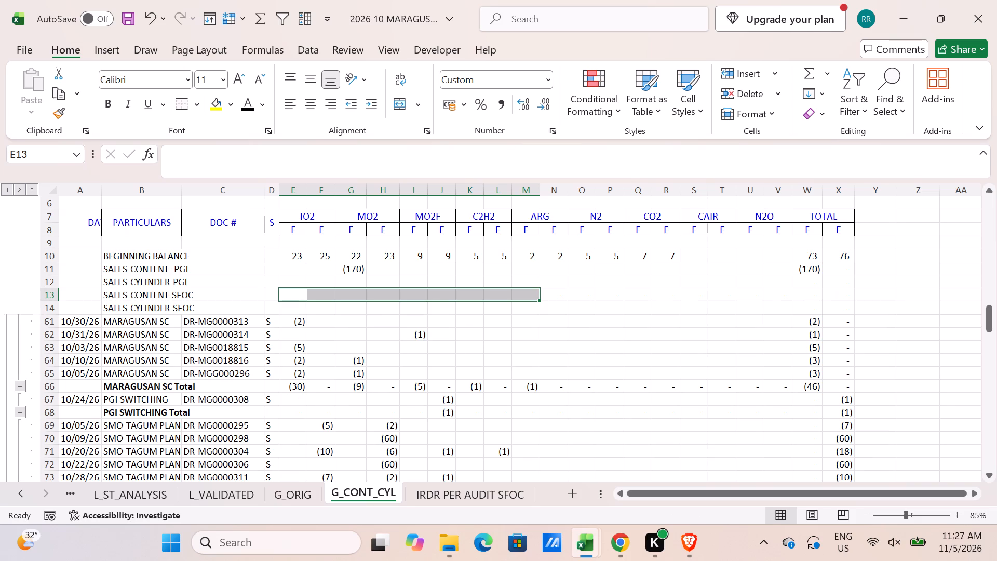
pyautogui.moveTo(299, 390); pyautogui.dragTo(614, 383)
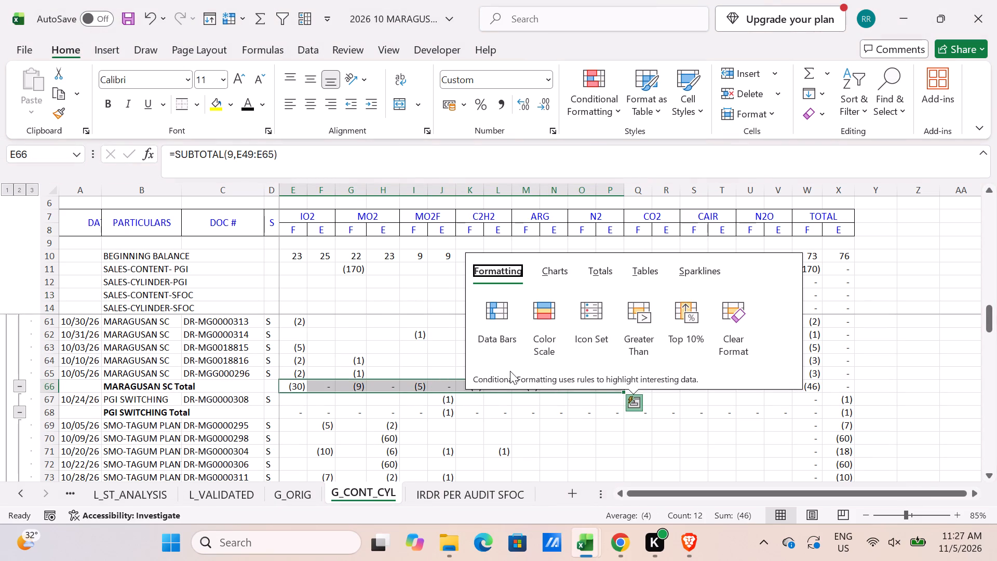
pyautogui.press('Escape')
pyautogui.hotkey('ctrl', 'c')
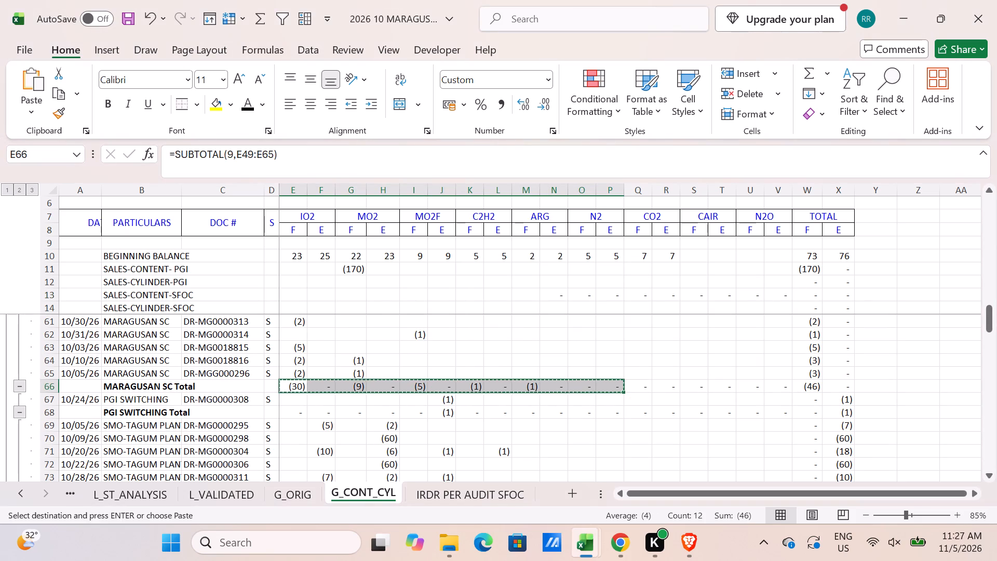
pyautogui.click(291, 297)
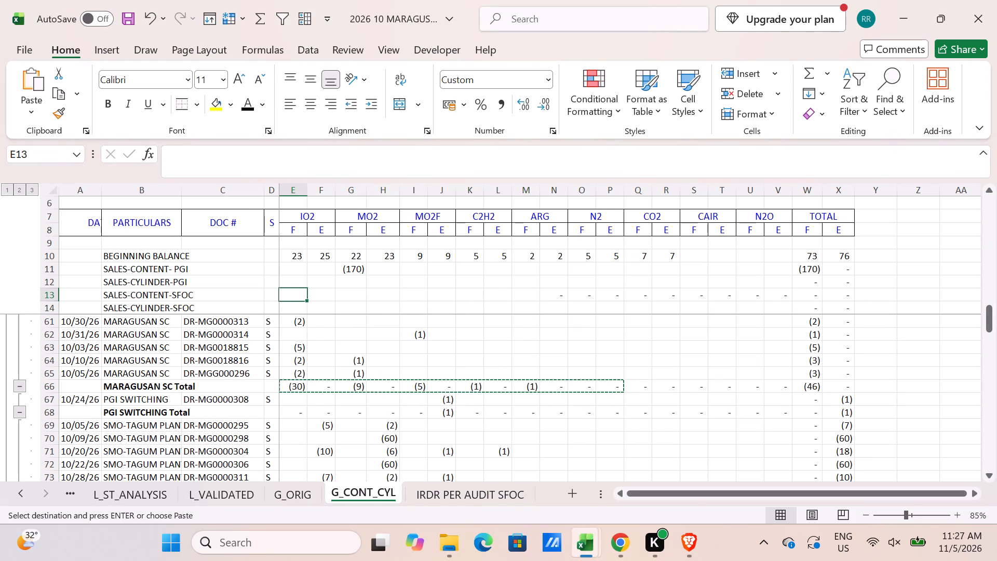
pyautogui.hotkey('alt', 'e')
pyautogui.write('SV')
pyautogui.press('Return')
pyautogui.press('Escape')
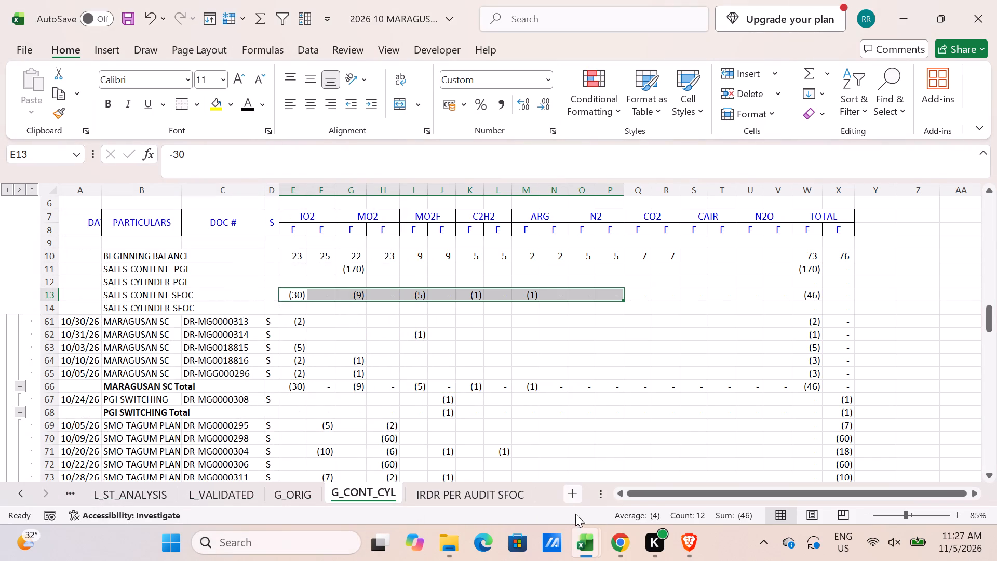
# Review the MARAGUSAN SC incoming records, sub-total and grand total on the IRDR PER AUDIT SFOC sheet.
pyautogui.click(469, 502)
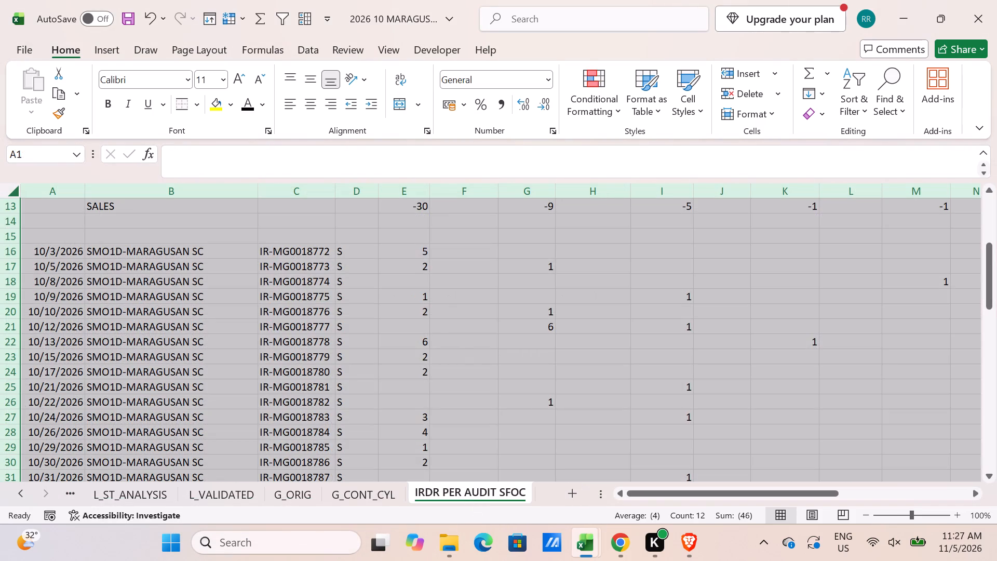
pyautogui.scroll(1, 428, 420)
pyautogui.click(700, 276)
pyautogui.scroll(-3, 547, 320)
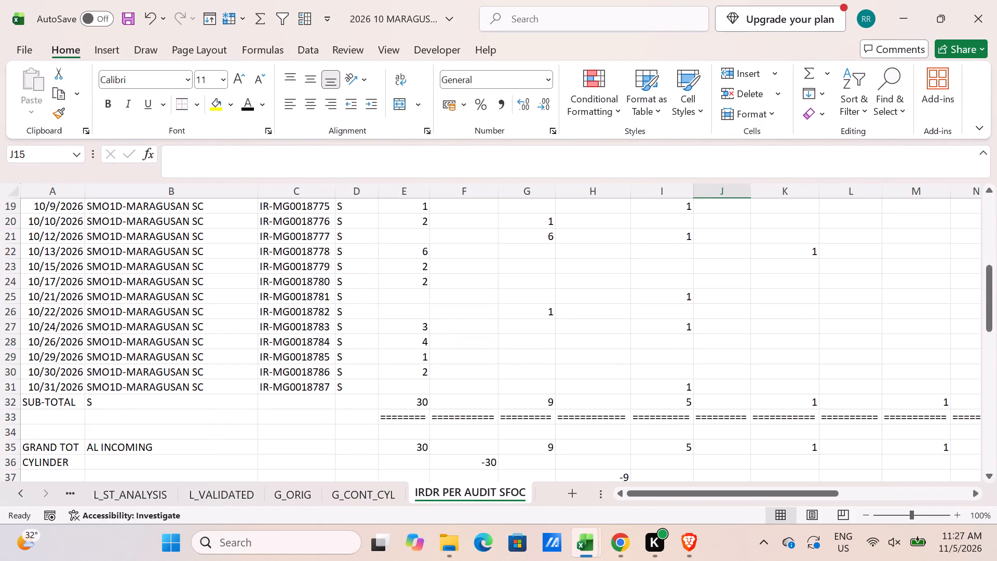
pyautogui.scroll(-2, 520, 331)
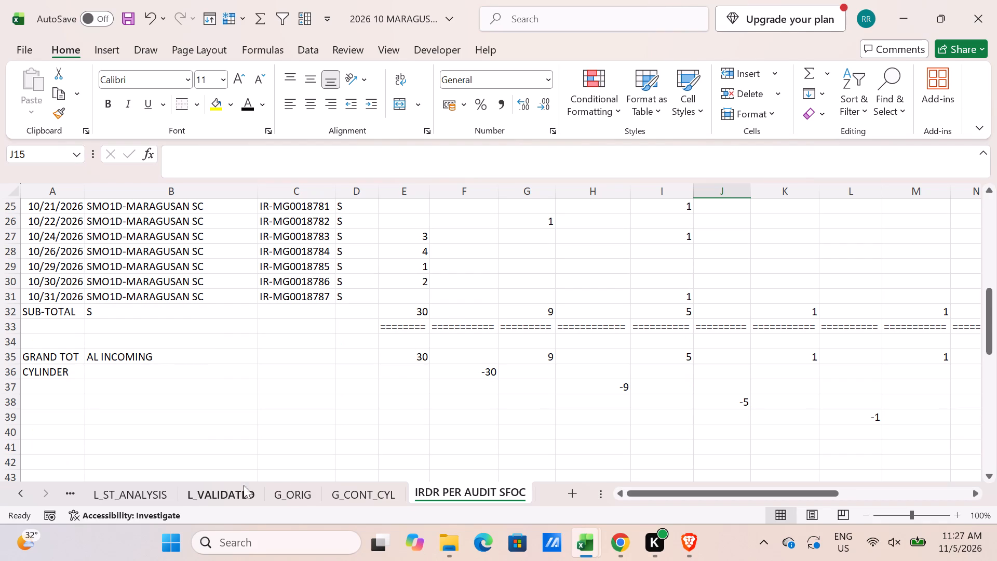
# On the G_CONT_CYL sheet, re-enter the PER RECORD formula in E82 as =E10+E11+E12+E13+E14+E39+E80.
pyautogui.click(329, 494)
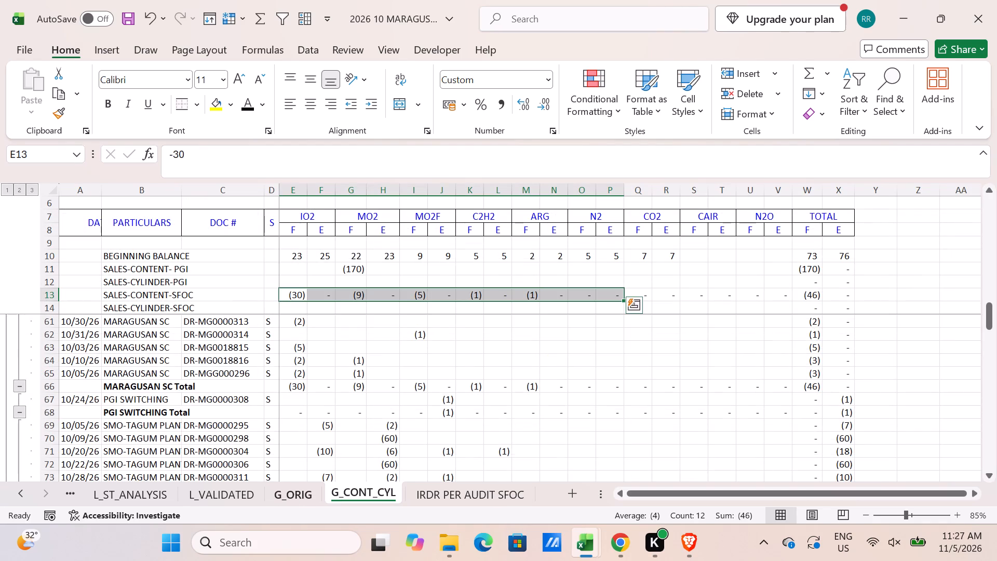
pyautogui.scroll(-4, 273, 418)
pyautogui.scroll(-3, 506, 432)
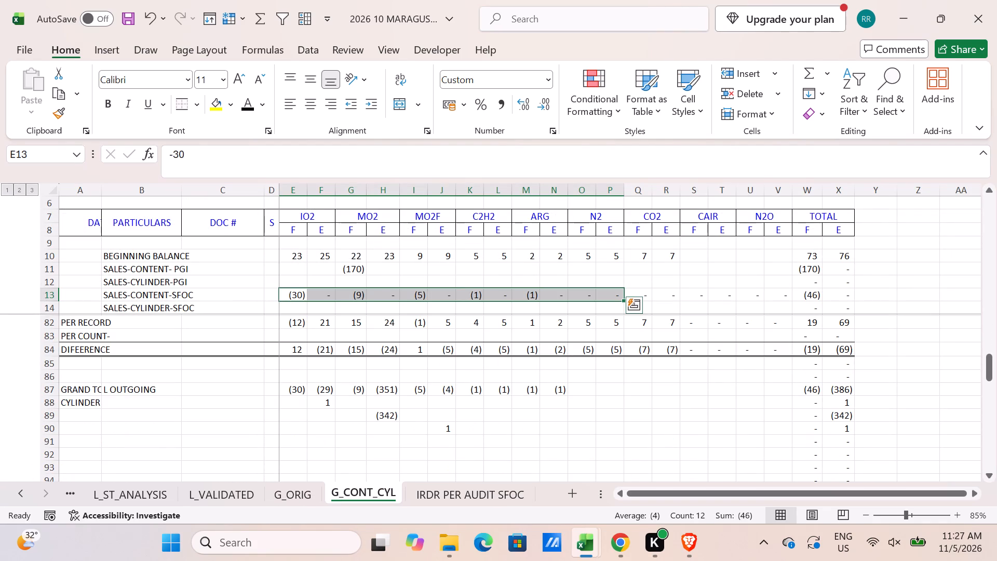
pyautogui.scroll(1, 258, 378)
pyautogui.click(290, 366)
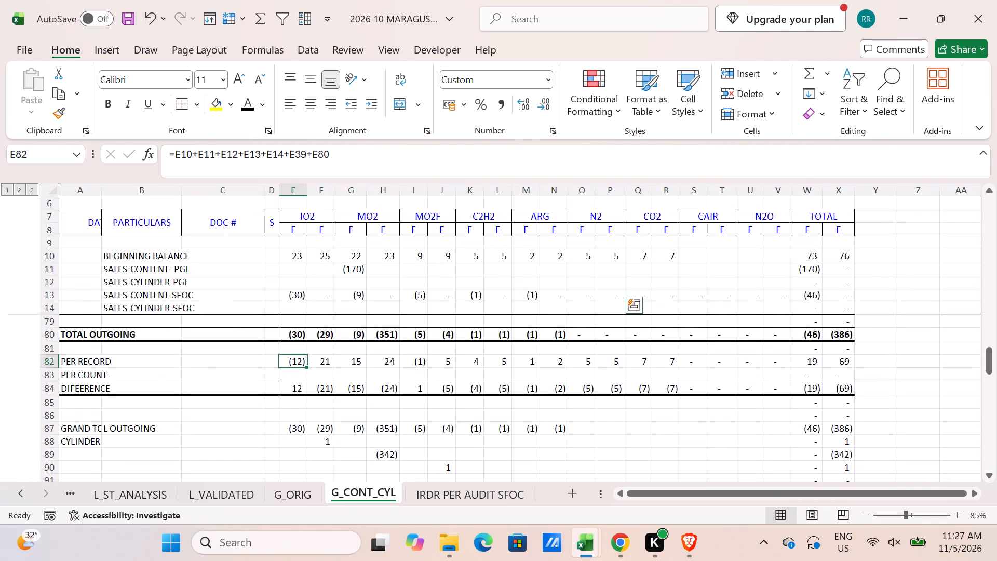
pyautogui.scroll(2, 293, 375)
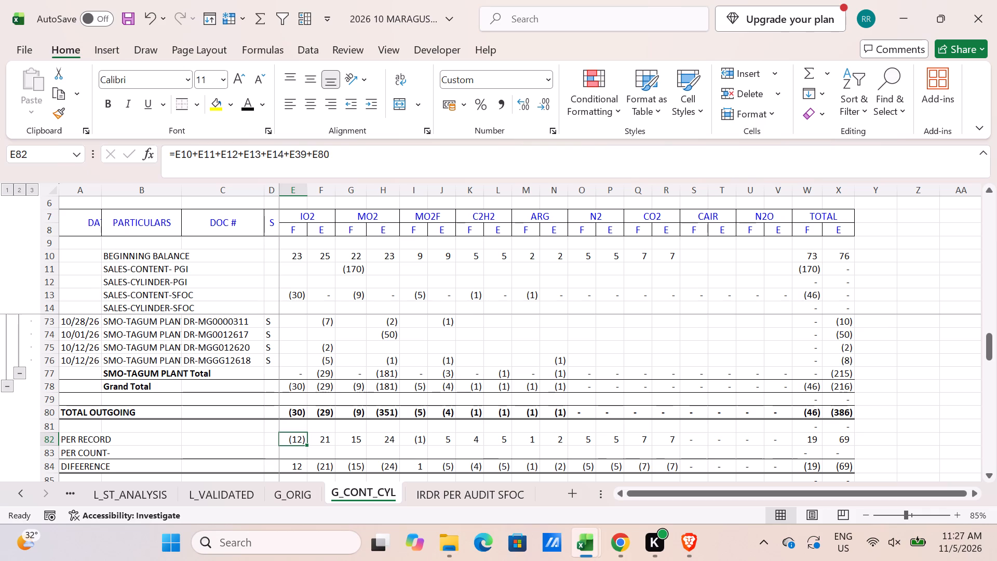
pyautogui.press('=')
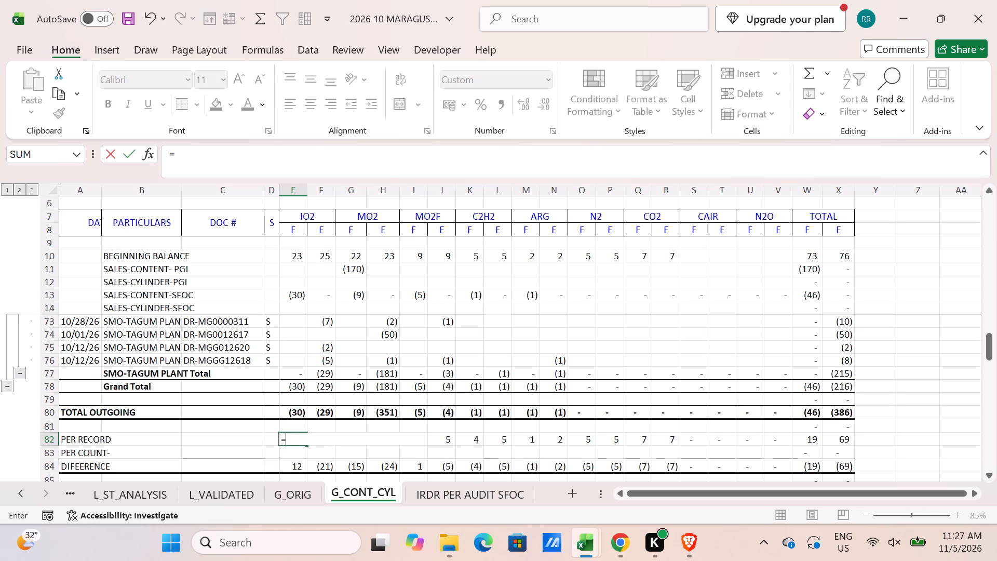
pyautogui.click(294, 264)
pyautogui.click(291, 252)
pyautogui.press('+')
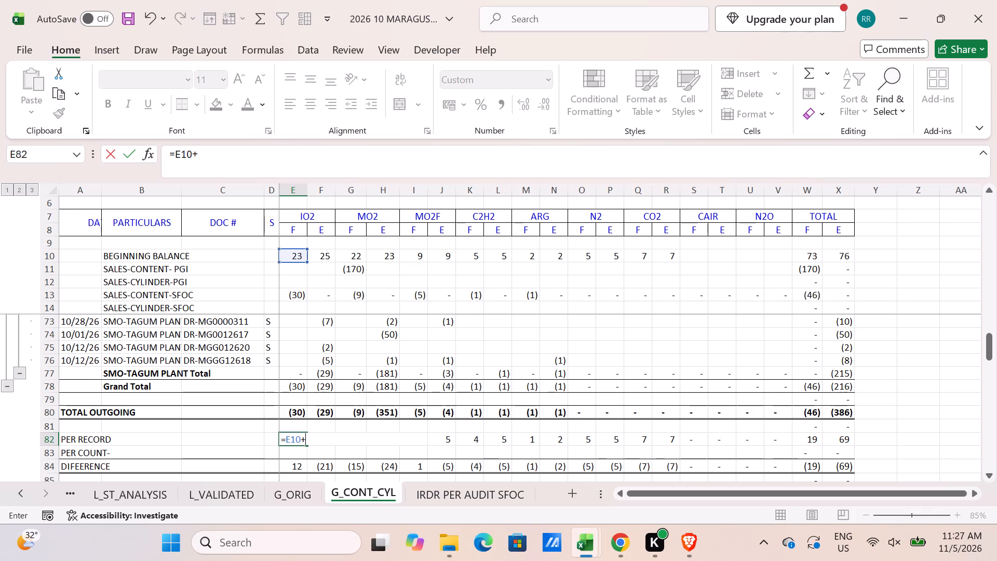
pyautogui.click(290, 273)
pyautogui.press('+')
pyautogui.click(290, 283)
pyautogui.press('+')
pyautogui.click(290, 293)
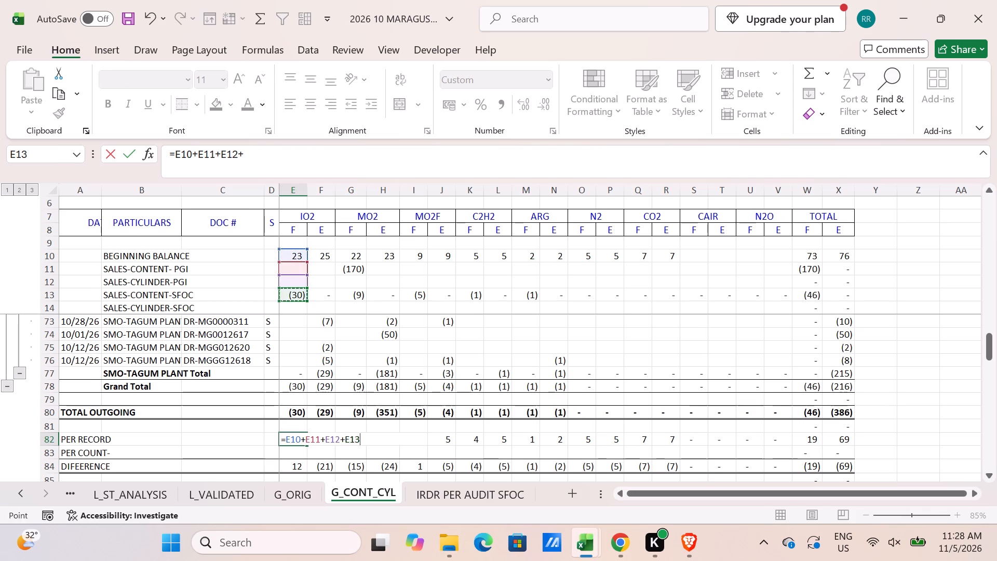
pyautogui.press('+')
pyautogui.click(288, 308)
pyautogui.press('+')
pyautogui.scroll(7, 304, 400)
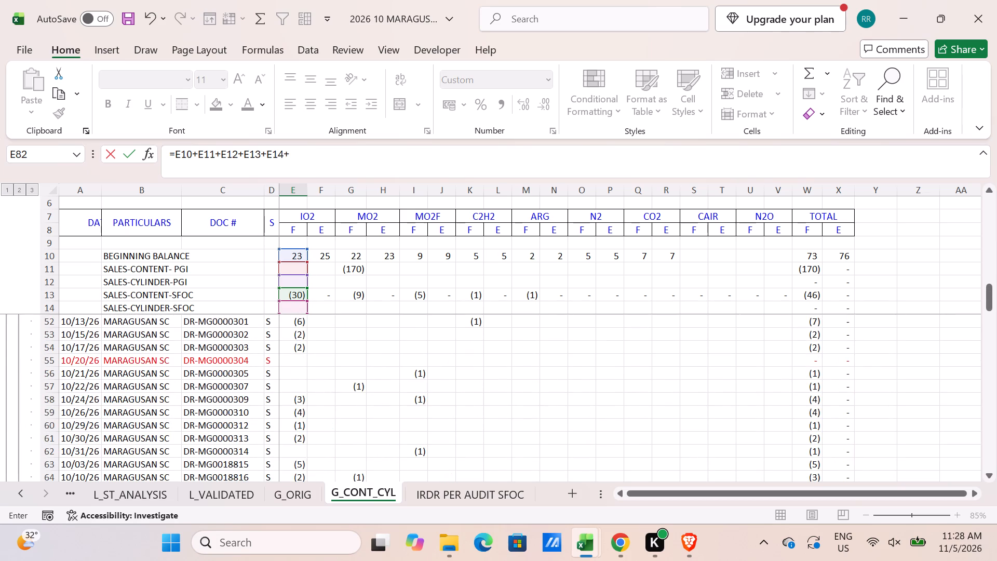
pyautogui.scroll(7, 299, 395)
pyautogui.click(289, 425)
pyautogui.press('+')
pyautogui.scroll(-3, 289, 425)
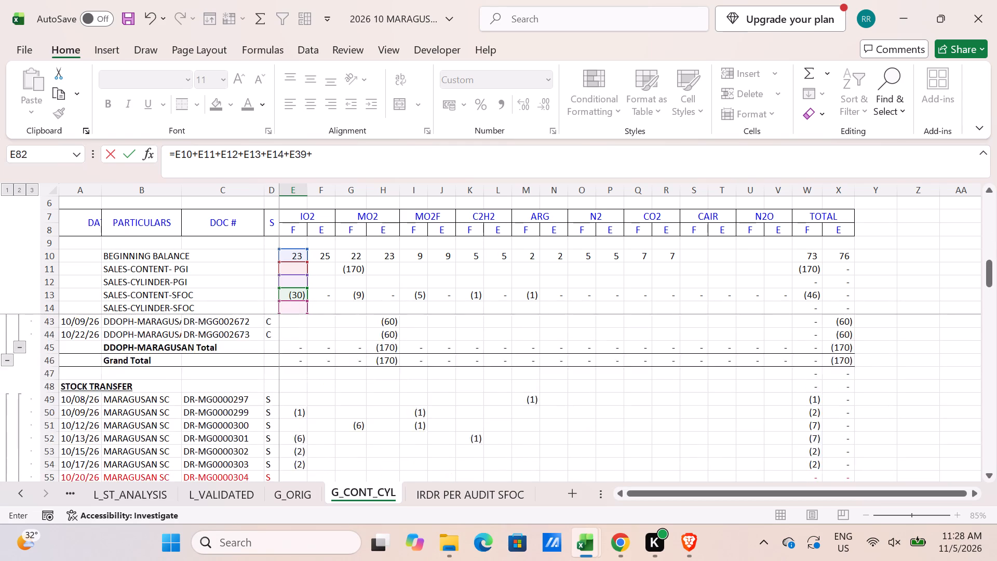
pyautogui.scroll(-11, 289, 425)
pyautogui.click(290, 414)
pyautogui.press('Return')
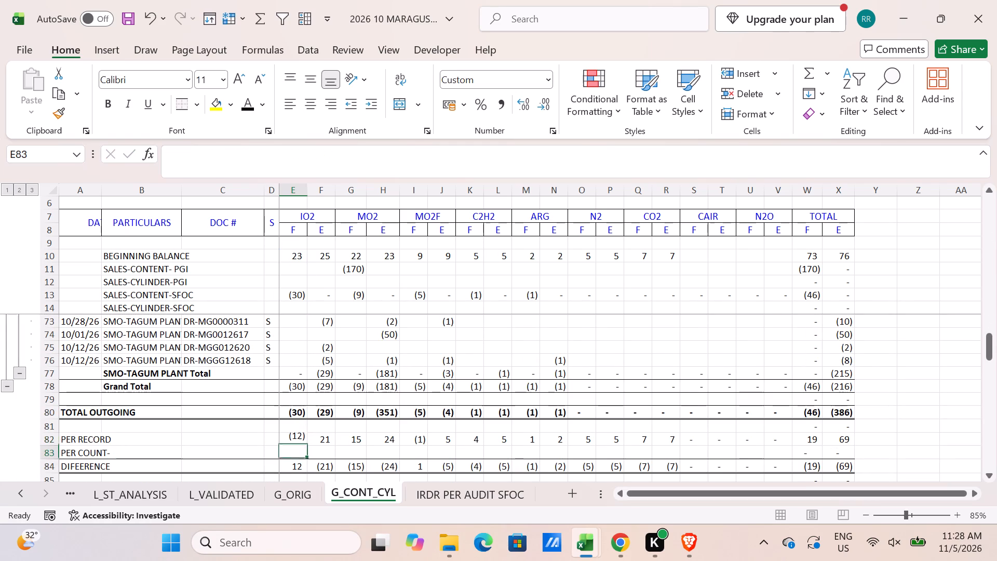
# Inspect the cell references in the PER RECORD formula in E82 against the rows above it.
pyautogui.doubleClick(293, 439)
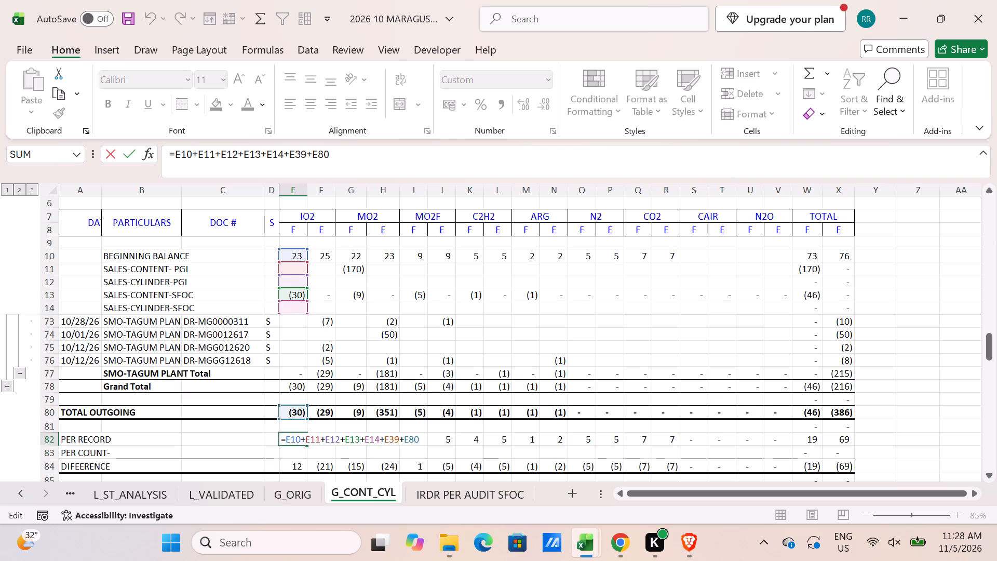
pyautogui.scroll(18, 291, 435)
pyautogui.scroll(9, 291, 435)
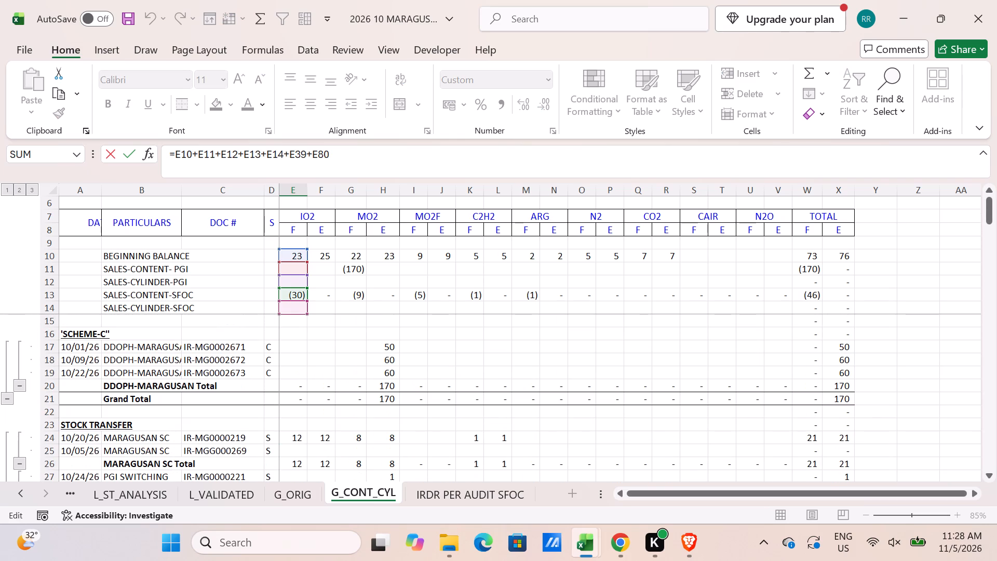
pyautogui.scroll(3, 291, 435)
pyautogui.scroll(-7, 291, 435)
pyautogui.press('Escape')
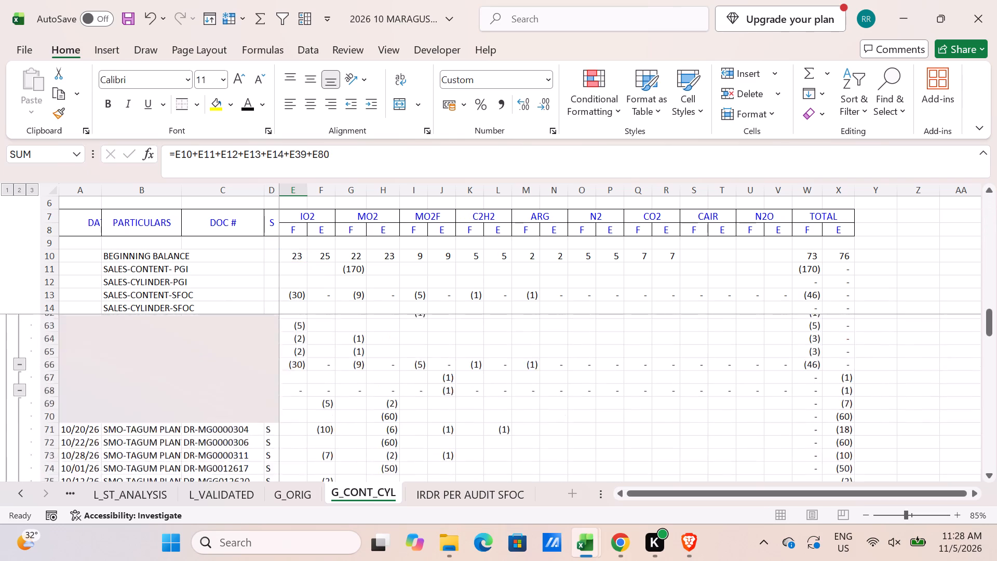
# Inspect the TOTAL INCOMING formula in E39 against the incoming groups' Grand Total rows.
pyautogui.scroll(3, 291, 435)
pyautogui.scroll(-5, 291, 435)
pyautogui.scroll(6, 292, 436)
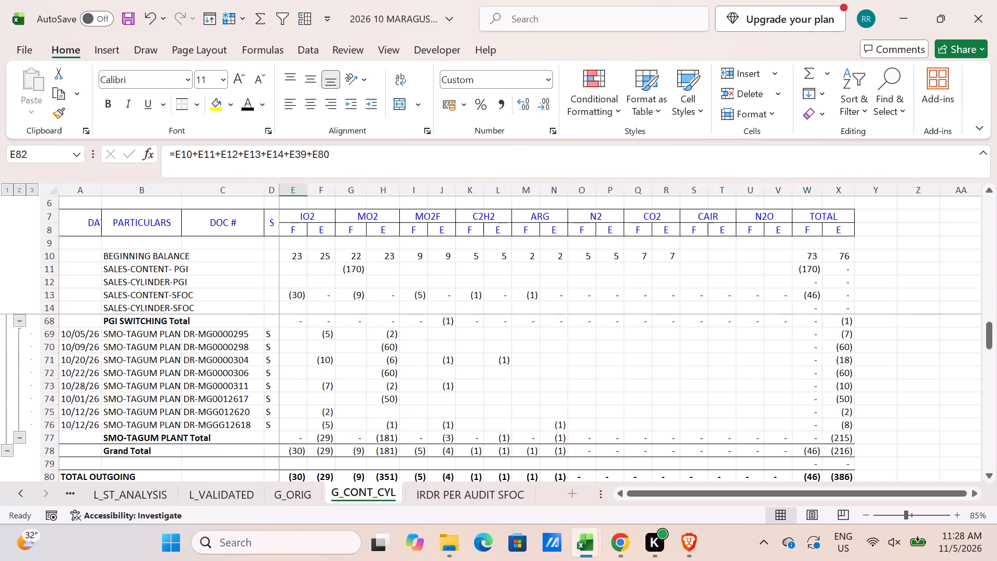
pyautogui.scroll(17, 292, 436)
pyautogui.scroll(-2, 292, 436)
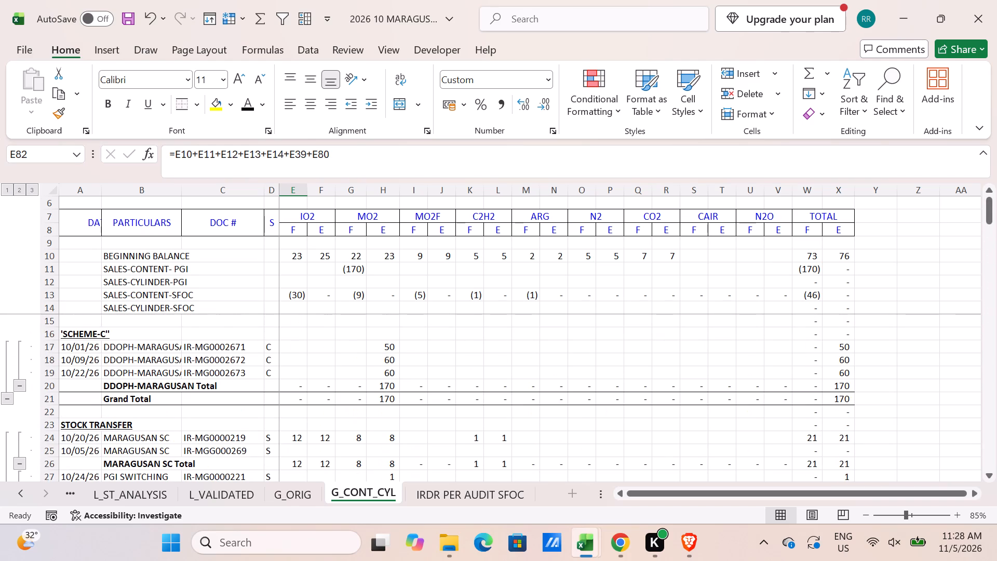
pyautogui.scroll(-5, 292, 436)
pyautogui.scroll(2, 290, 445)
pyautogui.doubleClick(289, 439)
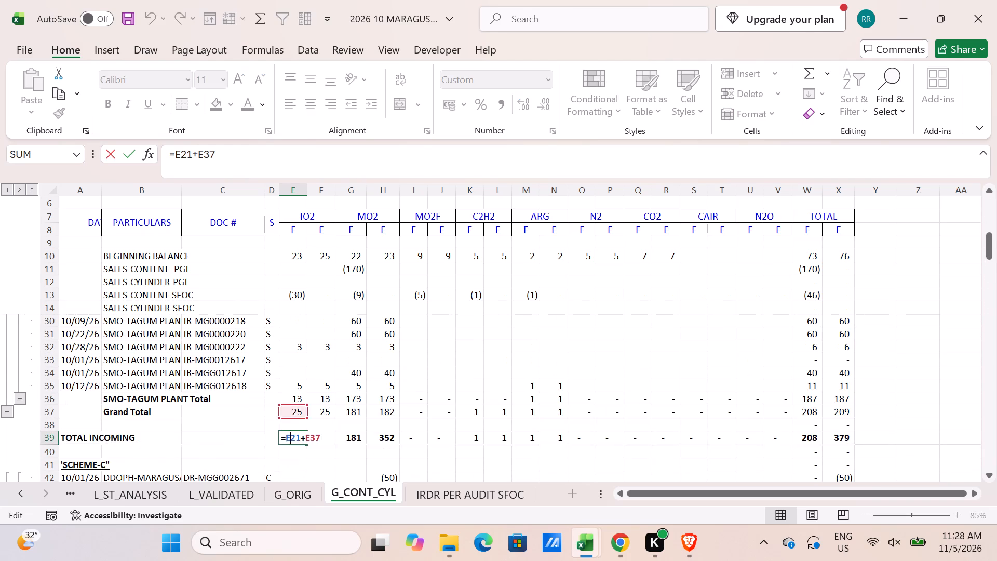
pyautogui.scroll(8, 289, 439)
pyautogui.press('Escape')
# Inspect the TOTAL OUTGOING formula in E80 against the outgoing groups' Grand Total rows.
pyautogui.scroll(-9, 289, 439)
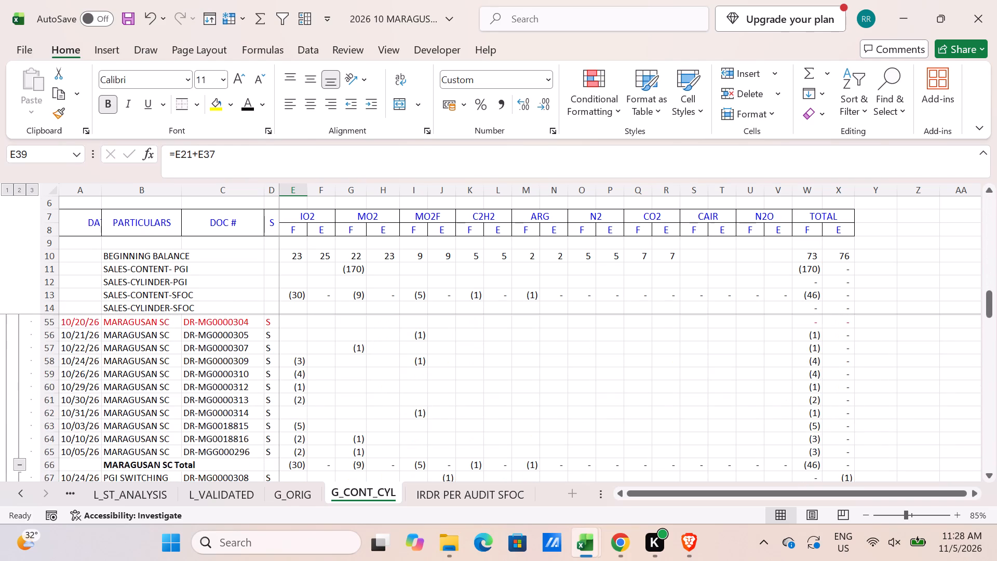
pyautogui.scroll(-5, 289, 443)
pyautogui.doubleClick(293, 450)
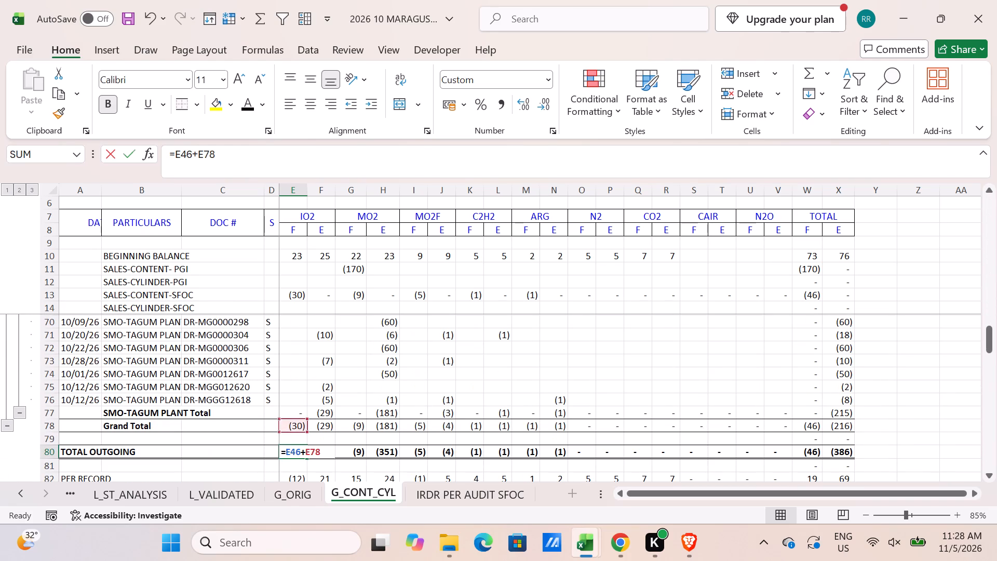
pyautogui.scroll(11, 293, 450)
pyautogui.press('Escape')
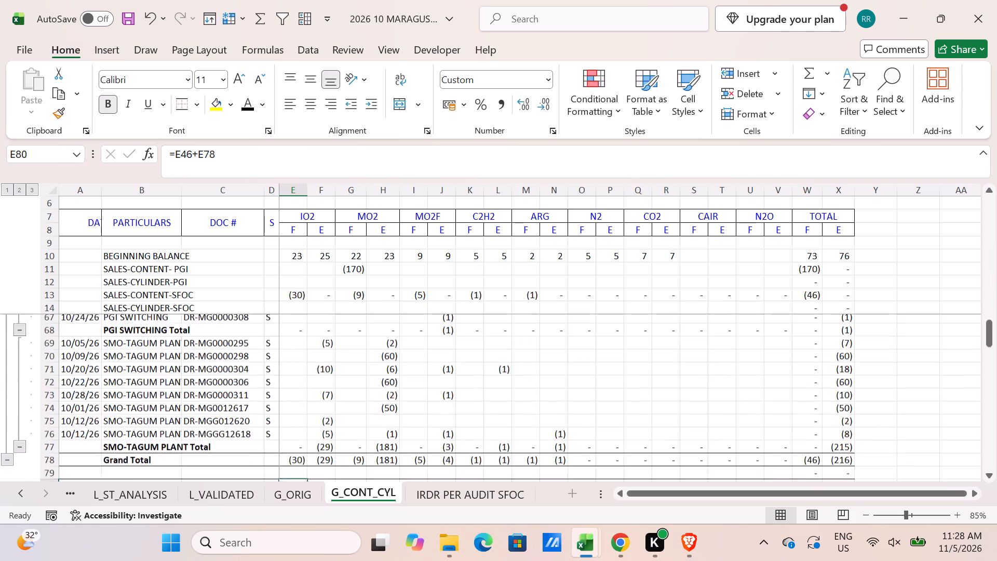
# Fill the TOTAL OUTGOING formula from E80 across the row to V80.
pyautogui.scroll(-3, 293, 450)
pyautogui.scroll(1, 290, 469)
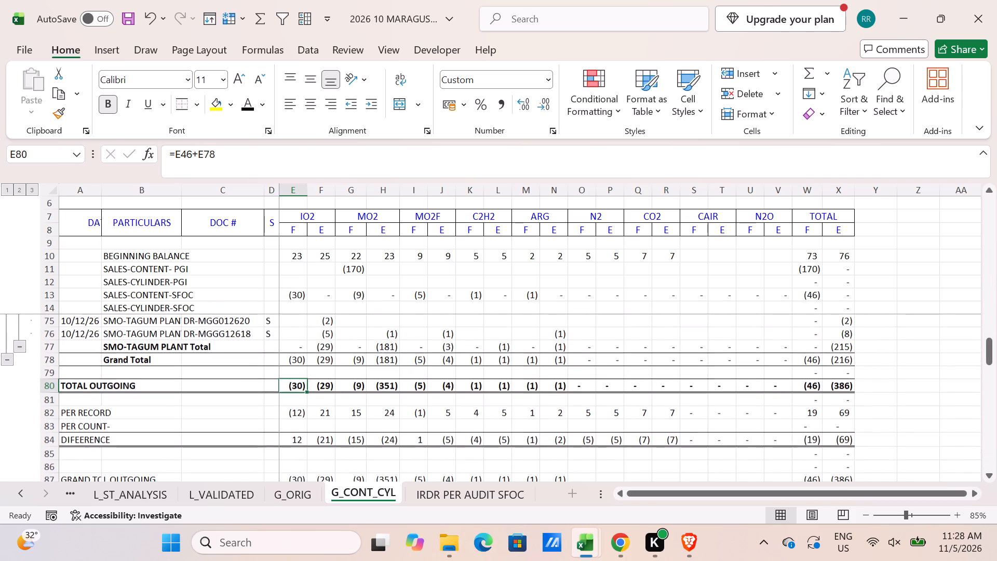
pyautogui.moveTo(306, 389); pyautogui.dragTo(762, 395)
pyautogui.moveTo(774, 395); pyautogui.dragTo(783, 395)
pyautogui.press('Escape')
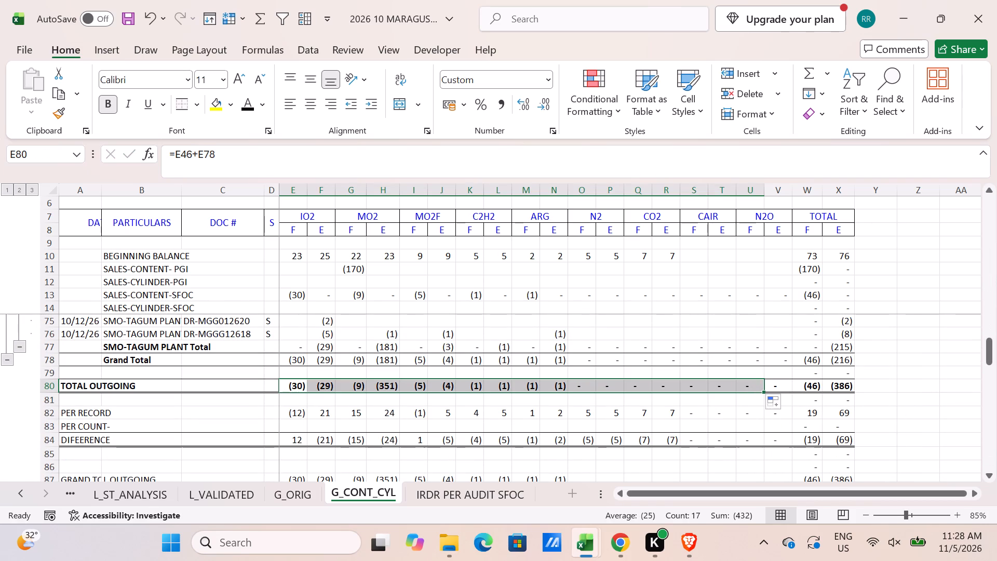
pyautogui.moveTo(762, 390); pyautogui.dragTo(793, 392)
# Recheck the TOTAL OUTGOING formula in E80 and the PER RECORD formula in E82.
pyautogui.doubleClick(296, 386)
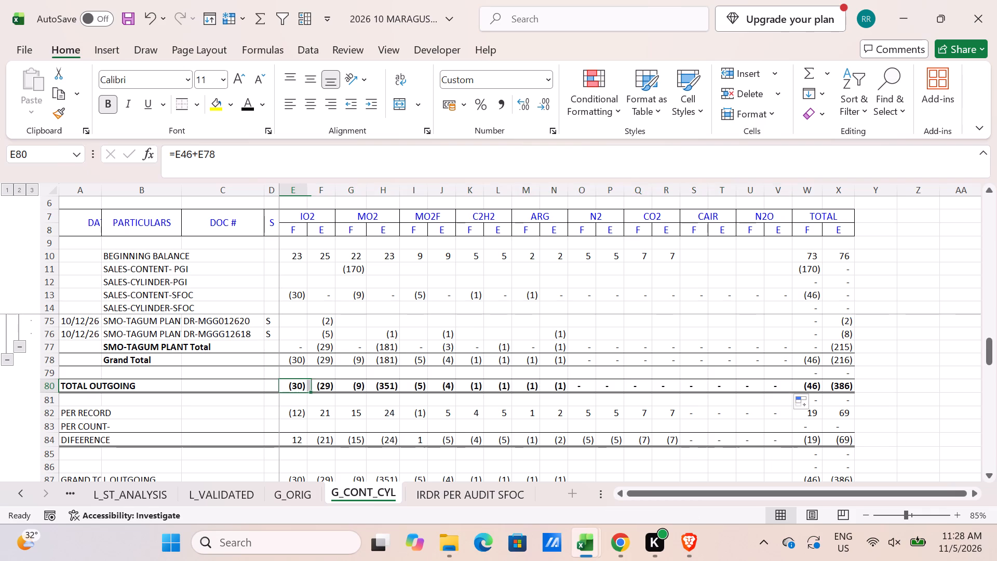
pyautogui.press('Escape')
pyautogui.doubleClick(290, 415)
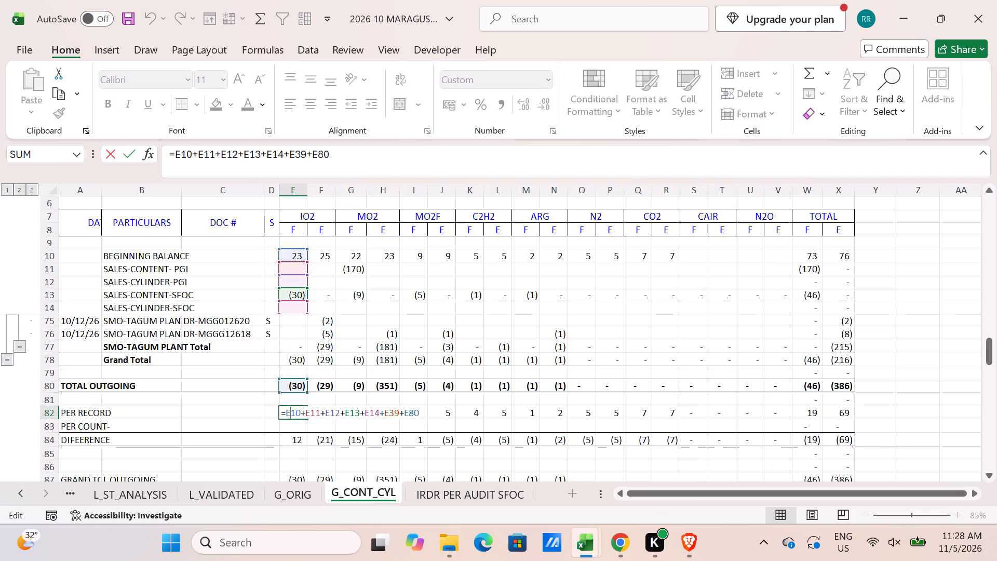
pyautogui.press('Escape')
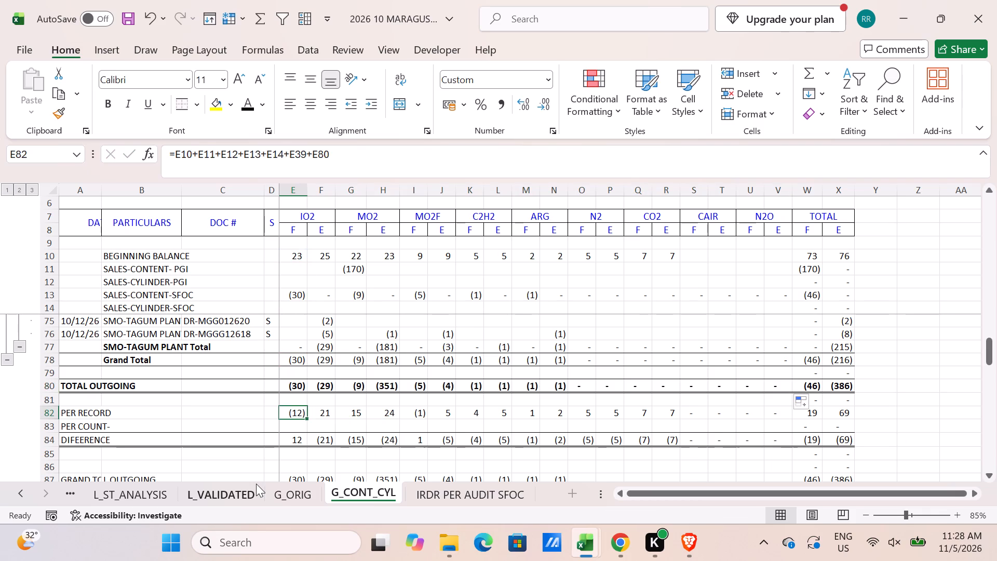
# Rebuild the PER RECORD formula in E82 as =E10+E11+E12+E13+E14+E39+E80, covering beginning balance, sales lines, total incoming and total outgoing.
pyautogui.press('=')
pyautogui.click(289, 259)
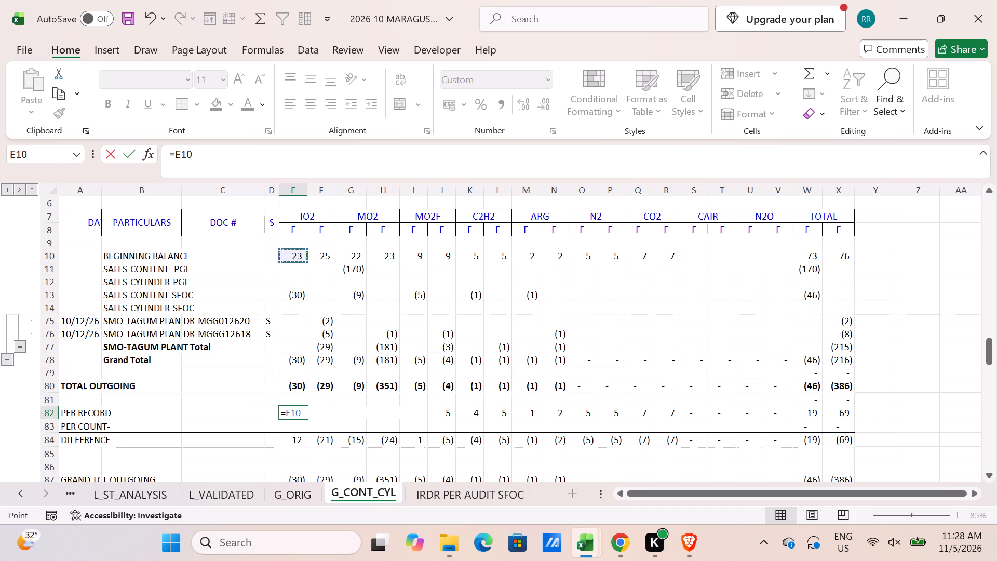
pyautogui.press('+')
pyautogui.click(296, 268)
pyautogui.press('+')
pyautogui.click(293, 281)
pyautogui.press('+')
pyautogui.click(291, 295)
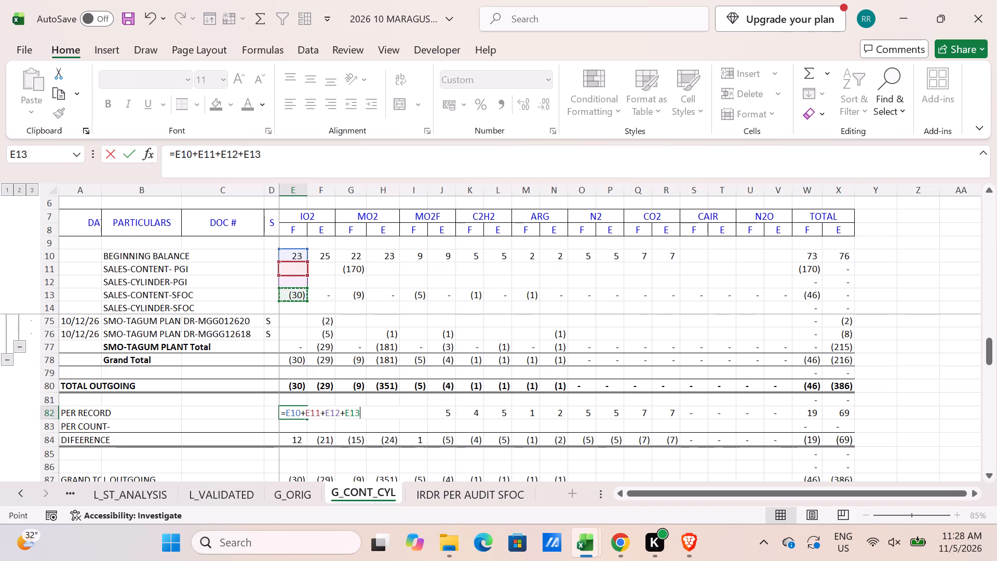
pyautogui.press('+')
pyautogui.click(290, 309)
pyautogui.press('+')
pyautogui.scroll(5, 288, 448)
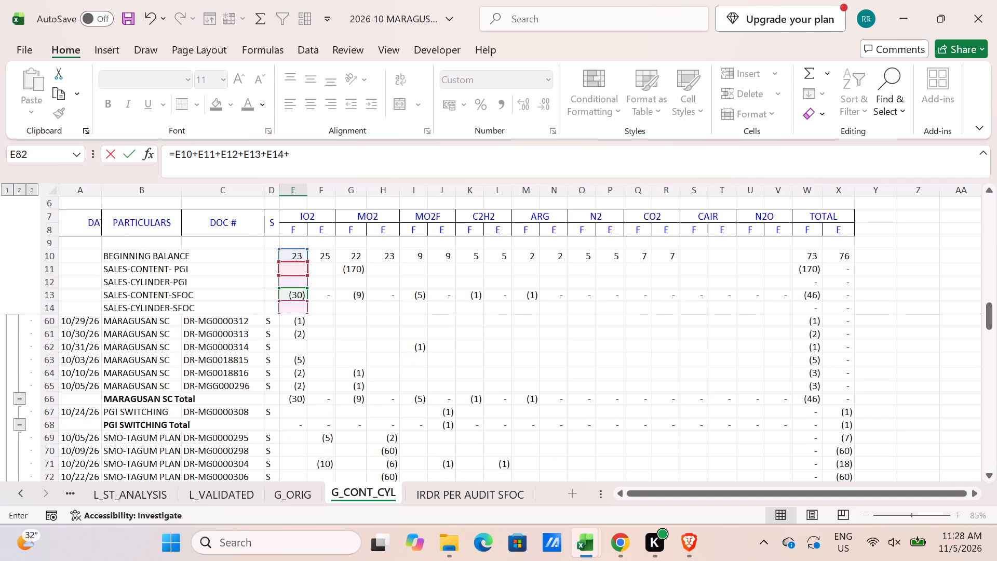
pyautogui.scroll(11, 288, 448)
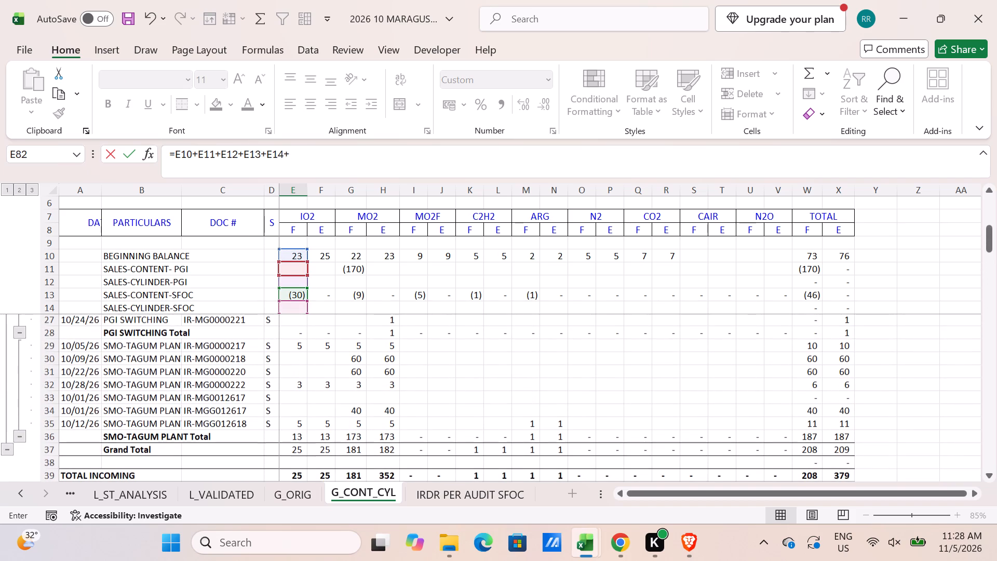
pyautogui.scroll(4, 288, 448)
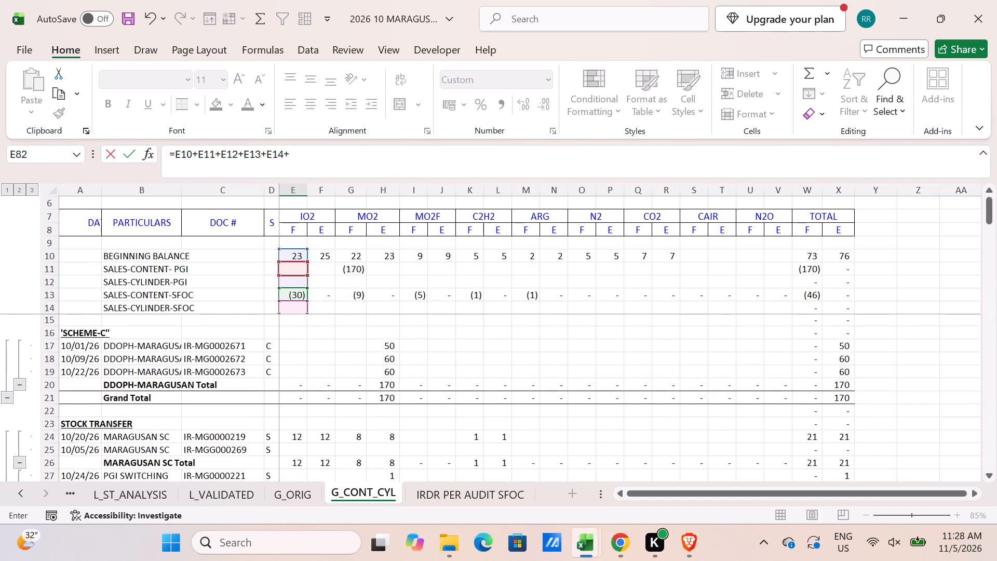
pyautogui.scroll(4, 289, 444)
pyautogui.scroll(-6, 289, 444)
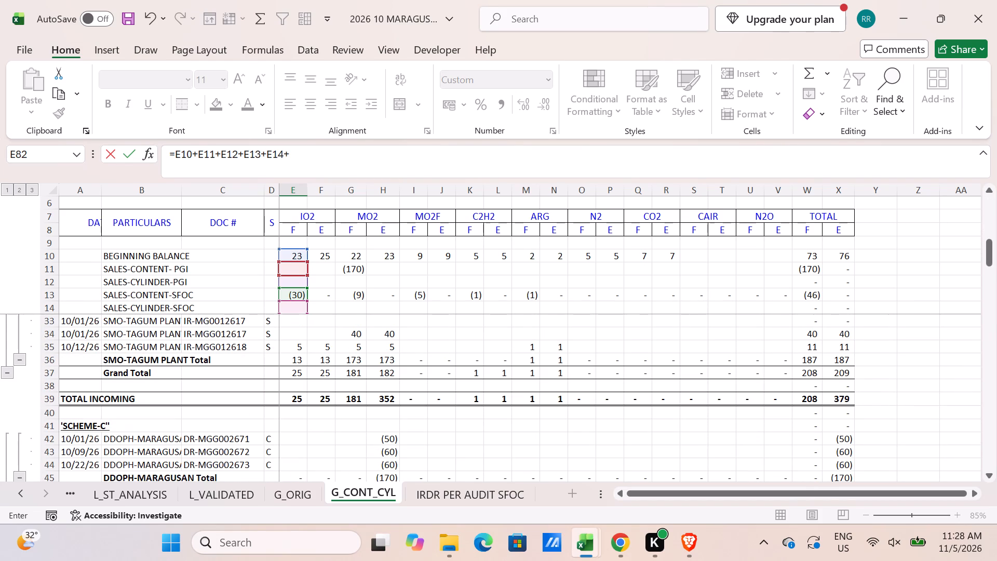
pyautogui.click(295, 402)
pyautogui.press('+')
pyautogui.scroll(-11, 290, 434)
pyautogui.scroll(1, 290, 434)
pyautogui.scroll(-1, 290, 434)
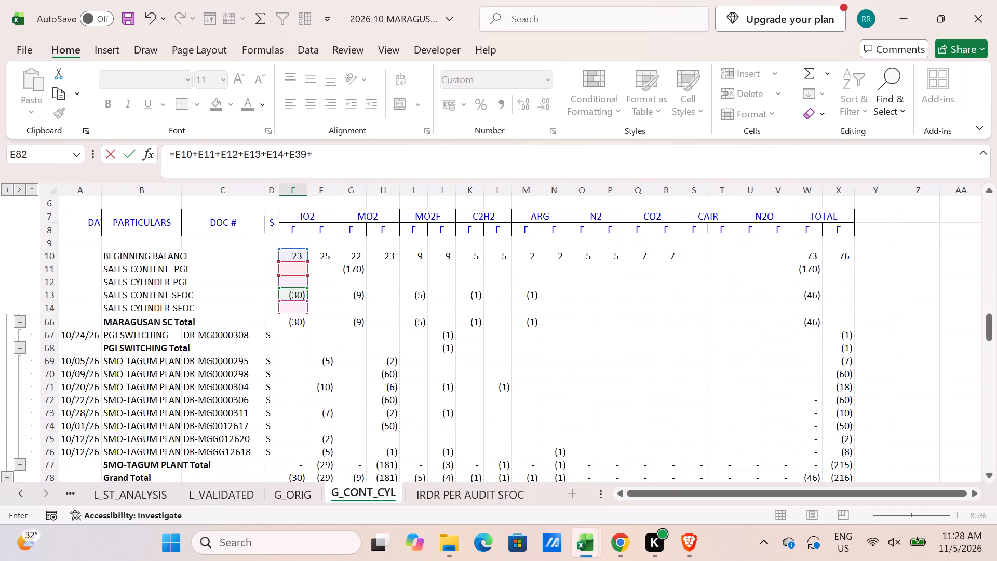
pyautogui.scroll(-2, 290, 434)
pyautogui.click(292, 427)
pyautogui.press('Return')
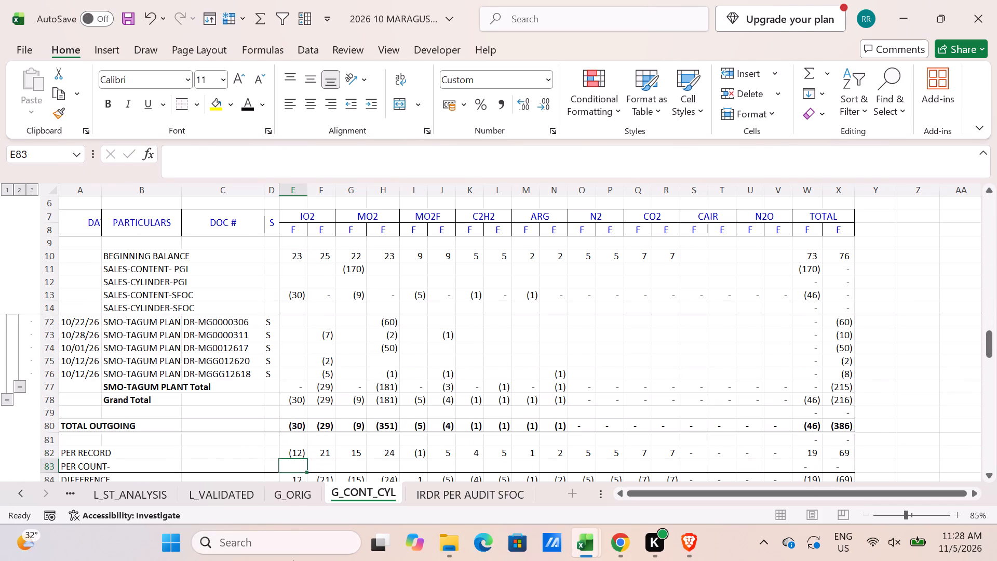
# Fill the PER RECORD formula from E82 across the row to V82.
pyautogui.click(292, 451)
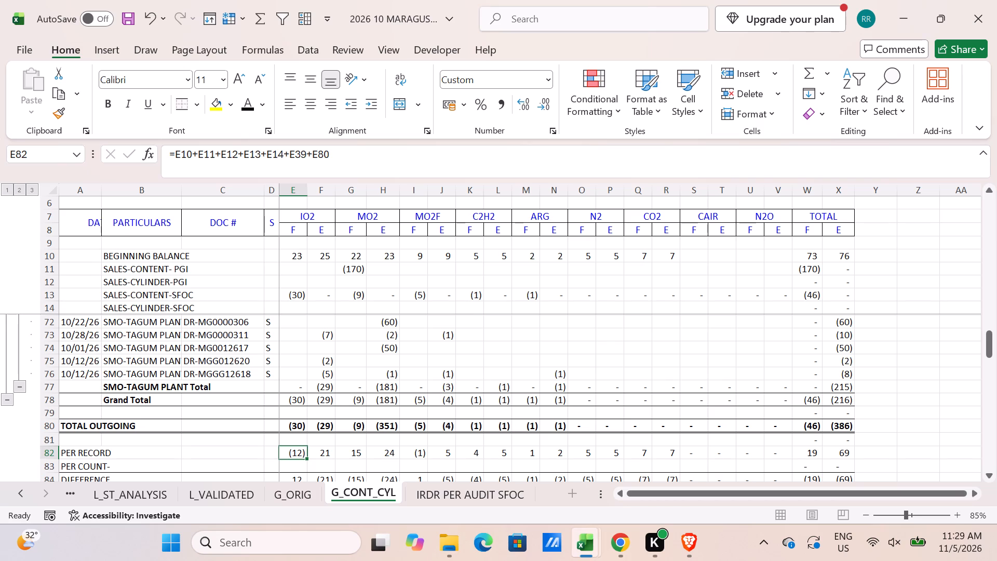
pyautogui.moveTo(307, 461); pyautogui.dragTo(726, 470)
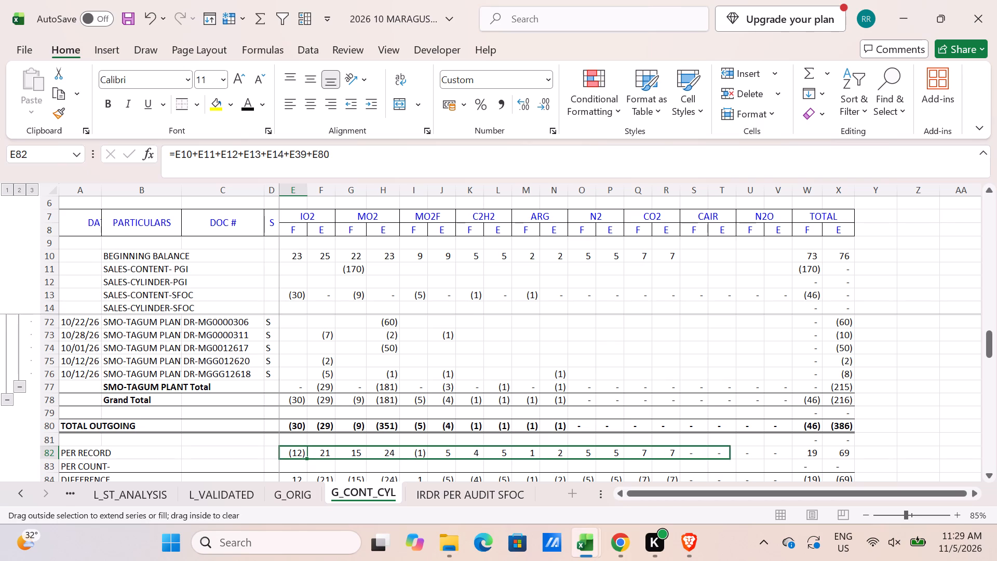
pyautogui.moveTo(726, 470); pyautogui.dragTo(783, 474)
pyautogui.scroll(-1, 409, 498)
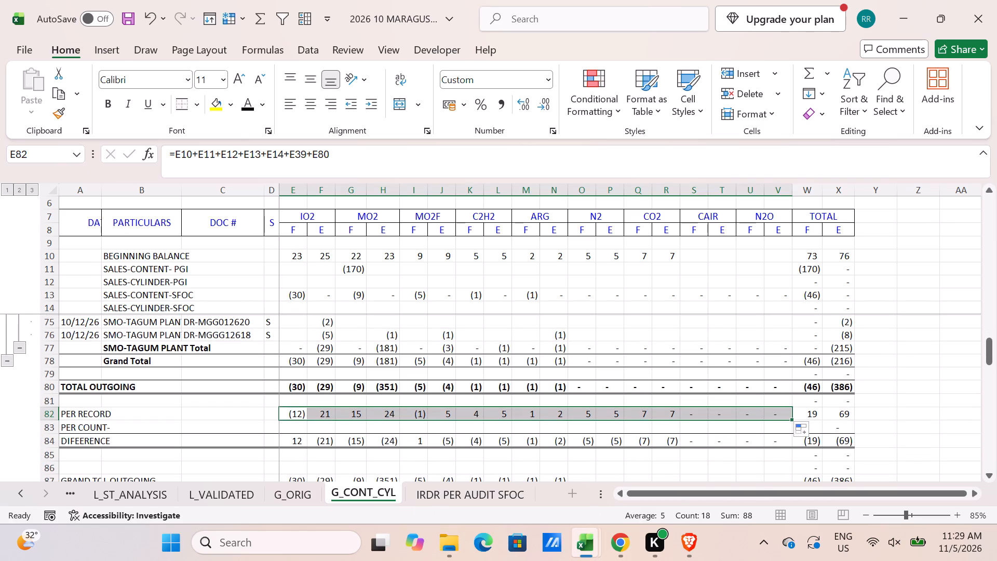
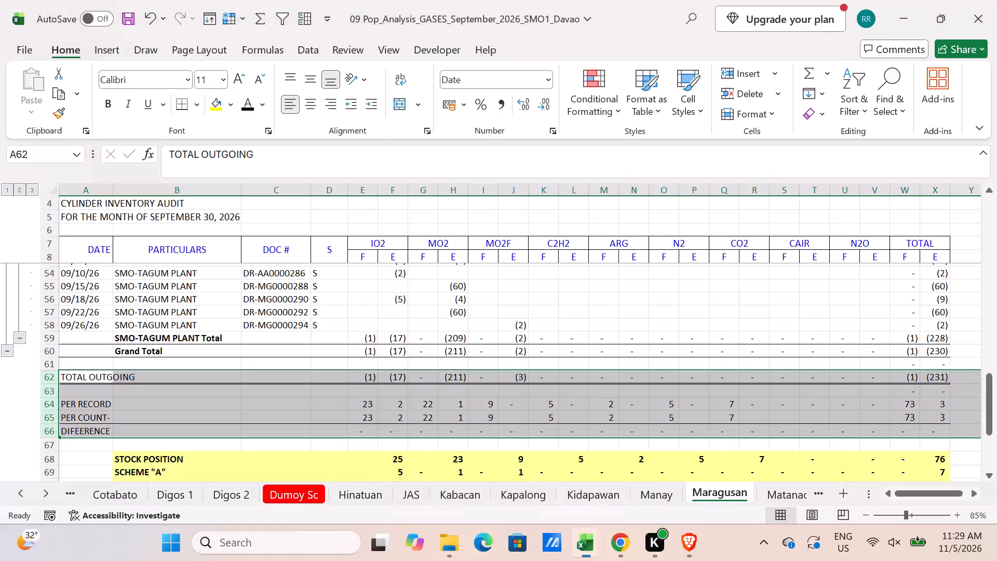
# Compare the September Maragusan sheet's PER RECORD formula in E64 with October's G_CONT_CYL formula and the beginning balance and sales lines on G_ORIG.
pyautogui.click(373, 405)
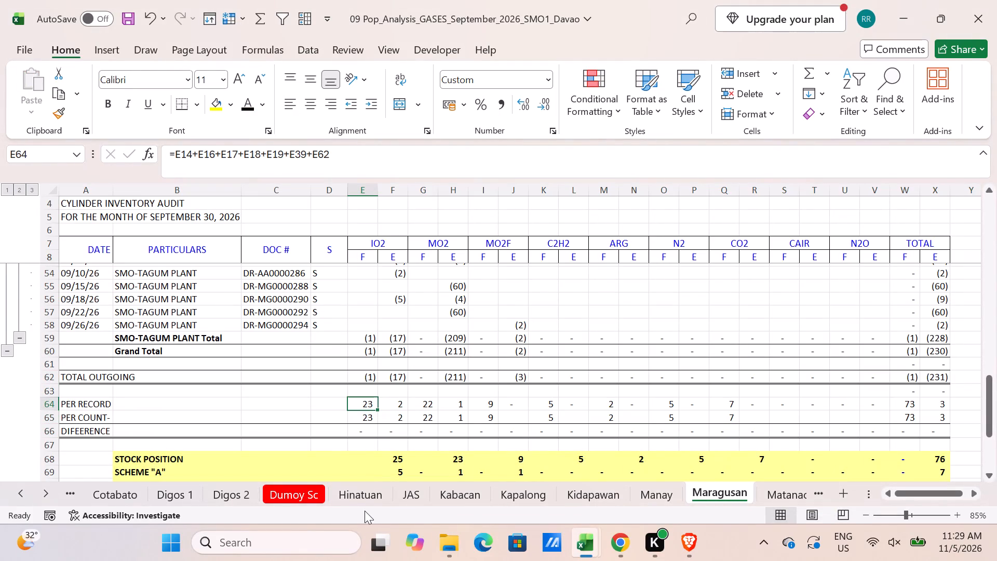
pyautogui.hotkey('alt', 'Tab')
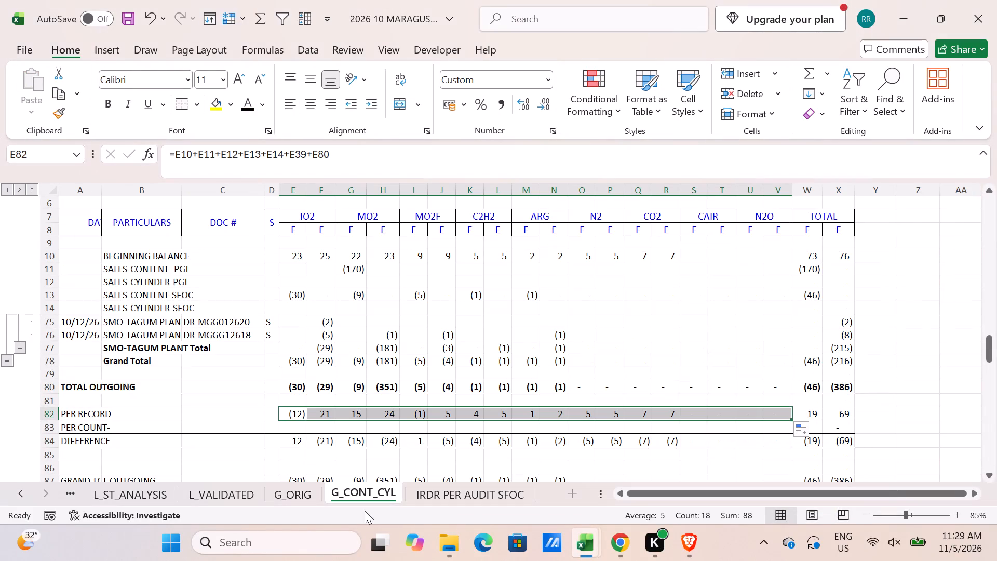
pyautogui.click(287, 492)
pyautogui.scroll(10, 330, 368)
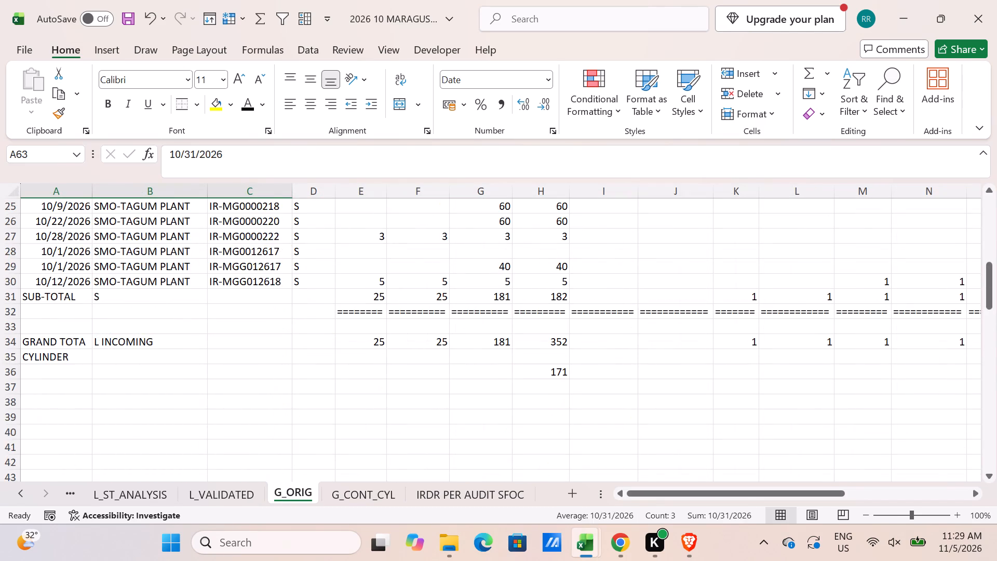
pyautogui.scroll(11, 330, 367)
pyautogui.scroll(-1, 331, 384)
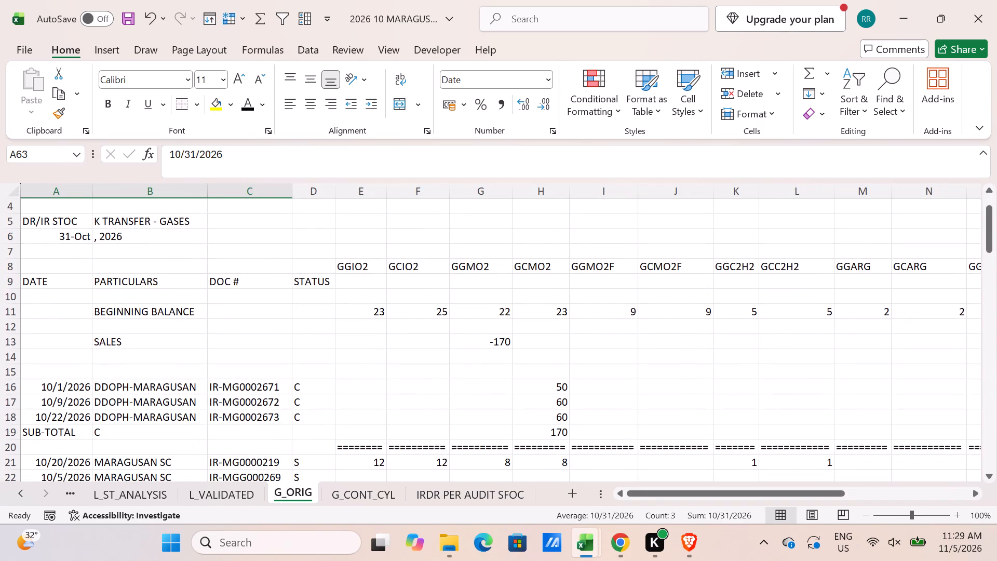
pyautogui.hotkey('alt', 'Tab')
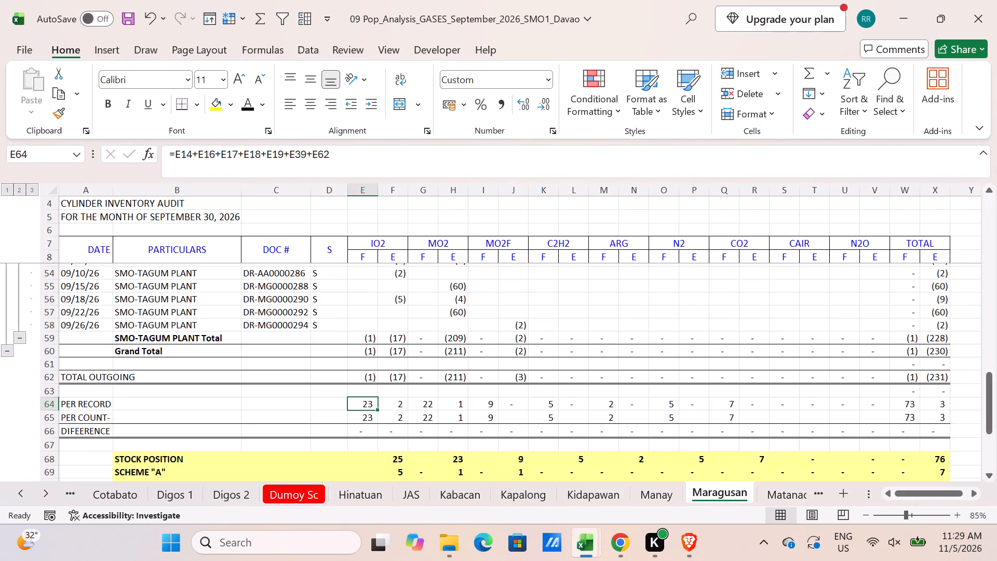
pyautogui.hotkey('alt', 'Tab')
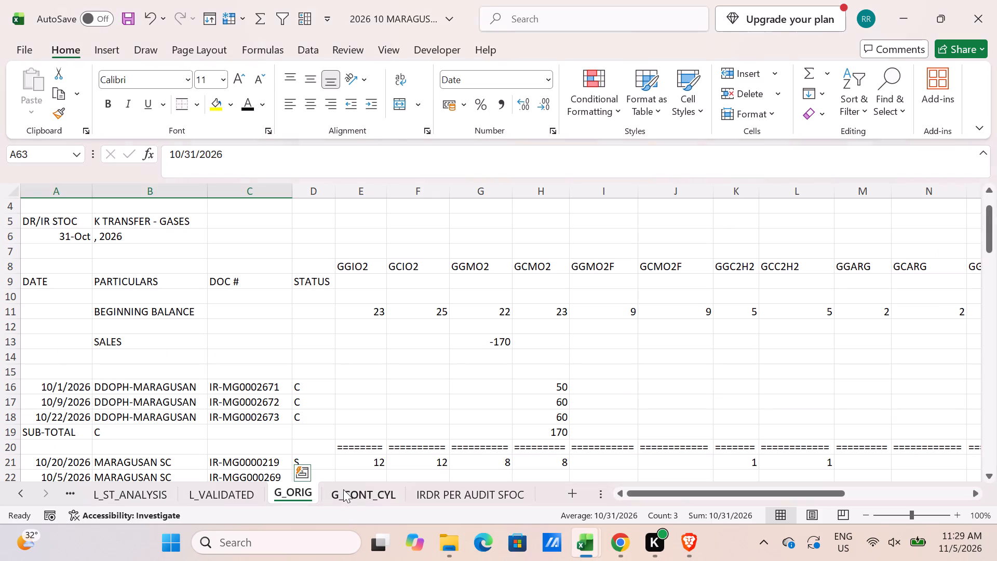
pyautogui.click(366, 492)
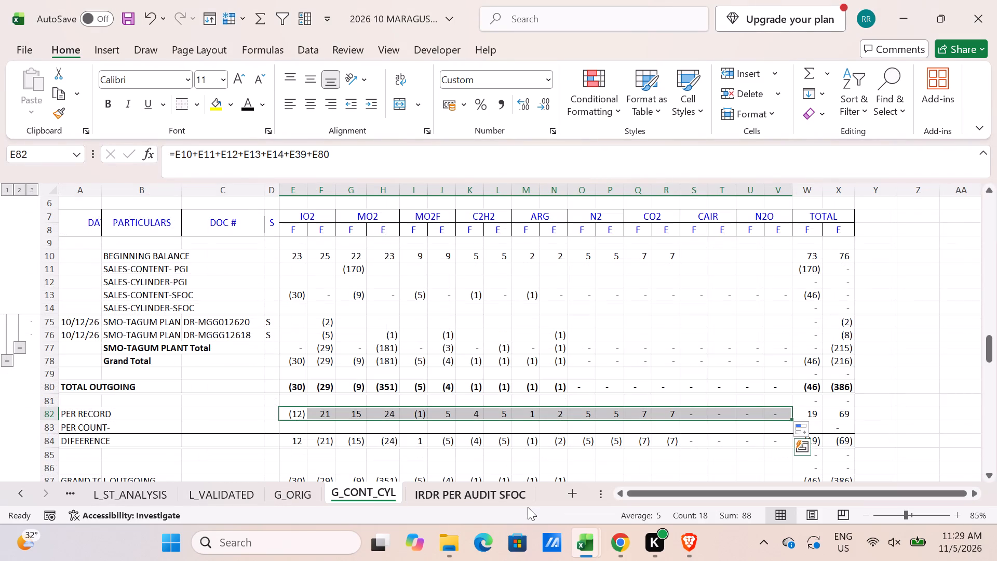
pyautogui.click(583, 541)
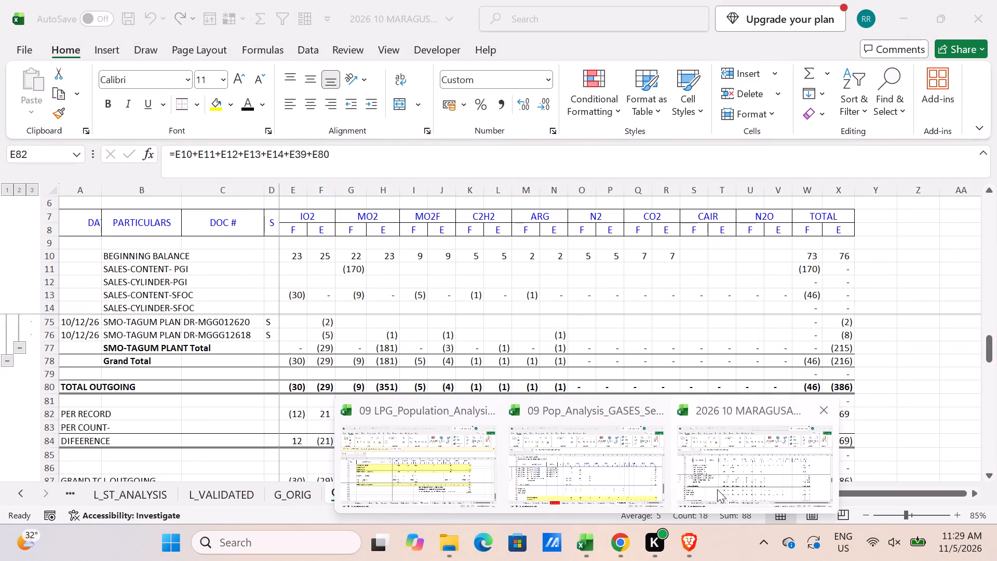
pyautogui.click(592, 484)
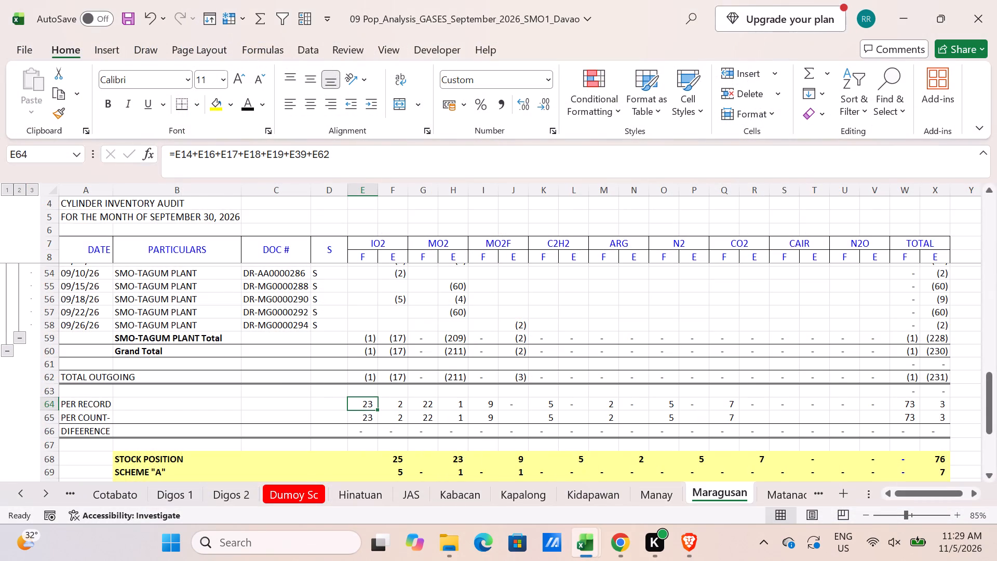
pyautogui.hotkey('alt', 'Tab')
# Examine the outgoing stock transfer lines on G_CONT_CYL down to PER RECORD, including the IO2 empties entry for DR-MG0000304 in F71.
pyautogui.scroll(1, 372, 435)
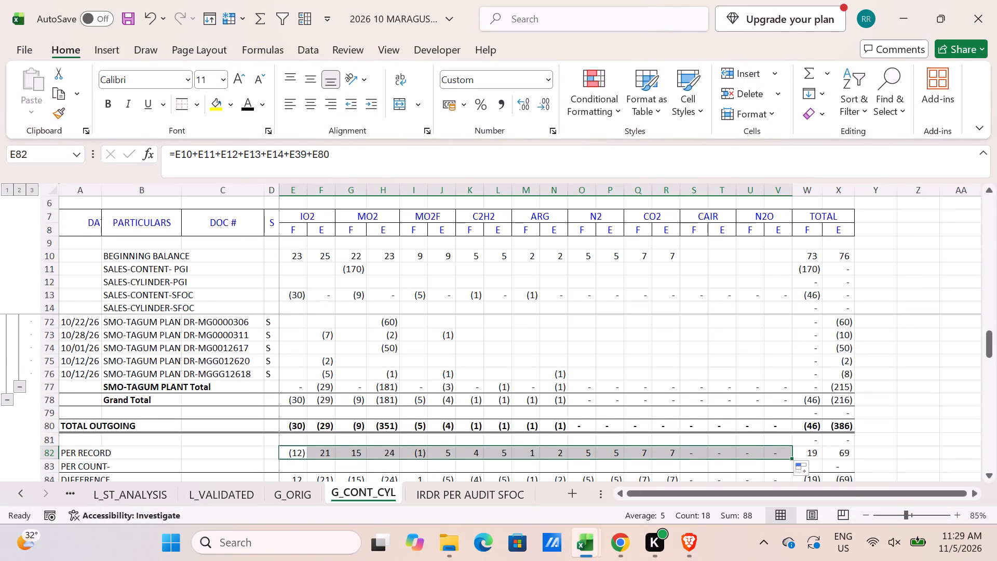
pyautogui.scroll(9, 301, 452)
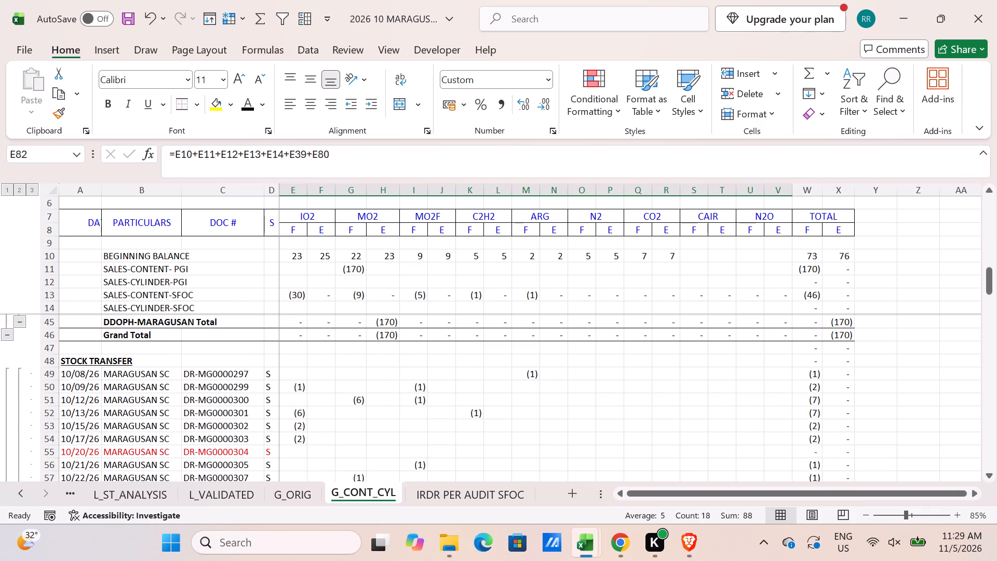
pyautogui.scroll(-3, 301, 452)
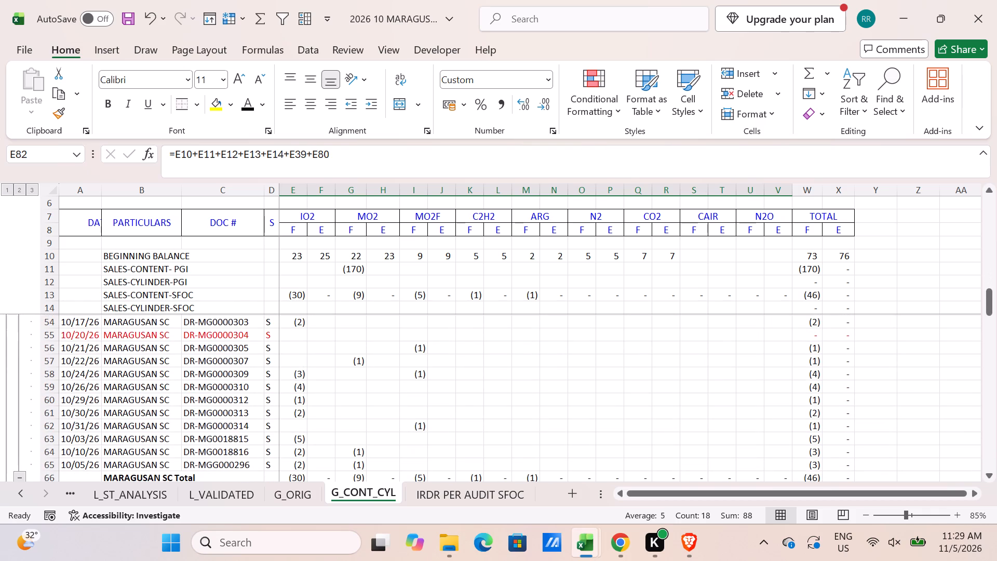
pyautogui.scroll(-1, 301, 452)
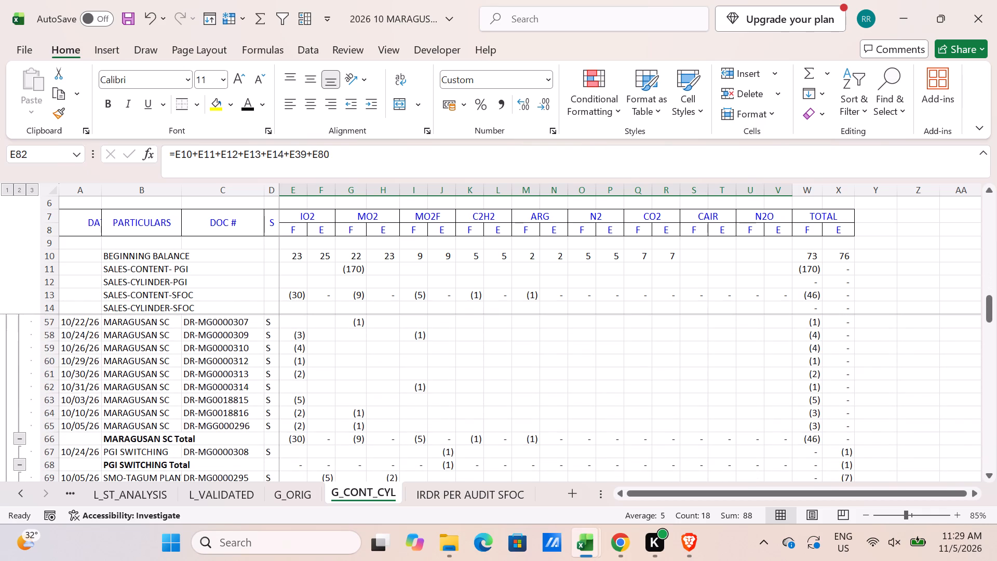
pyautogui.scroll(-1, 301, 452)
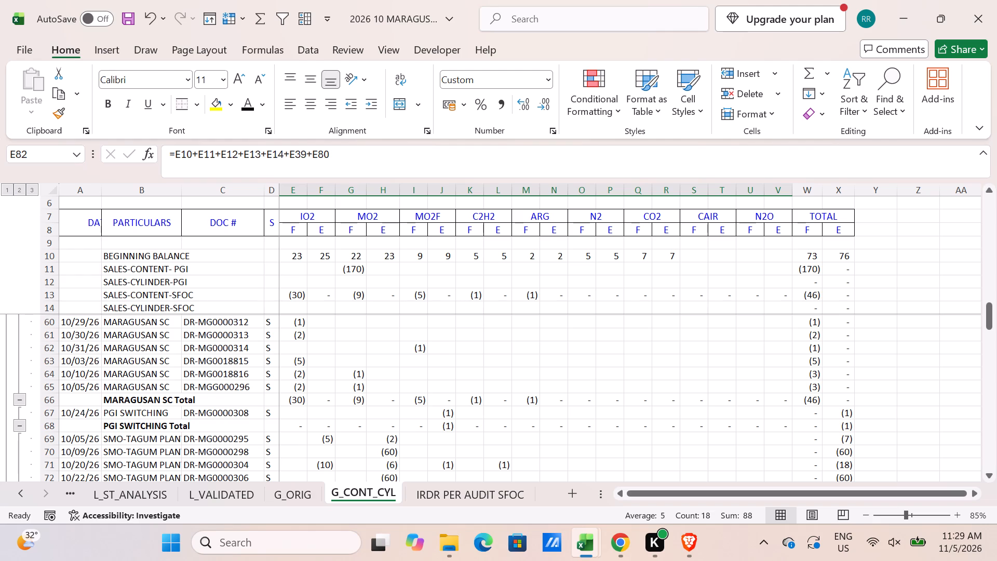
pyautogui.scroll(-1, 232, 463)
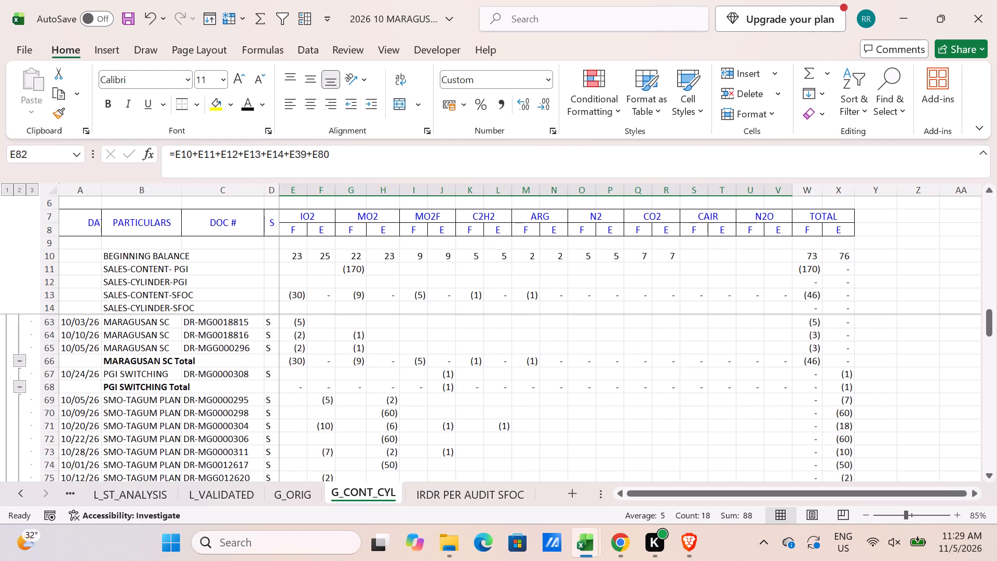
pyautogui.click(301, 438)
pyautogui.scroll(1, 297, 461)
pyautogui.scroll(-1, 297, 461)
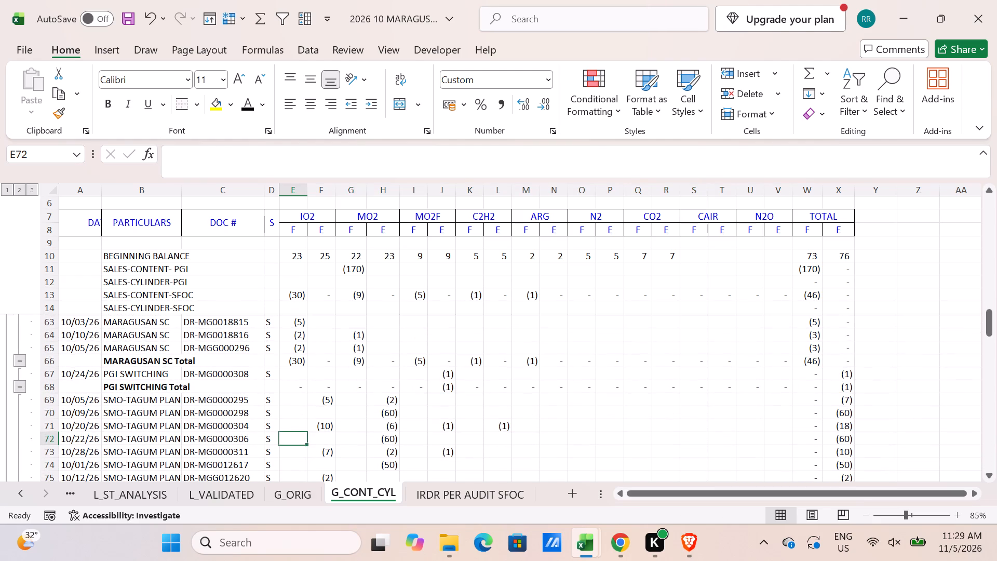
pyautogui.click(325, 424)
pyautogui.scroll(-2, 324, 425)
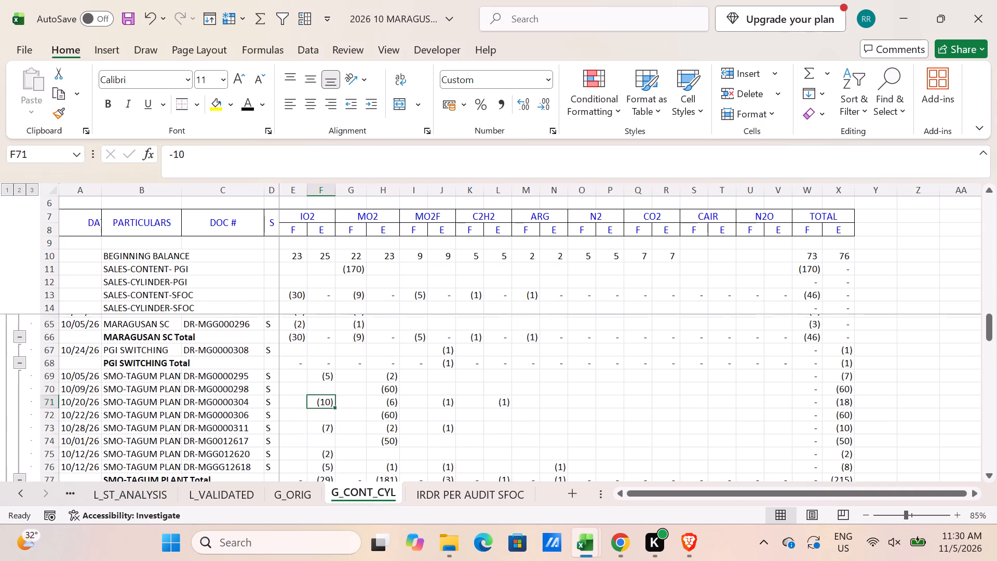
pyautogui.scroll(-3, 285, 456)
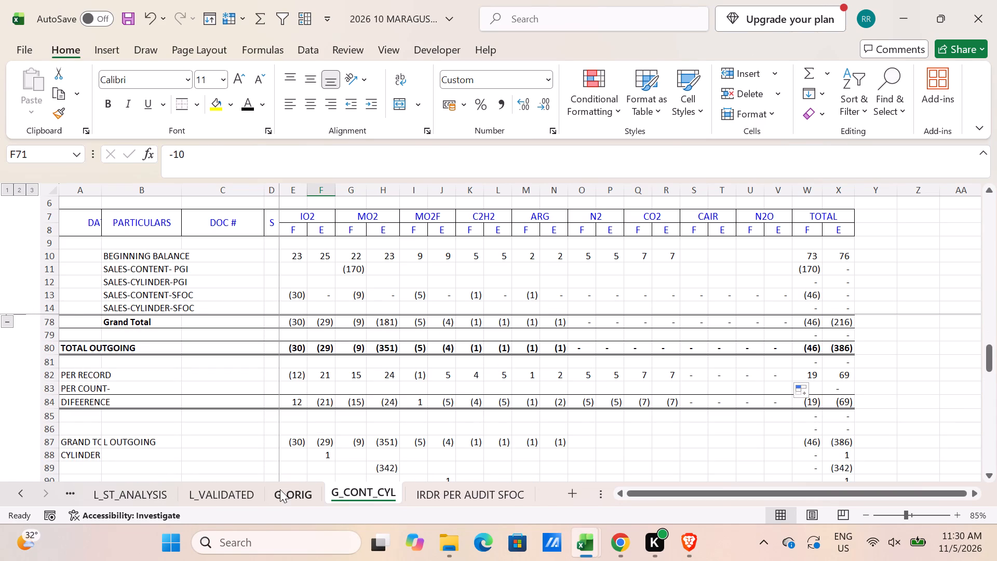
# Review G_CONT_CYL from the outgoing transfers back up through TOTAL INCOMING and the incoming stock transfer lines.
pyautogui.scroll(6, 280, 489)
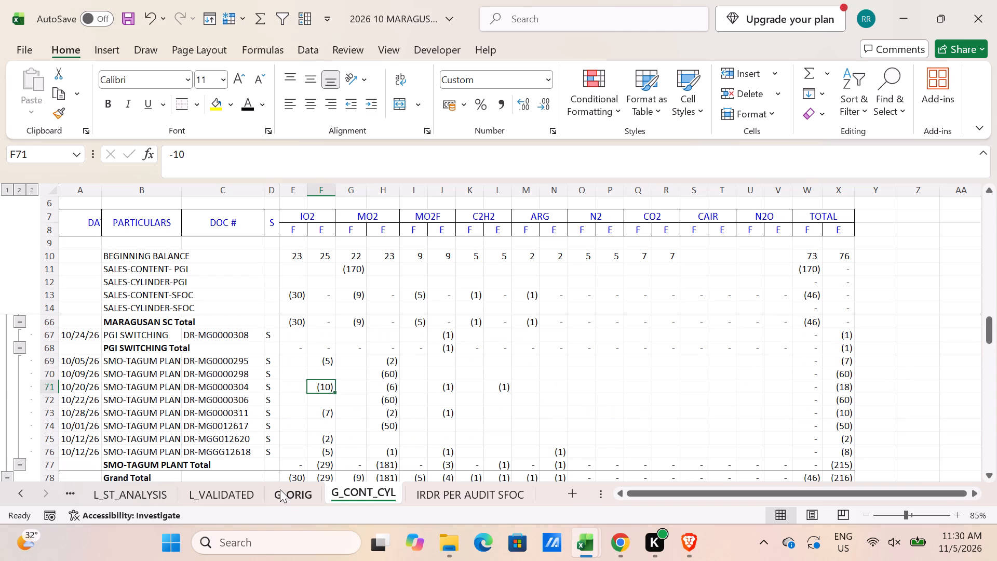
pyautogui.scroll(3, 280, 489)
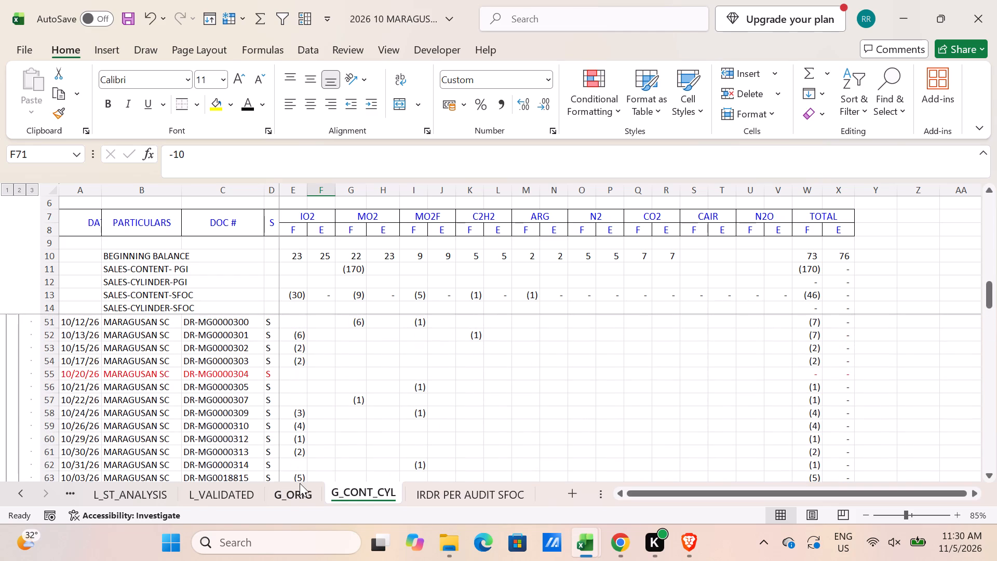
pyautogui.scroll(4, 300, 483)
pyautogui.scroll(-4, 300, 483)
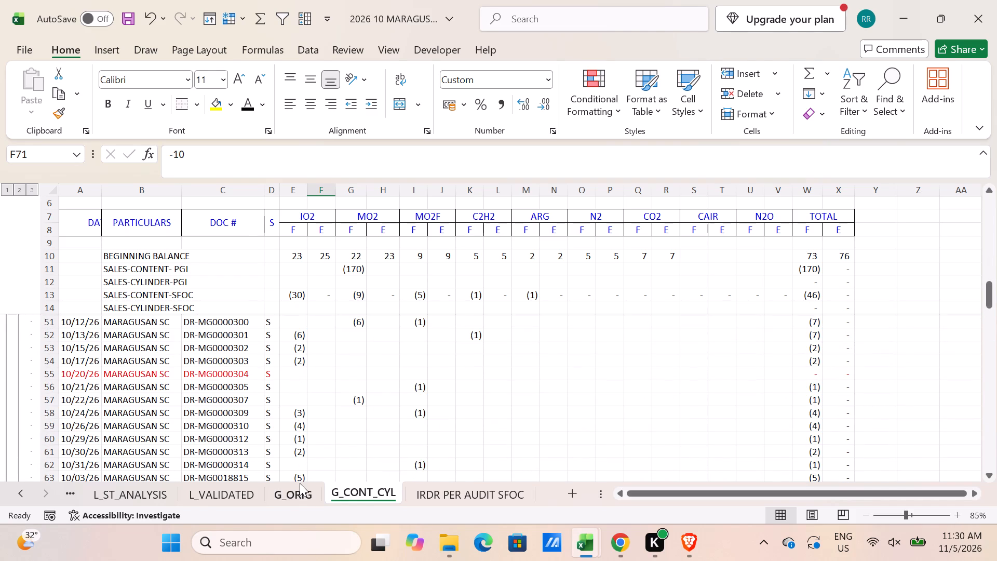
pyautogui.scroll(6, 300, 483)
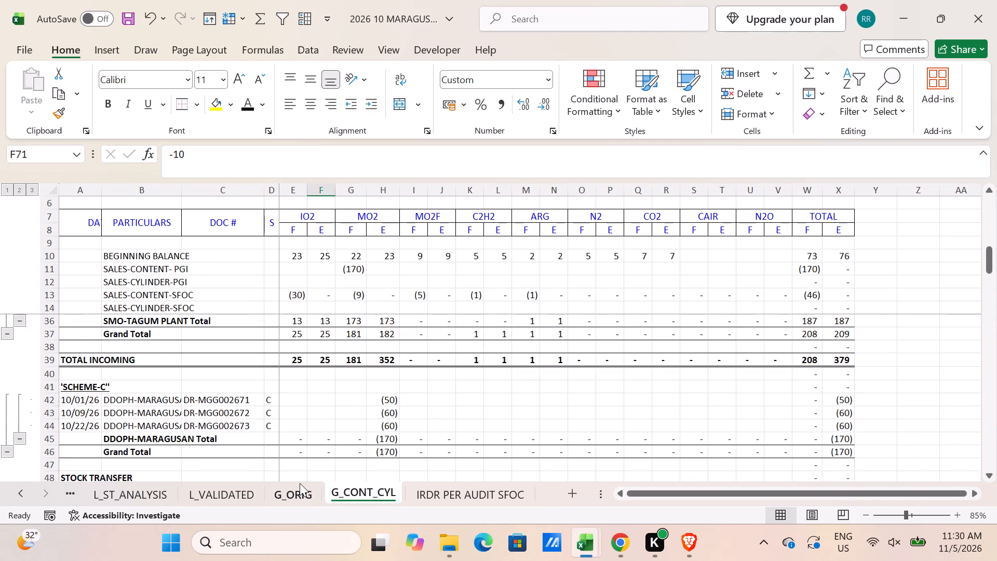
pyautogui.scroll(1, 300, 483)
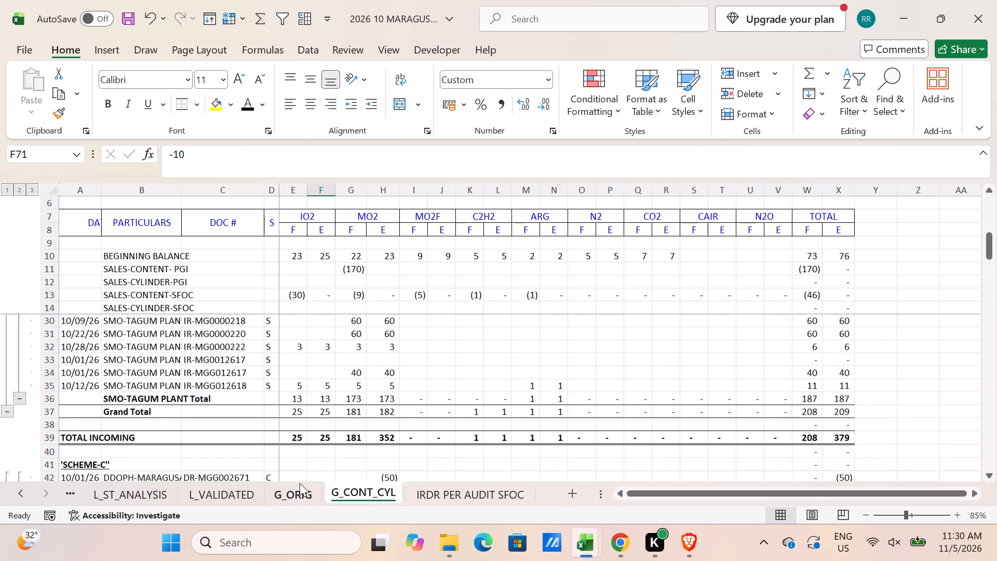
pyautogui.scroll(5, 300, 483)
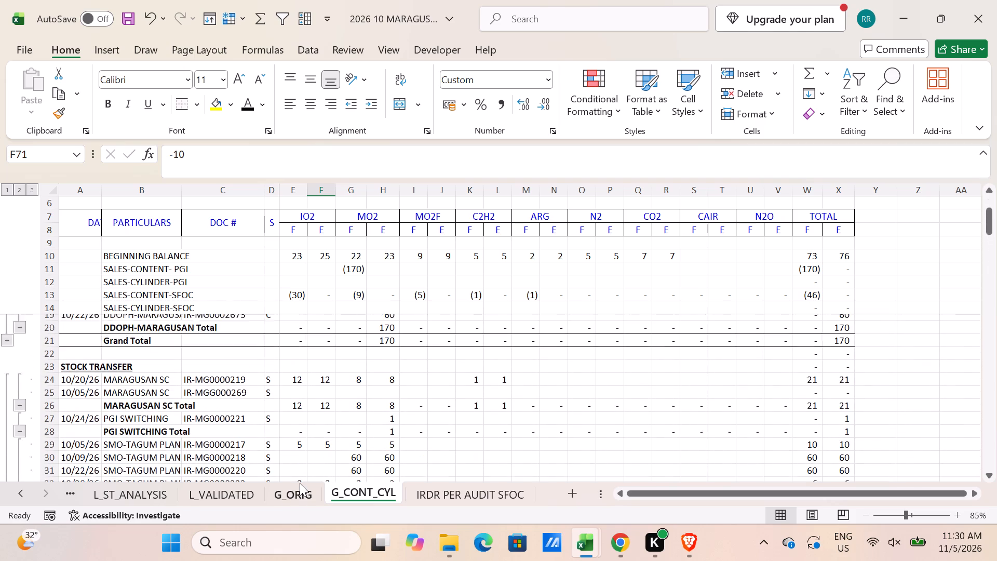
pyautogui.scroll(1, 300, 483)
# Examine the incoming lines, outgoing lines, GRAND TOTAL OUTGOING and ENDING BALANCE on G_ORIG for comparison with the audit sheet.
pyautogui.click(296, 495)
pyautogui.scroll(-2, 309, 456)
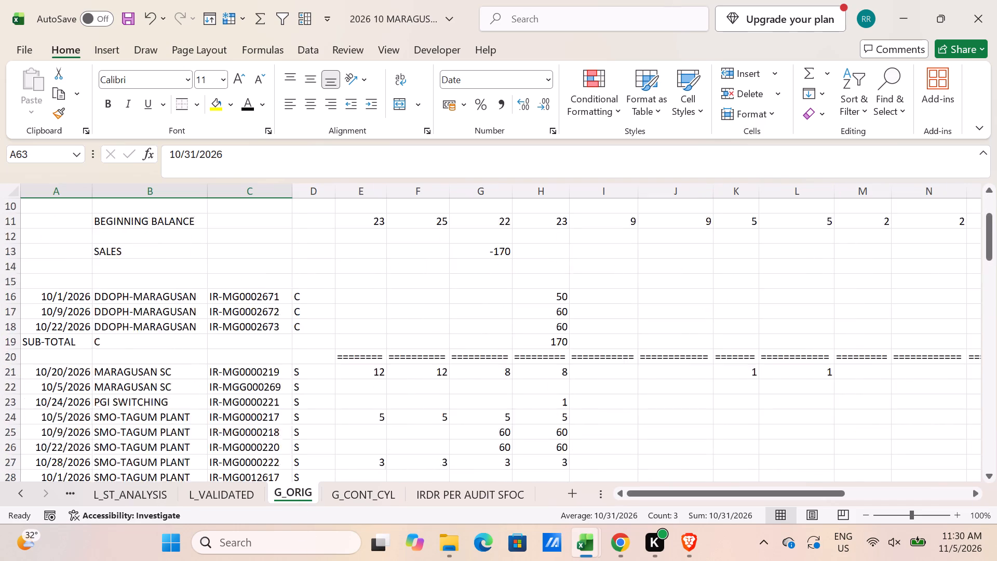
pyautogui.scroll(-9, 309, 456)
pyautogui.scroll(-13, 400, 448)
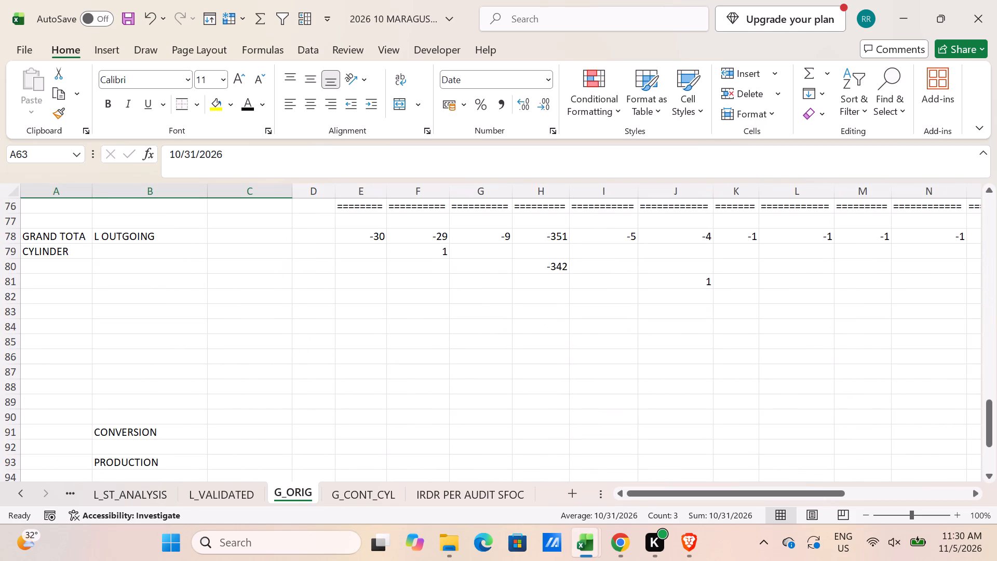
pyautogui.scroll(-2, 400, 448)
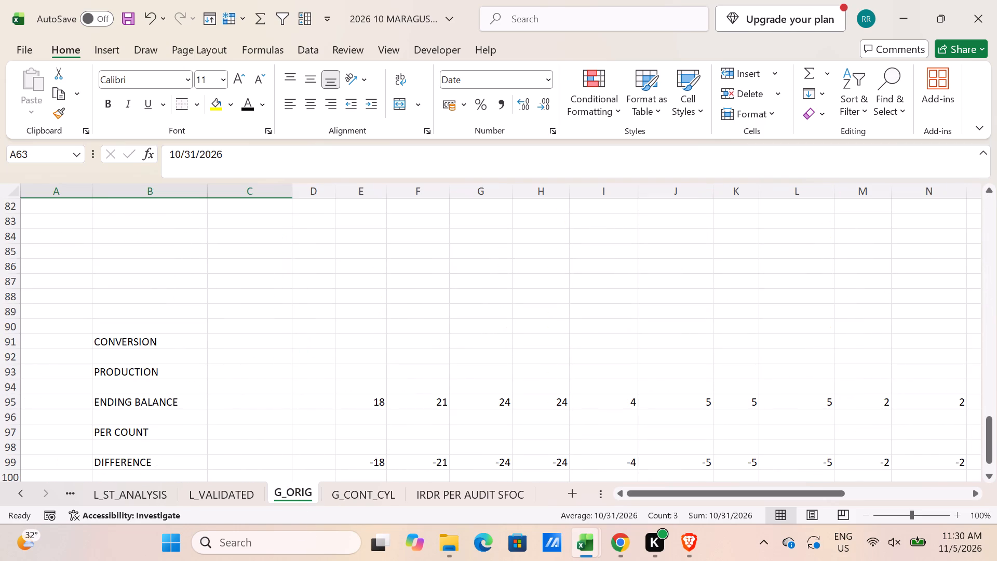
pyautogui.scroll(11, 400, 448)
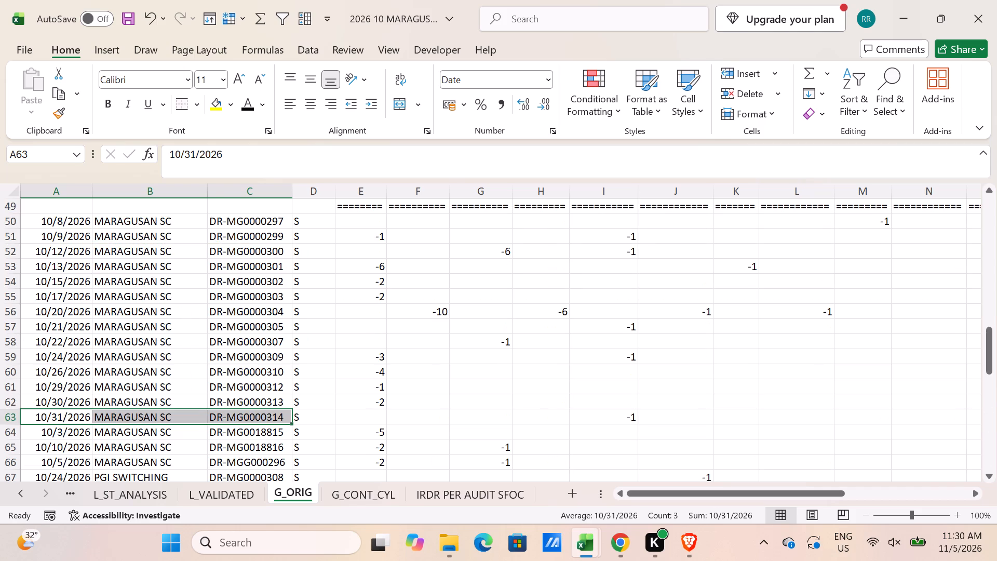
pyautogui.scroll(-4, 400, 448)
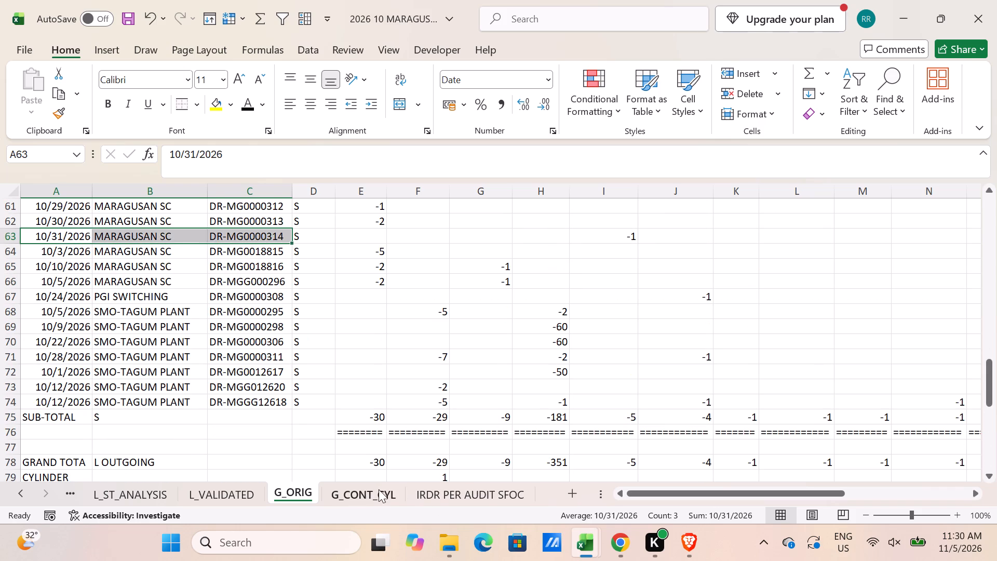
# Examine the outgoing stock transfer lines on G_CONT_CYL down to TOTAL OUTGOING, including the DR-MG0000304 entry.
pyautogui.click(370, 490)
pyautogui.scroll(-6, 365, 470)
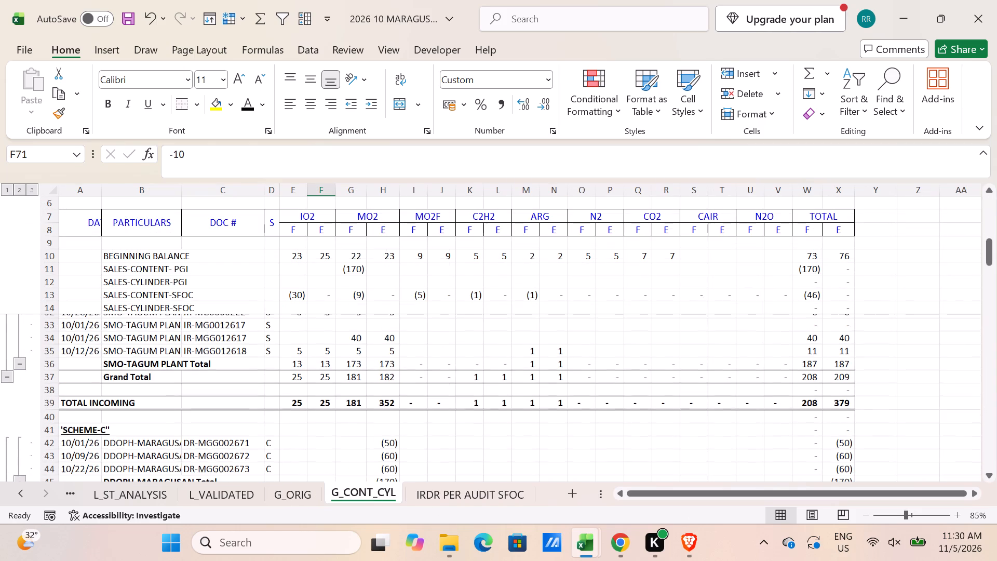
pyautogui.scroll(-11, 365, 470)
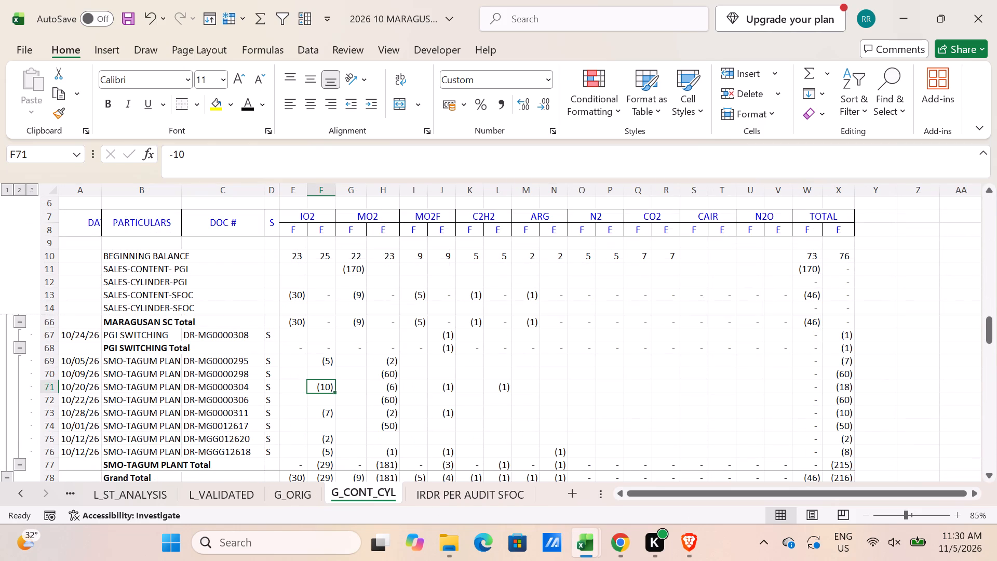
pyautogui.scroll(1, 365, 470)
pyautogui.scroll(-1, 365, 470)
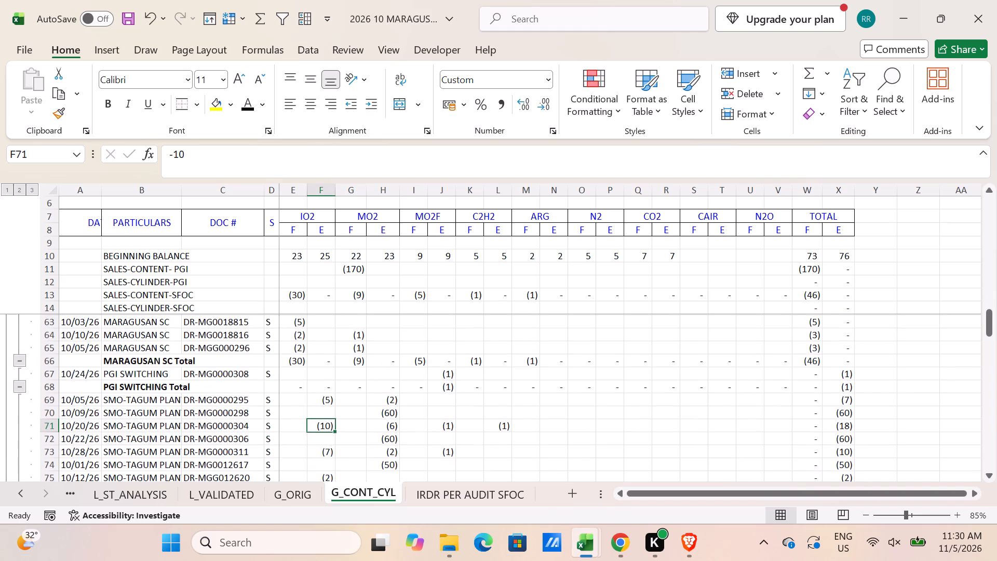
pyautogui.scroll(-1, 365, 470)
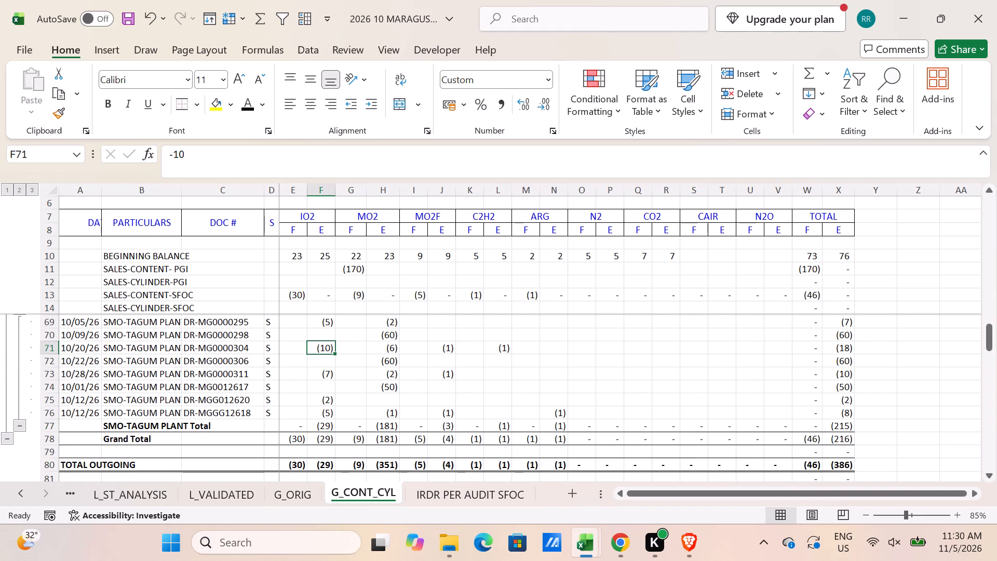
pyautogui.scroll(3, 322, 452)
pyautogui.scroll(-2, 322, 452)
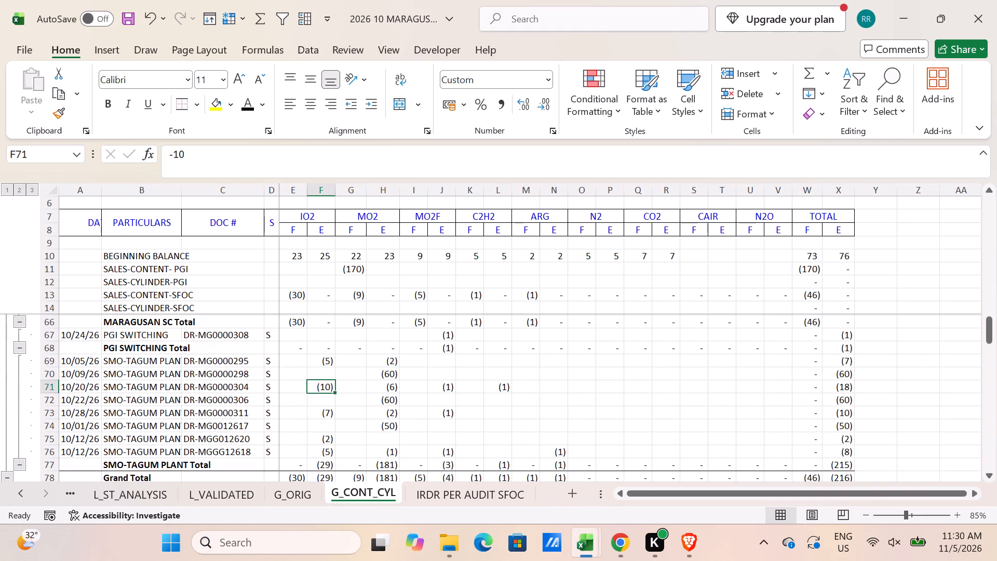
# Examine G_ORIG's outgoing and incoming transfer lines, beginning balance and sales for comparison with G_CONT_CYL.
pyautogui.click(307, 493)
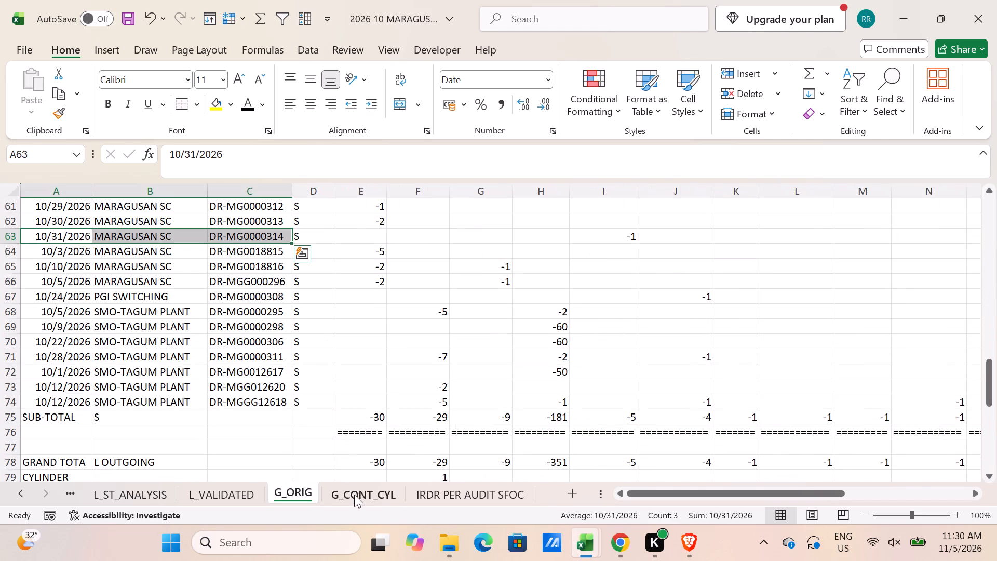
pyautogui.scroll(9, 350, 483)
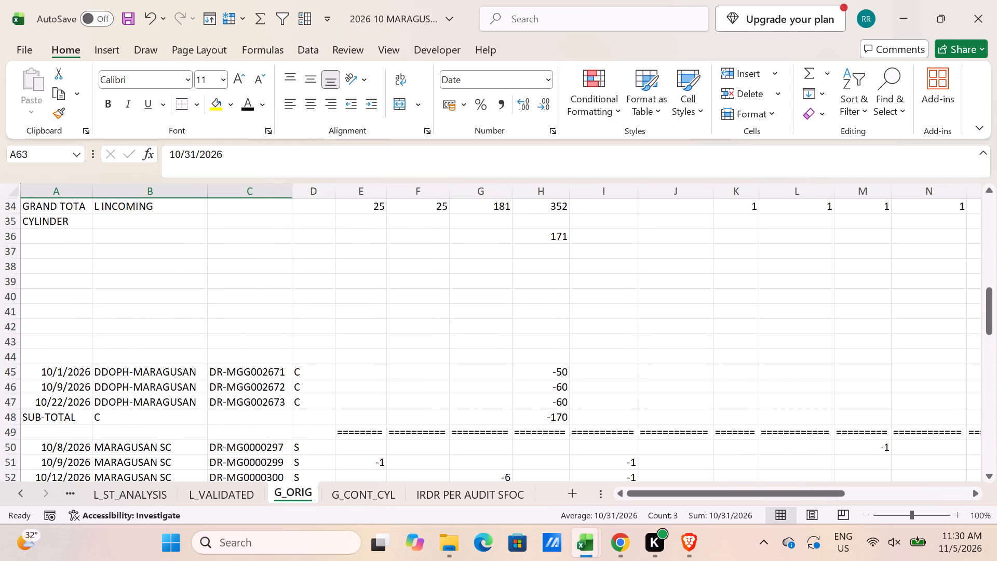
pyautogui.scroll(9, 355, 479)
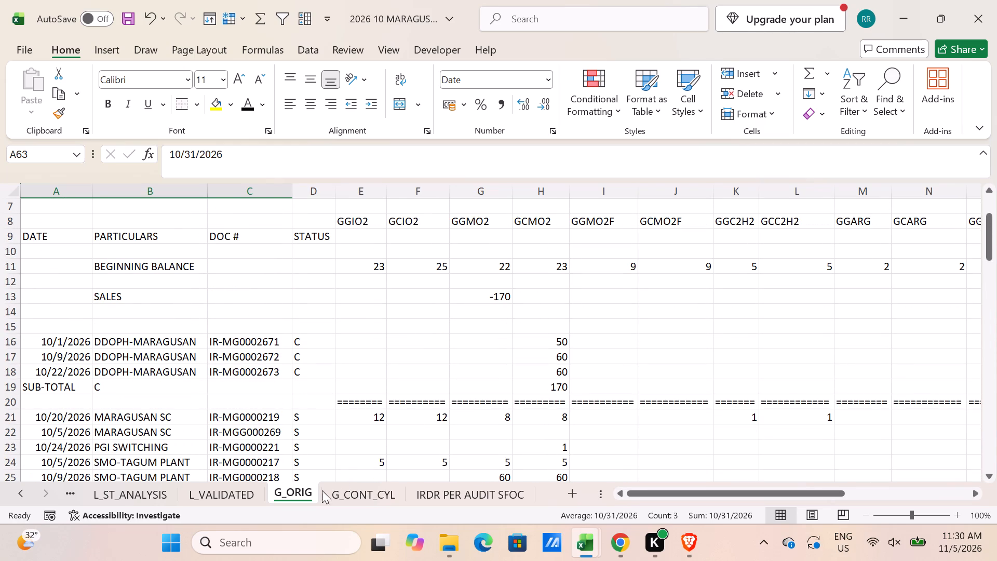
pyautogui.scroll(-5, 338, 486)
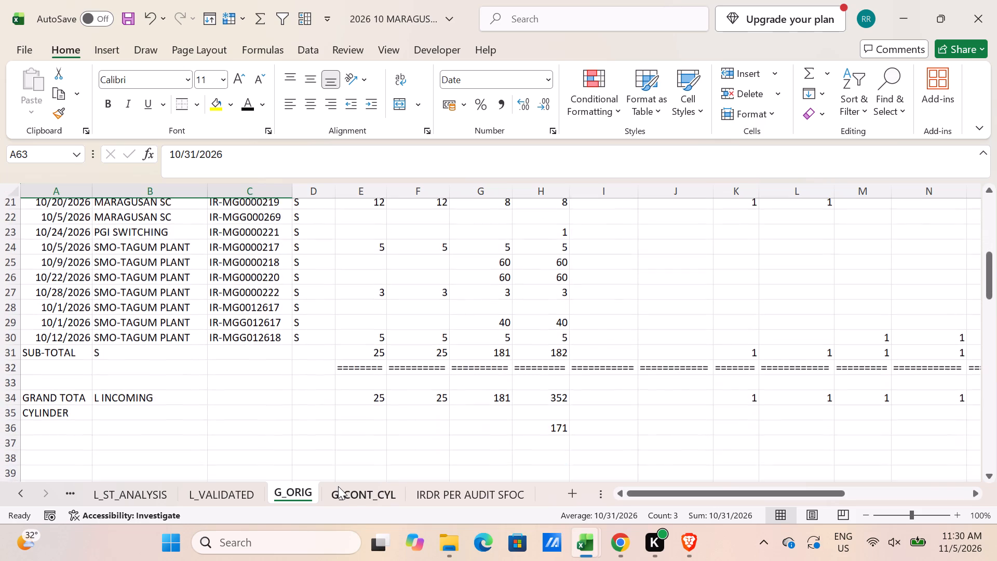
pyautogui.scroll(2, 338, 486)
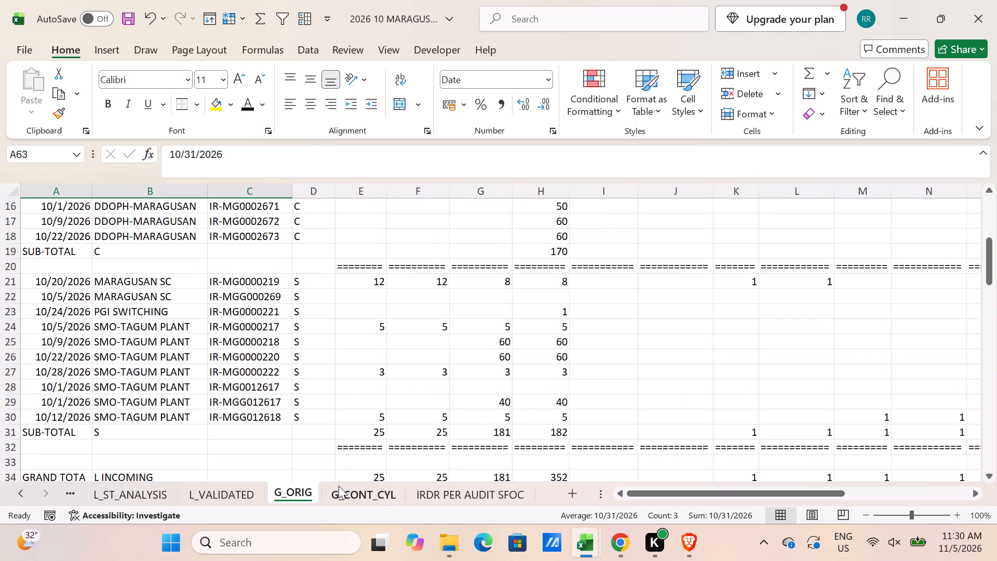
pyautogui.scroll(2, 339, 486)
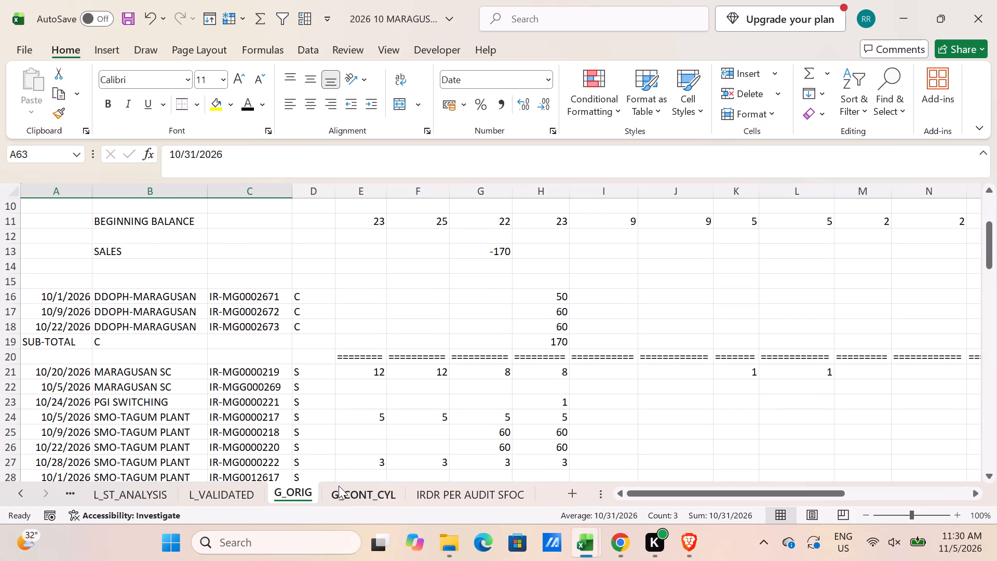
pyautogui.scroll(-1, 339, 486)
# Review G_CONT_CYL's MARAGUSAN SC and SMO-TAGUM PLANT transfer lines and the TOTAL INCOMING row against G_ORIG.
pyautogui.click(343, 489)
pyautogui.scroll(3, 344, 486)
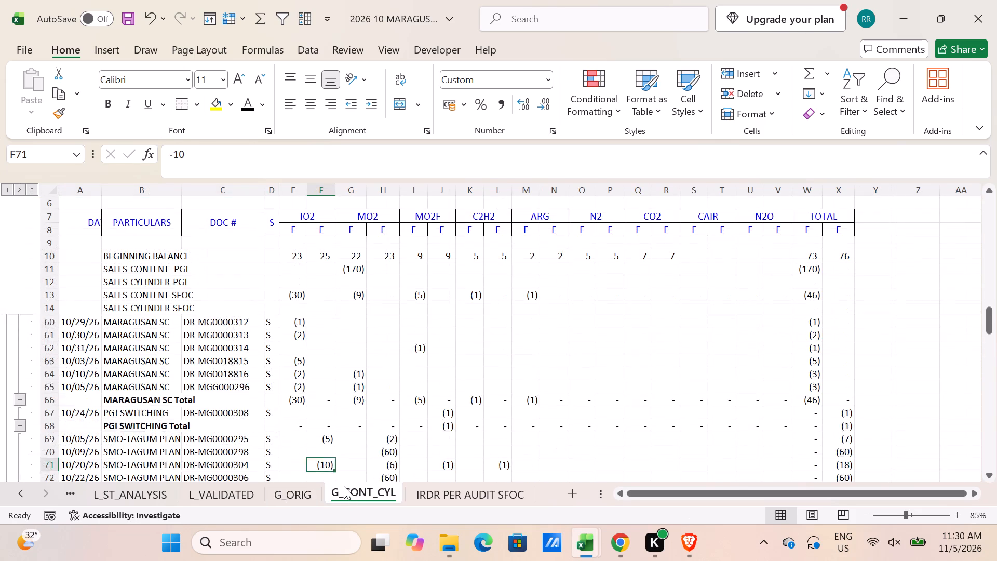
pyautogui.scroll(3, 344, 486)
pyautogui.scroll(-1, 344, 486)
pyautogui.scroll(7, 344, 486)
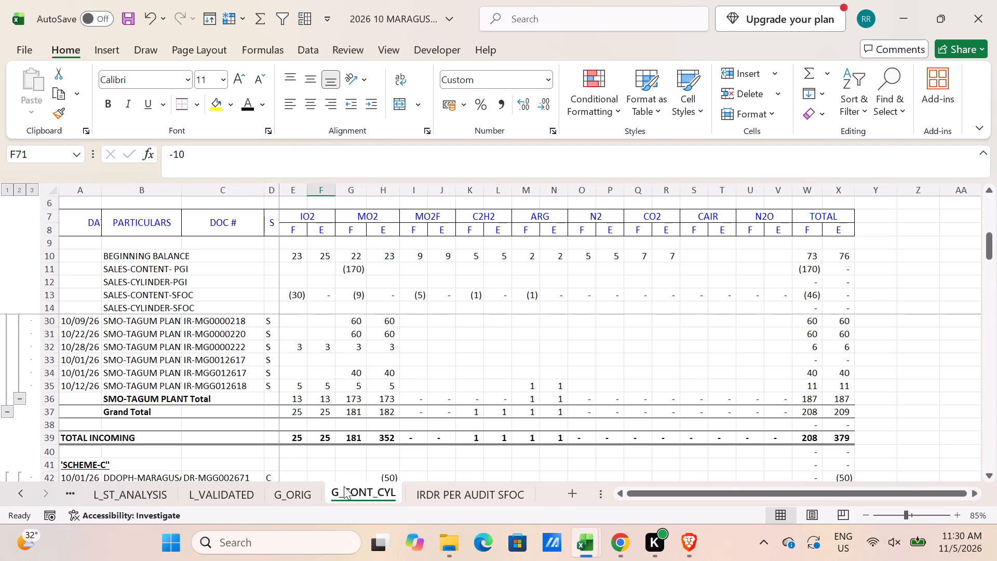
pyautogui.scroll(-13, 344, 486)
pyautogui.scroll(4, 314, 474)
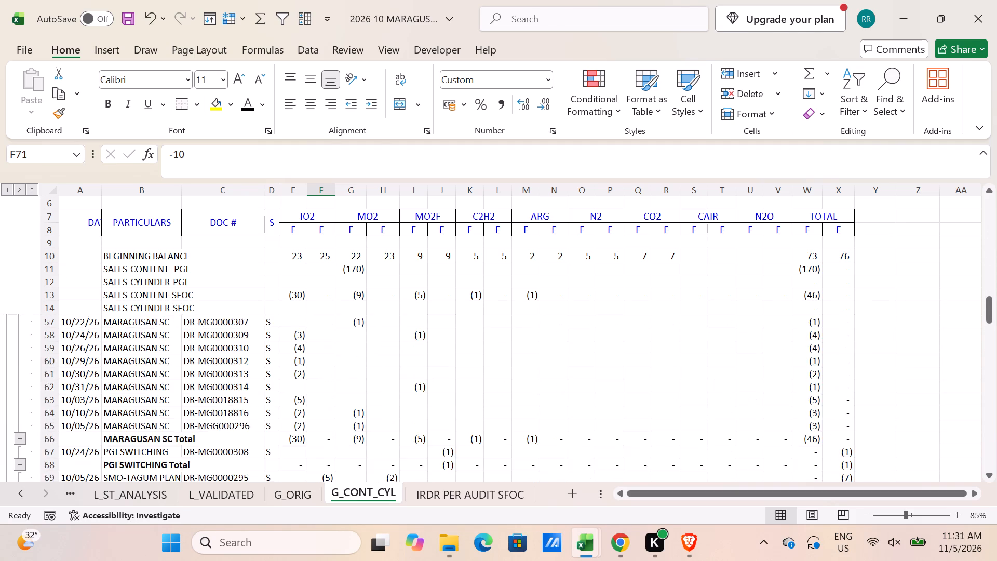
# Inspect the range covered by the outgoing stock transfer Grand Total formula in E78.
pyautogui.scroll(-4, 314, 474)
pyautogui.doubleClick(294, 439)
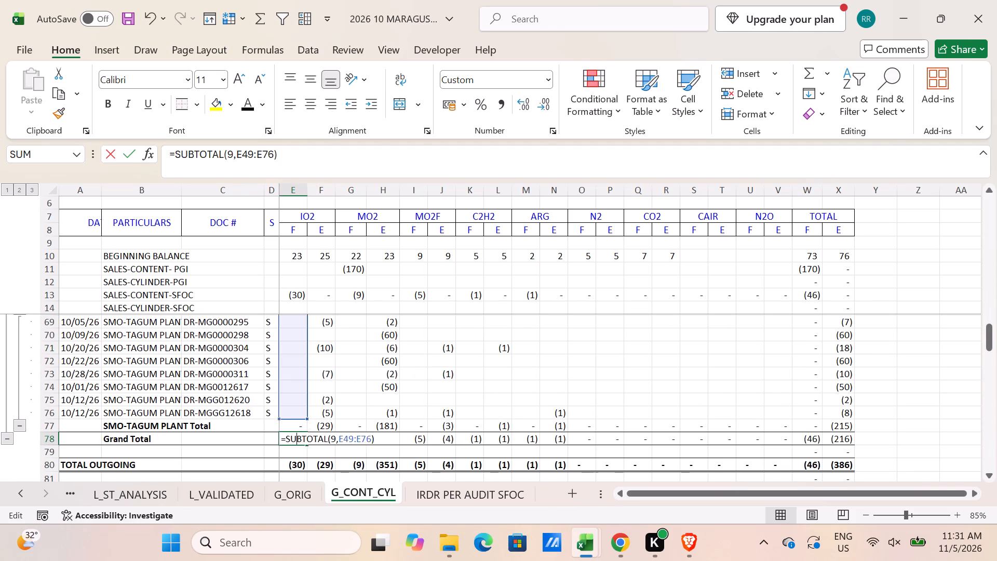
pyautogui.scroll(8, 294, 439)
pyautogui.press('Escape')
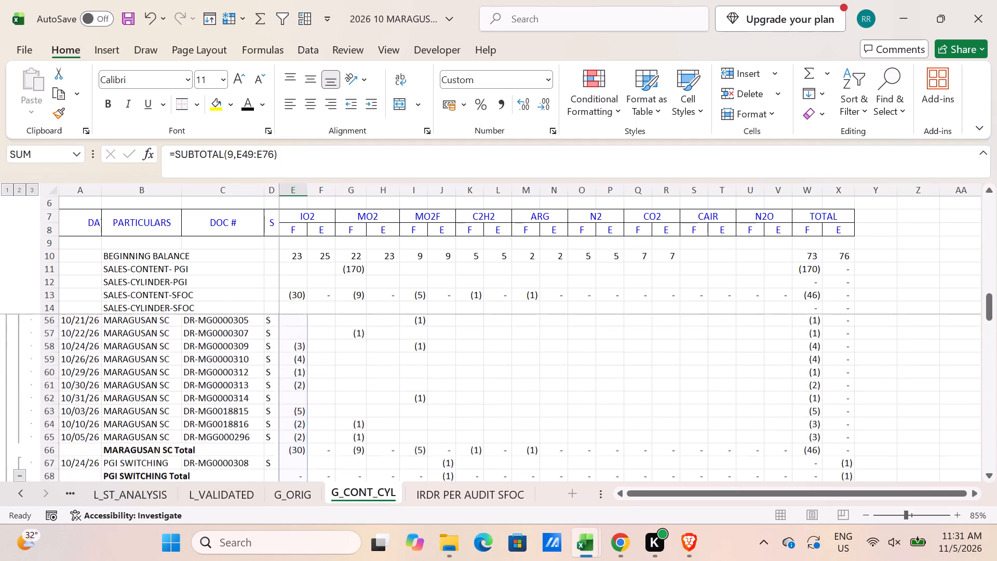
# Check the TOTAL OUTGOING formula =E46+E78 in E80 and fill it across the row's gas columns.
pyautogui.scroll(-1, 294, 439)
pyautogui.doubleClick(294, 450)
pyautogui.scroll(2, 294, 450)
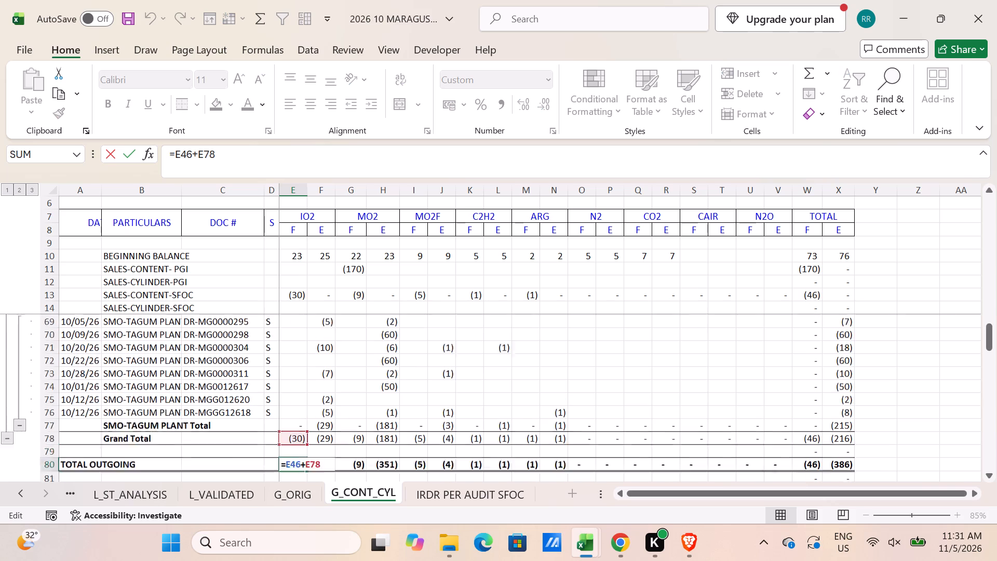
pyautogui.scroll(9, 294, 450)
pyautogui.press('Escape')
pyautogui.scroll(-2, 294, 450)
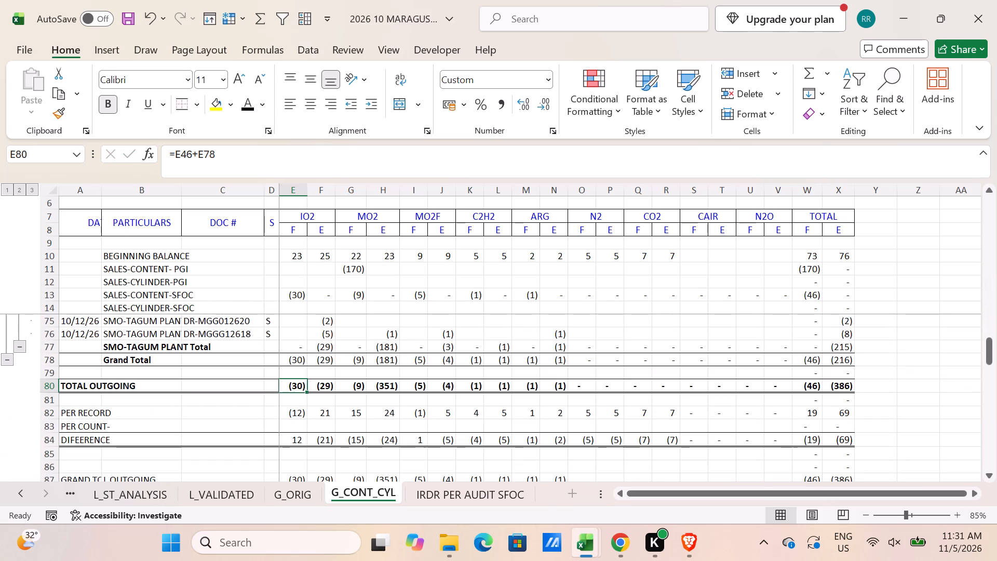
pyautogui.moveTo(308, 393); pyautogui.dragTo(796, 410)
# Check and re-enter the PER RECORD formula in E82 as =E10+E11+E12+E13+E14+E39+E80.
pyautogui.tripleClick(293, 411)
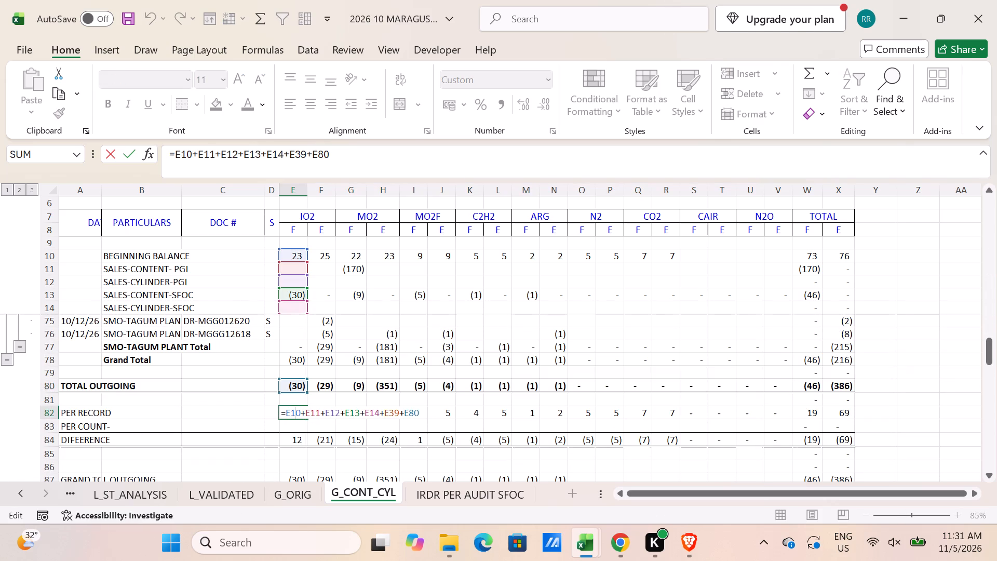
pyautogui.press('Escape')
pyautogui.press('=')
pyautogui.click(296, 253)
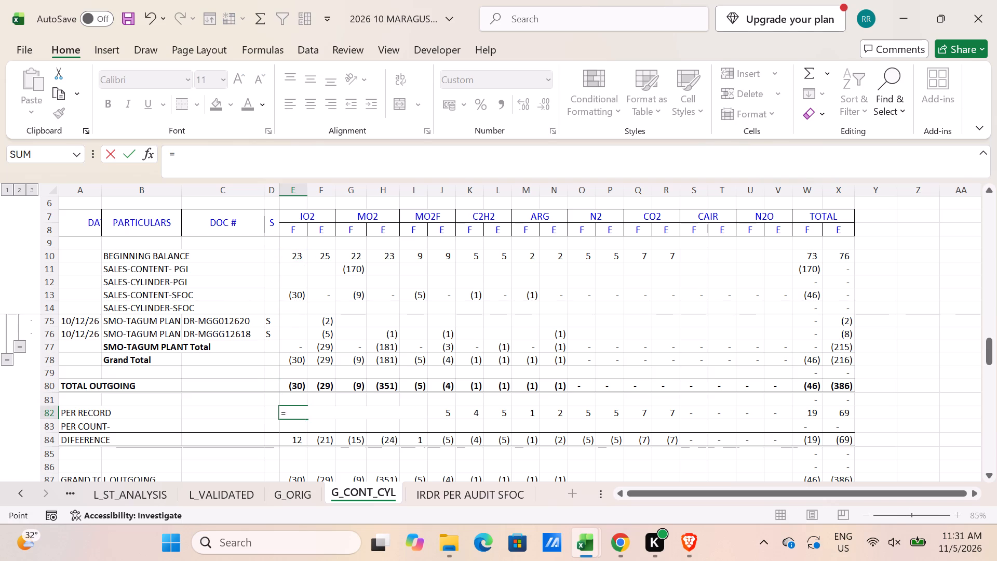
pyautogui.press('+')
pyautogui.click(295, 273)
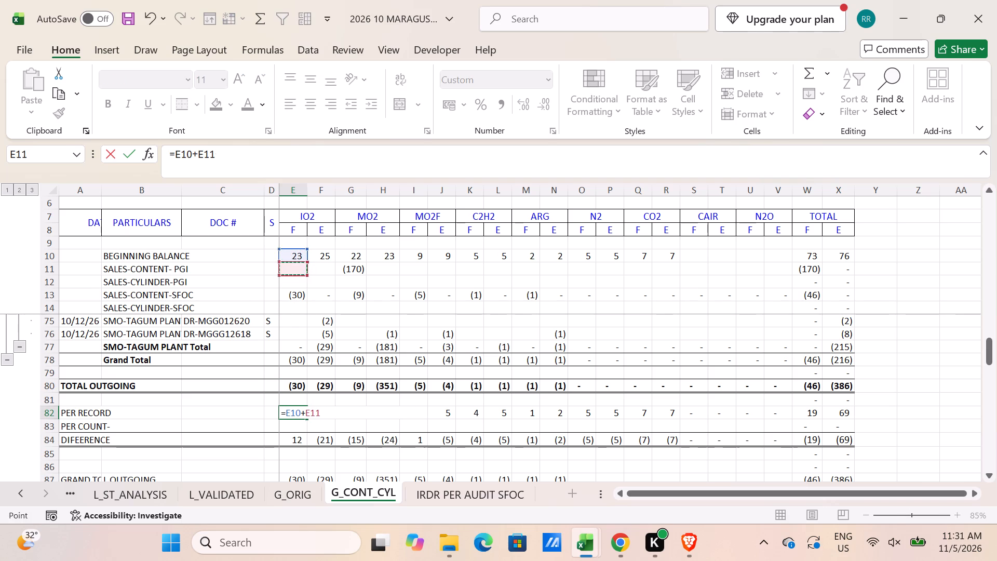
pyautogui.press('+')
pyautogui.click(292, 287)
pyautogui.press('+')
pyautogui.click(292, 297)
pyautogui.press('+')
pyautogui.click(295, 308)
pyautogui.press('+')
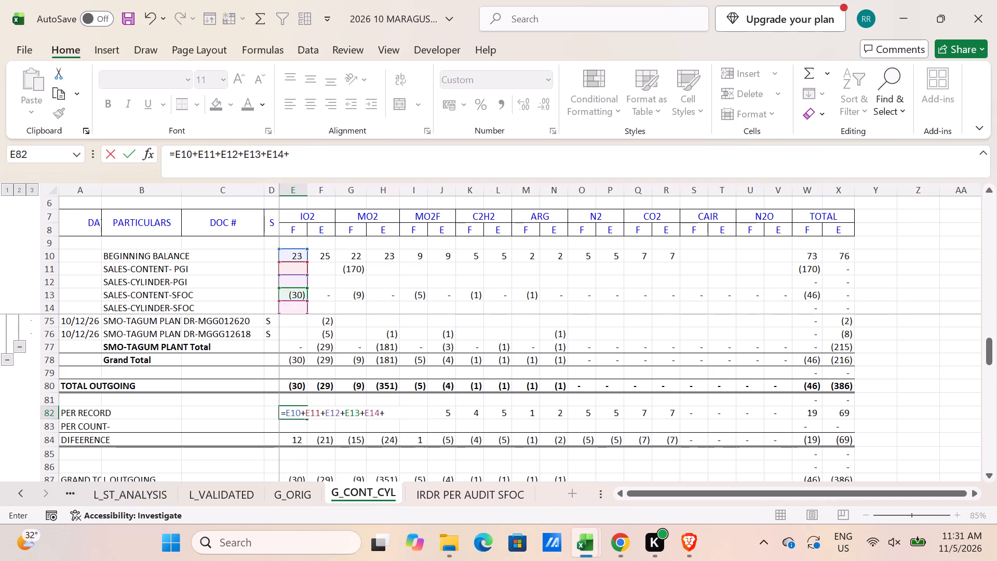
pyautogui.scroll(11, 297, 372)
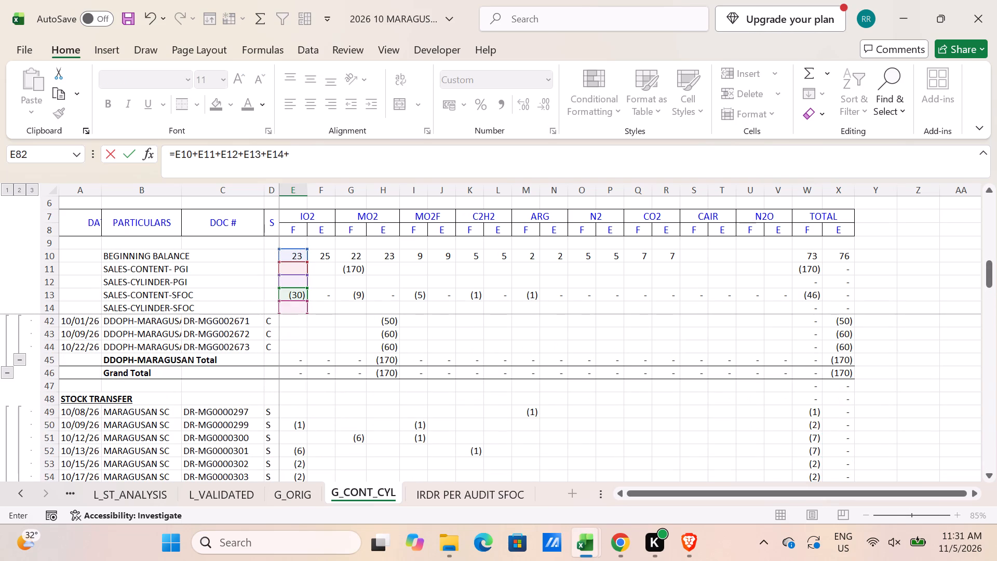
pyautogui.scroll(3, 292, 385)
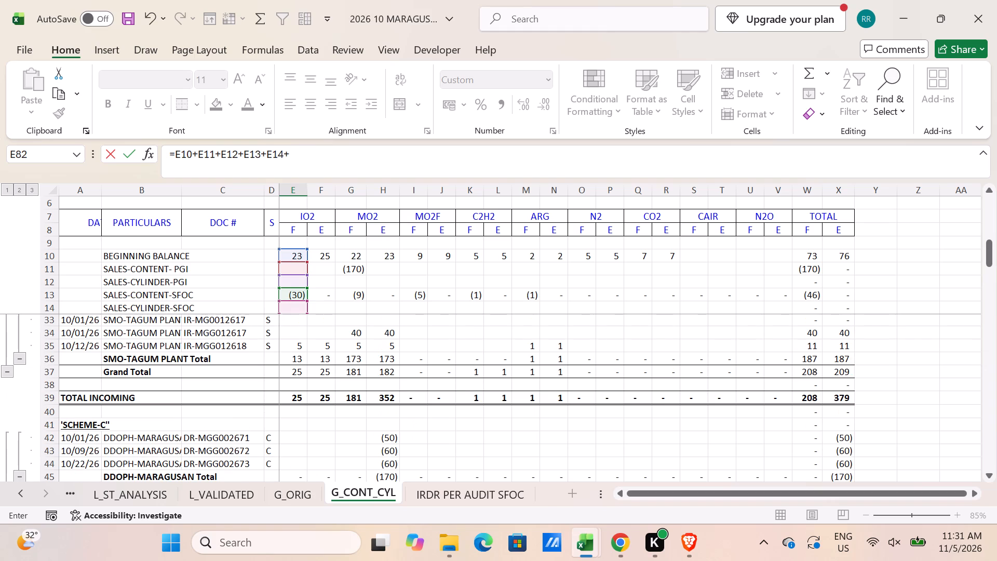
pyautogui.click(290, 399)
pyautogui.press('+')
pyautogui.scroll(-13, 300, 440)
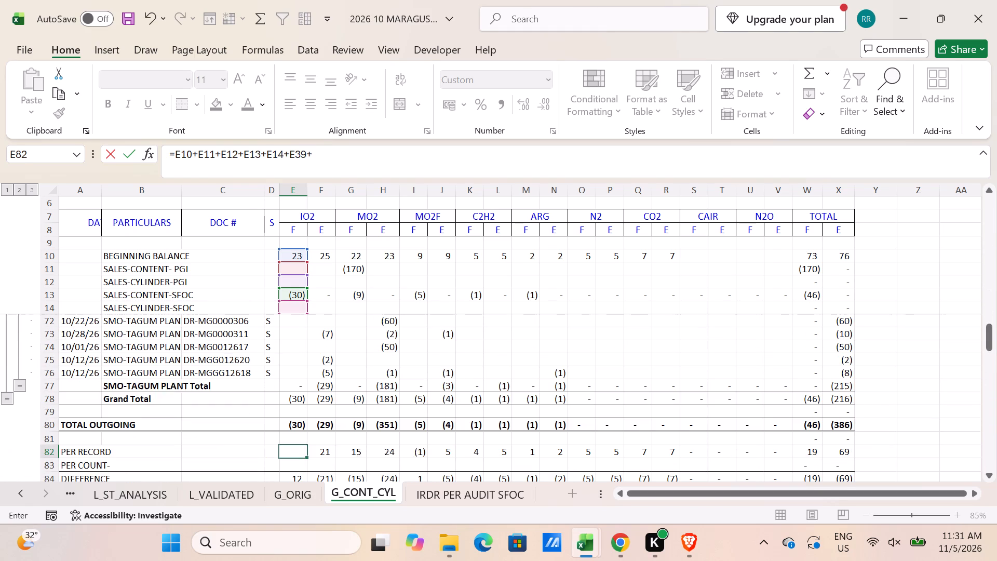
pyautogui.click(301, 421)
pyautogui.press('Return')
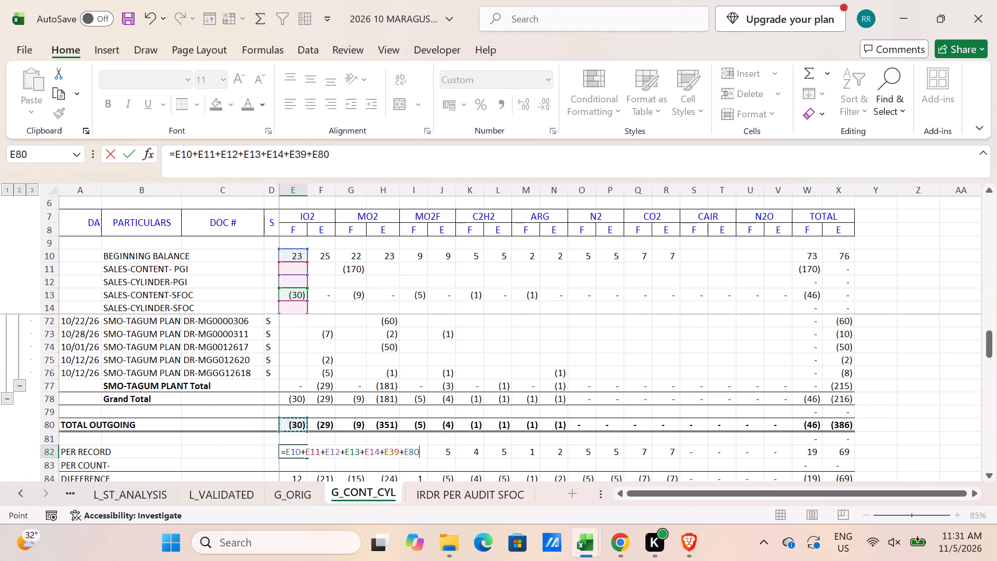
# Check the PER RECORD formula in E82 and fill it across the row to V82.
pyautogui.doubleClick(293, 448)
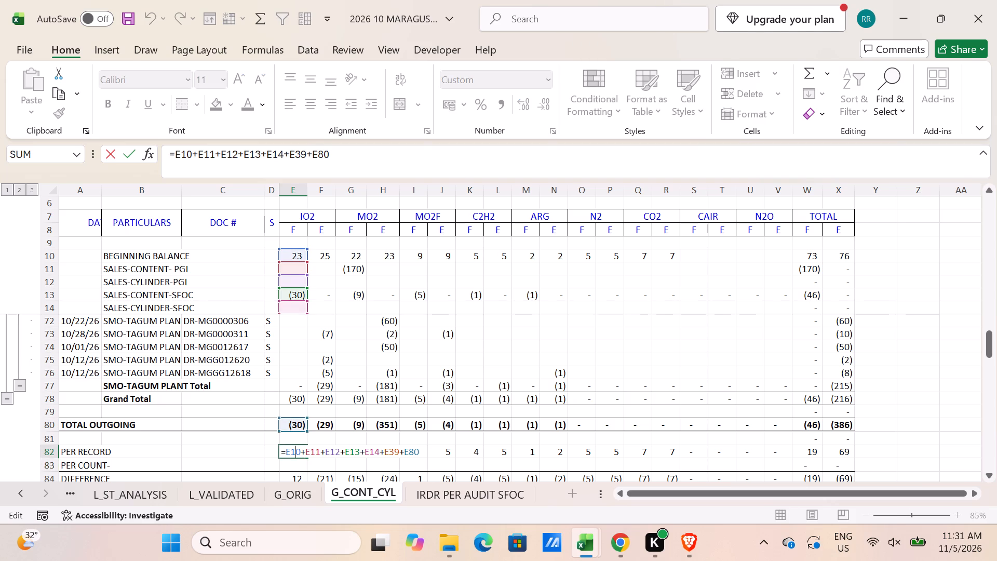
pyautogui.press('Escape')
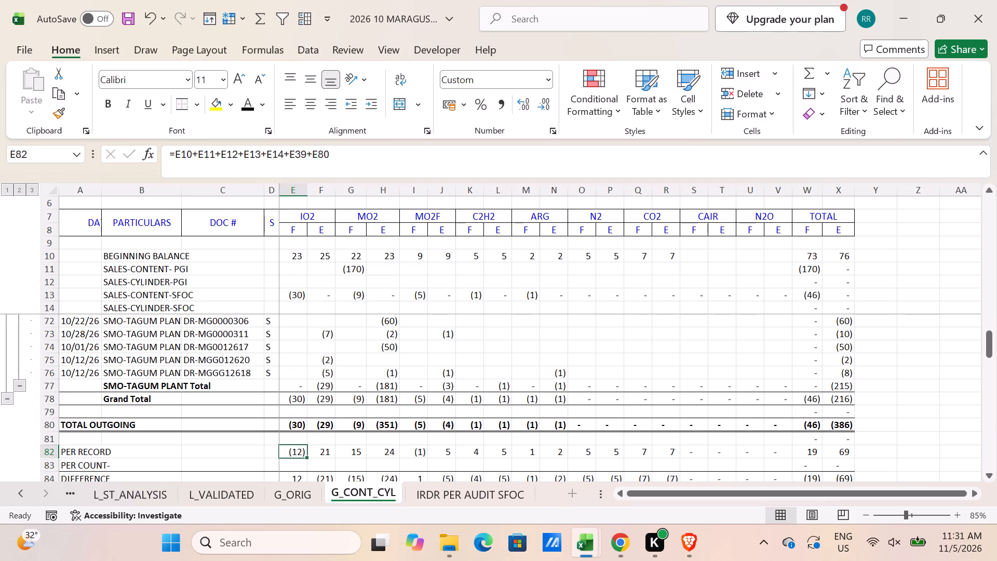
pyautogui.moveTo(304, 458); pyautogui.dragTo(791, 464)
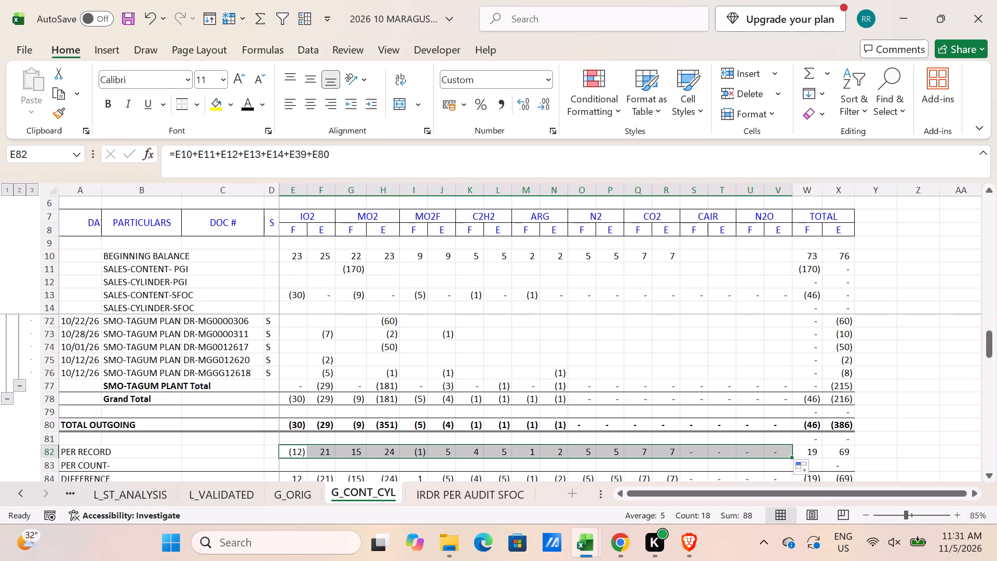
# Examine the PER RECORD, DIFFERENCE and GRAND TOTAL OUTGOING rows and the MARAGUSAN SC outgoing lines on G_CONT_CYL.
pyautogui.scroll(-2, 409, 425)
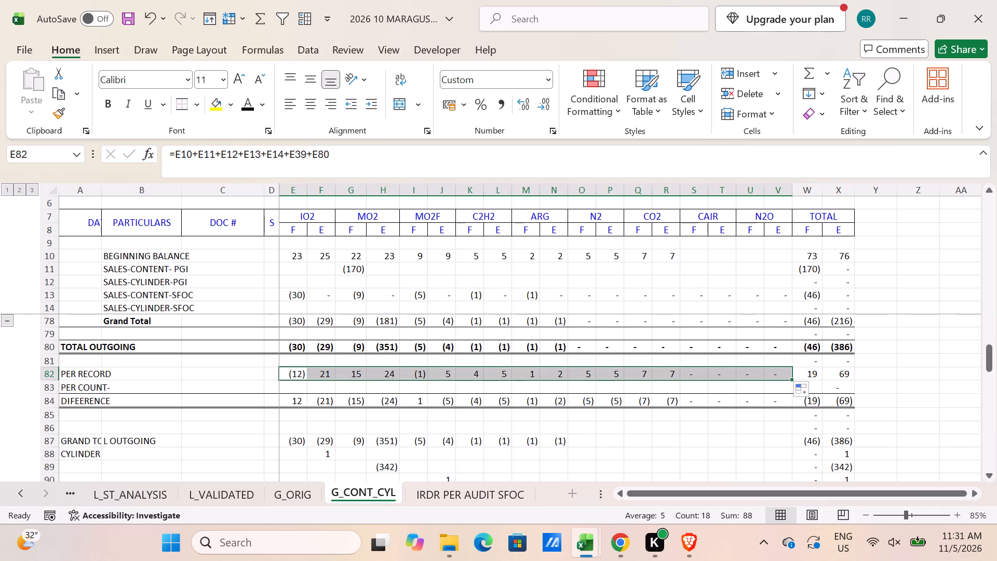
pyautogui.scroll(-2, 294, 439)
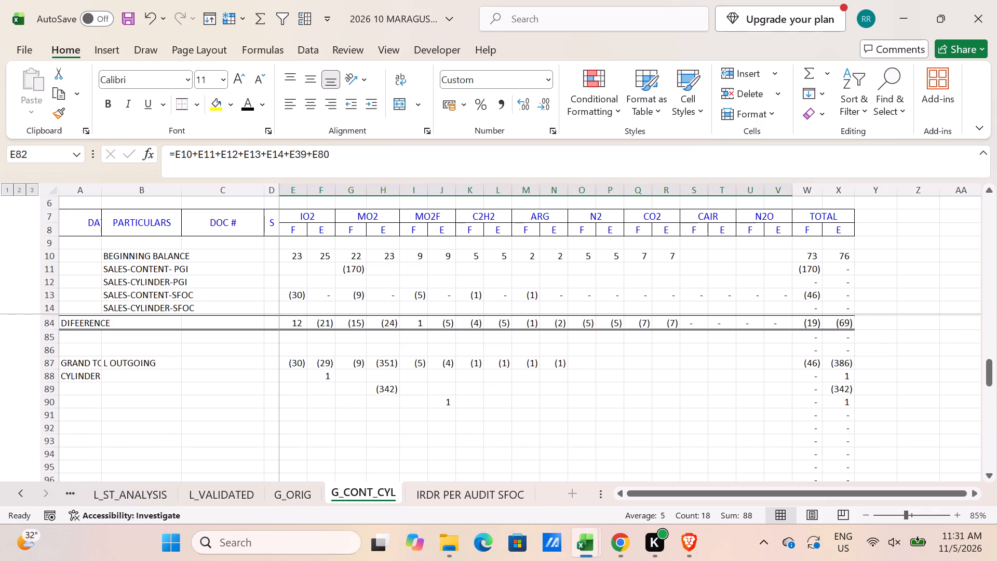
pyautogui.scroll(-4, 294, 439)
pyautogui.scroll(5, 294, 439)
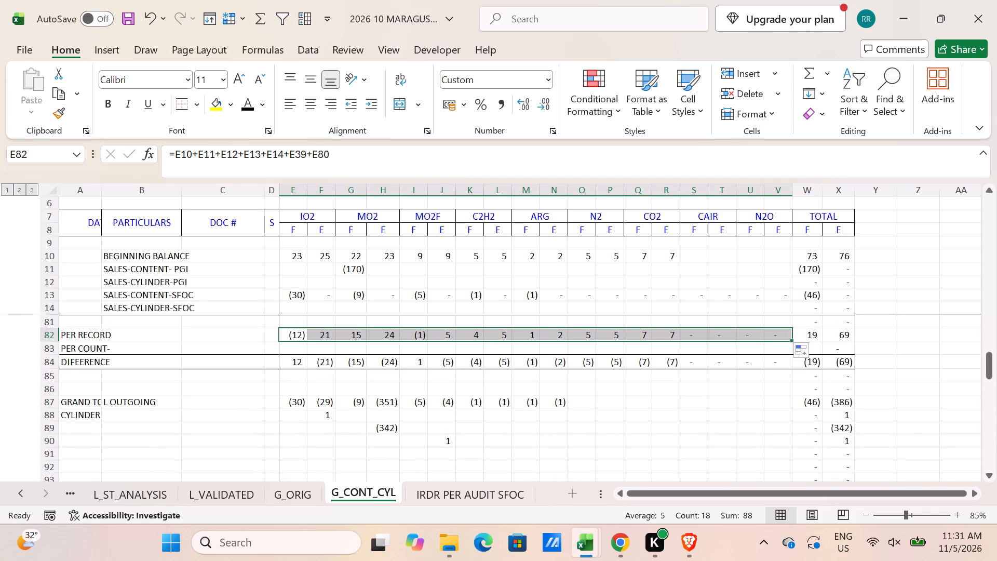
pyautogui.scroll(2, 294, 439)
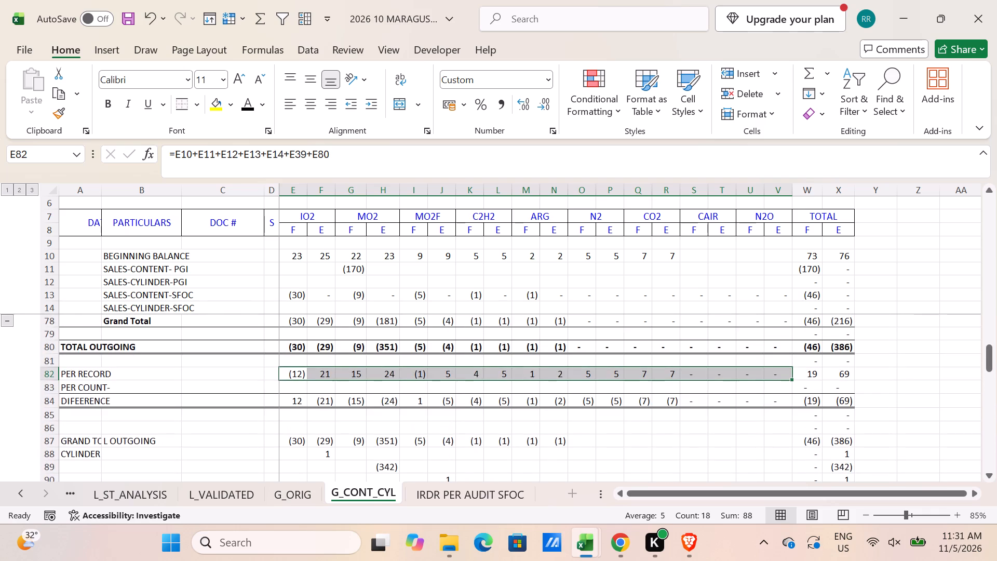
pyautogui.scroll(7, 294, 439)
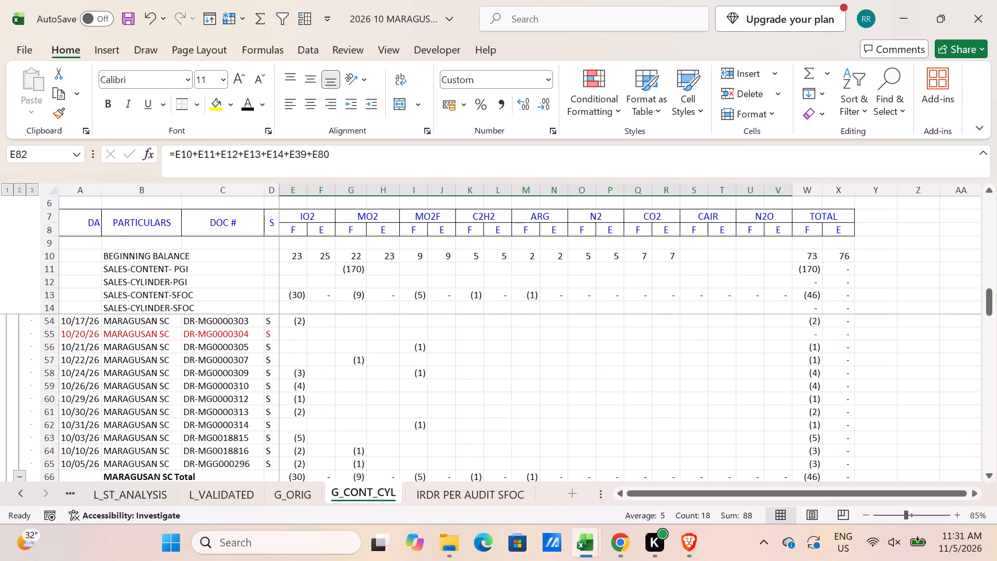
# Examine the incoming and outgoing transfer lines and their subtotals on G_CONT_CYL.
pyautogui.scroll(-2, 294, 439)
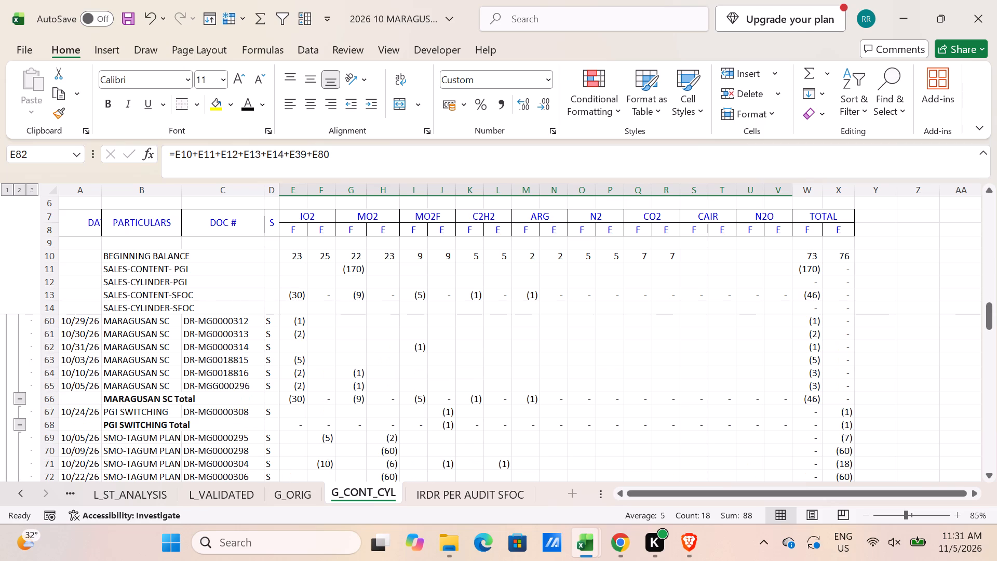
pyautogui.scroll(9, 294, 439)
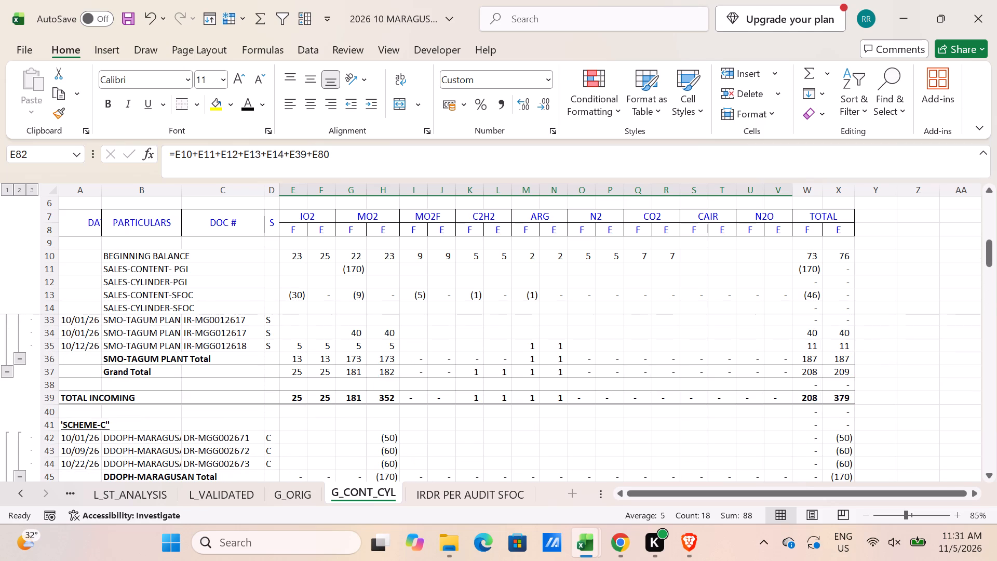
pyautogui.scroll(6, 294, 439)
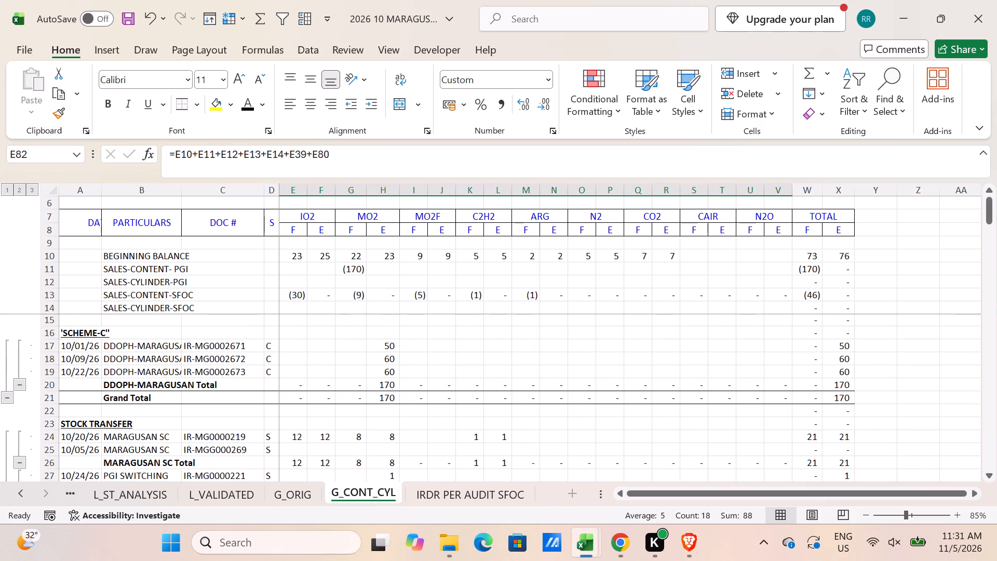
pyautogui.scroll(-9, 299, 436)
pyautogui.scroll(-6, 344, 344)
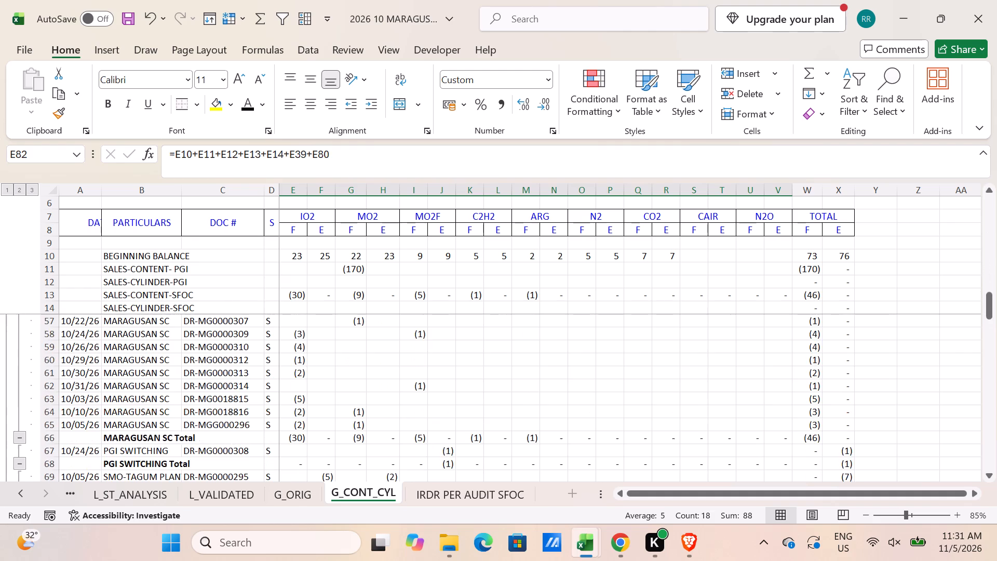
pyautogui.scroll(-10, 344, 344)
pyautogui.scroll(3, 301, 381)
# Enter =E10+E39 in E91 to add the IO2 full beginning balance and TOTAL INCOMING.
pyautogui.click(297, 450)
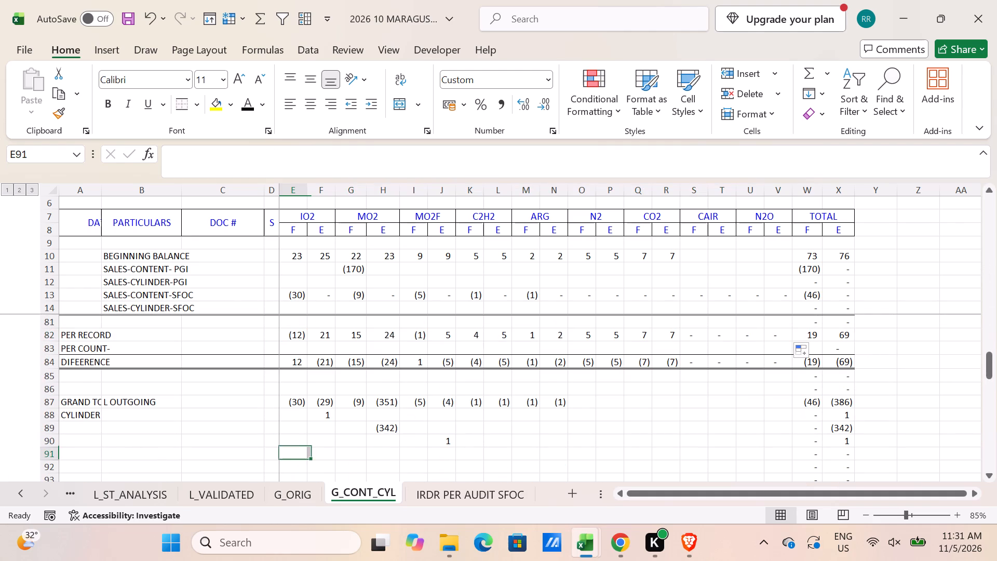
pyautogui.press('=')
pyautogui.click(299, 251)
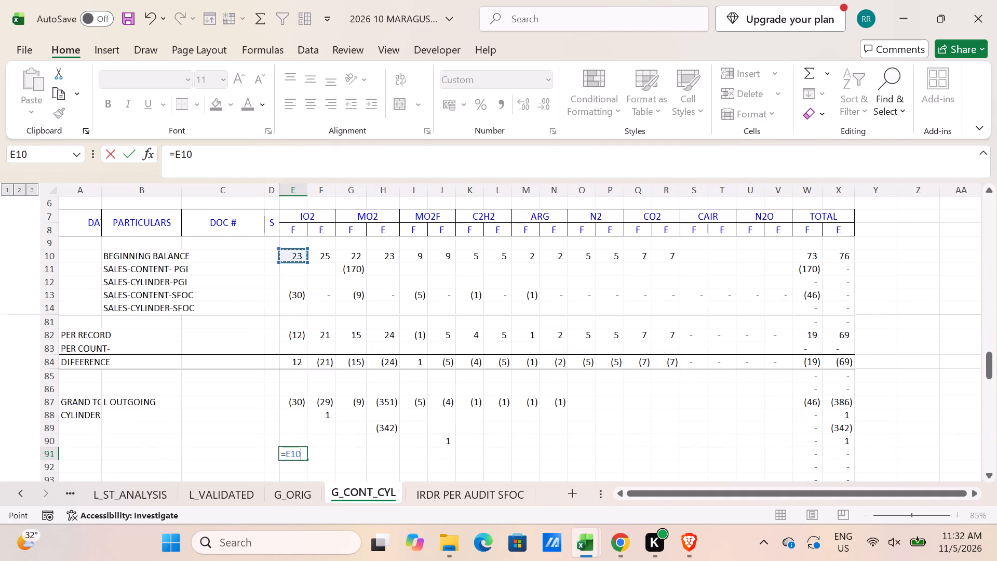
pyautogui.press('+')
pyautogui.scroll(2, 286, 350)
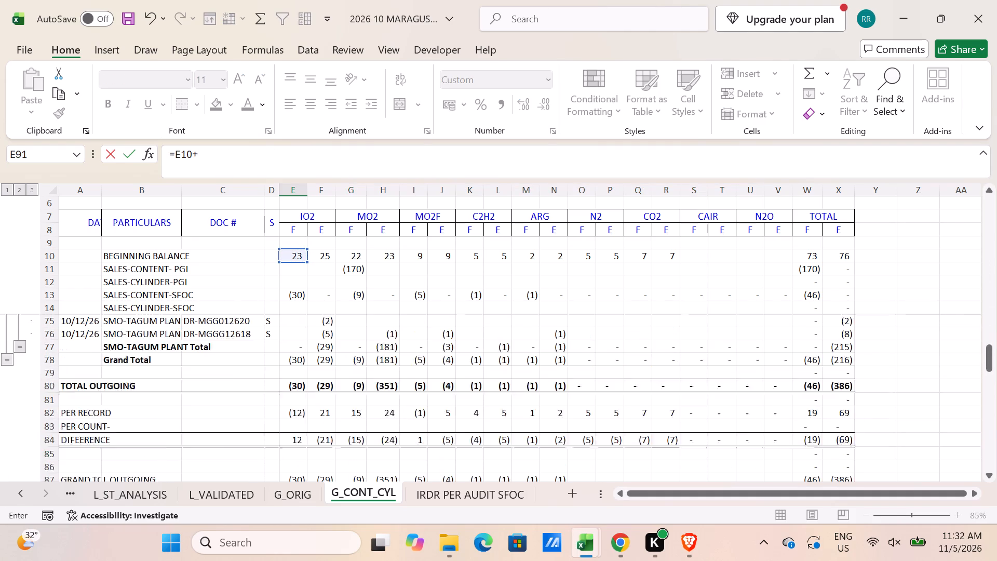
pyautogui.scroll(14, 288, 359)
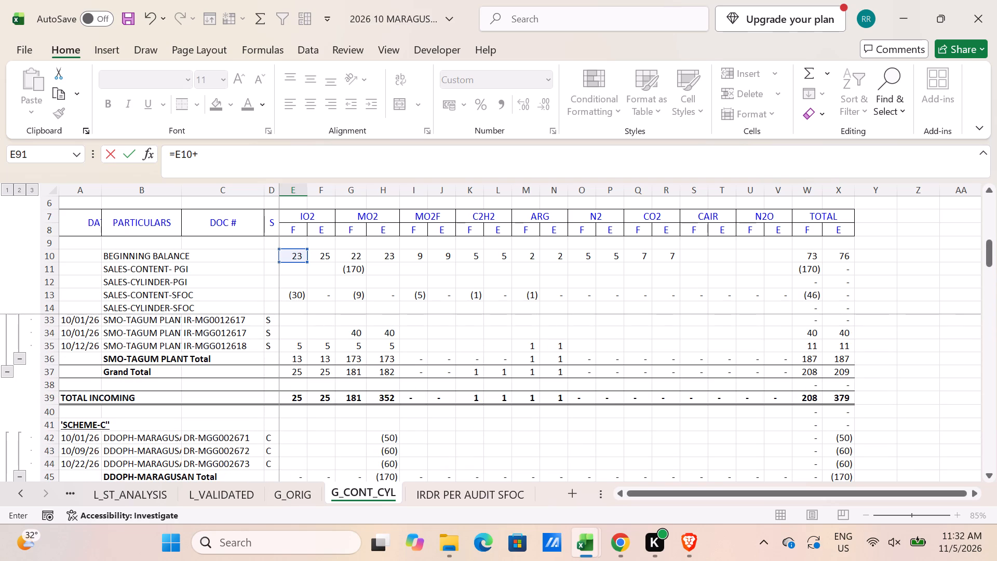
pyautogui.click(300, 397)
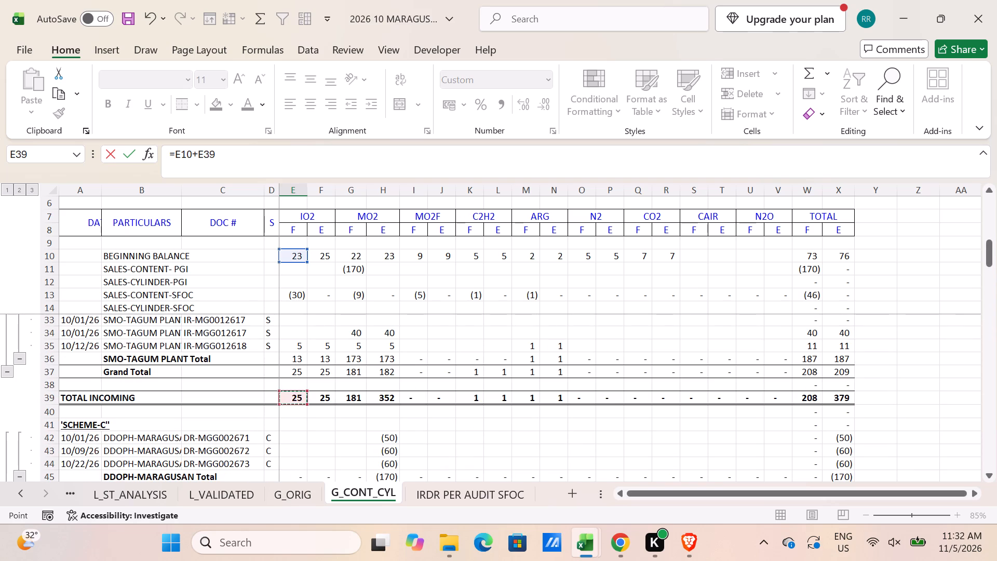
pyautogui.press('Return')
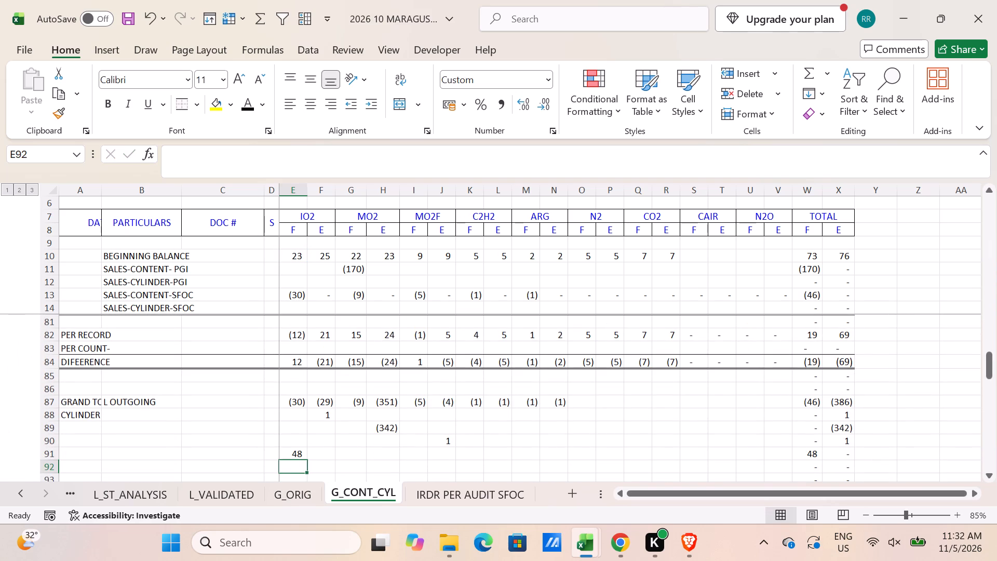
# Enter =E13+E80 in E92 to add the IO2 full SALES-CONTENT-SFOC and TOTAL OUTGOING.
pyautogui.press('=')
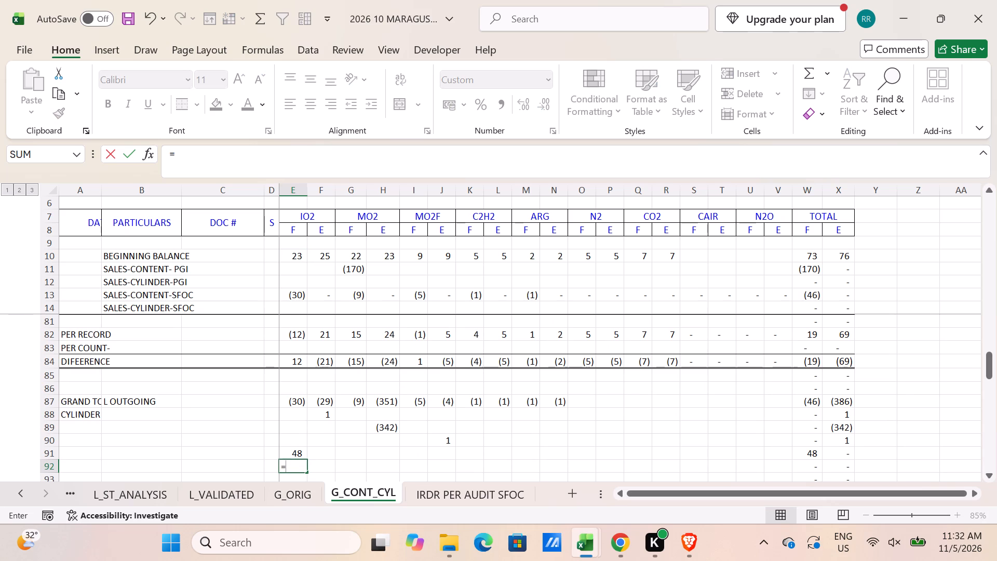
pyautogui.click(291, 293)
pyautogui.press('+')
pyautogui.scroll(5, 315, 383)
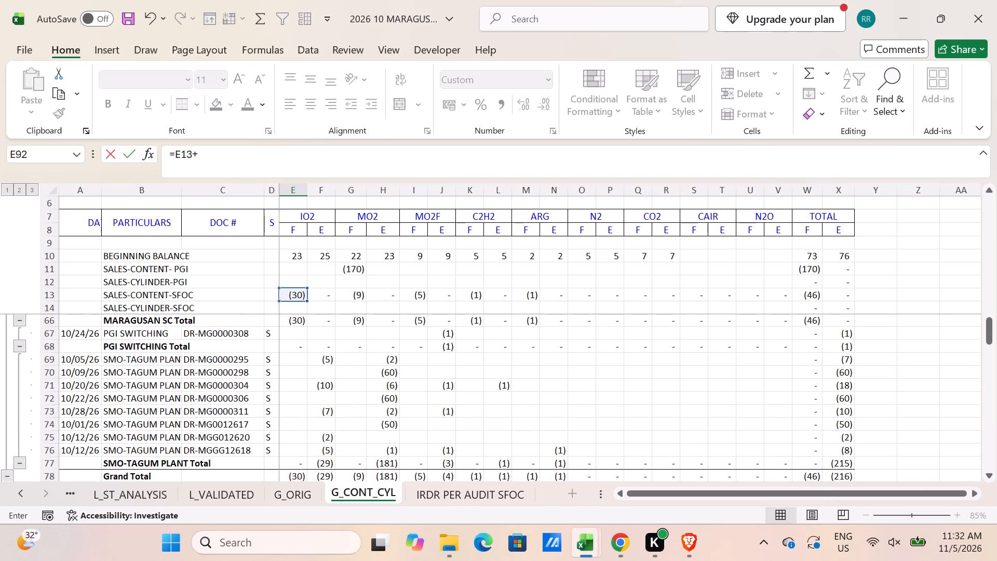
pyautogui.scroll(5, 315, 383)
pyautogui.scroll(-6, 315, 383)
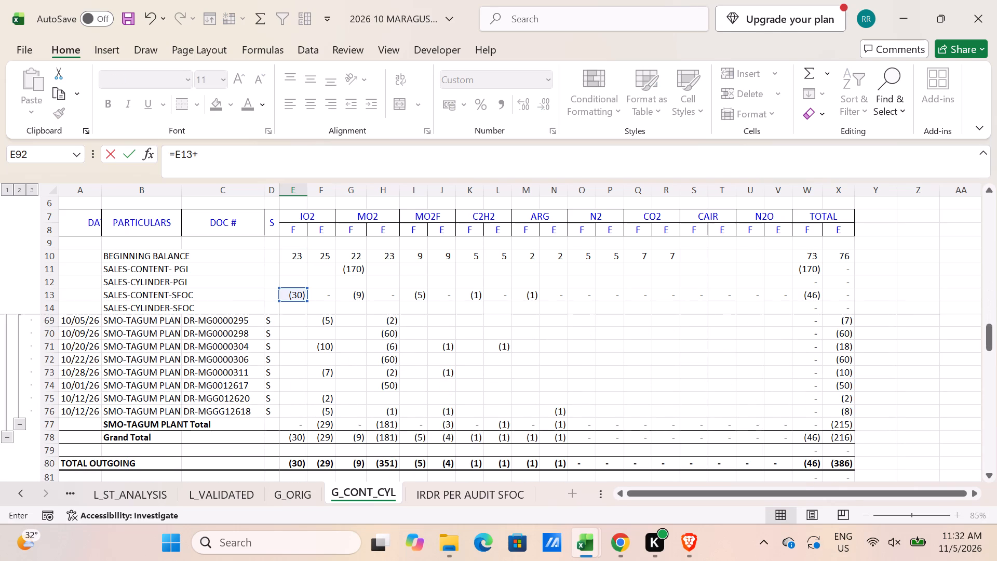
pyautogui.scroll(15, 296, 428)
pyautogui.scroll(6, 296, 428)
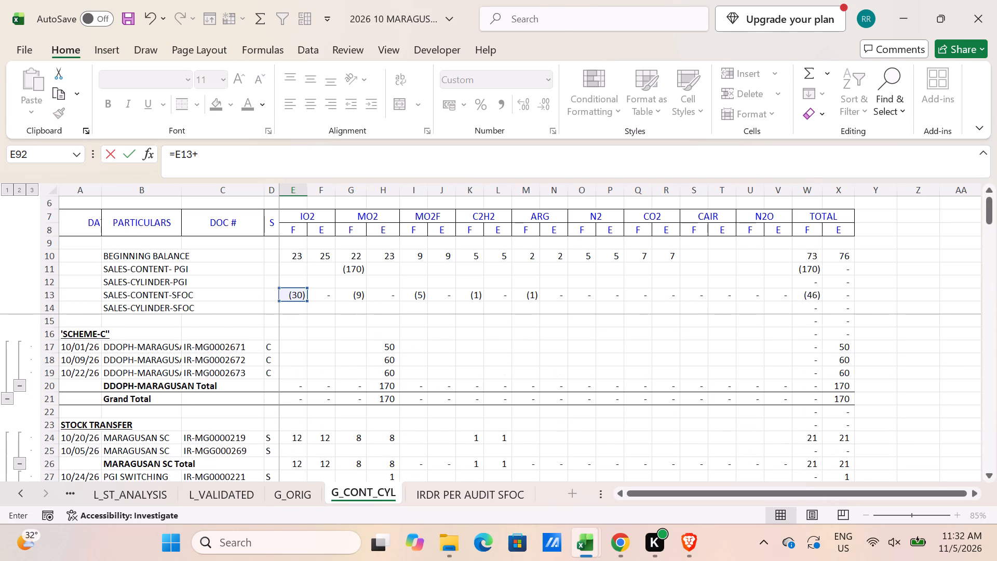
pyautogui.scroll(-11, 296, 428)
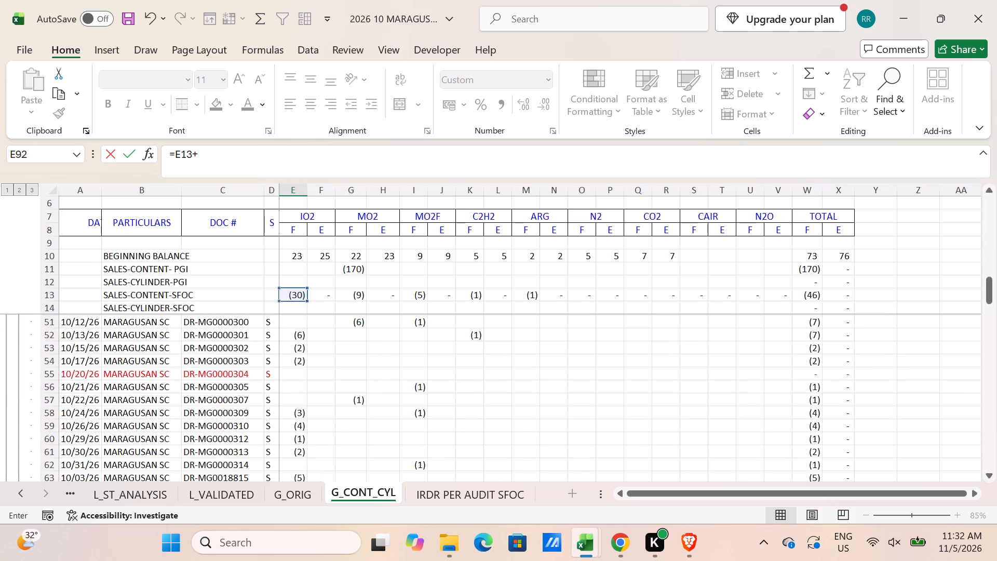
pyautogui.scroll(-7, 294, 437)
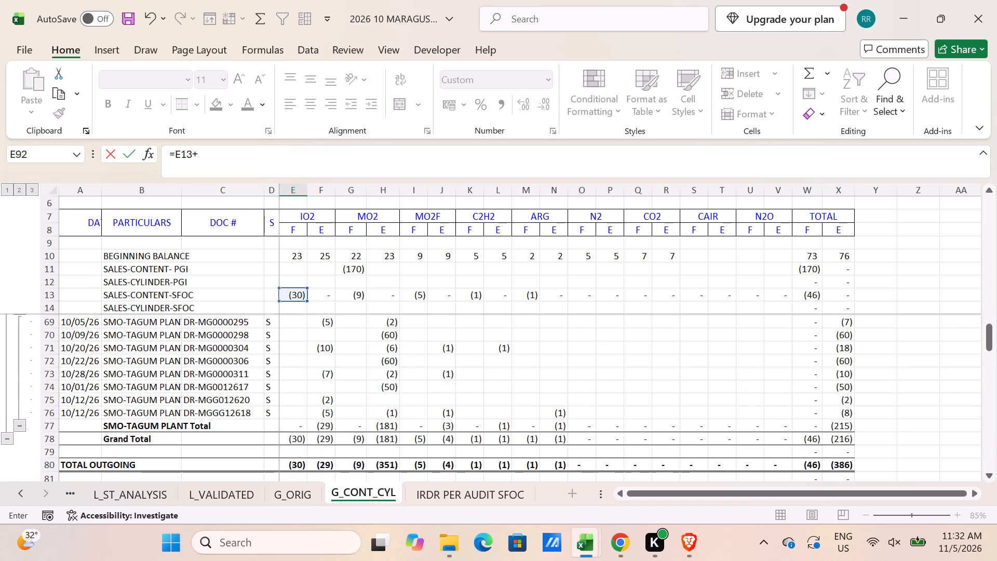
pyautogui.click(296, 465)
pyautogui.press('Return')
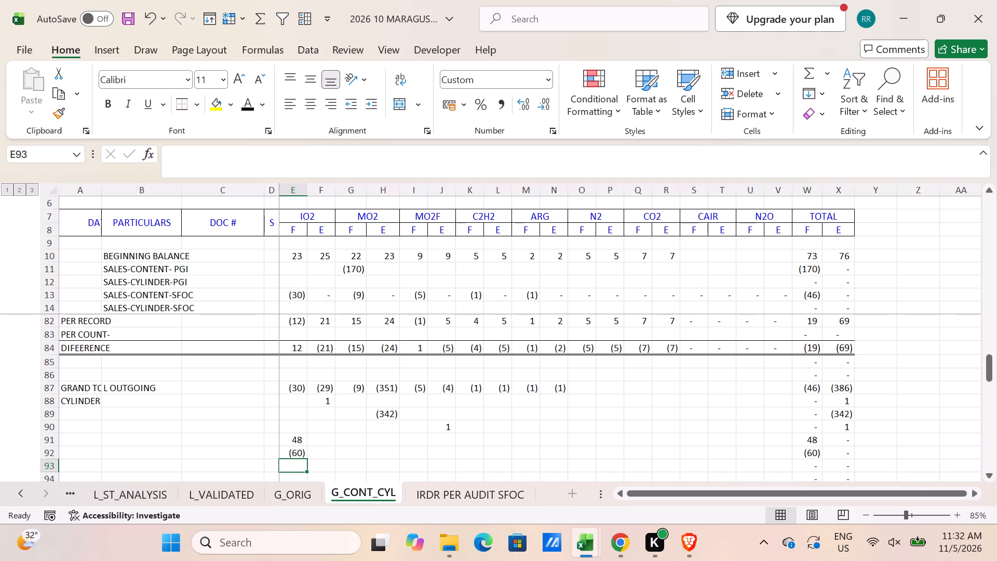
# Check the combined sum of E91:E92 and review the formulas in E80 and E92 against the outgoing rows.
pyautogui.click(288, 452)
pyautogui.scroll(4, 350, 452)
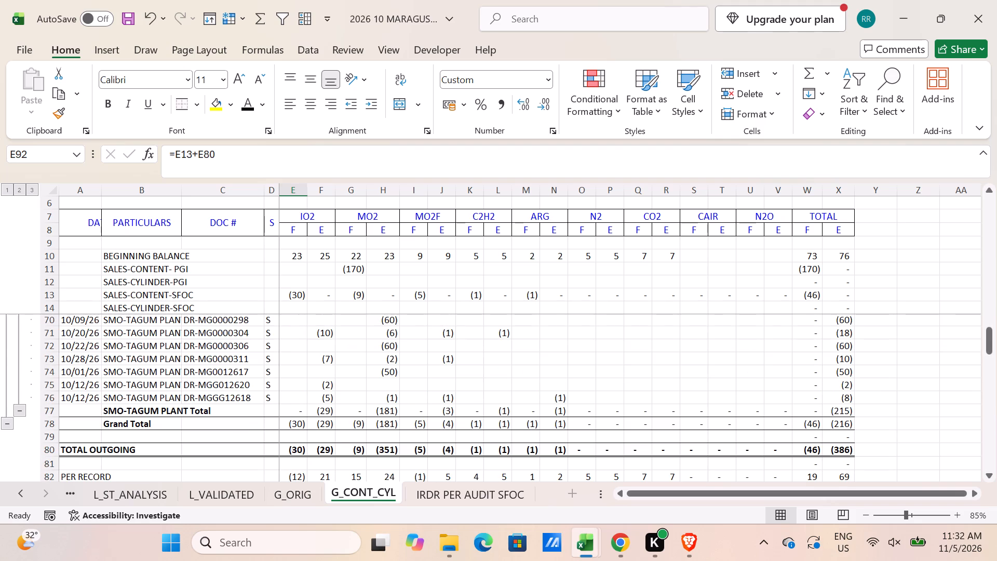
pyautogui.scroll(-2, 350, 452)
pyautogui.scroll(3, 350, 452)
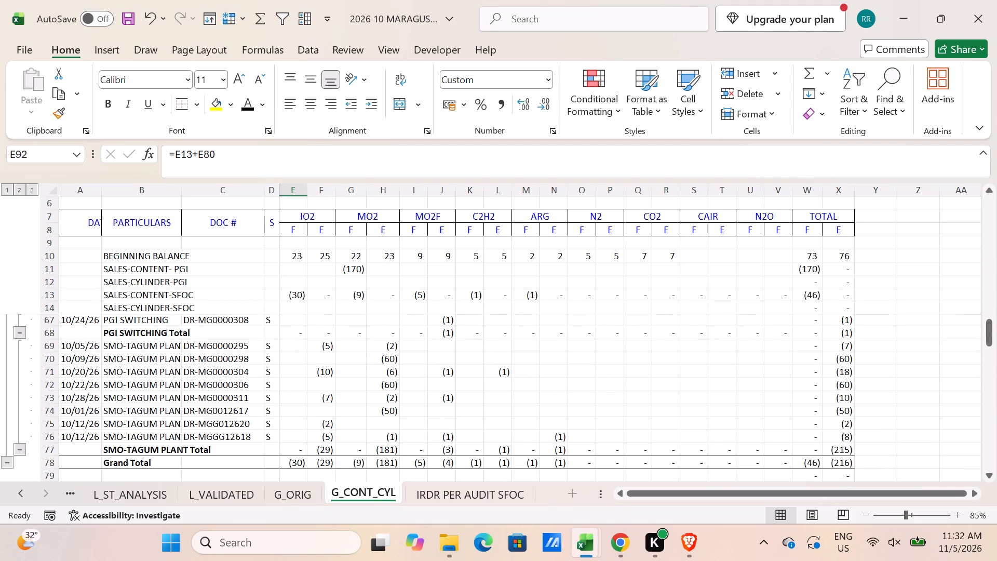
pyautogui.scroll(-3, 349, 452)
pyautogui.scroll(-2, 294, 464)
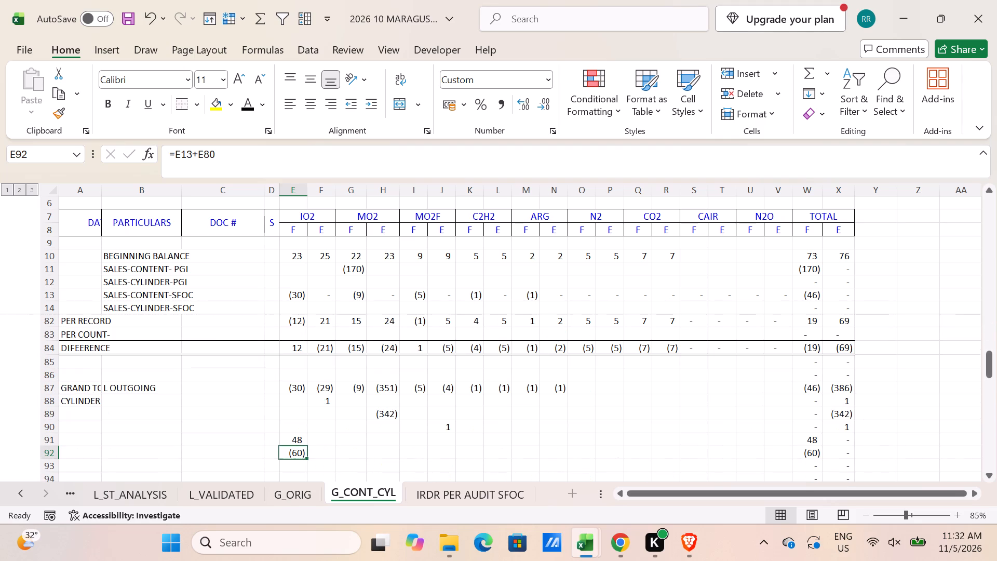
pyautogui.moveTo(290, 452); pyautogui.dragTo(292, 444)
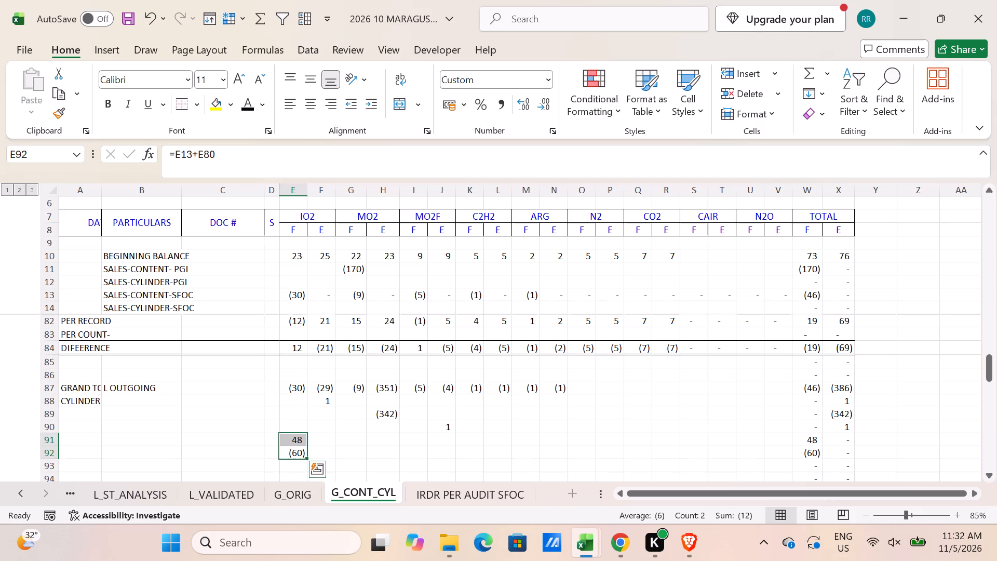
pyautogui.scroll(3, 295, 453)
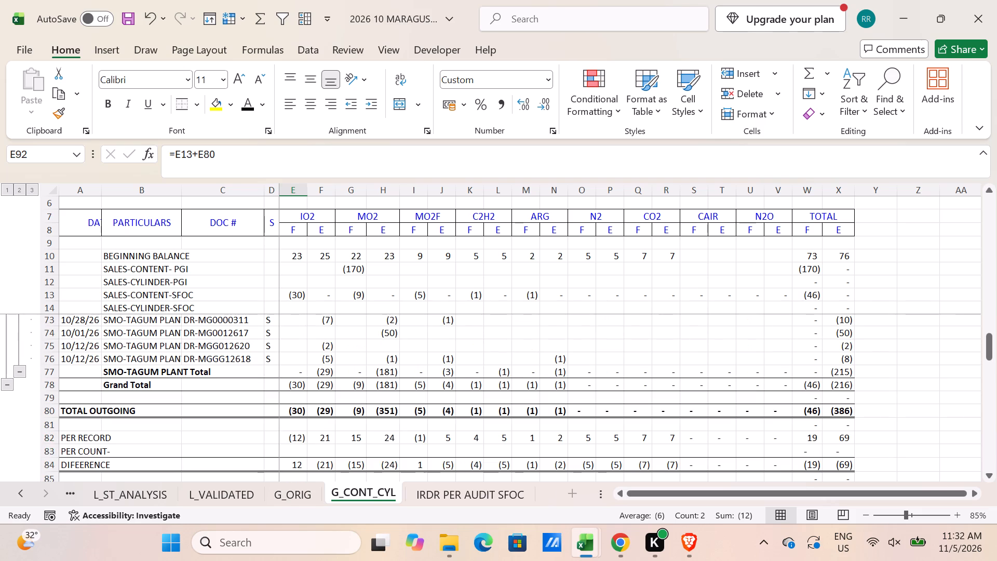
pyautogui.doubleClick(293, 412)
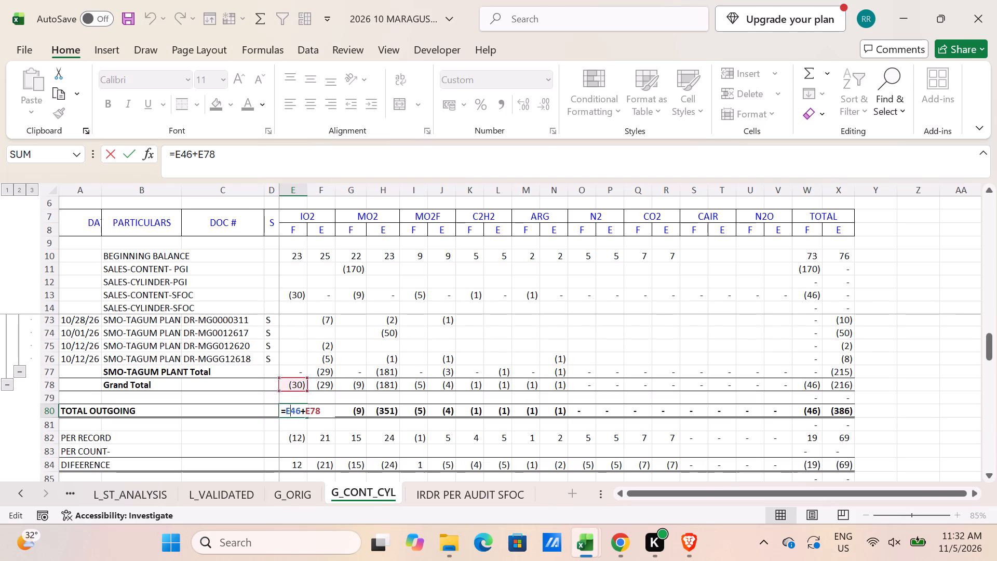
pyautogui.press('Escape')
pyautogui.scroll(-2, 325, 485)
pyautogui.scroll(-1, 289, 449)
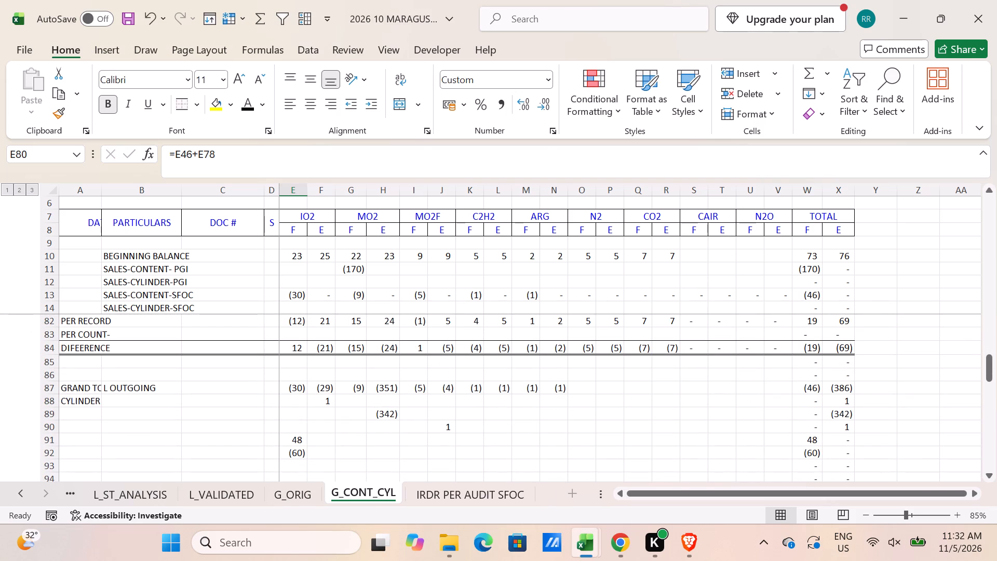
pyautogui.doubleClick(292, 453)
pyautogui.press('Escape')
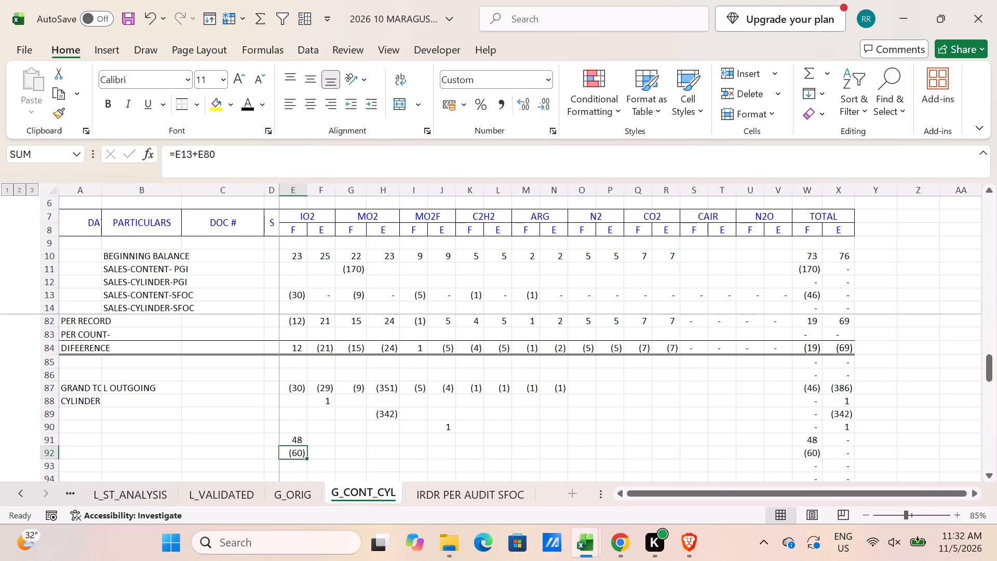
# Examine the incoming SCHEME-C and STOCK TRANSFER lines, their subtotals and the TOTAL INCOMING row.
pyautogui.scroll(20, 283, 431)
pyautogui.scroll(5, 283, 431)
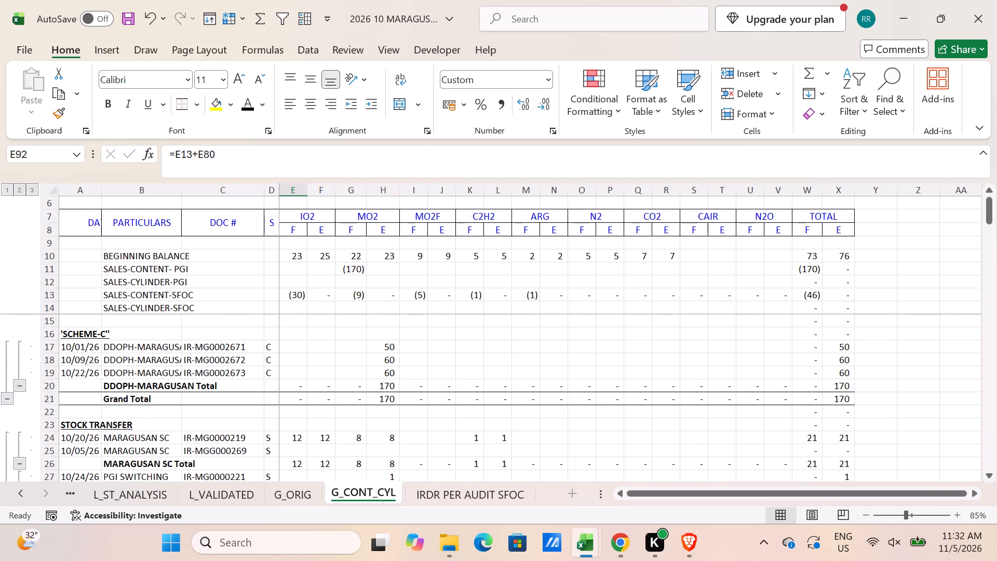
pyautogui.scroll(-4, 283, 431)
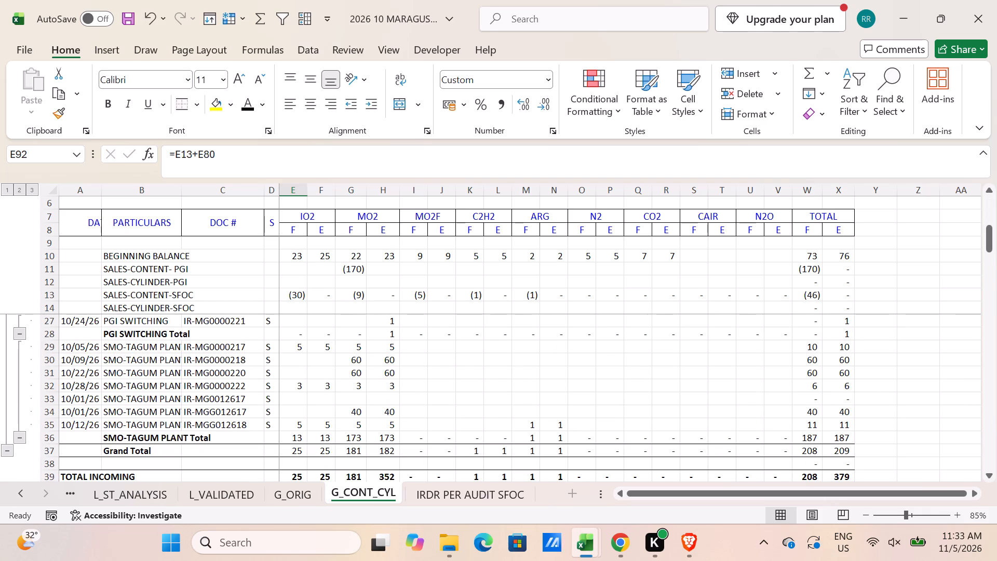
pyautogui.scroll(2, 208, 456)
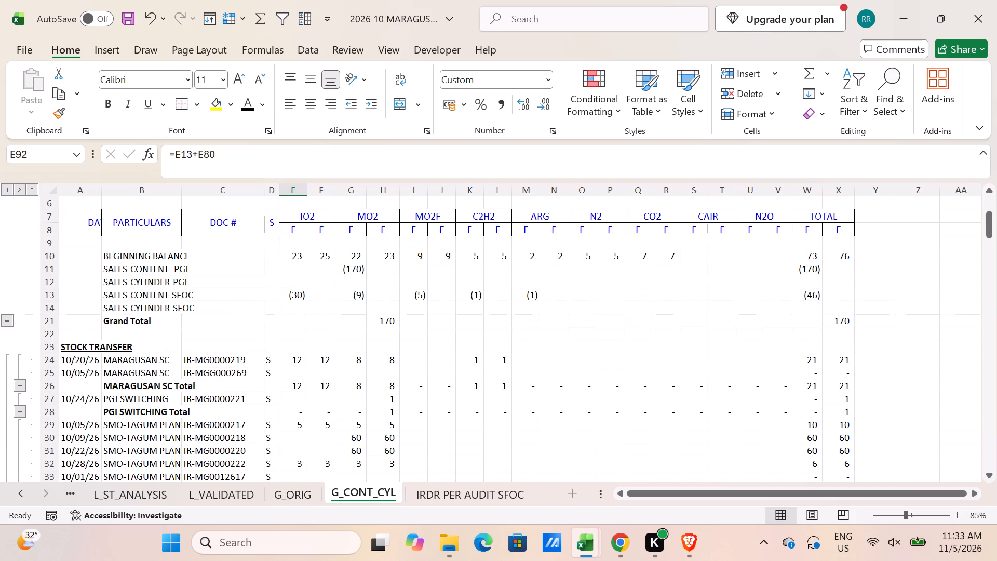
pyautogui.scroll(-1, 211, 455)
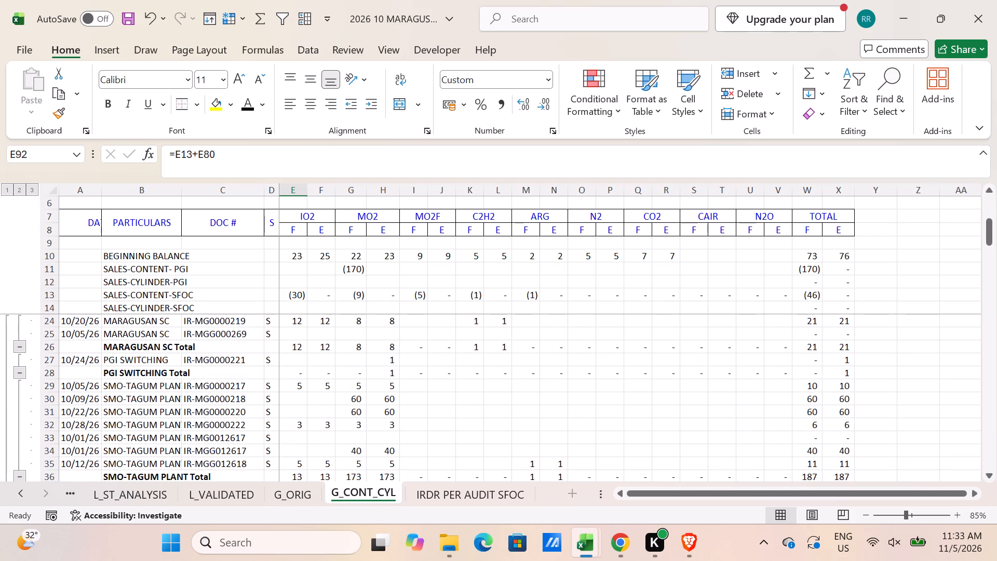
pyautogui.scroll(1, 211, 455)
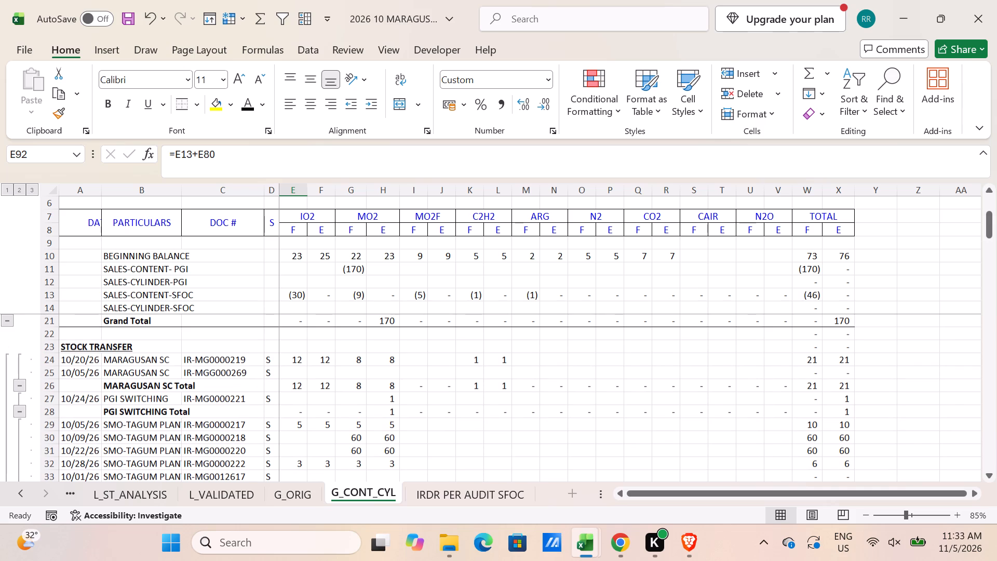
pyautogui.scroll(-1, 211, 455)
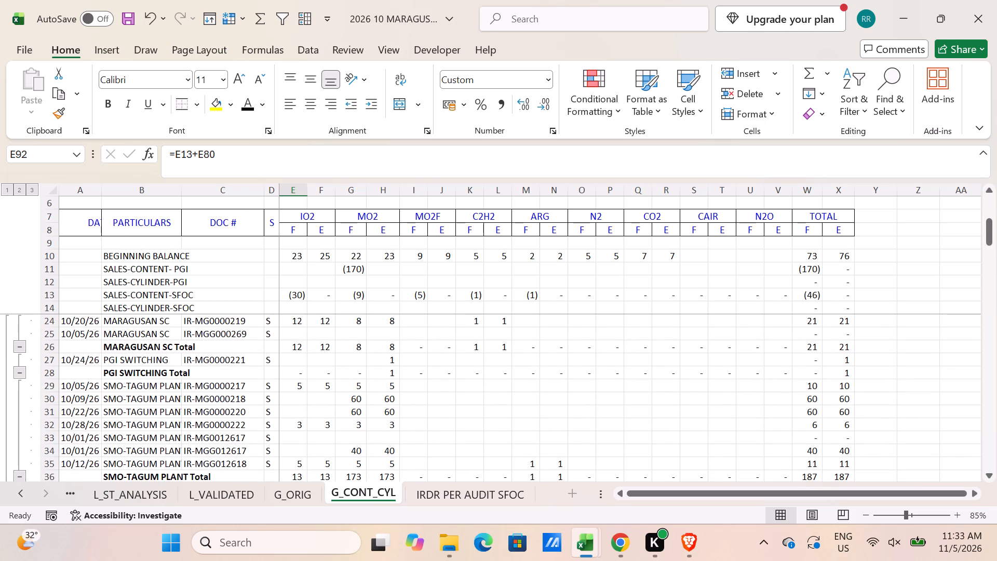
pyautogui.scroll(-1, 211, 455)
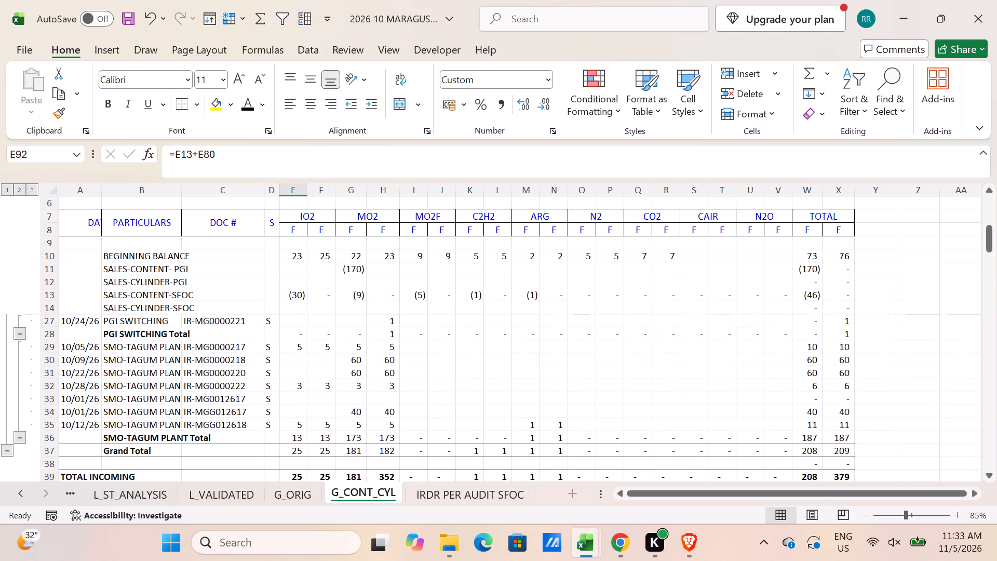
pyautogui.scroll(1, 211, 455)
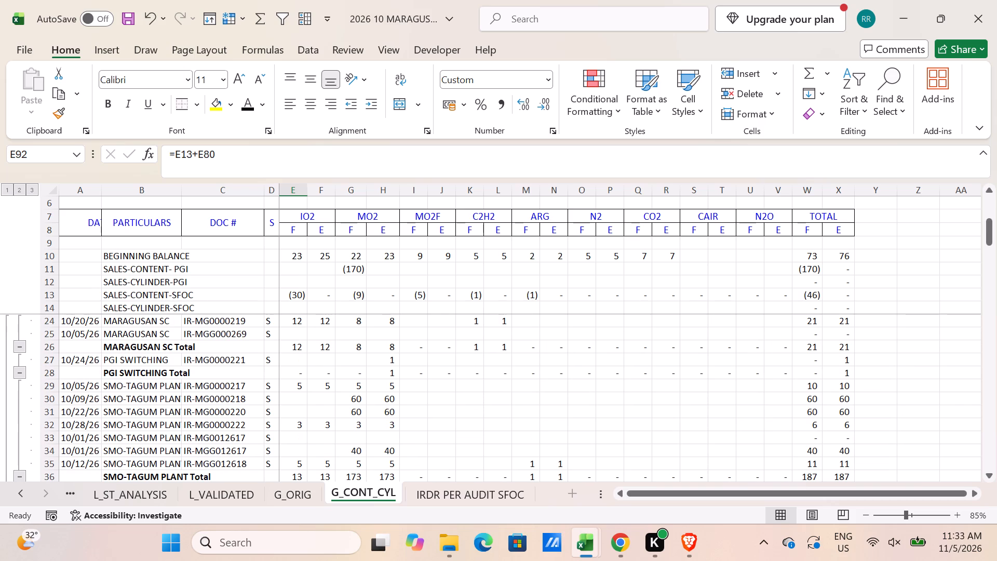
pyautogui.scroll(1, 211, 455)
pyautogui.scroll(-1, 211, 455)
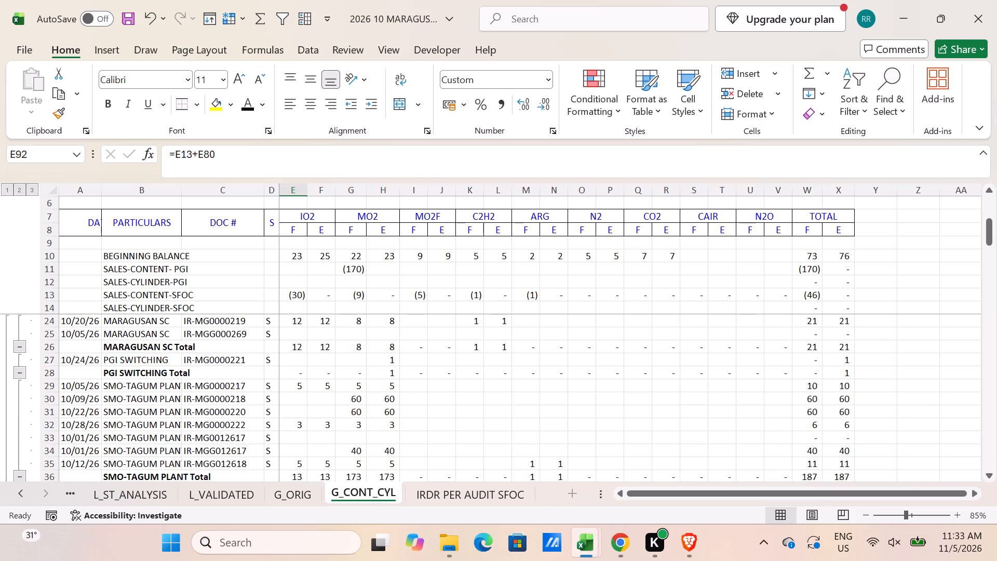
# Insert a row at 31 in the incoming STOCK TRANSFER block and paste the MARAGUSAN SC IR-MG0000219 line (A24:L24) there as values.
pyautogui.click(60, 410)
pyautogui.click(56, 409)
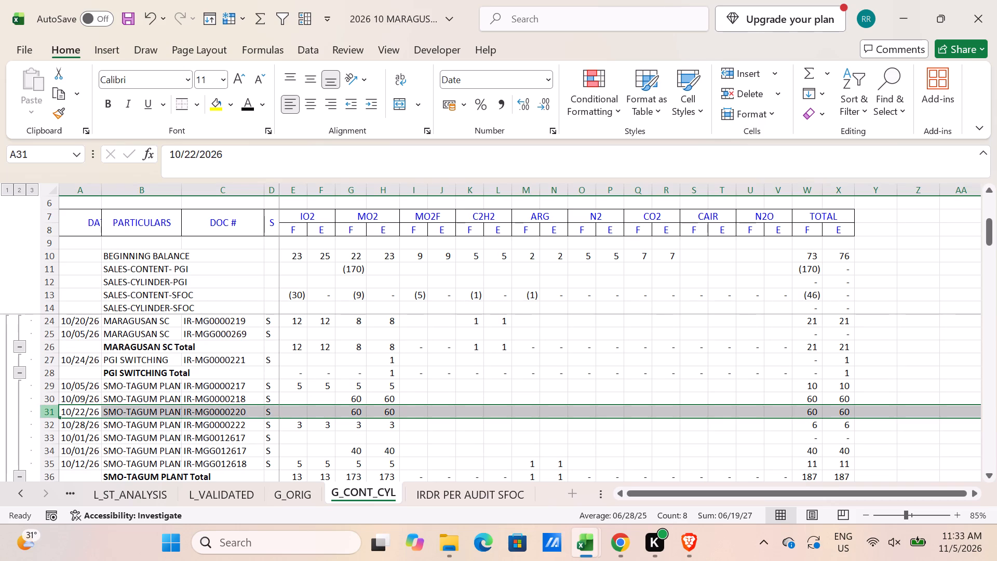
pyautogui.hotkey('ctrl', 'shift', '=')
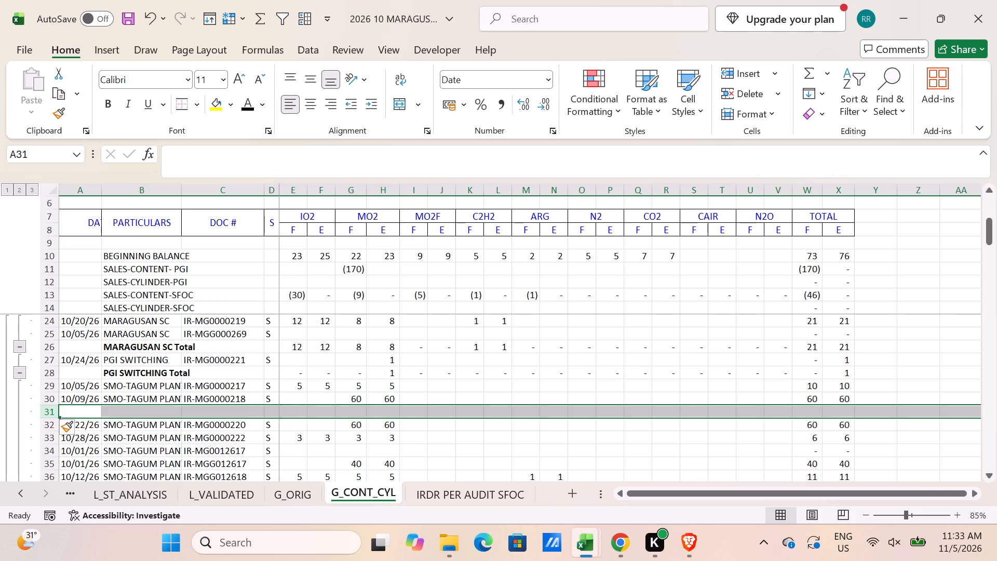
pyautogui.scroll(1, 320, 385)
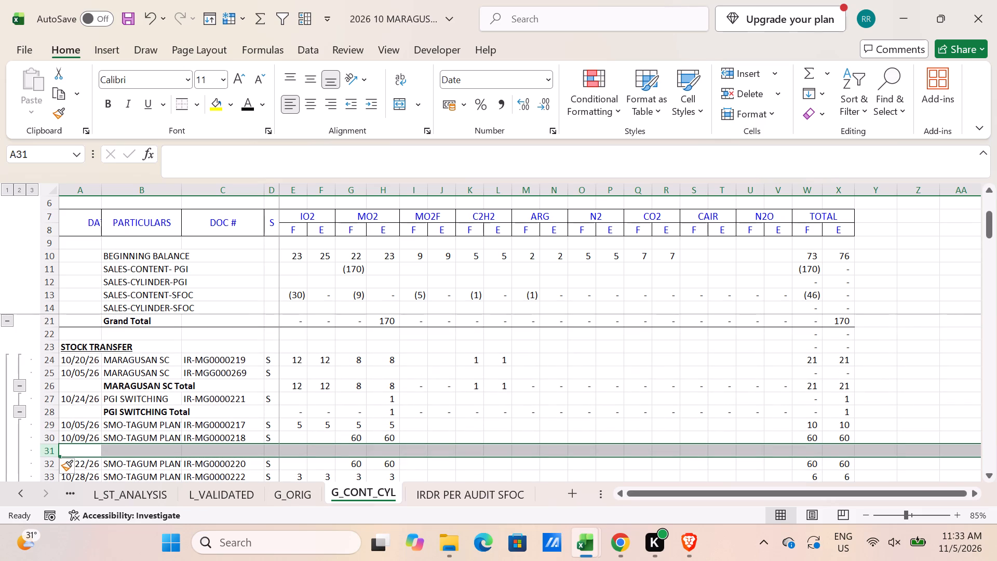
pyautogui.moveTo(92, 358); pyautogui.dragTo(488, 363)
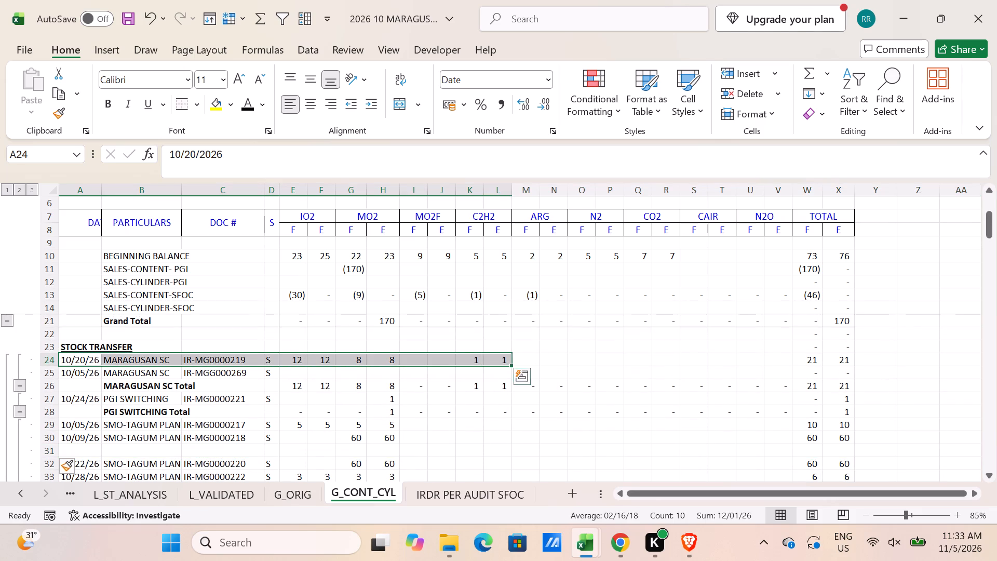
pyautogui.hotkey('ctrl', 'c')
pyautogui.click(74, 446)
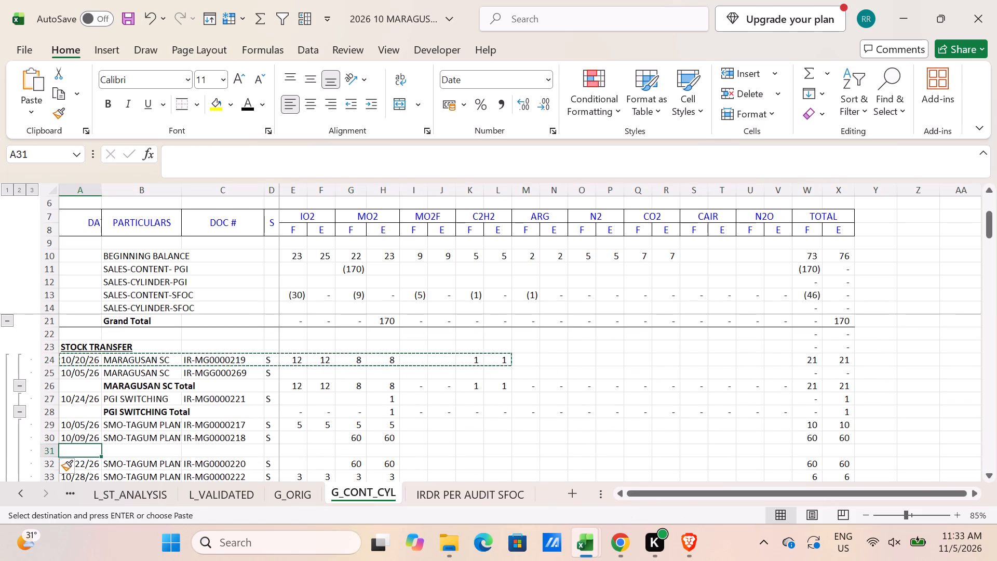
pyautogui.hotkey('alt', 'e')
pyautogui.write('SV')
pyautogui.press('Return')
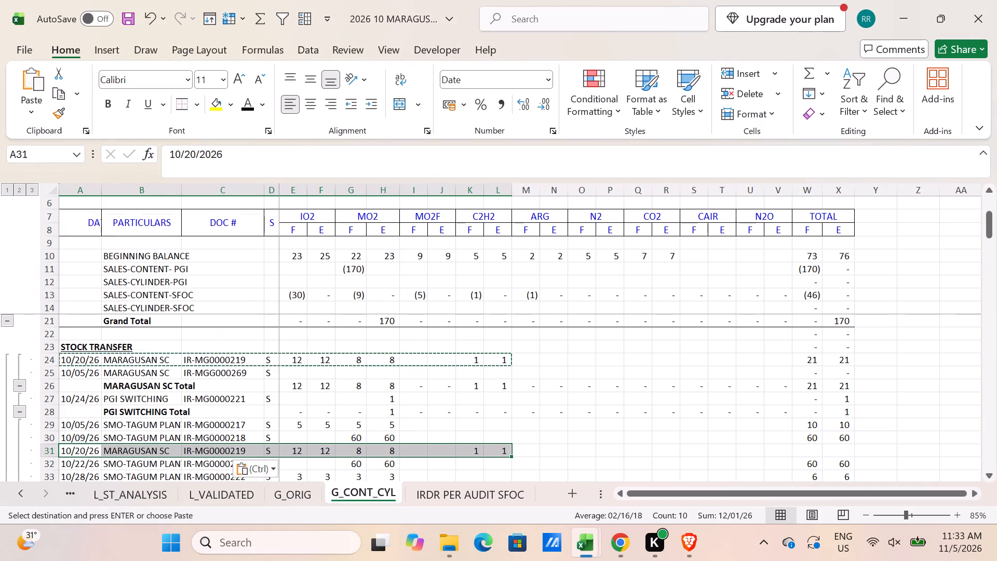
pyautogui.moveTo(298, 359); pyautogui.dragTo(522, 364)
pyautogui.press('Delete')
# Change the particulars of the IR-MG0000219 line in row 31 to SMO-TAGUM PLANT by copying the entry from row 30.
pyautogui.scroll(-2, 371, 349)
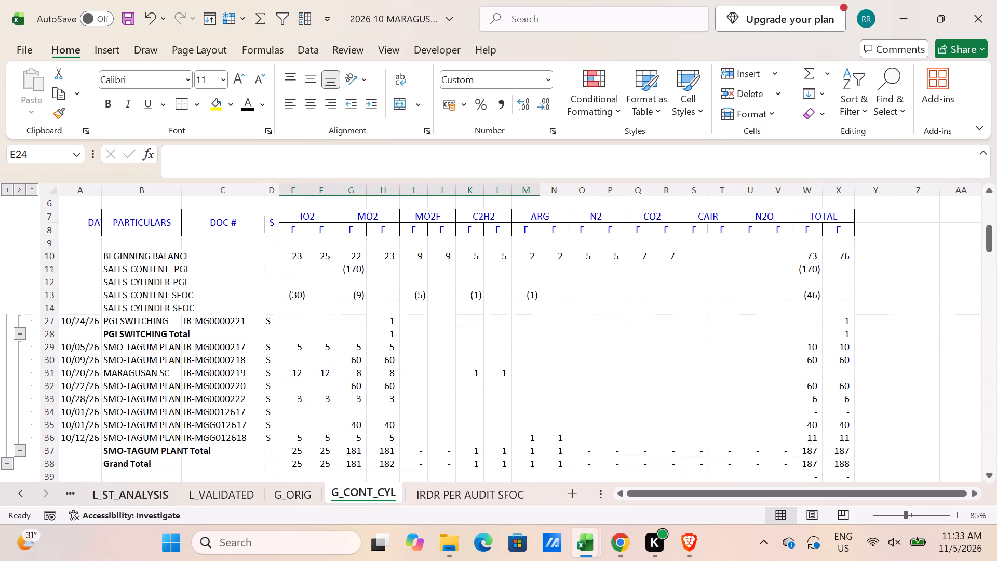
pyautogui.click(125, 369)
pyautogui.click(132, 360)
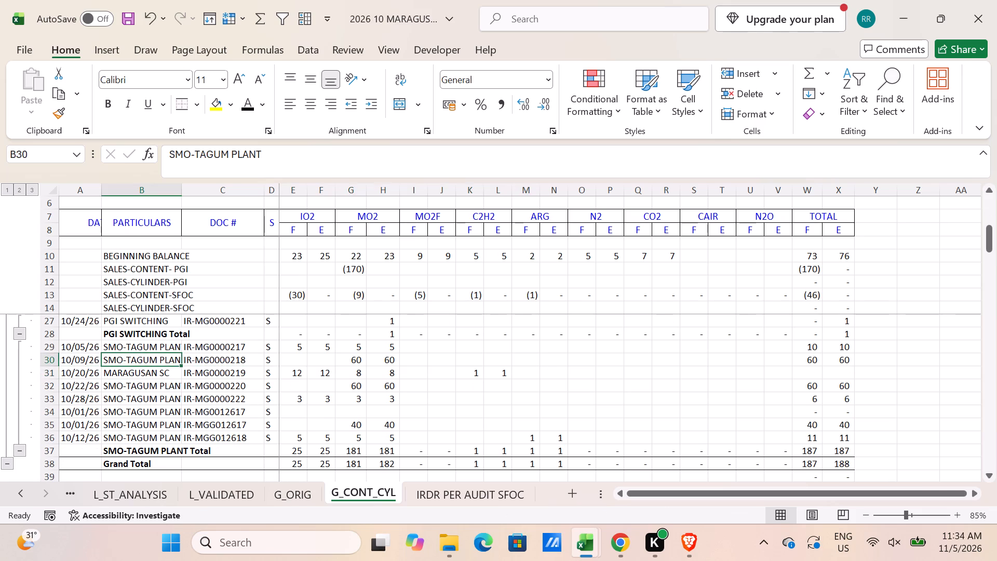
pyautogui.hotkey('ctrl', 'c')
pyautogui.click(140, 371)
pyautogui.hotkey('ctrl', 'v')
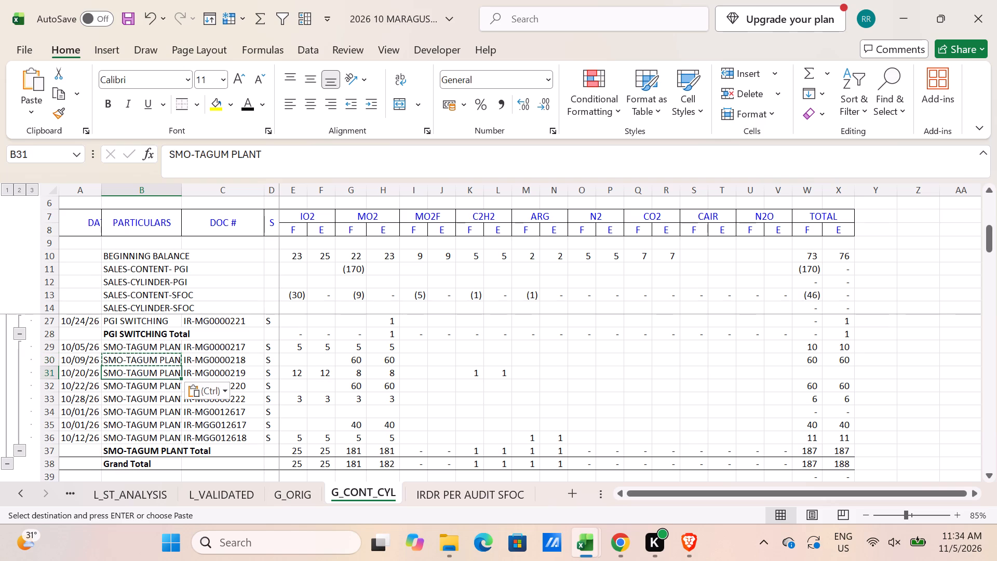
# Examine the TOTAL INCOMING formula in E40 and the outgoing SCHEME-C and STOCK TRANSFER lines with their subtotals.
pyautogui.scroll(-2, 160, 399)
pyautogui.press('Escape')
pyautogui.doubleClick(301, 409)
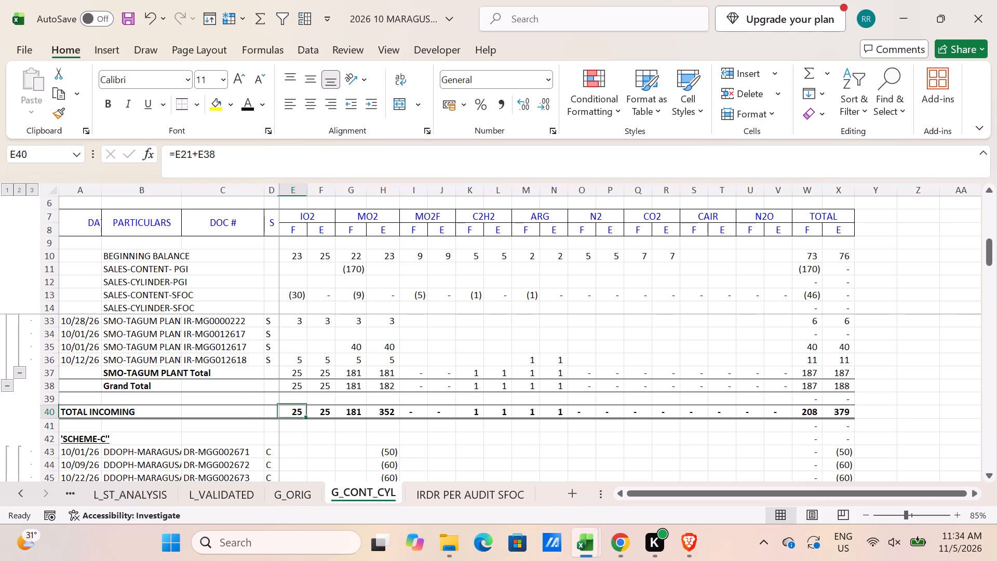
pyautogui.press('Escape')
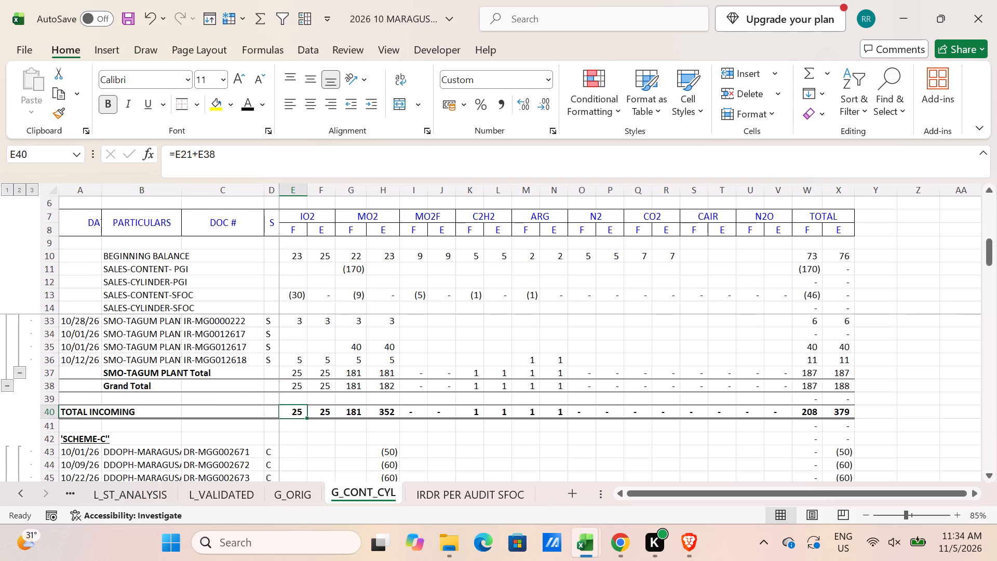
pyautogui.scroll(-4, 303, 426)
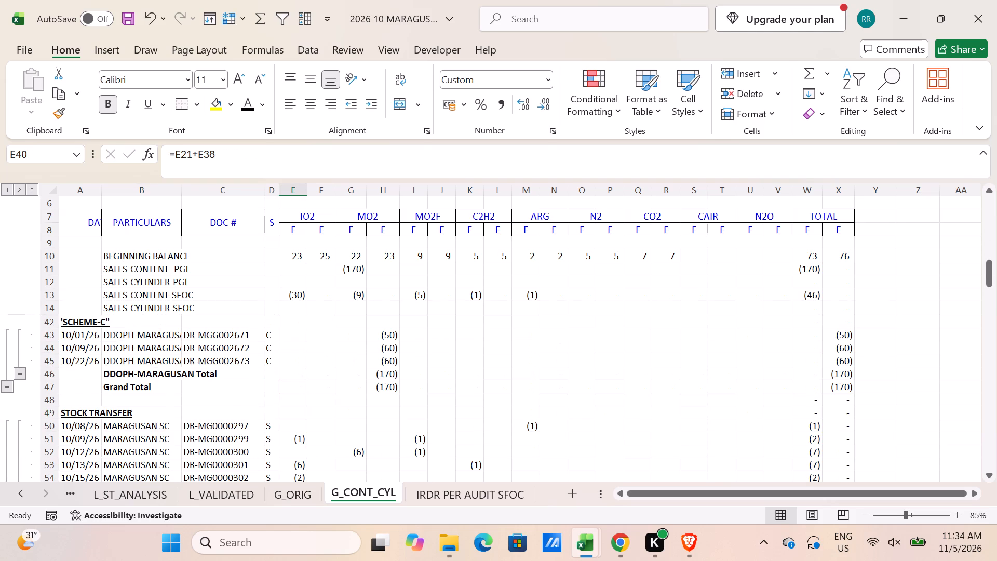
pyautogui.scroll(-2, 303, 426)
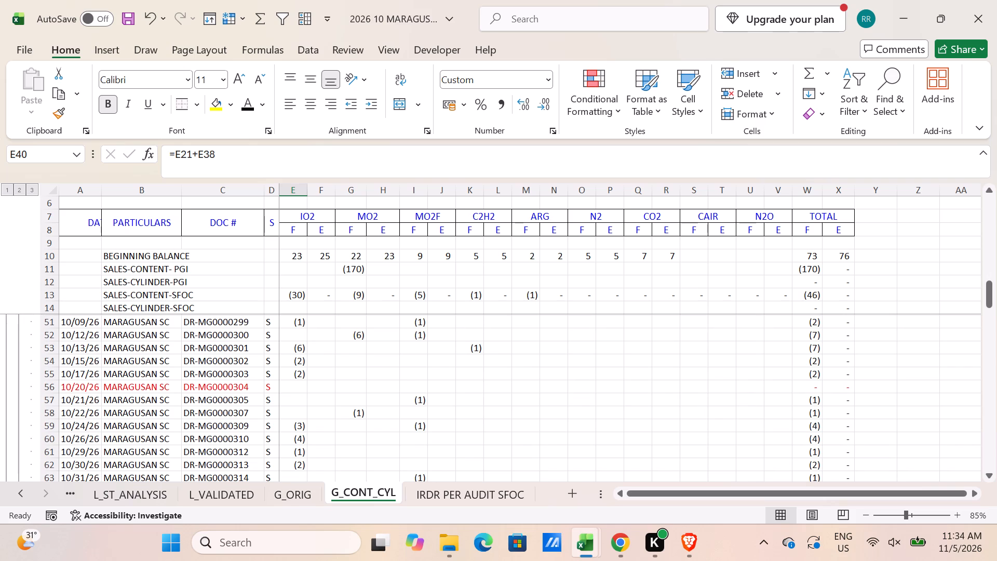
pyautogui.scroll(-4, 295, 455)
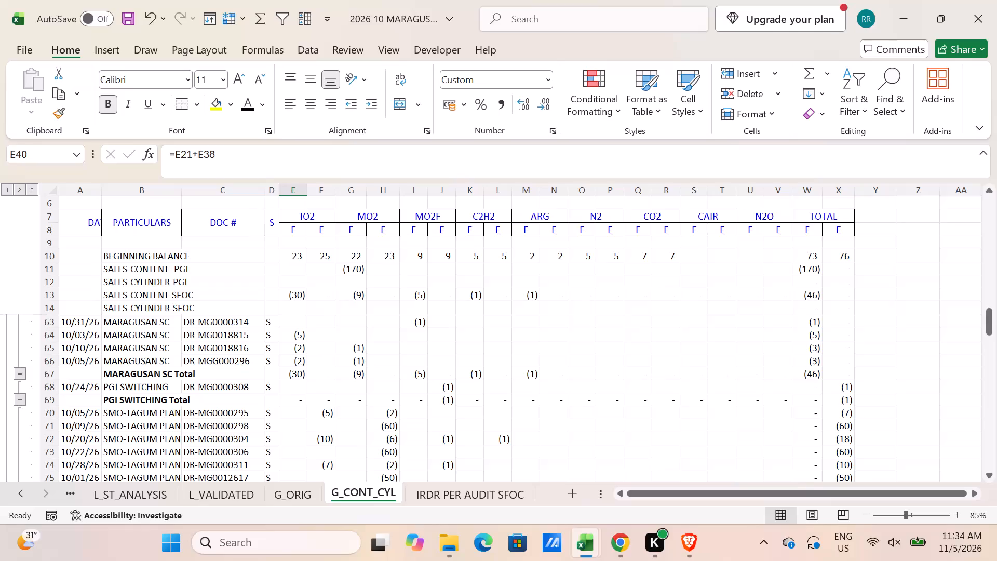
pyautogui.scroll(2, 295, 457)
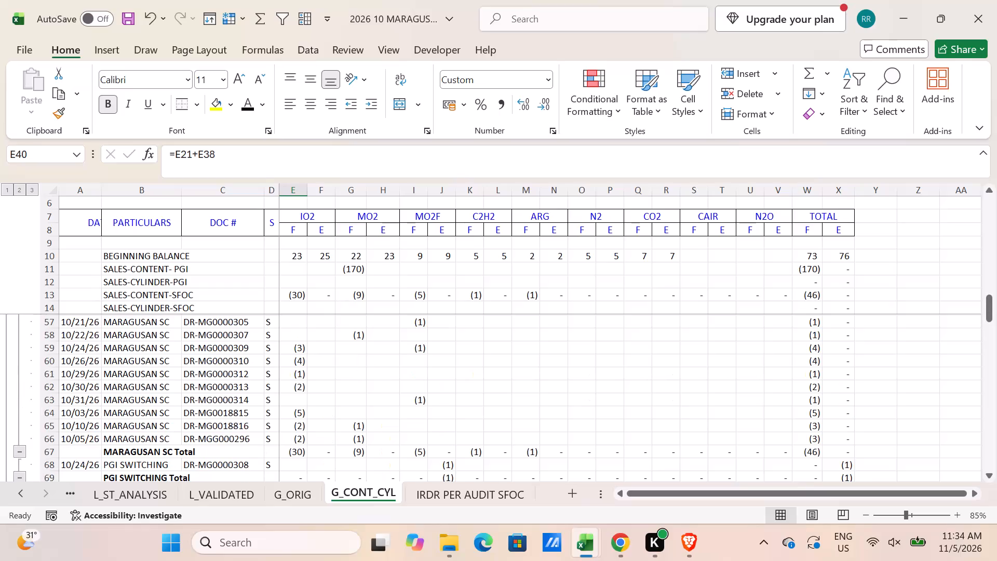
pyautogui.scroll(-1, 334, 466)
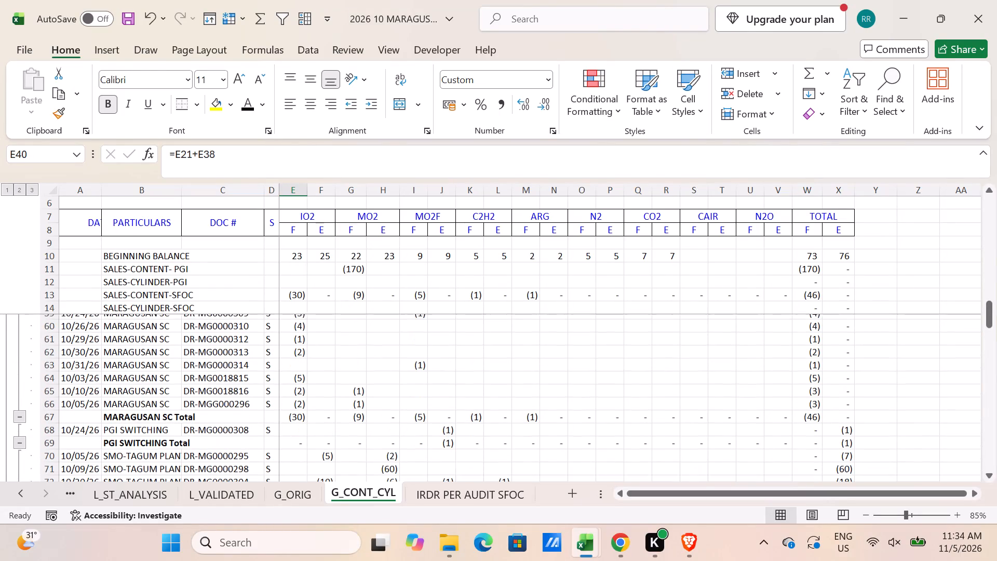
# Clear the quantities in E50:P66 for all outgoing MARAGUSAN SC stock transfer lines.
pyautogui.scroll(3, 334, 466)
pyautogui.scroll(1, 289, 378)
pyautogui.click(292, 345)
pyautogui.scroll(-4, 373, 440)
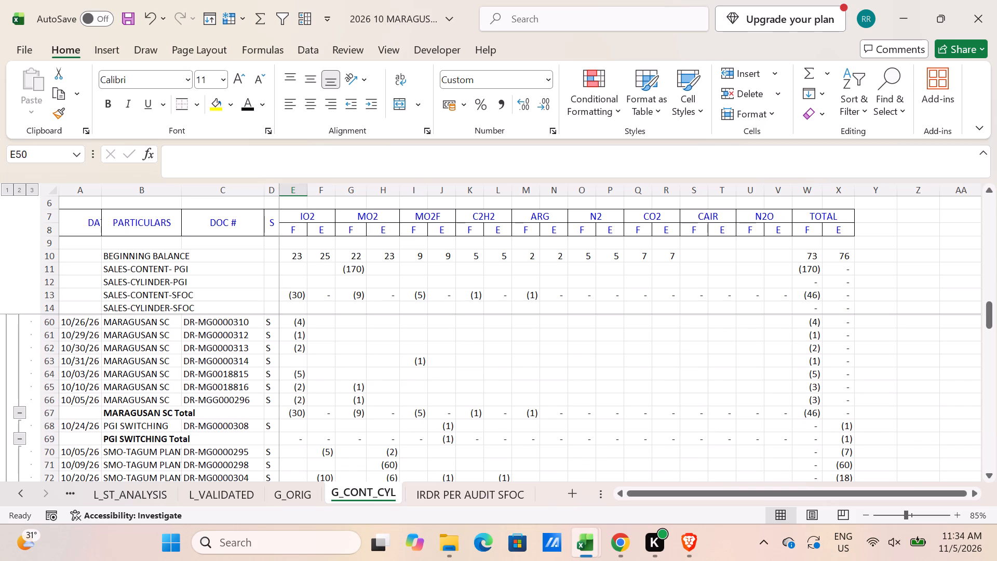
pyautogui.keyDown('shift'); pyautogui.click(623, 398); pyautogui.keyUp('shift')
pyautogui.press('Delete')
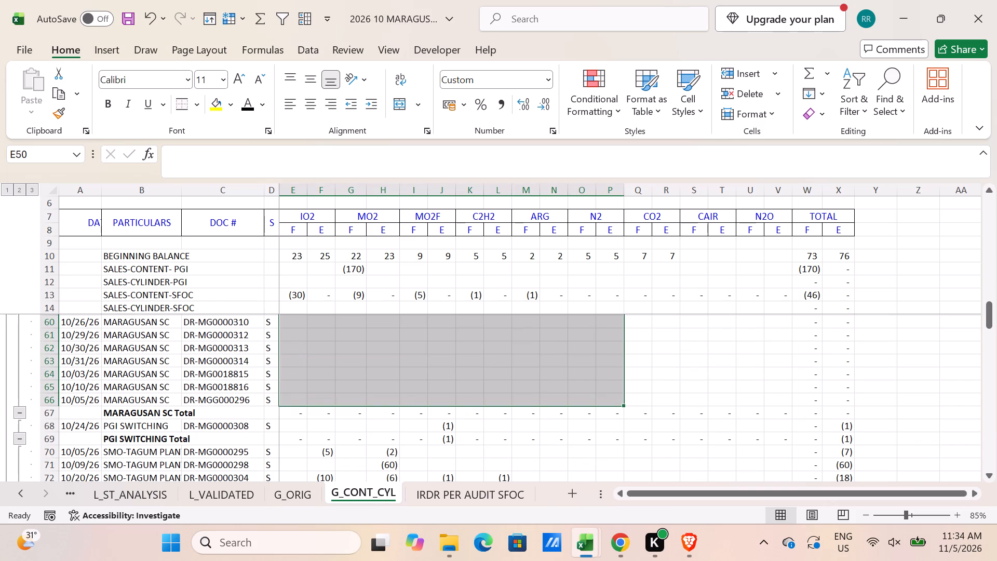
# Delete the working rows from row 87 down below the DIFFERENCE row, including the GRAND TOTAL OUTGOING, CONVERSION, PRODUCTION, ENDING BALANCE and PER COUNT lines.
pyautogui.scroll(-3, 329, 508)
pyautogui.scroll(-4, 309, 328)
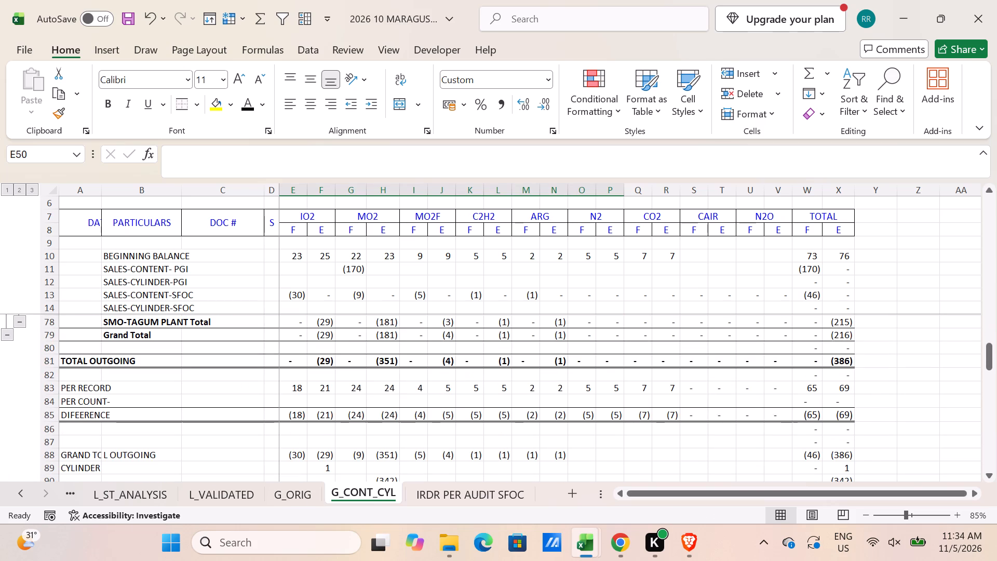
pyautogui.scroll(5, 282, 431)
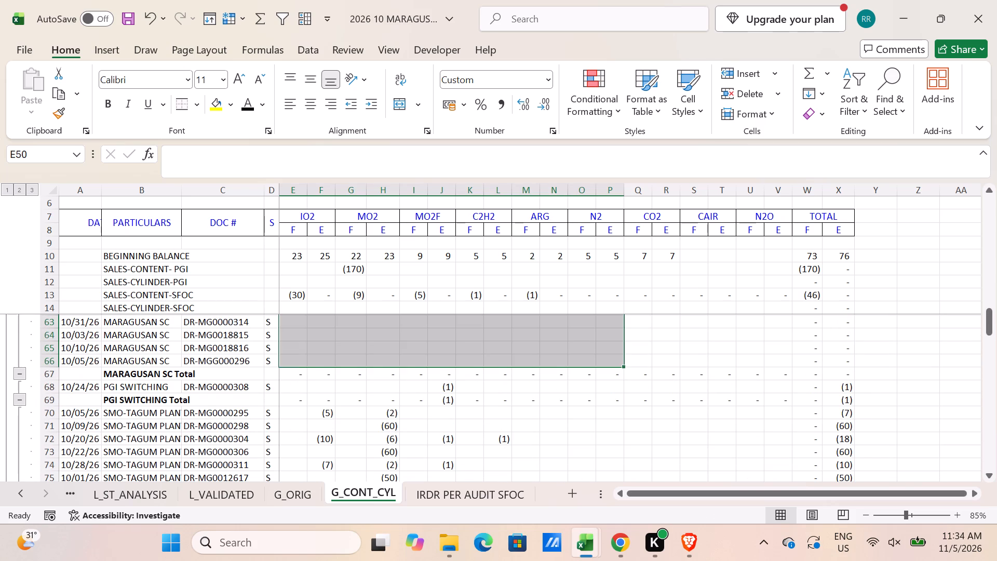
pyautogui.scroll(-6, 282, 431)
pyautogui.scroll(-2, 196, 437)
pyautogui.scroll(2, 196, 437)
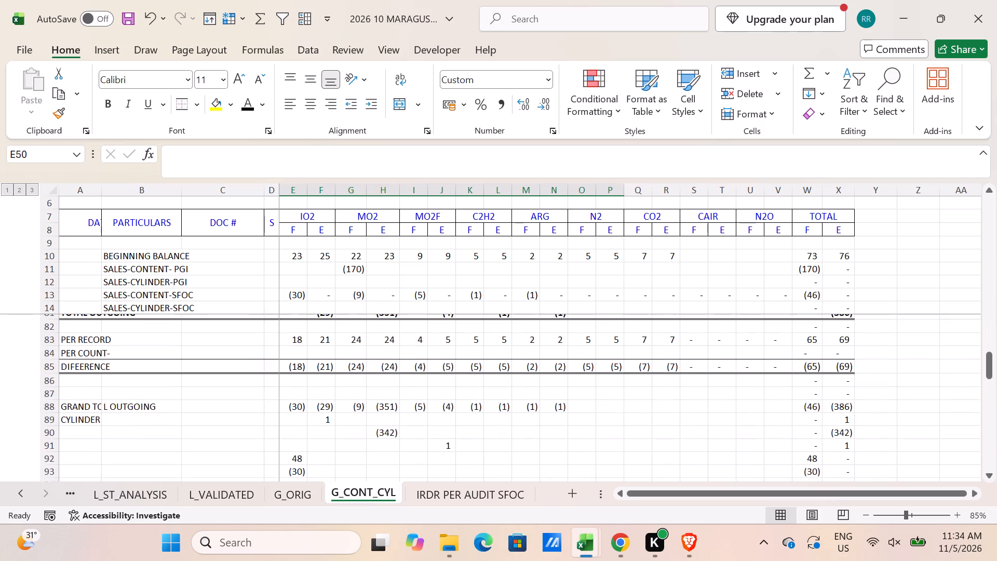
pyautogui.moveTo(51, 401); pyautogui.dragTo(55, 426)
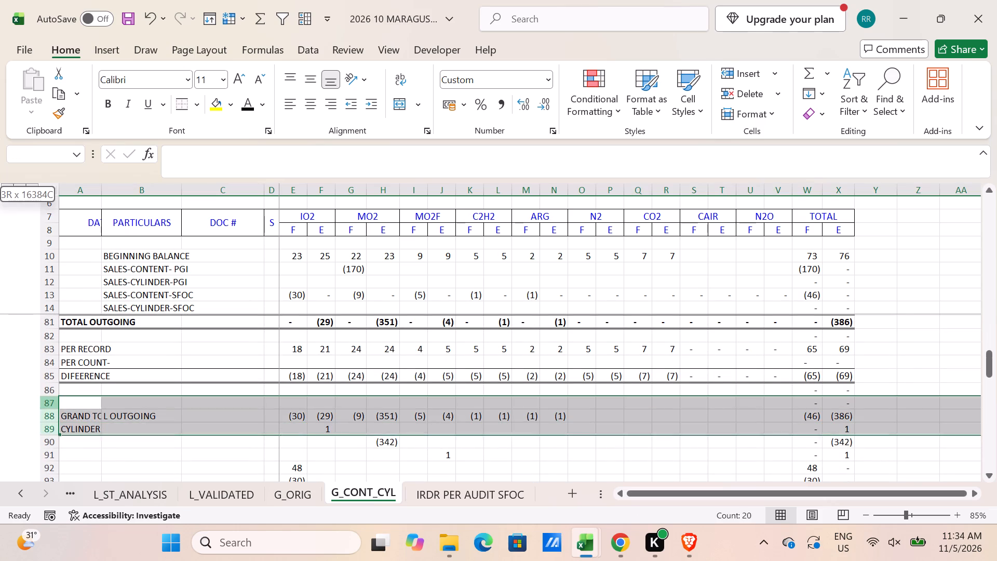
pyautogui.moveTo(55, 426); pyautogui.dragTo(78, 422)
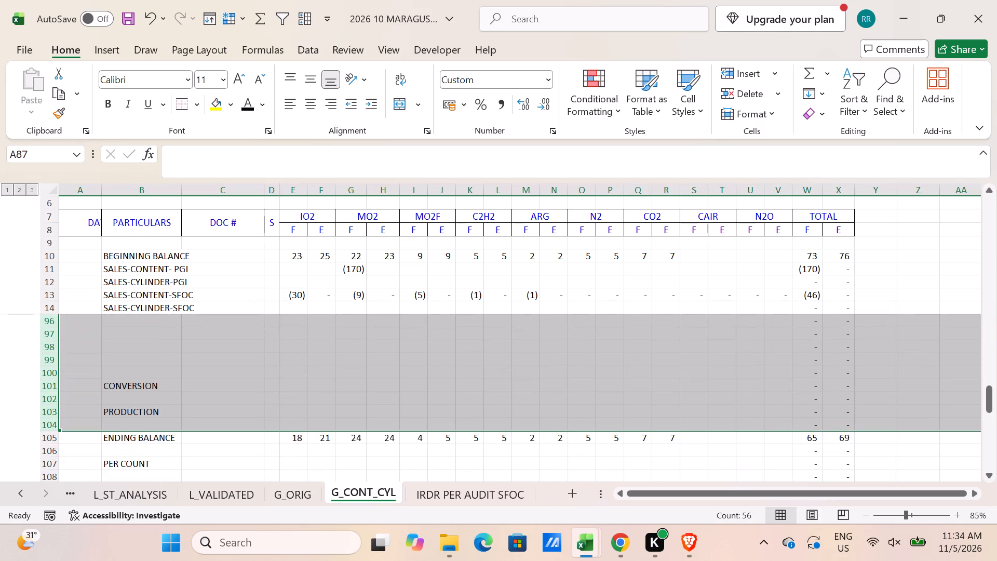
pyautogui.hotkey('ctrl', '-')
pyautogui.hotkey('ctrl', '-')
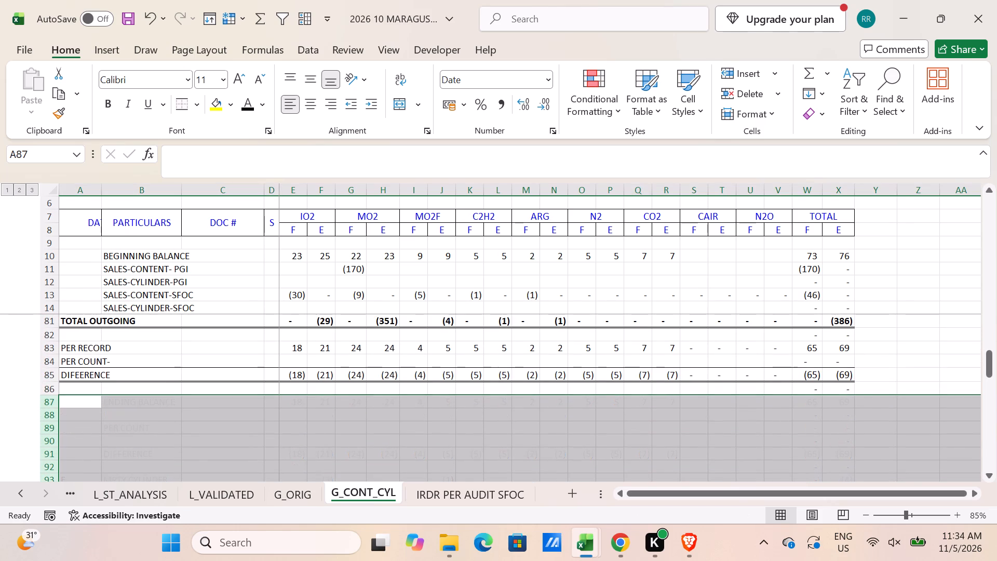
# Save the workbook.
pyautogui.click(128, 21)
# Set the G_CONT_CYL sheet to print in landscape orientation, scaled to 1 page wide.
pyautogui.scroll(9, 304, 369)
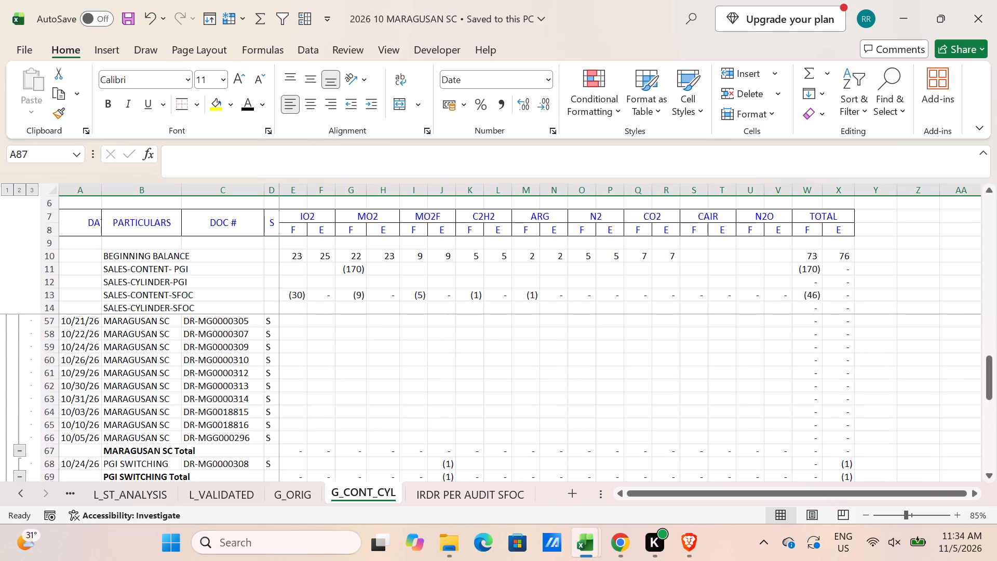
pyautogui.scroll(2, 304, 369)
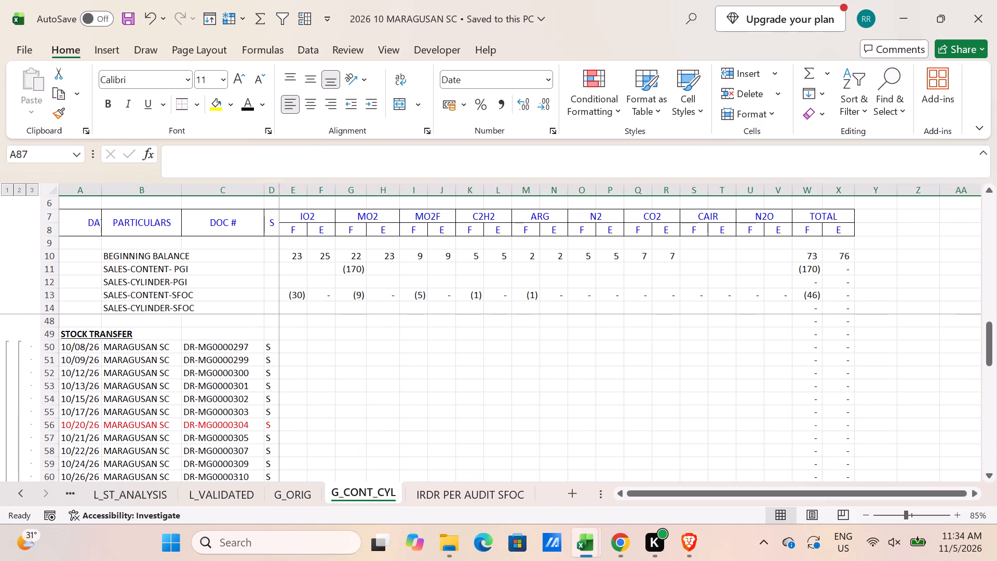
pyautogui.hotkey('ctrl', 'p')
pyautogui.press('Escape')
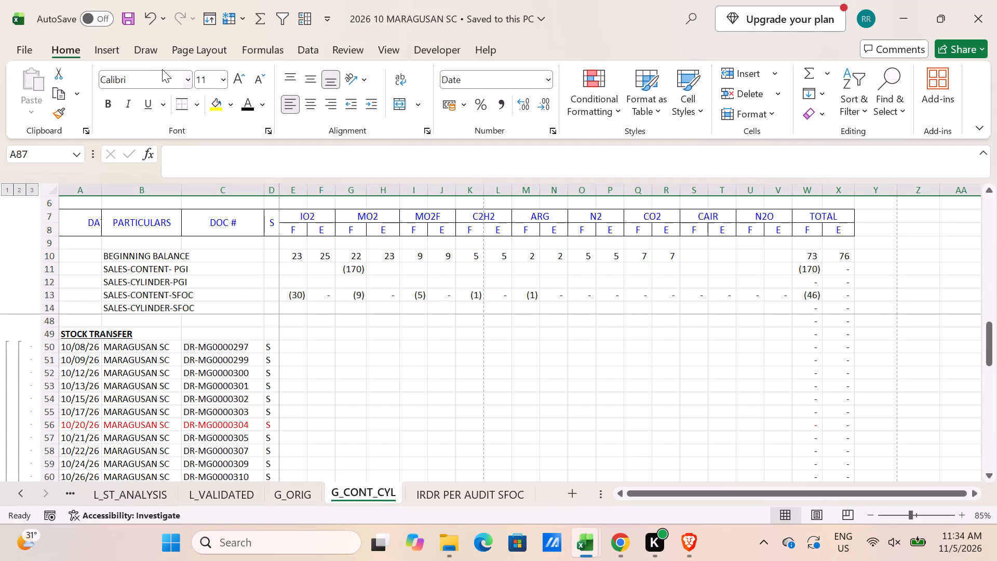
pyautogui.click(193, 46)
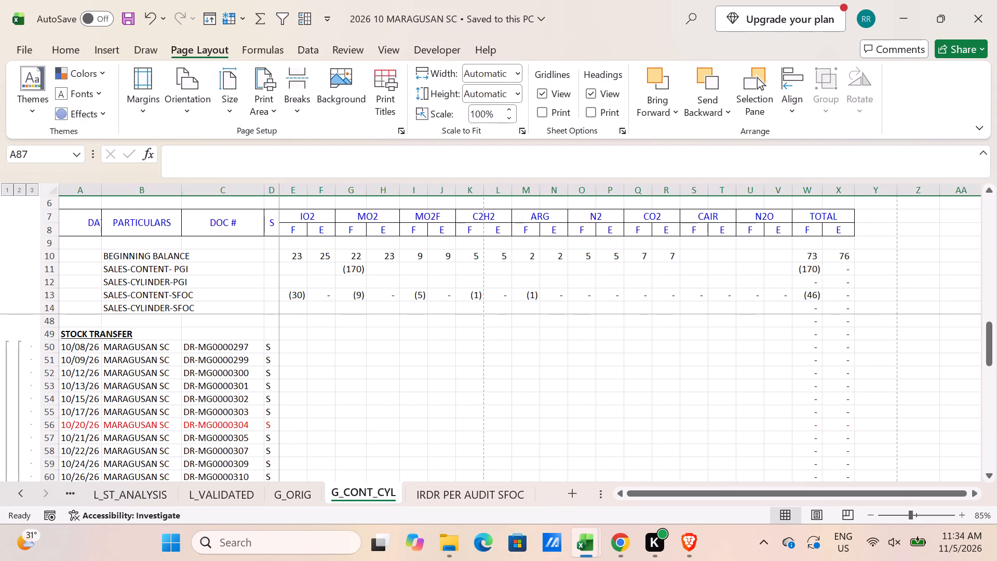
pyautogui.click(197, 104)
pyautogui.click(217, 190)
pyautogui.click(517, 74)
pyautogui.click(501, 111)
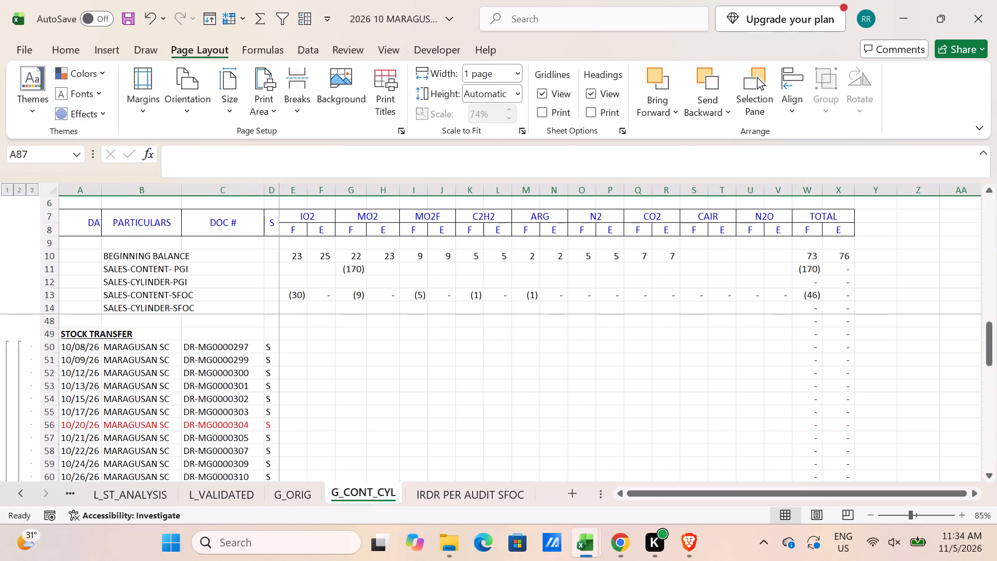
# Duplicate the G_CONT_CYL sheet directly after itself and name the copy G_FULL_MT.
pyautogui.click(453, 375)
pyautogui.scroll(-13, 453, 375)
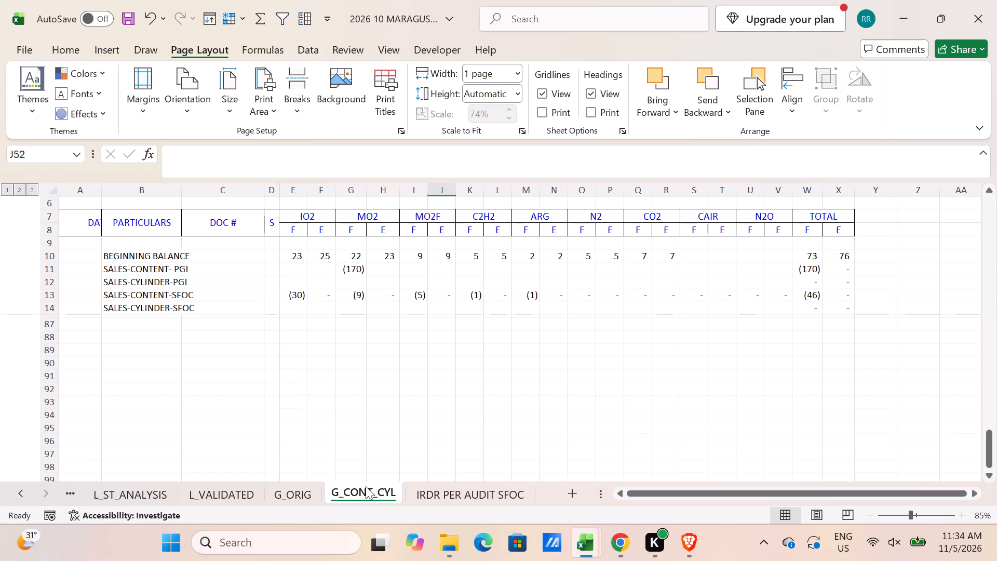
pyautogui.moveTo(365, 487); pyautogui.dragTo(444, 494)
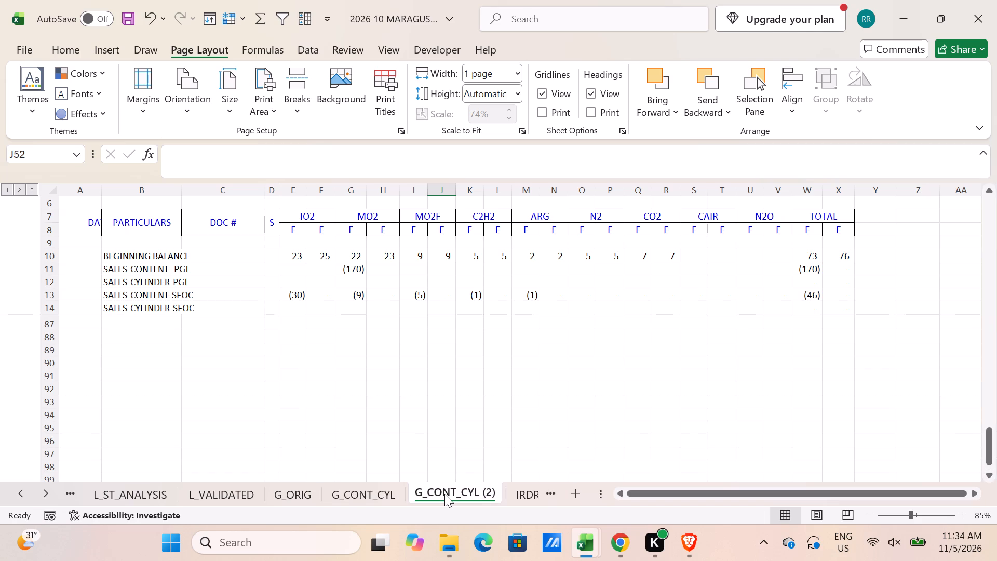
pyautogui.doubleClick(444, 494)
pyautogui.write('G_FULL_MT')
pyautogui.press('Return')
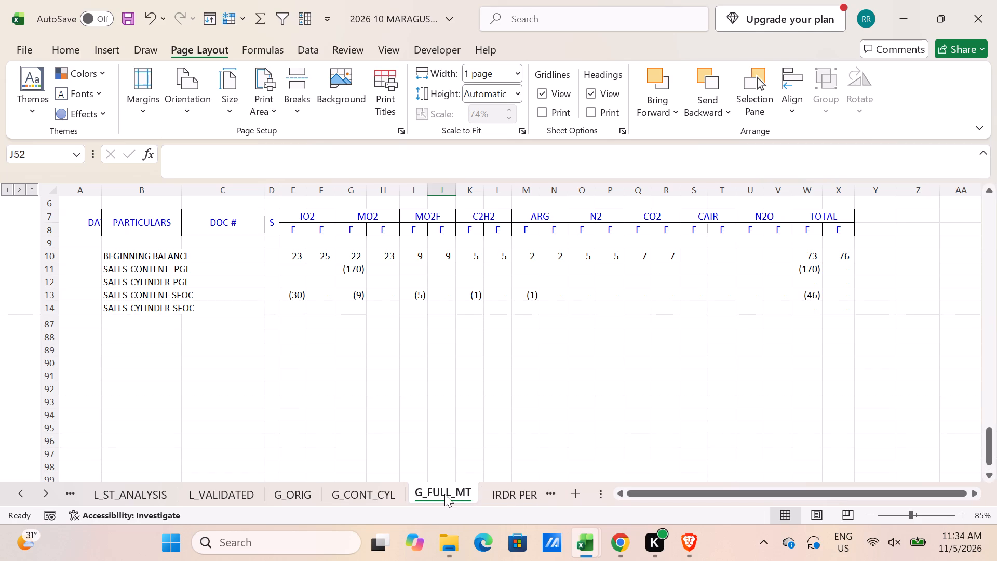
# On the G_CONT_CYL sheet, replace the F and E subheaders in row 8 with CONT and CYL for every gas and TOTAL.
pyautogui.click(351, 503)
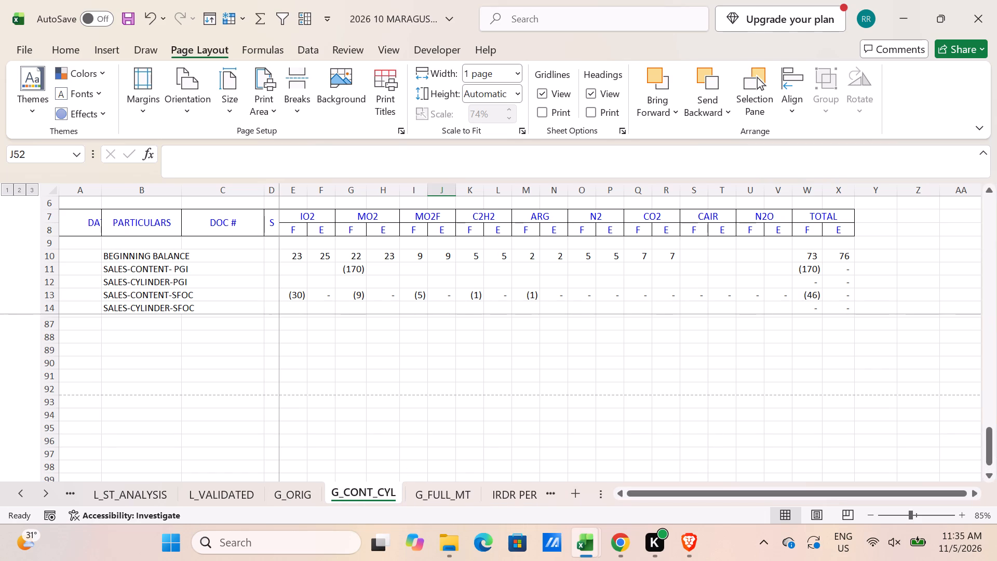
pyautogui.click(300, 225)
pyautogui.write('CONT')
pyautogui.press('Right')
pyautogui.write('CL')
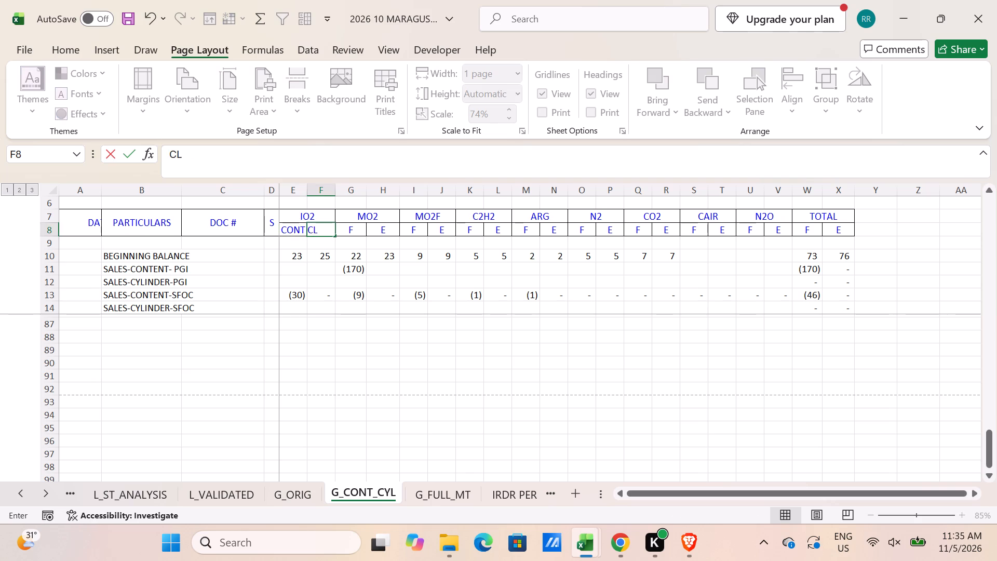
pyautogui.press('BackSpace')
pyautogui.write('YL')
pyautogui.press('Left')
pyautogui.hotkey('shift', 'Right')
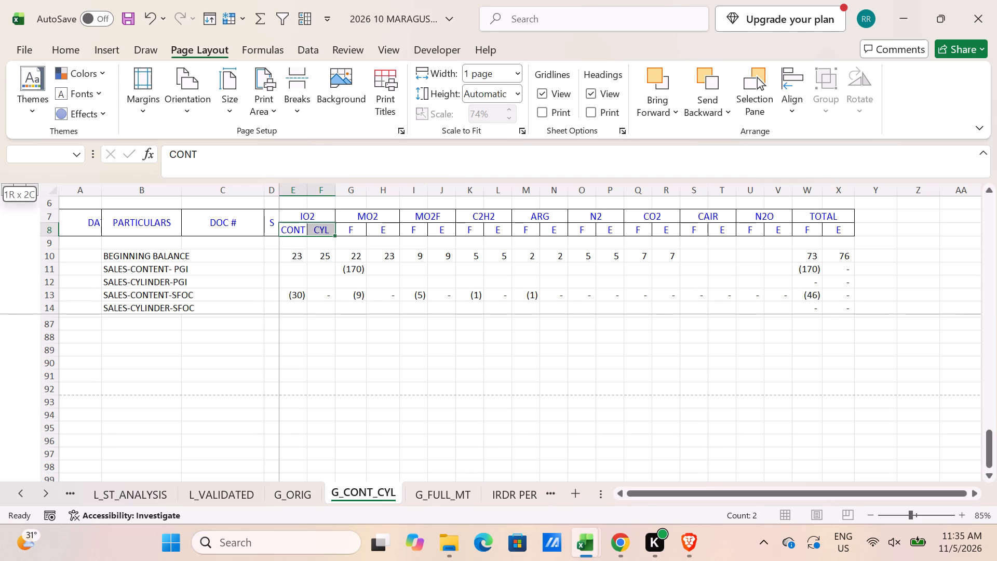
pyautogui.moveTo(336, 233); pyautogui.dragTo(848, 251)
# On G_FULL_MT, enter a check formula in Y10 that adds X10 and W10 and subtracts X10 of the G_CONT_CYL sheet.
pyautogui.click(428, 491)
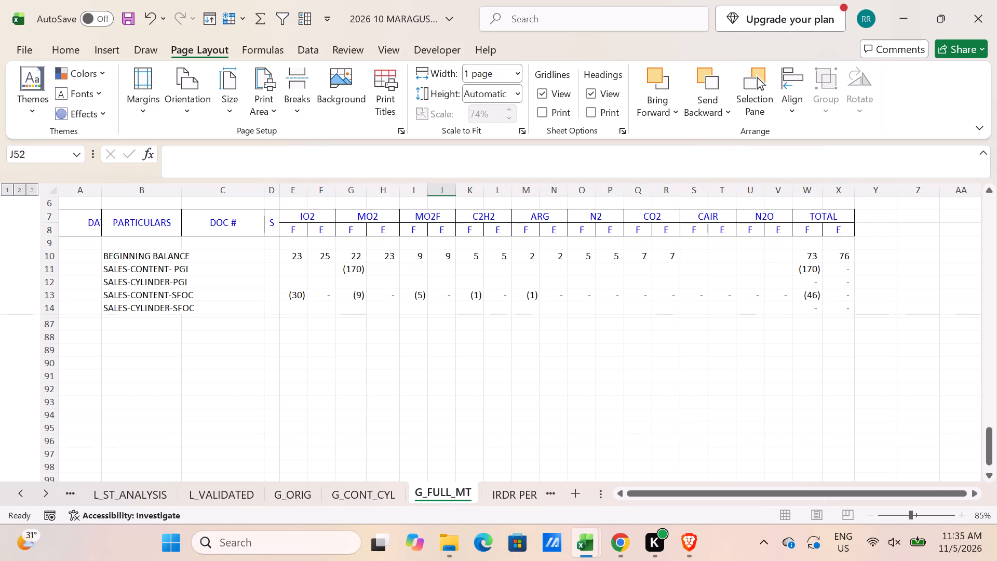
pyautogui.click(869, 264)
pyautogui.scroll(1, 869, 266)
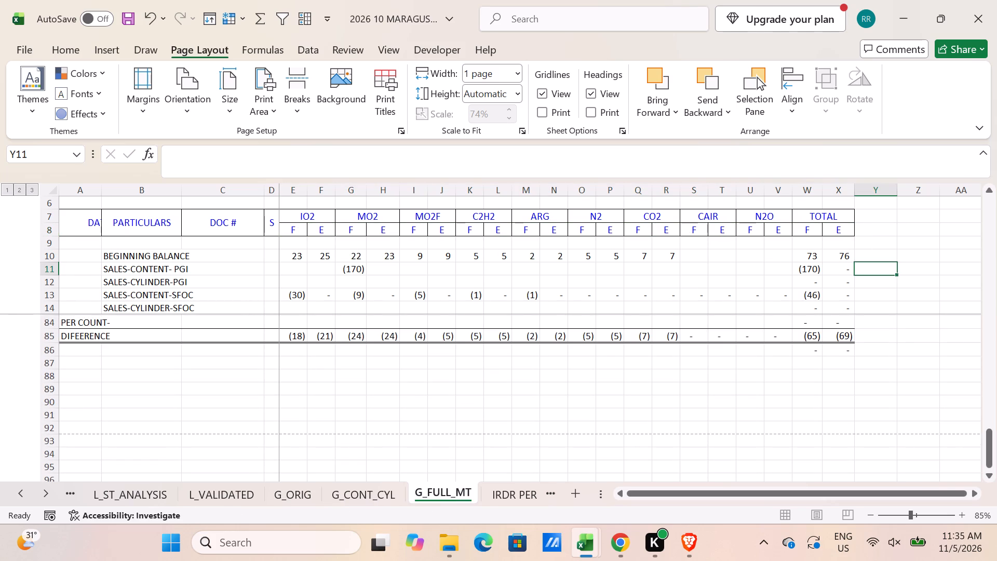
pyautogui.click(867, 253)
pyautogui.press('=')
pyautogui.click(844, 253)
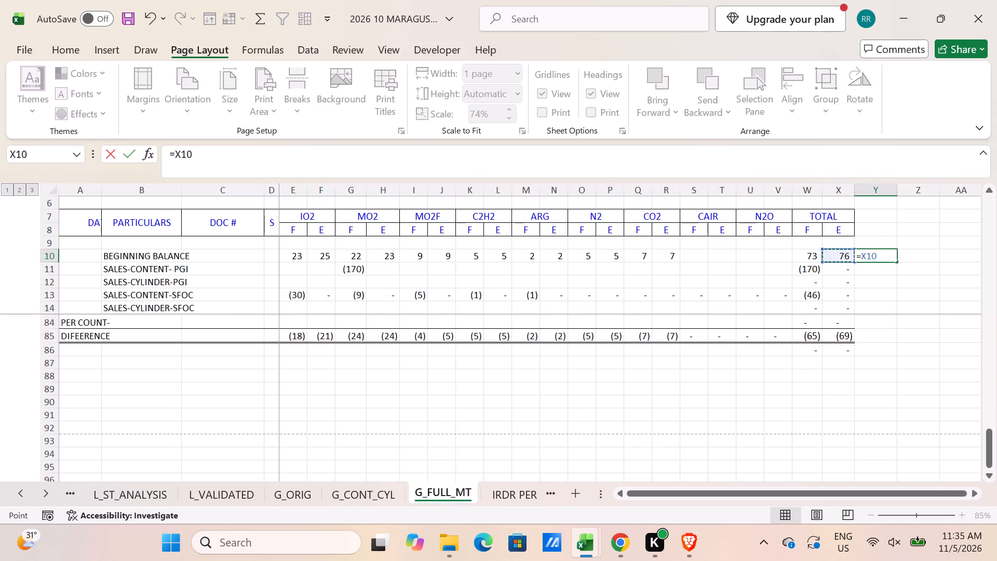
pyautogui.press('+')
pyautogui.click(804, 253)
pyautogui.press('-')
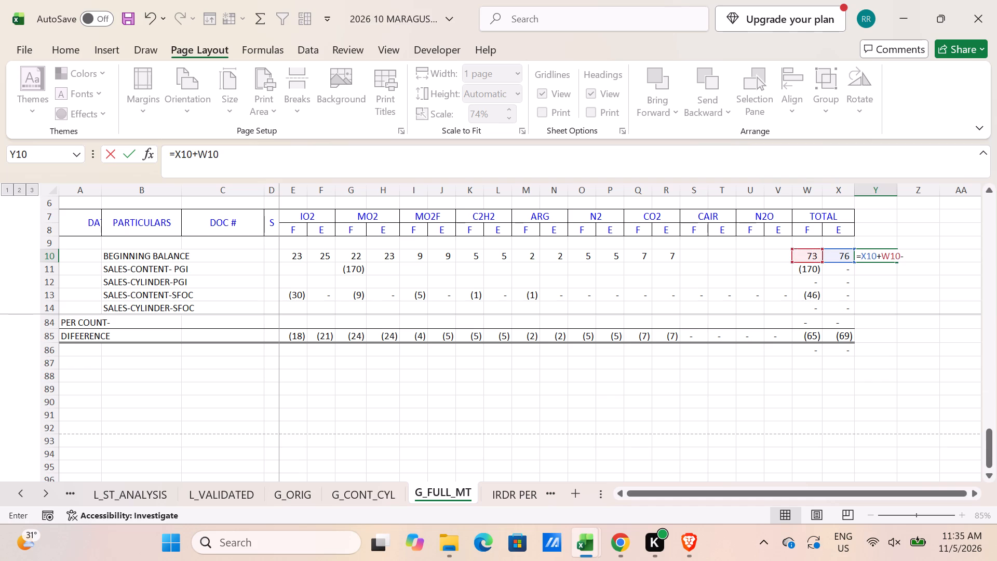
pyautogui.moveTo(358, 488); pyautogui.dragTo(369, 485)
pyautogui.click(831, 255)
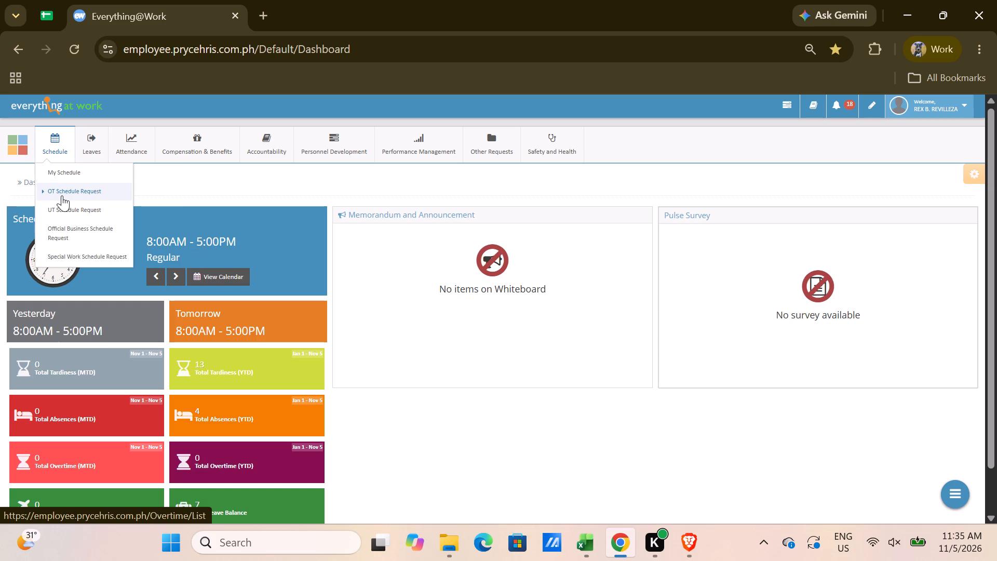
# In the HR portal in Chrome, start a new Official Business request with start and end dates of 11/04/2026.
pyautogui.click(65, 220)
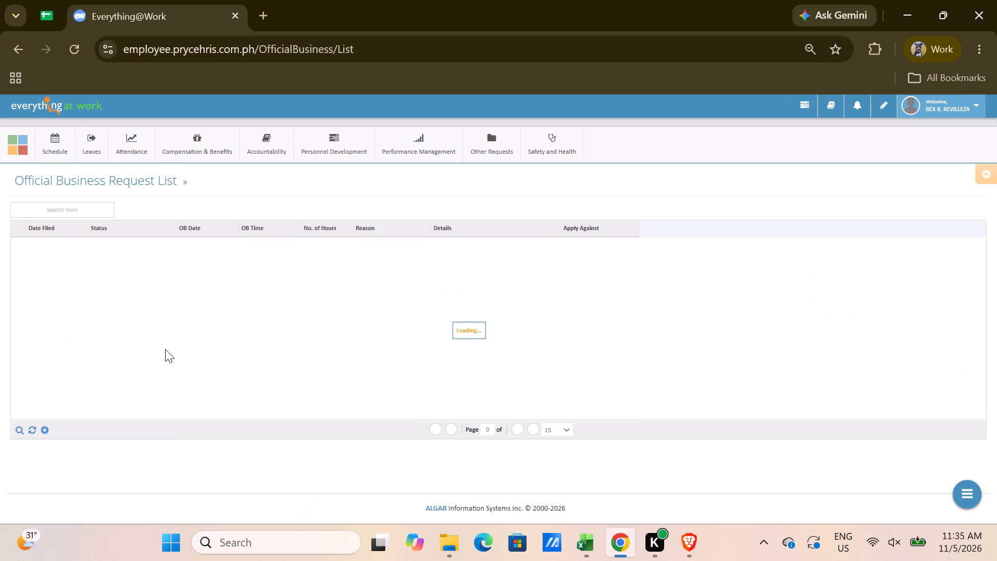
pyautogui.click(47, 430)
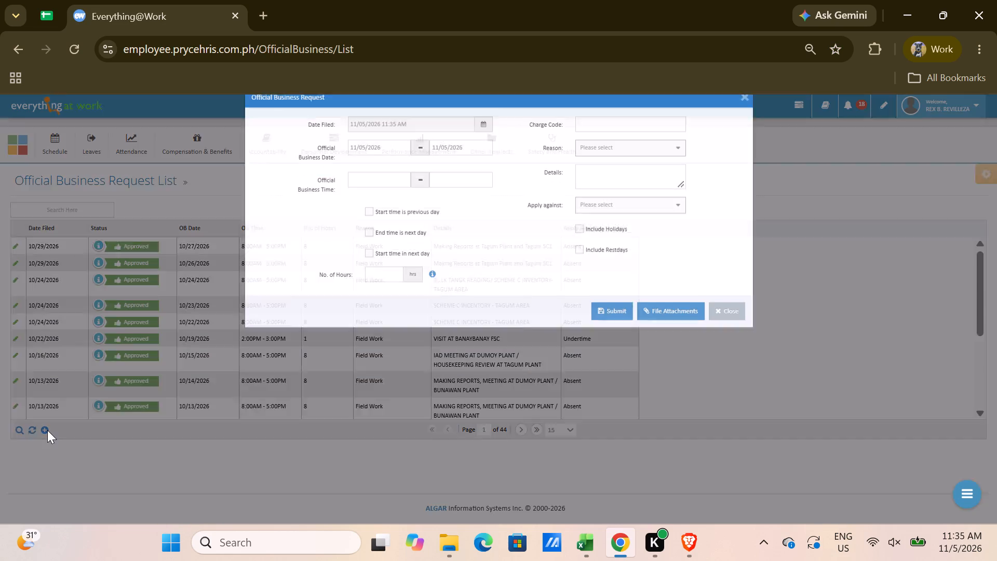
pyautogui.click(397, 172)
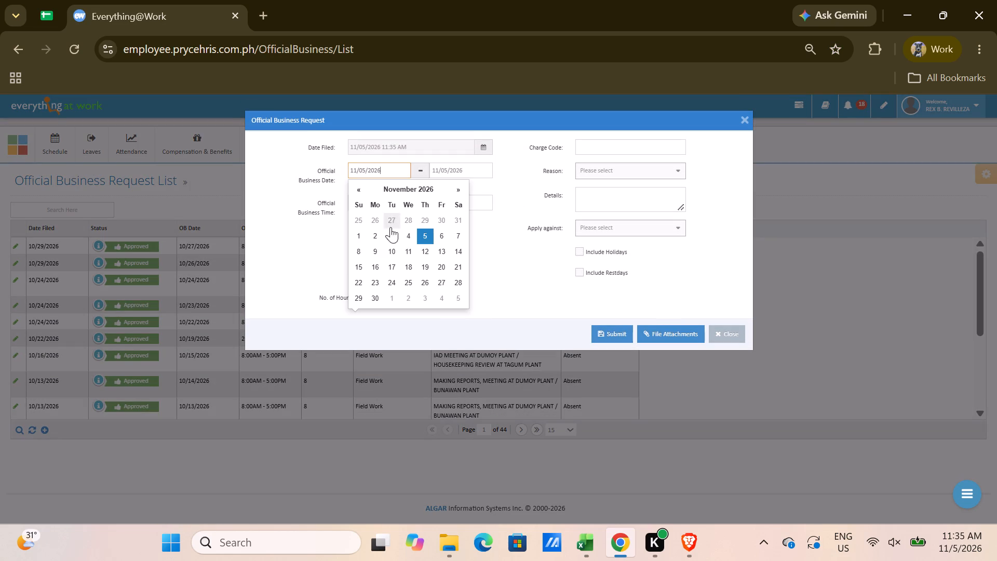
pyautogui.click(406, 231)
pyautogui.click(438, 169)
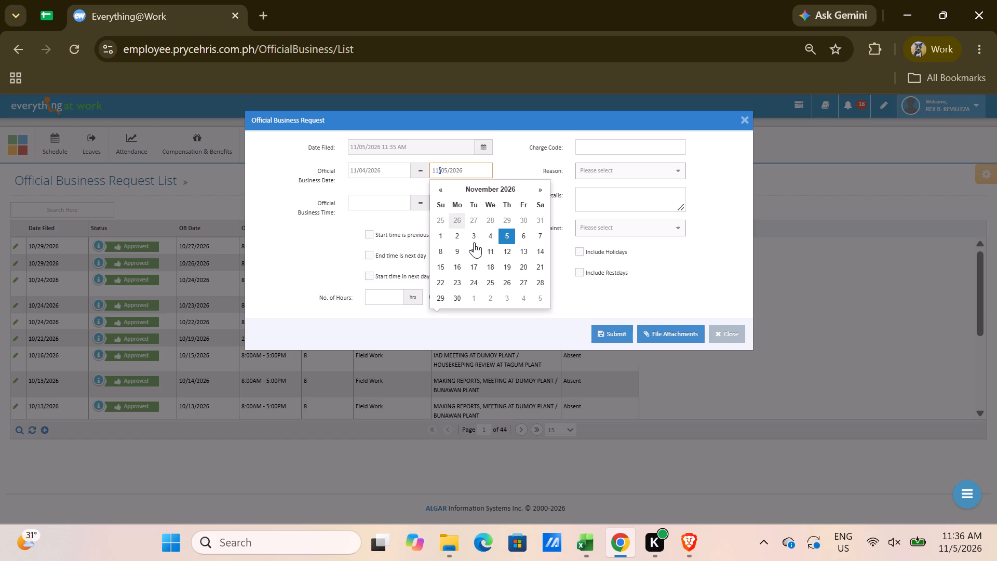
pyautogui.click(490, 236)
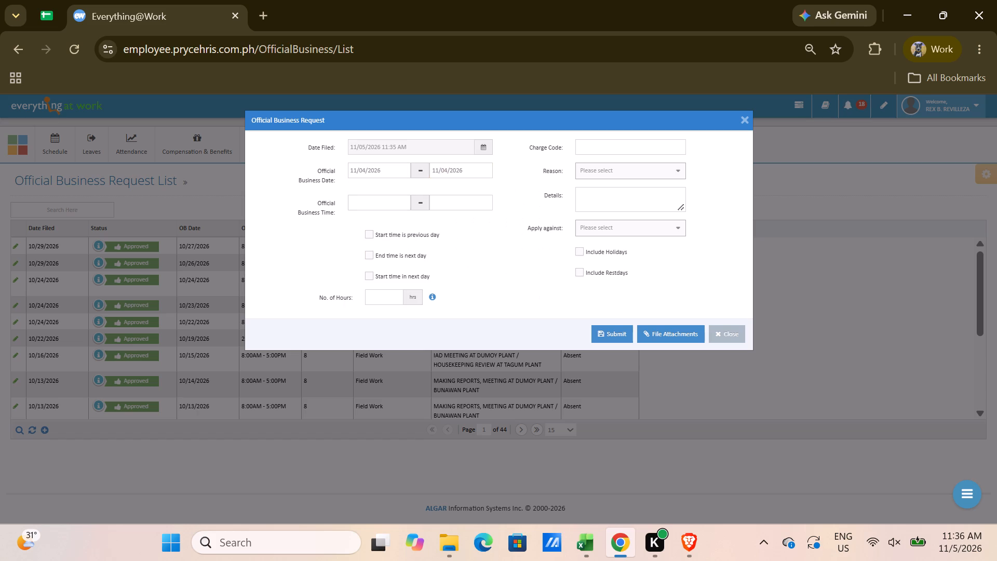
# Set the official business time from 8:00 AM to 12:00 PM.
pyautogui.click(362, 209)
pyautogui.click(370, 271)
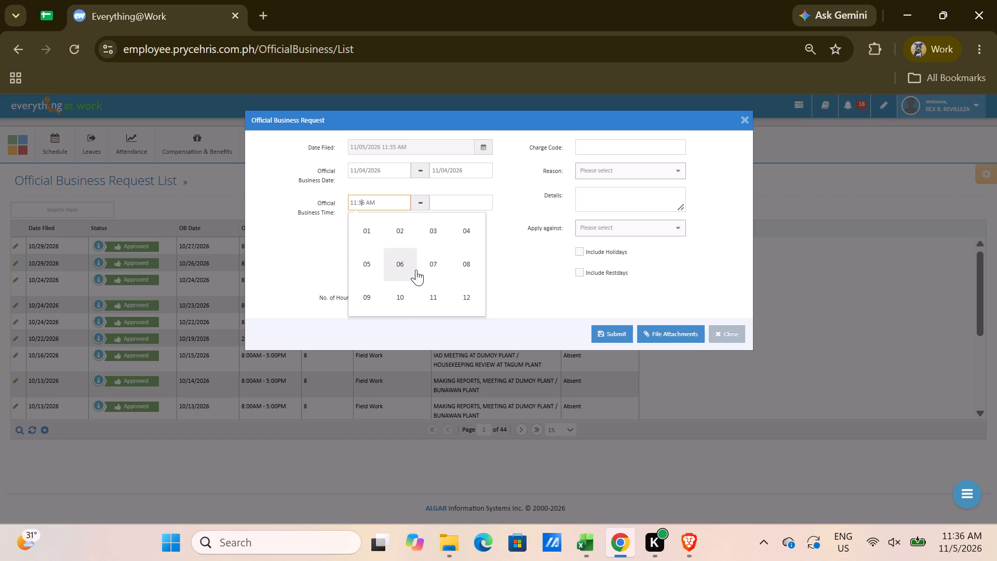
pyautogui.click(464, 264)
pyautogui.click(424, 273)
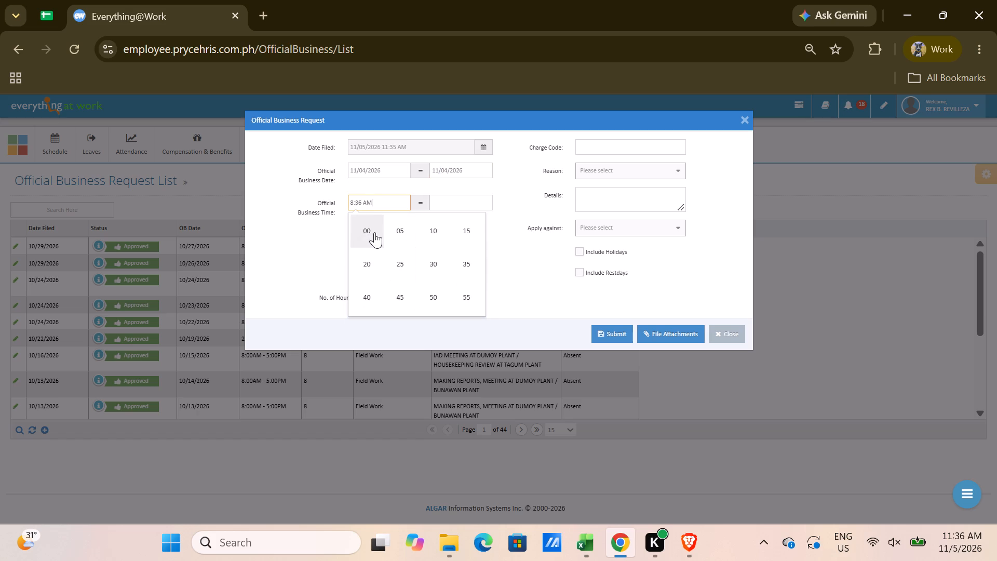
pyautogui.click(372, 232)
pyautogui.click(439, 198)
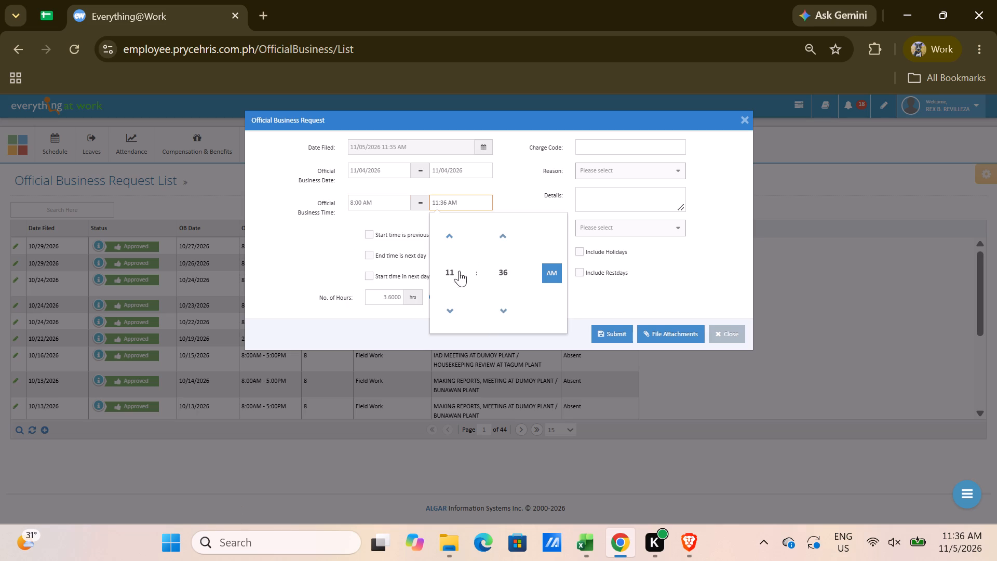
pyautogui.click(453, 277)
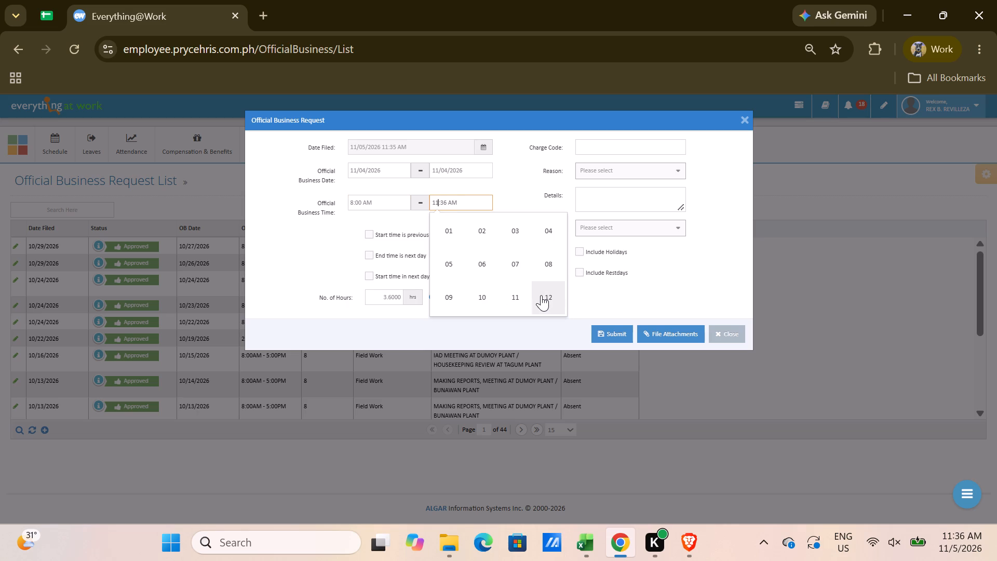
pyautogui.click(542, 295)
pyautogui.click(501, 280)
pyautogui.click(452, 234)
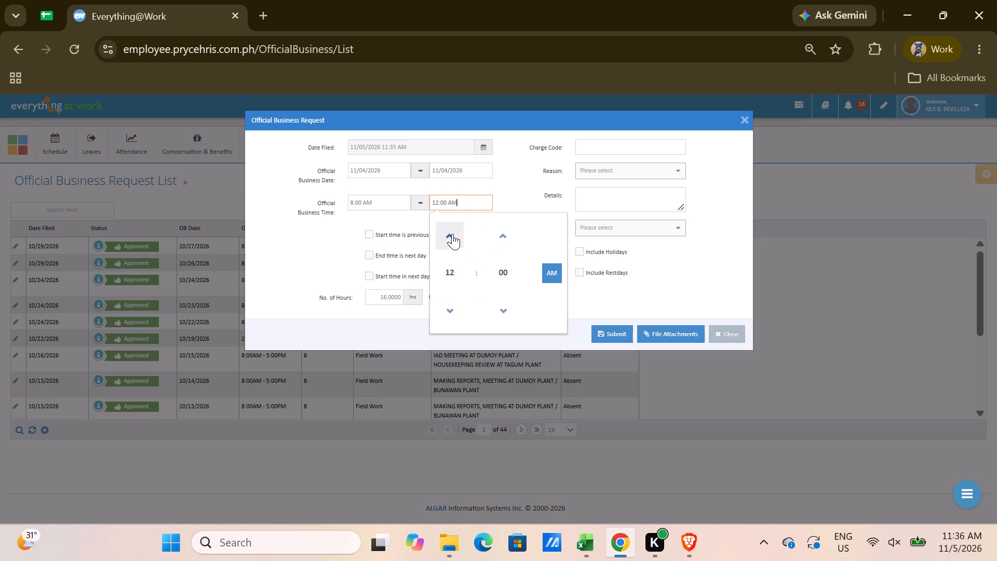
pyautogui.click(553, 271)
pyautogui.click(313, 260)
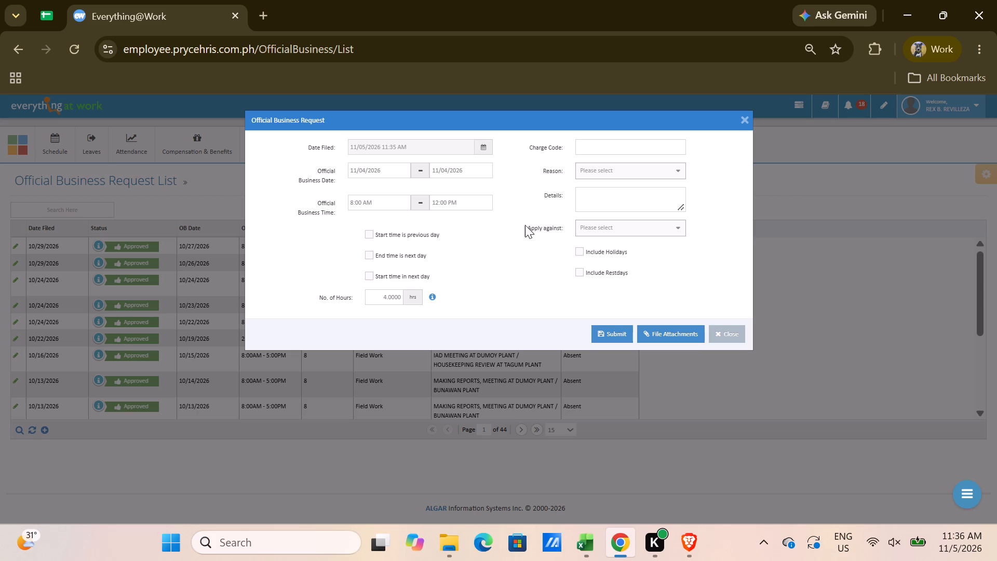
# Fill in the request with reason Field Work, details "SCHEME C AT MATI AREA" and apply against Late.
pyautogui.click(658, 171)
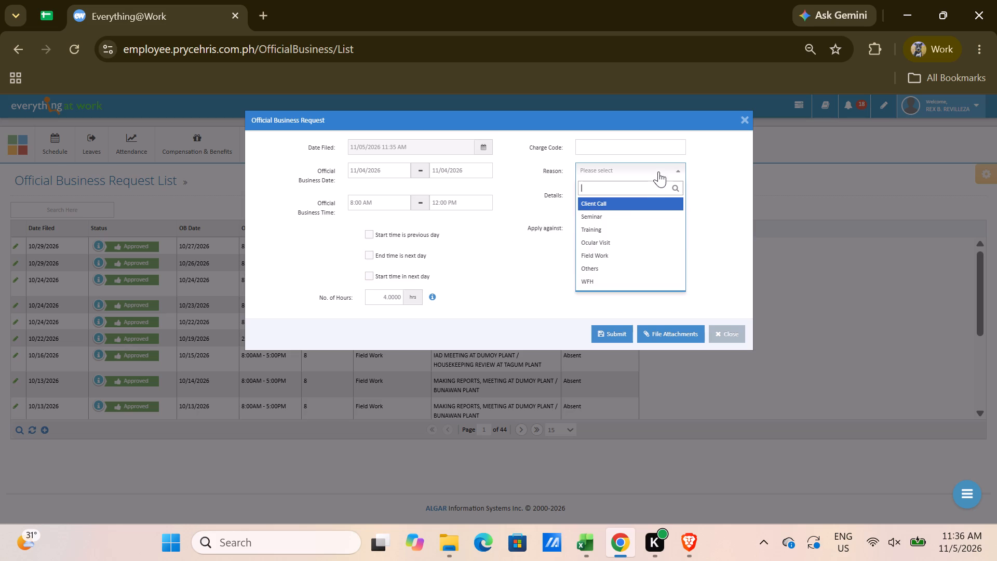
pyautogui.click(594, 252)
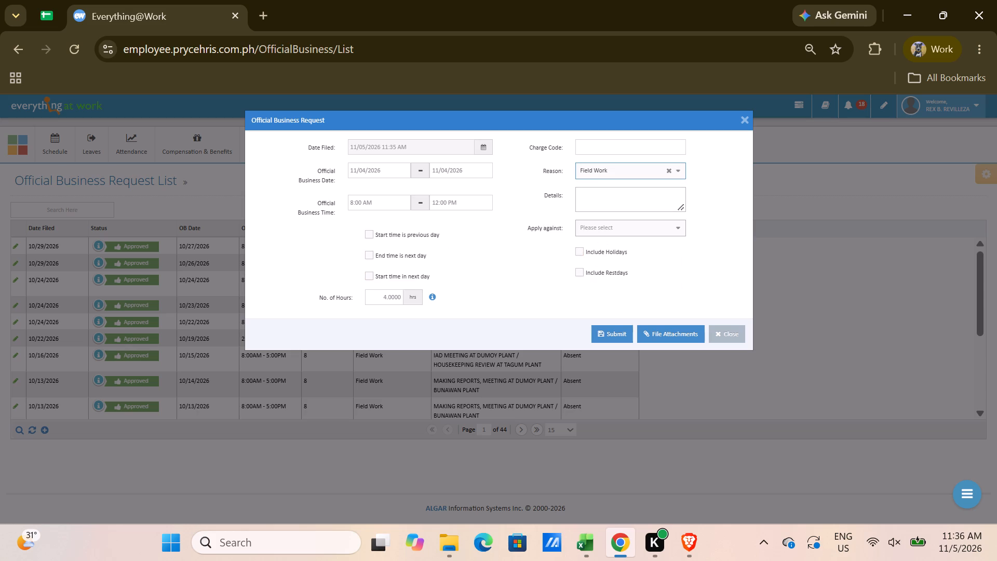
pyautogui.click(597, 195)
pyautogui.write('SCHEME C AT MATI ARE -')
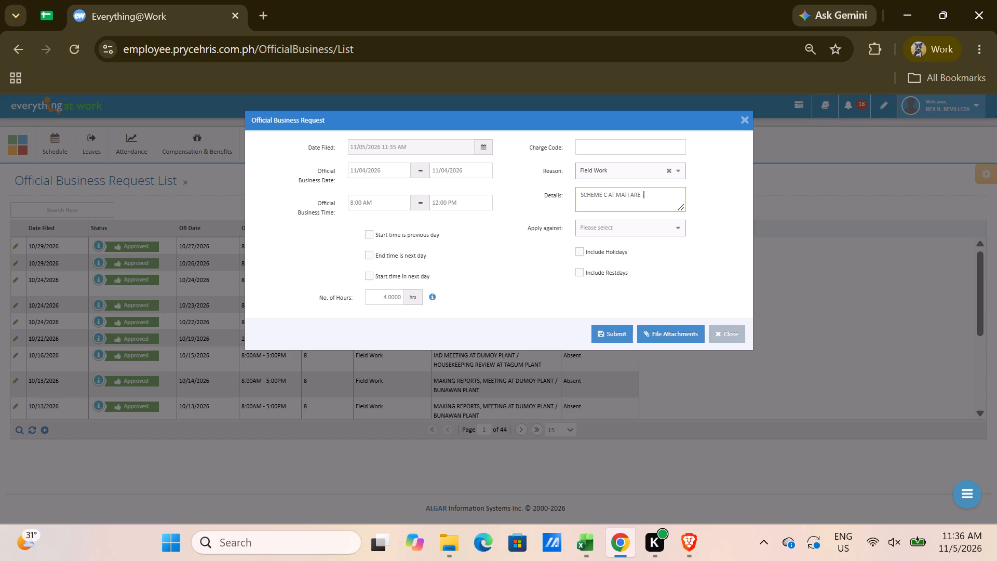
pyautogui.press('BackSpace')
pyautogui.press('BackSpace')
pyautogui.press('a')
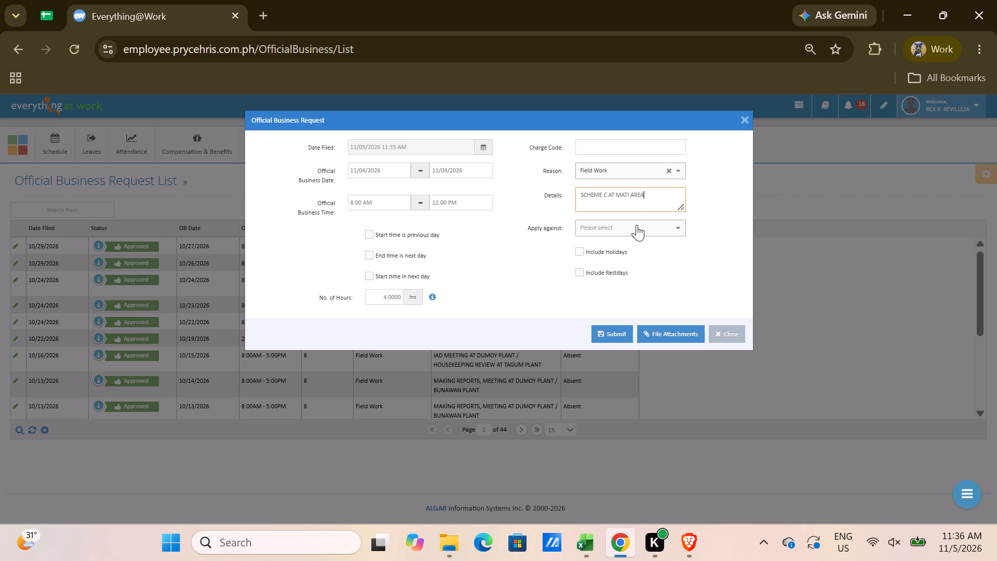
pyautogui.click(637, 225)
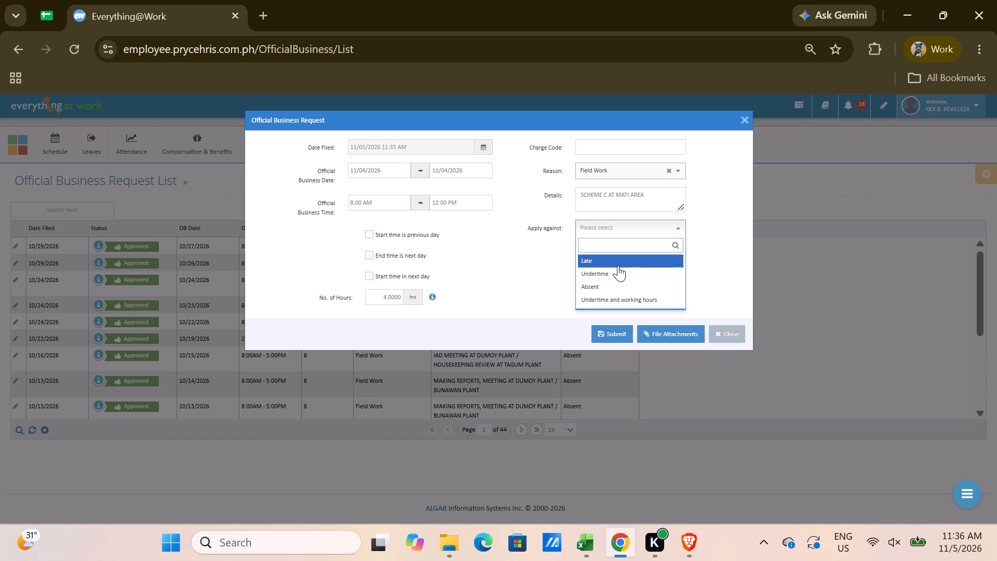
pyautogui.click(618, 265)
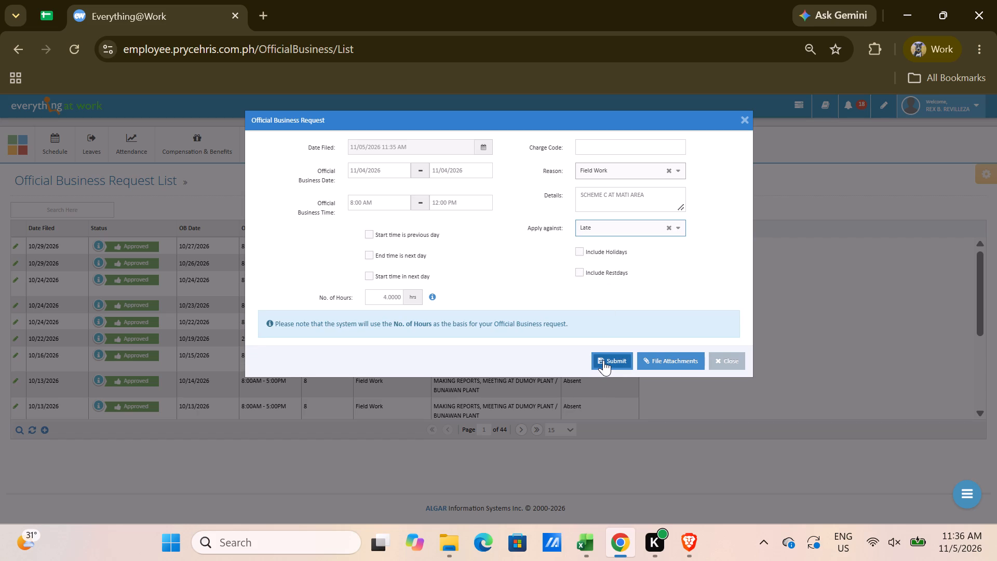
# Submit the Official Business request, save the record and review it in the request list.
pyautogui.click(603, 360)
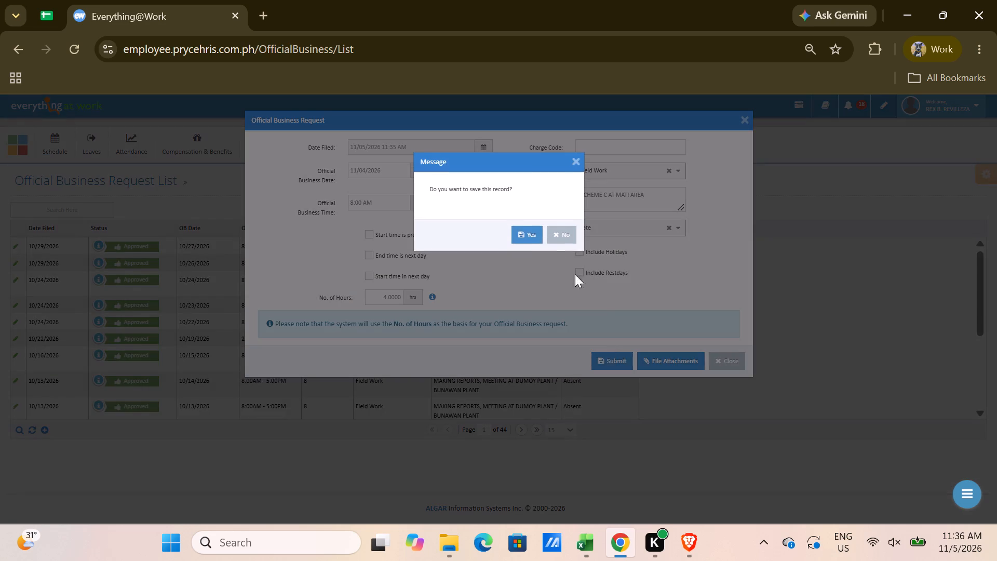
pyautogui.click(532, 227)
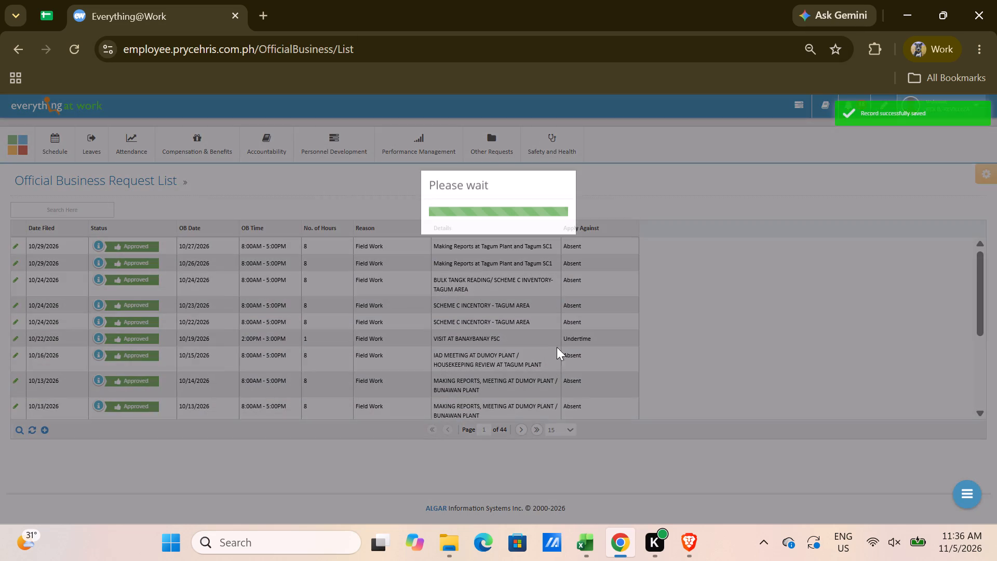
pyautogui.scroll(4, 352, 313)
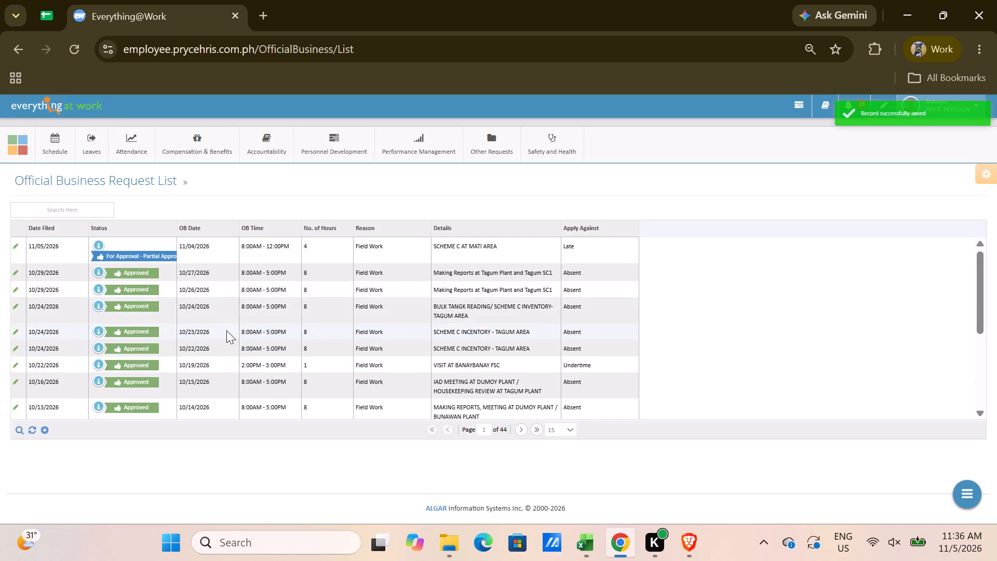
pyautogui.scroll(-1, 220, 332)
pyautogui.scroll(4, 109, 247)
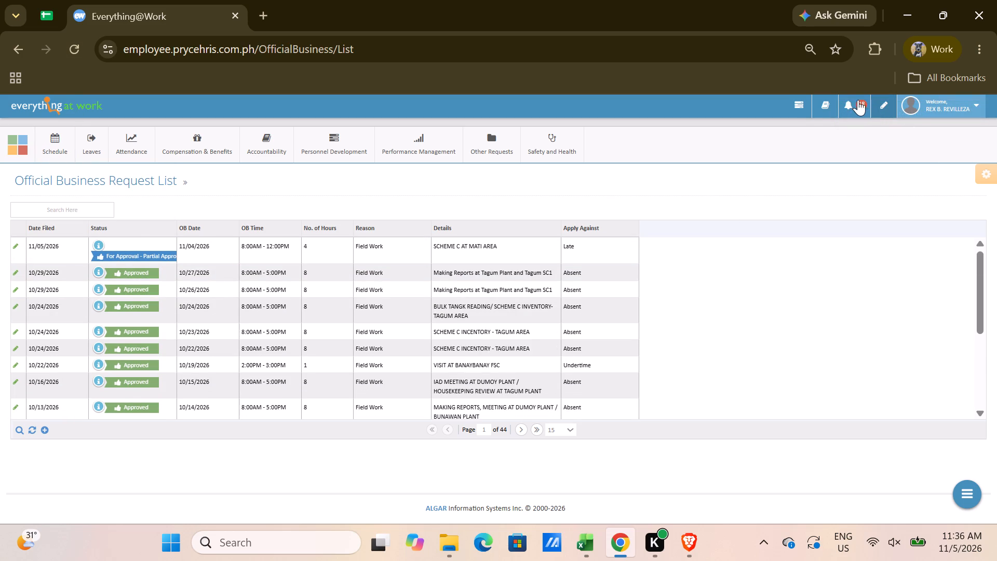
# Check the HR portal notifications and reload the request list page.
pyautogui.click(851, 99)
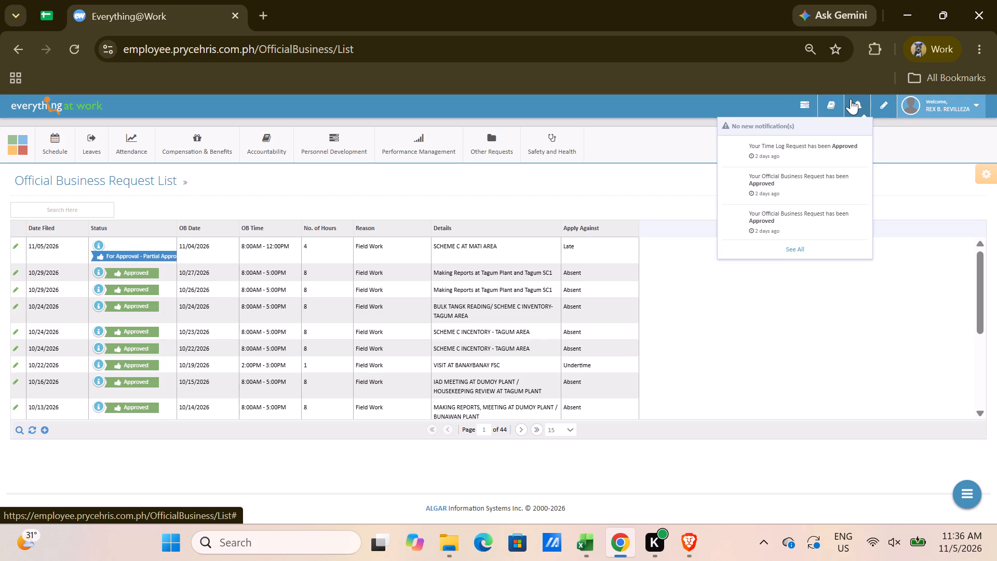
pyautogui.click(851, 99)
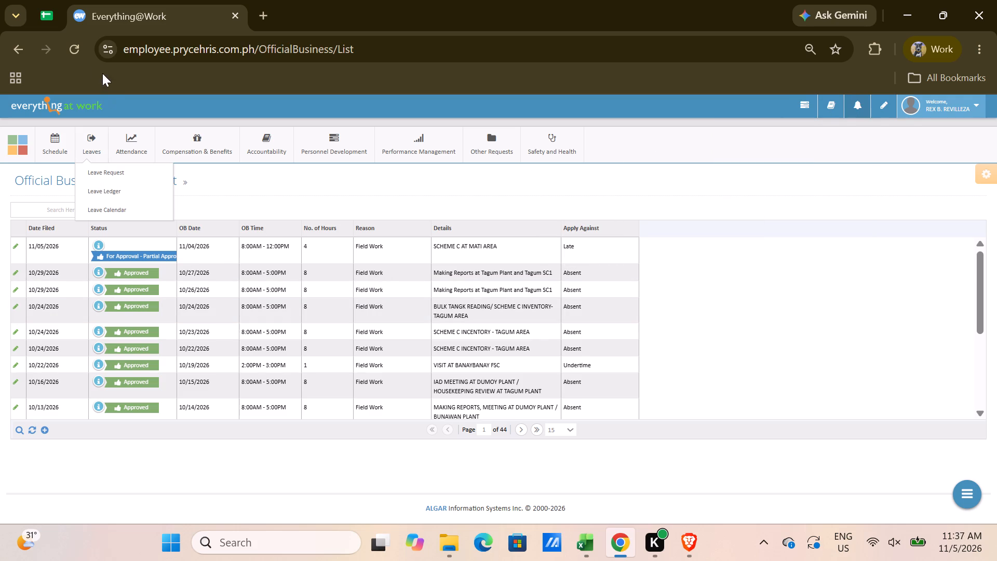
pyautogui.click(74, 46)
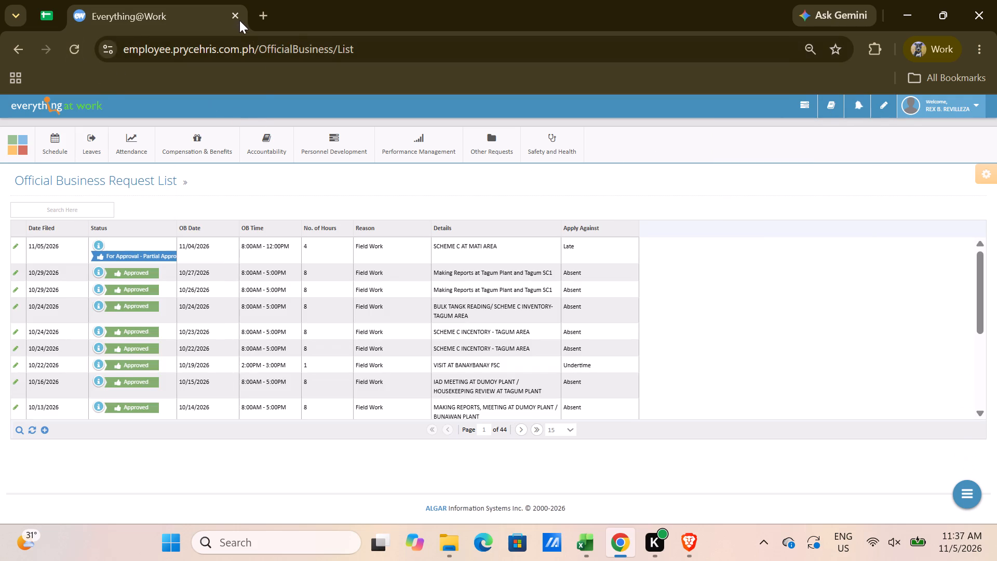
# Close the HR portal tab and open a new blank tab.
pyautogui.click(237, 16)
pyautogui.click(77, 11)
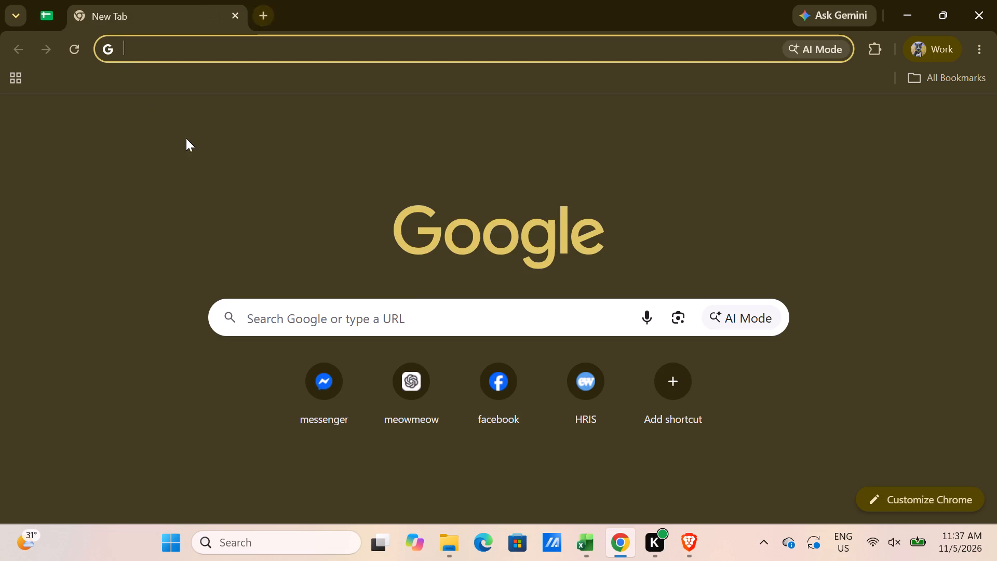
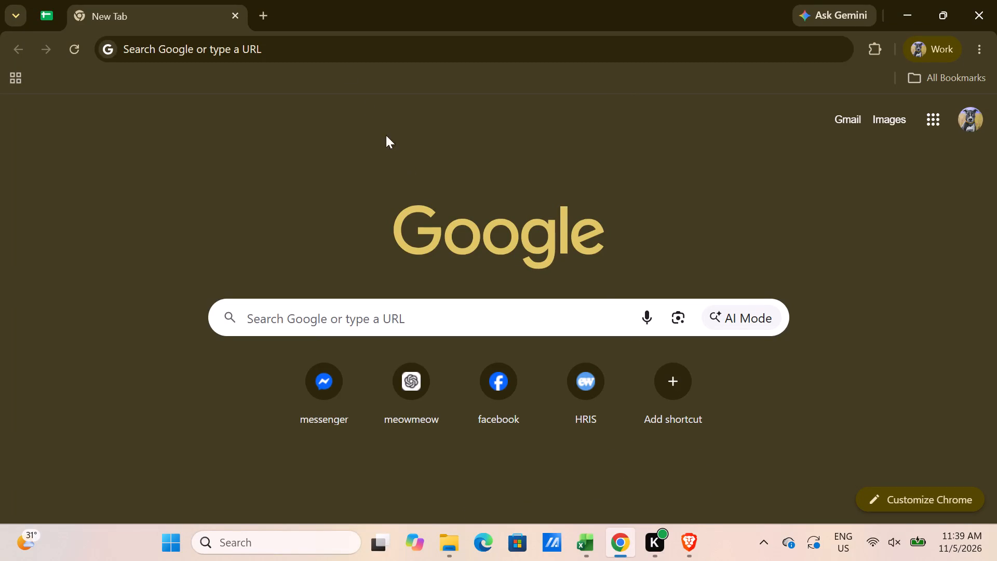
# Close the blank new tab to return to the SMO1D_WEEKLY_SCHEME-C spreadsheet.
pyautogui.click(237, 14)
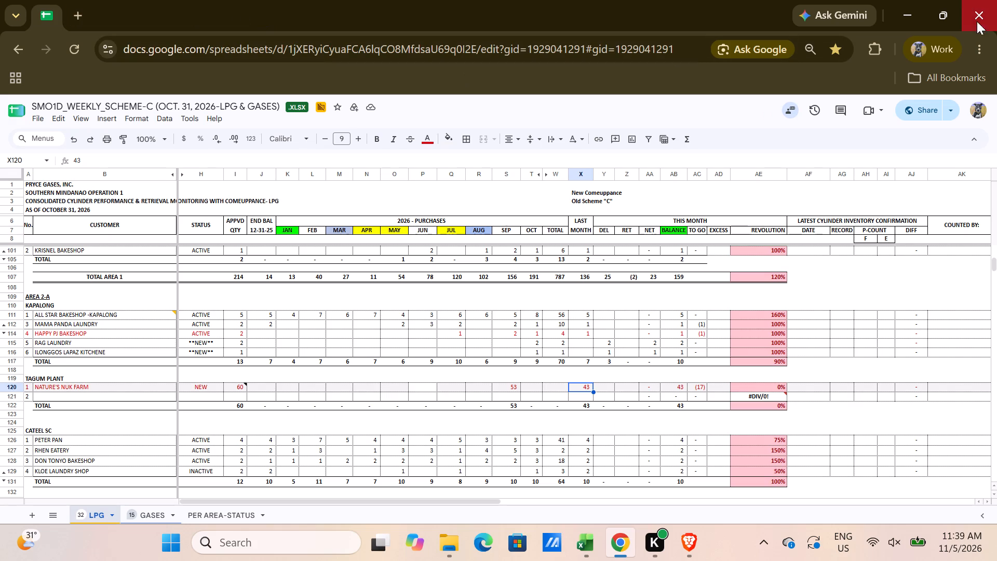
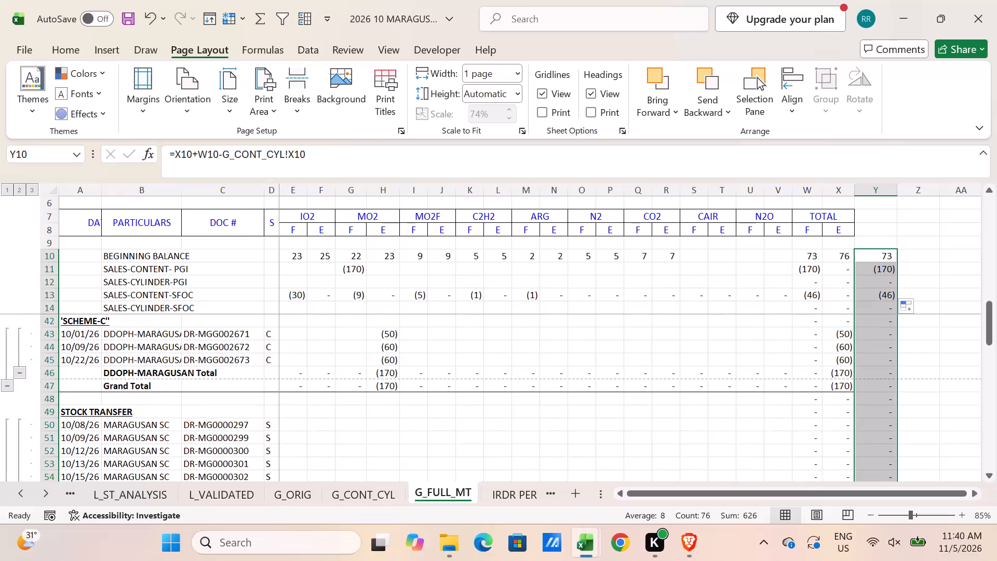
# Copy the Maragusan PER RECORD figures from the September gases workbook and paste them as values into G_FULL_MT's BEGINNING BALANCE row.
pyautogui.scroll(1, 361, 458)
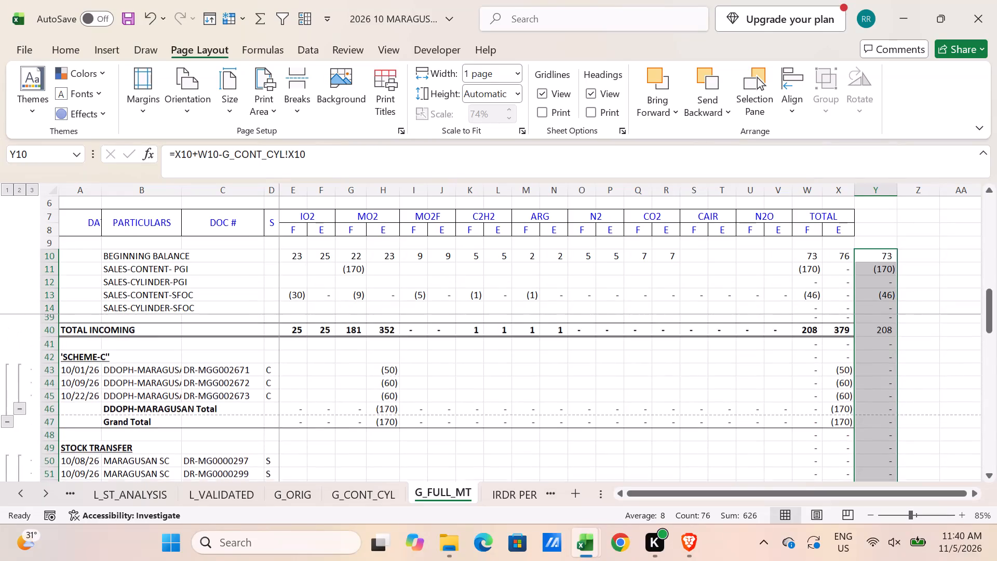
pyautogui.scroll(8, 361, 458)
pyautogui.scroll(2, 382, 388)
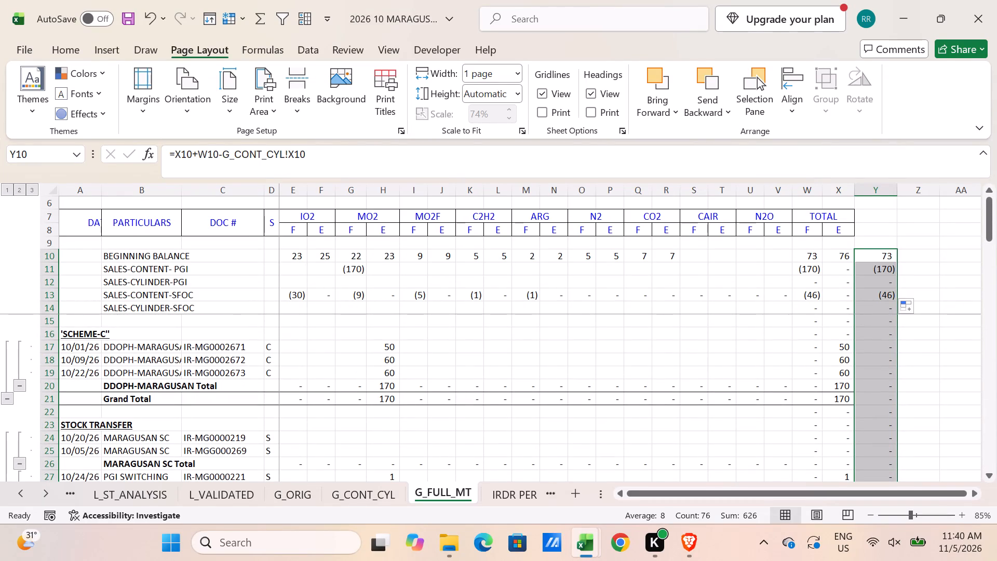
pyautogui.scroll(-1, 368, 317)
pyautogui.click(584, 545)
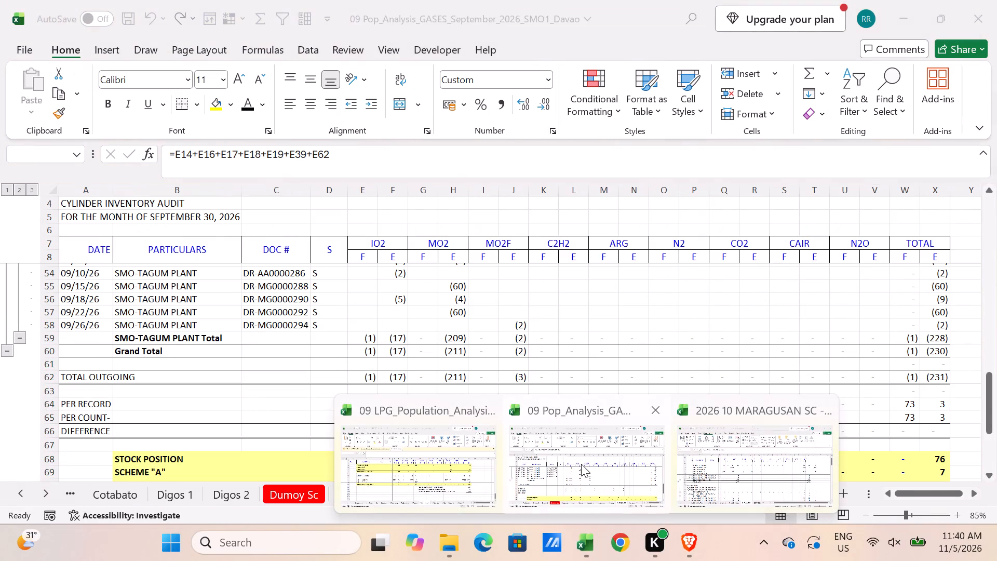
pyautogui.click(581, 464)
pyautogui.keyDown('shift'); pyautogui.click(877, 406); pyautogui.keyUp('shift')
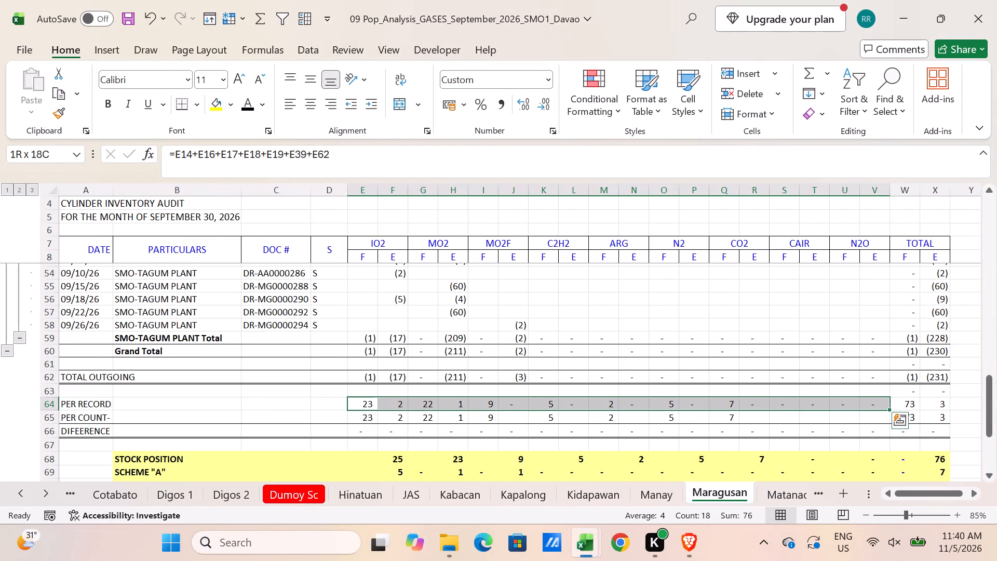
pyautogui.hotkey('ctrl', 'c')
pyautogui.hotkey('alt', 'Tab')
pyautogui.click(299, 257)
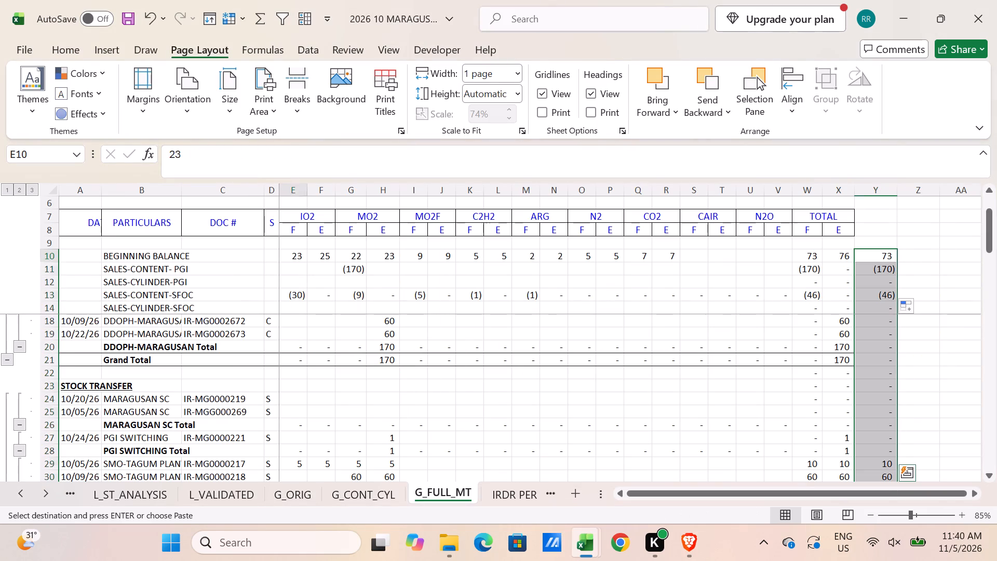
pyautogui.hotkey('alt', 'e')
pyautogui.write('SV')
pyautogui.press('Return')
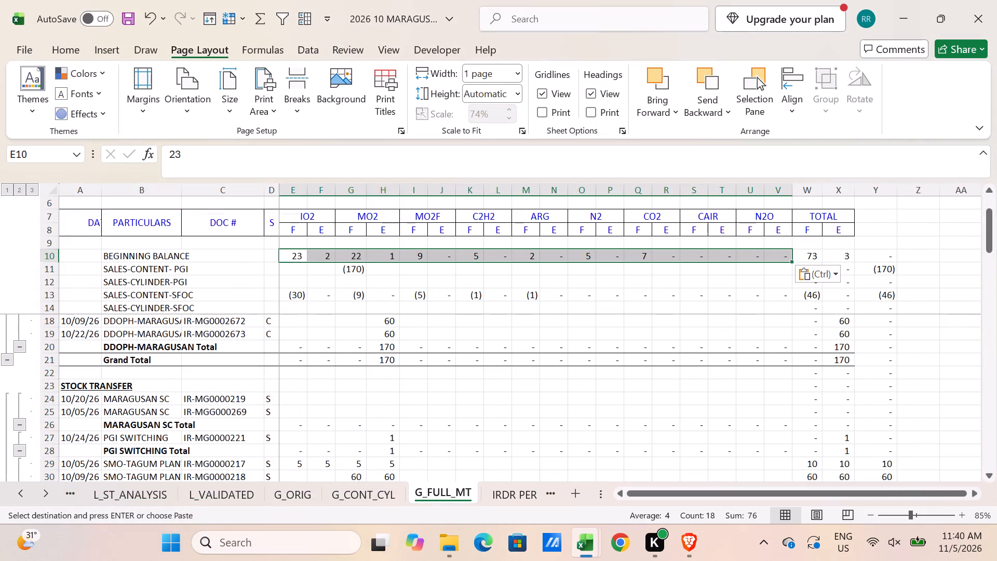
# Fill the MO2 empty cell of the SALES-CONTENT-PGI row with the negative of its full figure.
pyautogui.click(378, 271)
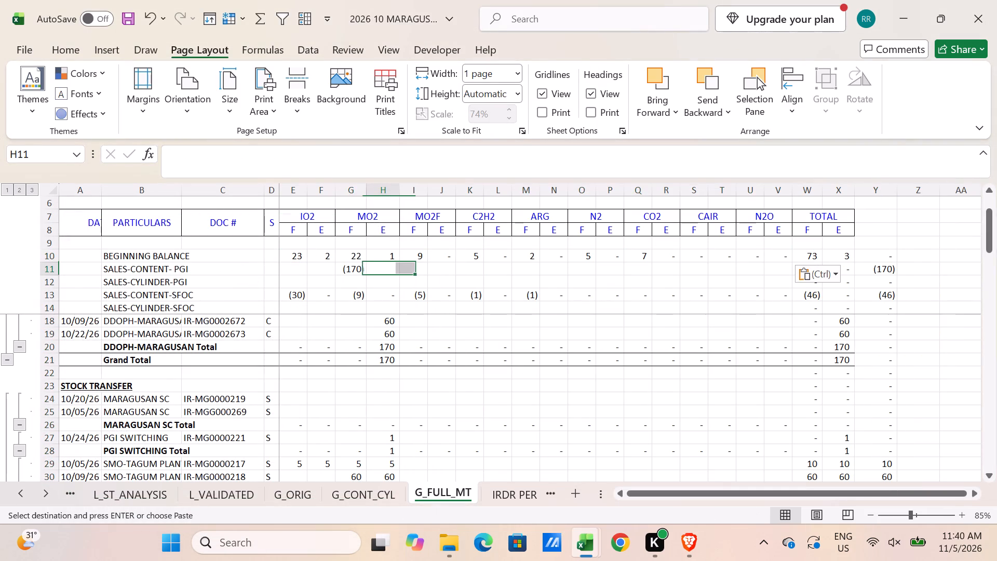
pyautogui.write('=-')
pyautogui.press('Left')
pyautogui.press('Return')
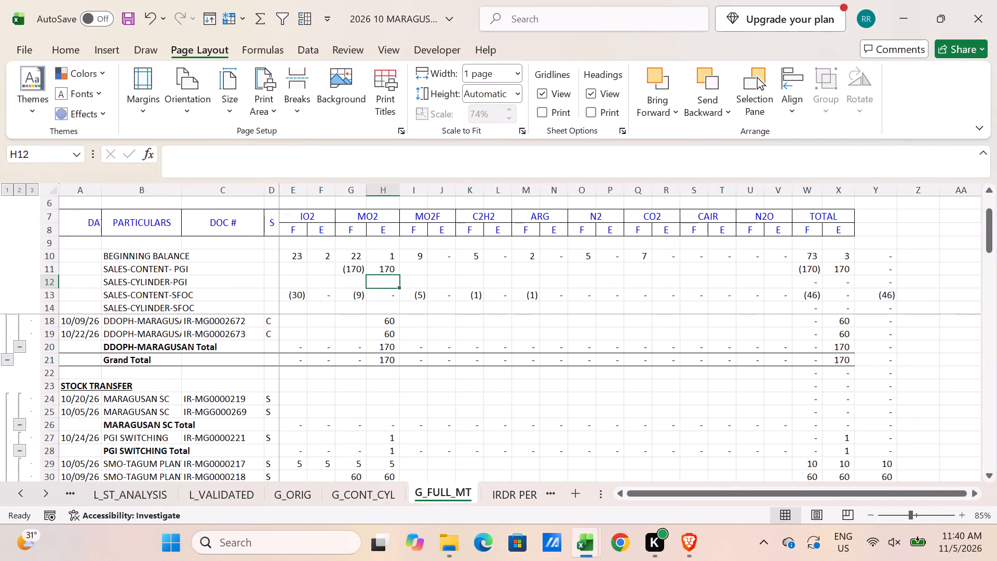
# In the SALES-CONTENT-SFOC row, set IO2 empty to the negative of its full figure and MO2 empty to 9.
pyautogui.click(327, 298)
pyautogui.write('=-')
pyautogui.press('Left')
pyautogui.press('Return')
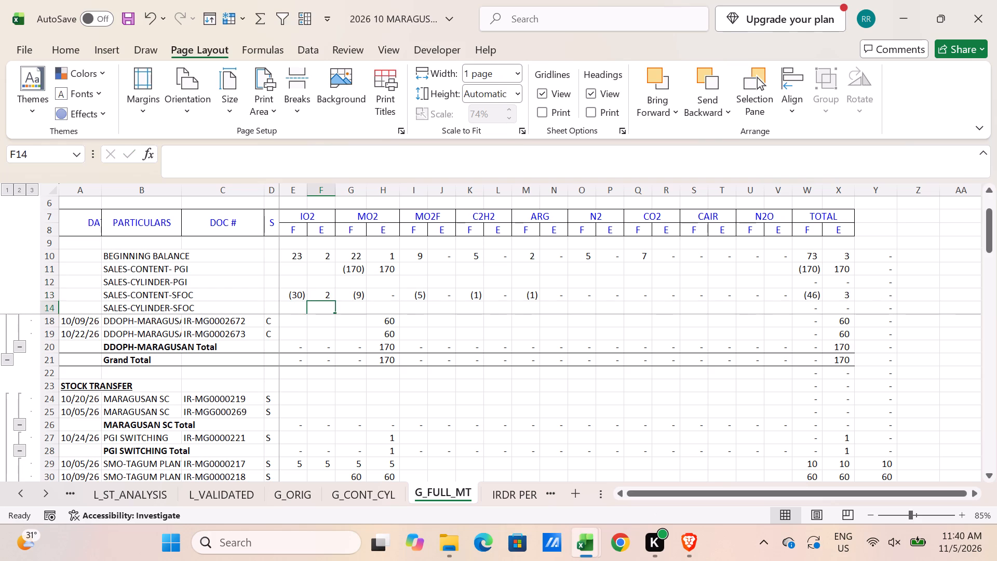
pyautogui.press('Up')
pyautogui.press('Right')
pyautogui.press('Right')
pyautogui.press('9')
pyautogui.press('Right')
pyautogui.press('Right')
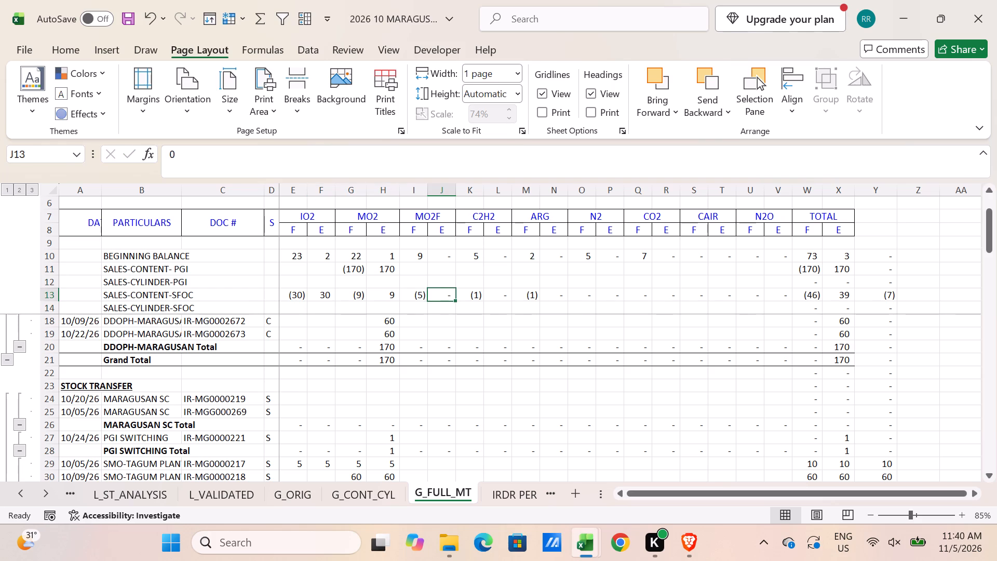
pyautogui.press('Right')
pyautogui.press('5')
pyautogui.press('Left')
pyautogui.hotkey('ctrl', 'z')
# In the SALES-CONTENT-SFOC row, enter empties of 5 for MO2F, 1 for C2H2 and 1 for ARG.
pyautogui.press('Left')
pyautogui.press('5')
pyautogui.press('Right')
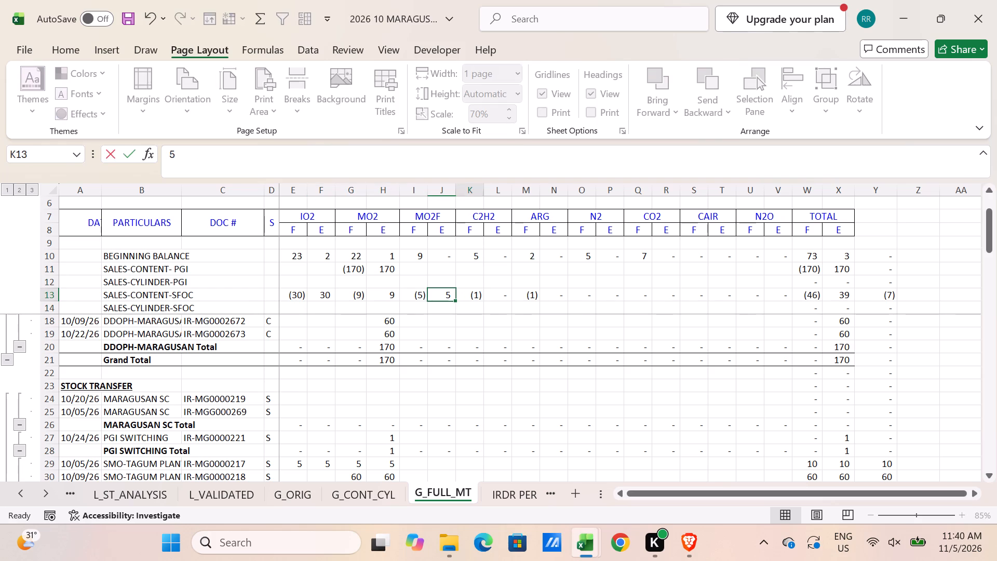
pyautogui.press('Right')
pyautogui.press('1')
pyautogui.press('Right')
pyautogui.press('Right')
pyautogui.press('1')
pyautogui.press('Left')
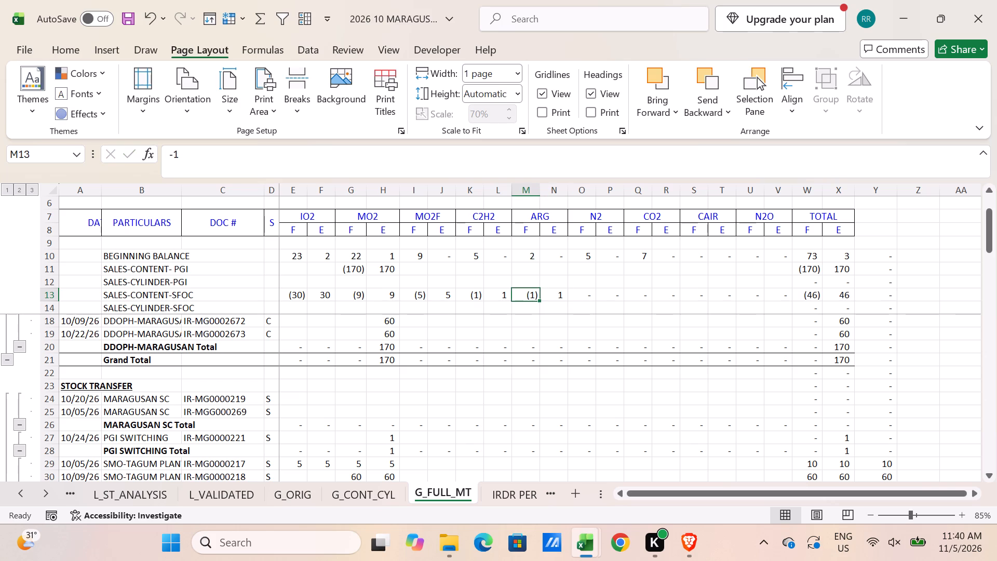
# Clear the IO2 empty quantities in the incoming SMO-TAGUM PLANT stock transfer rows 29 to 36.
pyautogui.press('Down')
pyautogui.press('Down')
pyautogui.press('Down')
pyautogui.press('Down')
pyautogui.press('Down')
pyautogui.press('Down')
pyautogui.press('Down')
pyautogui.press('Down')
pyautogui.scroll(-3, 373, 283)
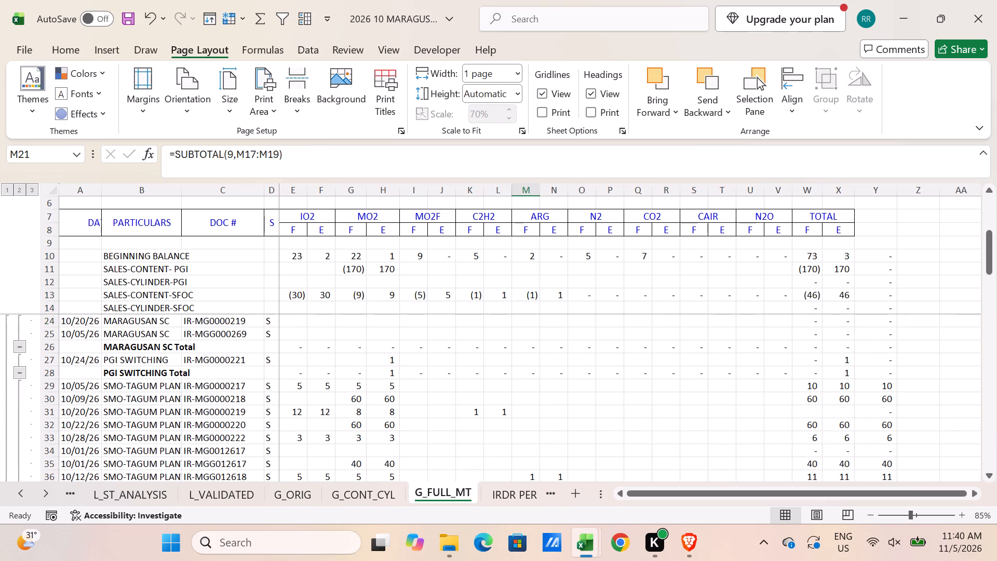
pyautogui.scroll(-1, 318, 390)
pyautogui.moveTo(323, 348); pyautogui.dragTo(323, 366)
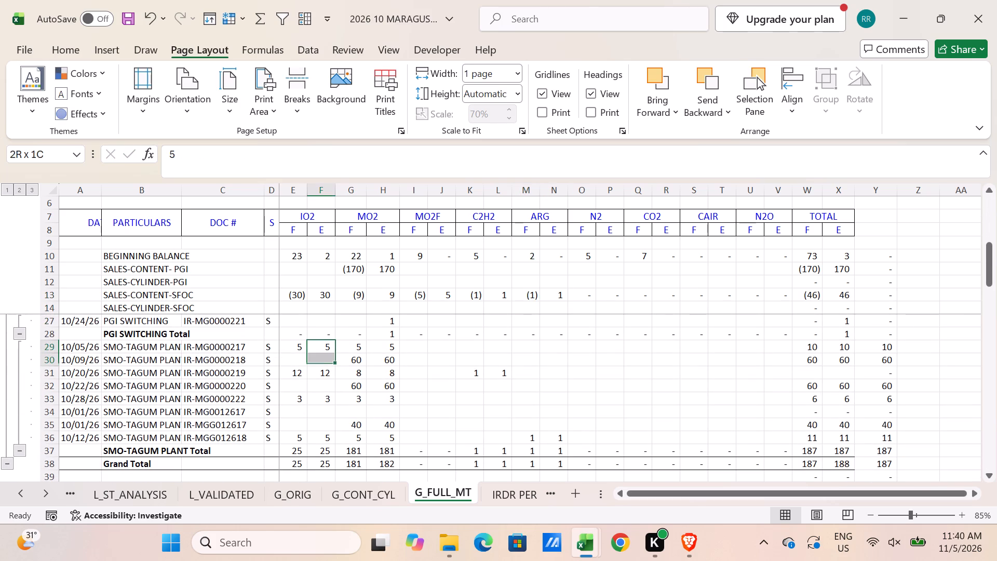
pyautogui.moveTo(323, 366); pyautogui.dragTo(323, 434)
pyautogui.press('Delete')
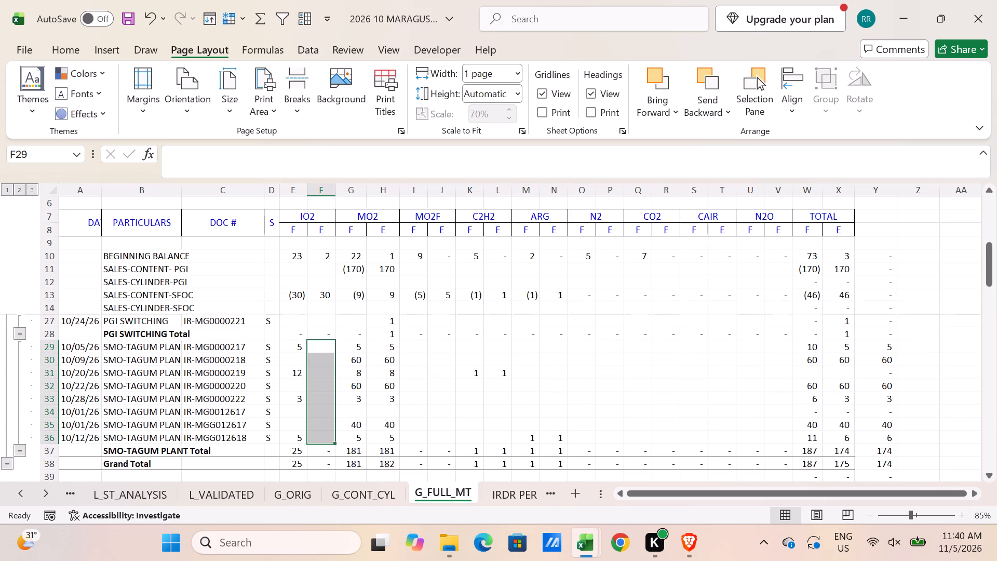
# Clear the MO2, C2H2 and ARG empty quantities in the incoming SMO-TAGUM PLANT rows 29 to 36.
pyautogui.moveTo(384, 350); pyautogui.dragTo(385, 431)
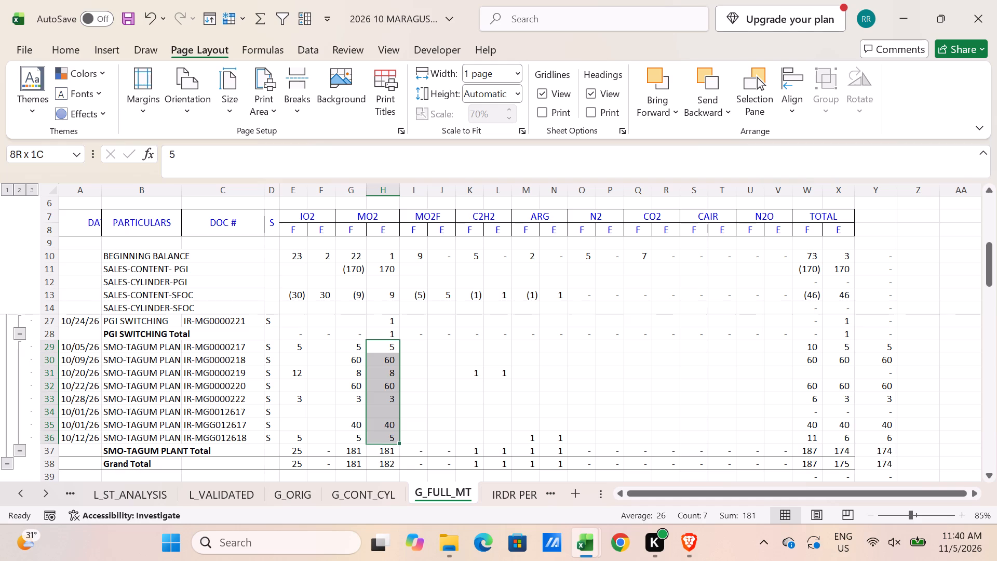
pyautogui.moveTo(385, 431); pyautogui.dragTo(388, 431)
pyautogui.press('Delete')
pyautogui.click(503, 371)
pyautogui.press('Delete')
pyautogui.click(561, 437)
pyautogui.press('Delete')
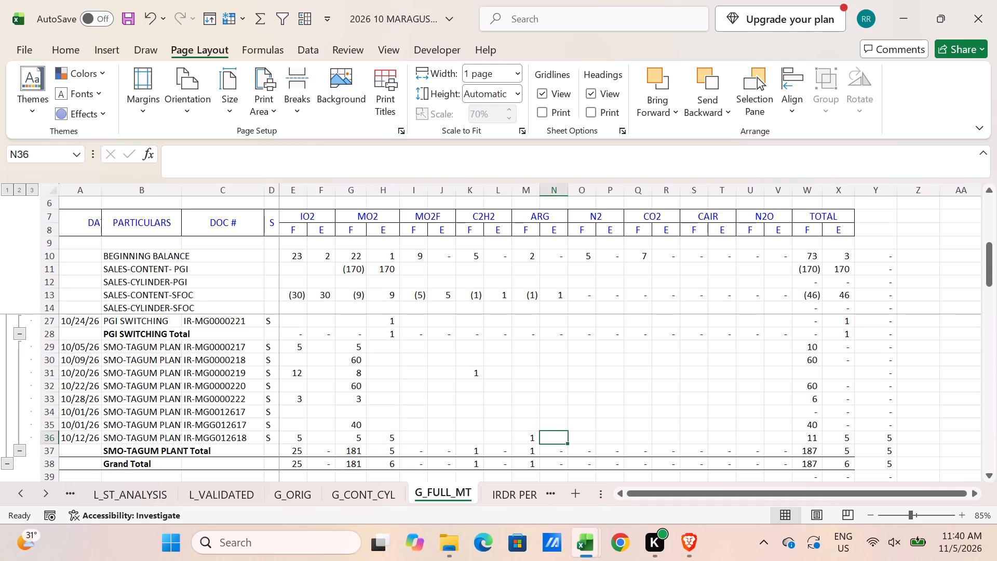
pyautogui.scroll(2, 522, 444)
pyautogui.scroll(-3, 522, 444)
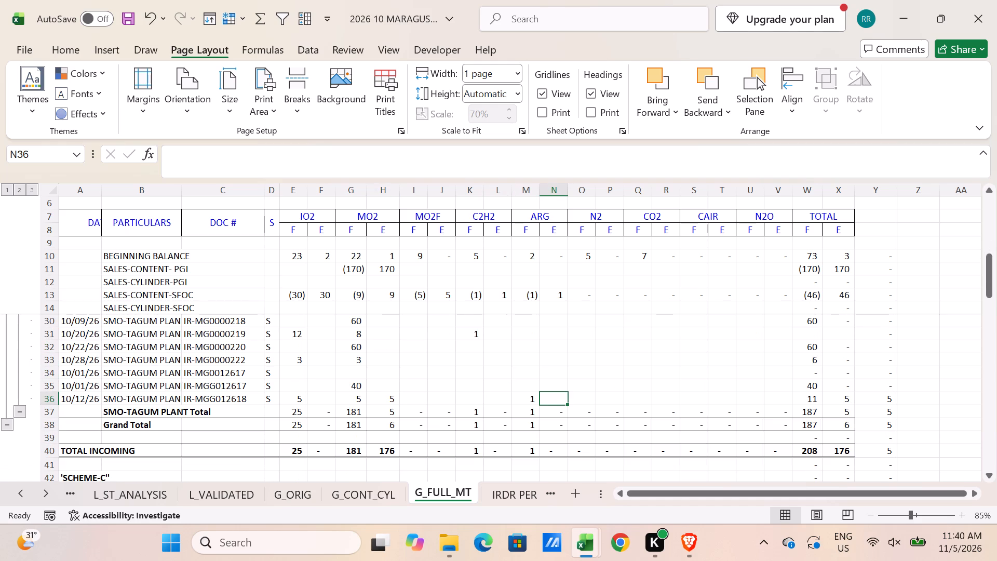
pyautogui.click(389, 398)
pyautogui.press('Delete')
# Save the 2026 10 MARAGUSAN SC workbook.
pyautogui.scroll(-4, 399, 424)
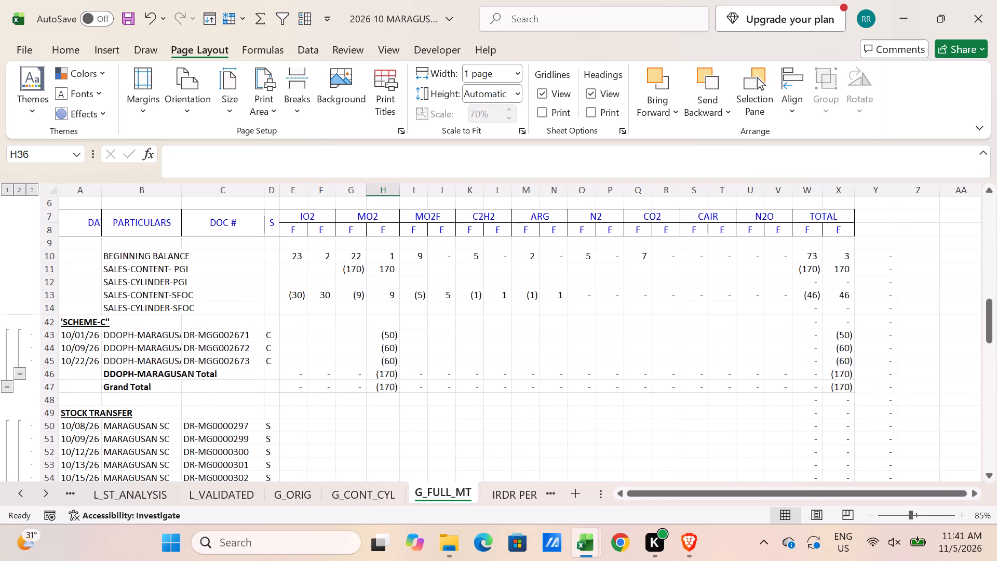
pyautogui.scroll(-14, 399, 424)
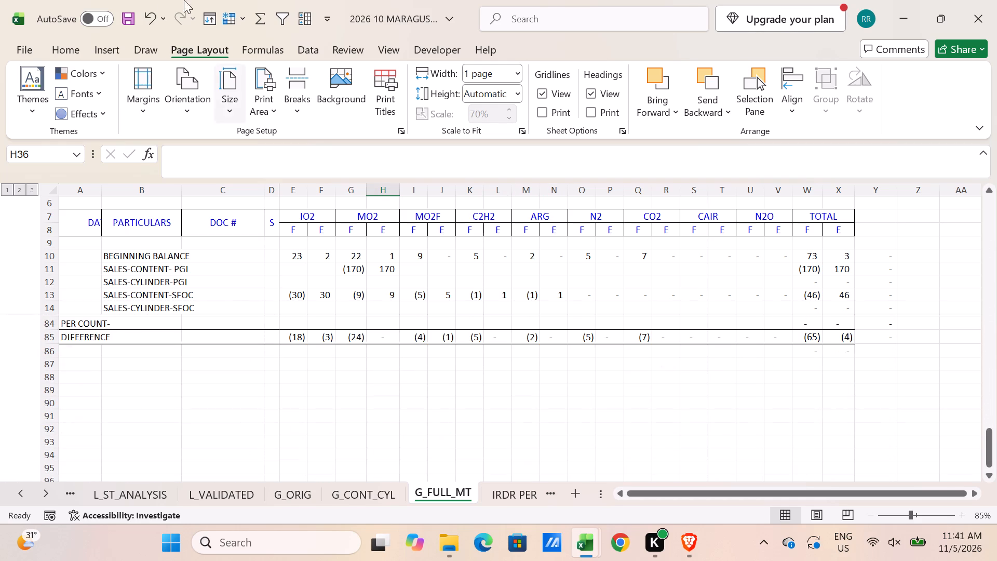
pyautogui.click(125, 18)
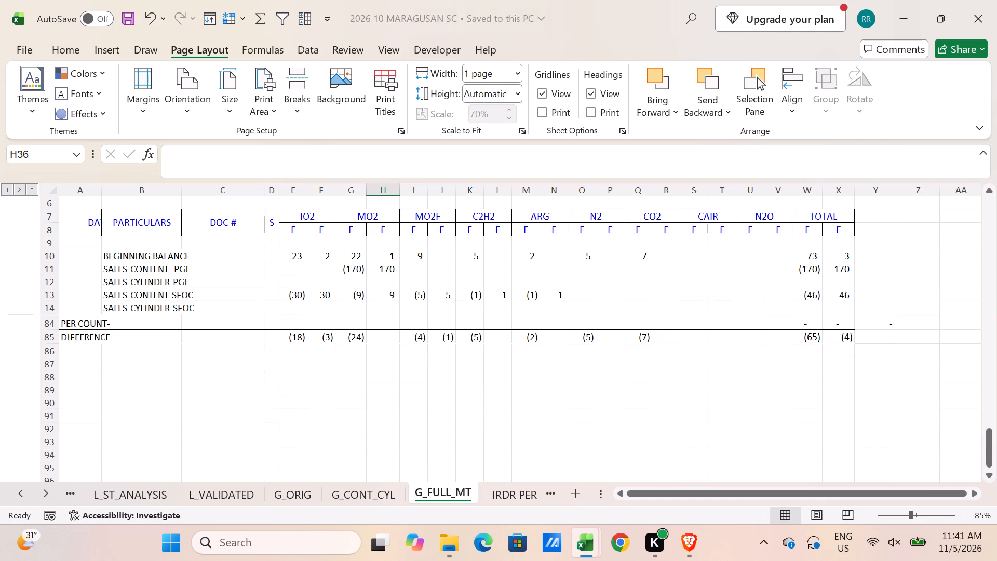
pyautogui.click(336, 372)
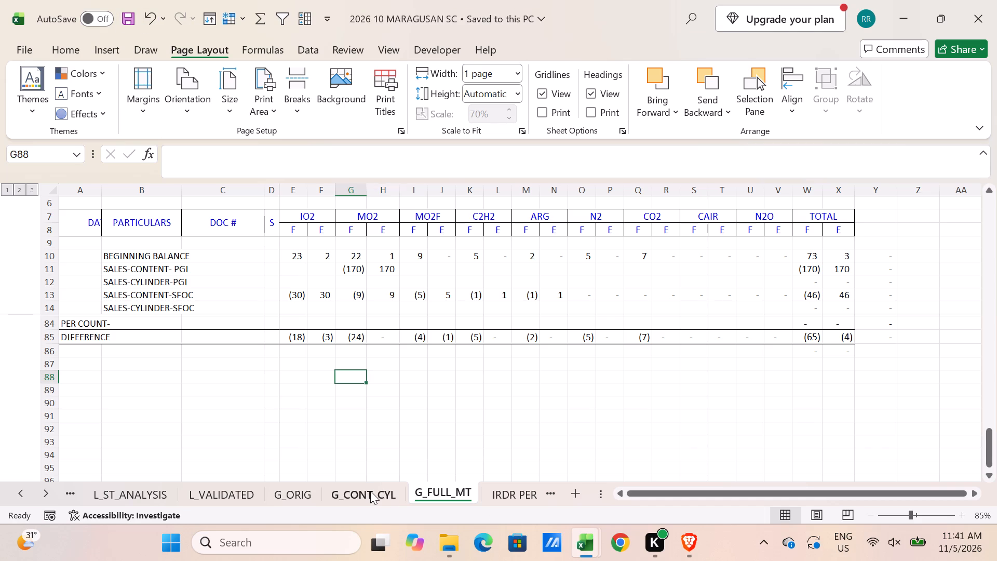
# Duplicate the G_FULL_MT sheet directly after the original and rename the copy G_ST_ANALYSIS.
pyautogui.click(370, 491)
pyautogui.moveTo(457, 490); pyautogui.dragTo(487, 488)
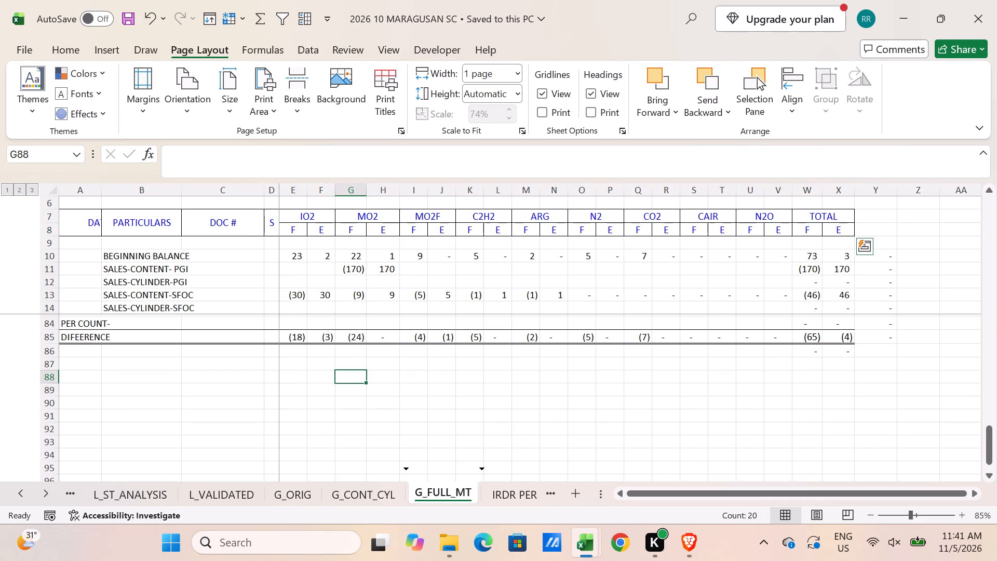
pyautogui.moveTo(487, 488); pyautogui.dragTo(516, 491)
pyautogui.doubleClick(437, 492)
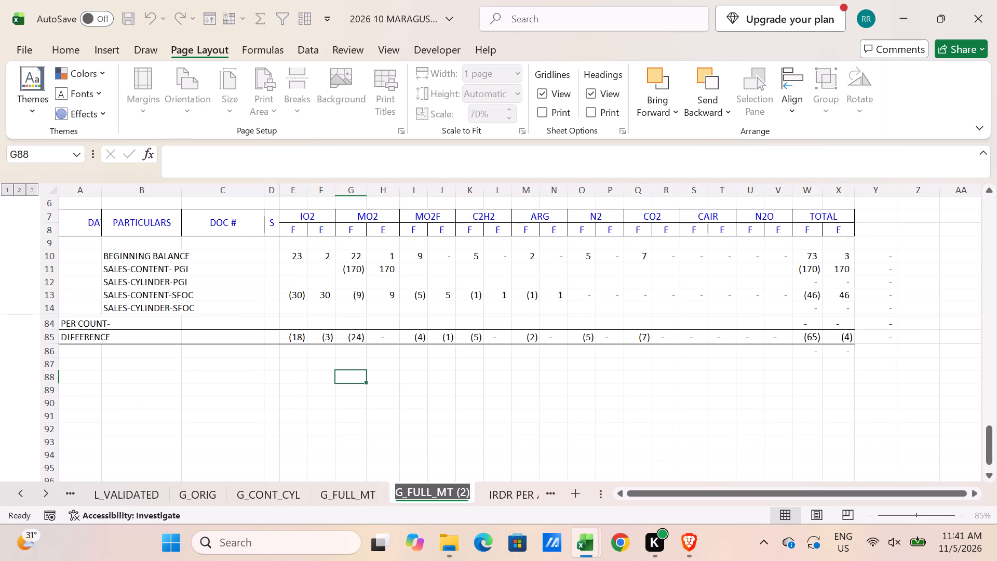
pyautogui.press('g')
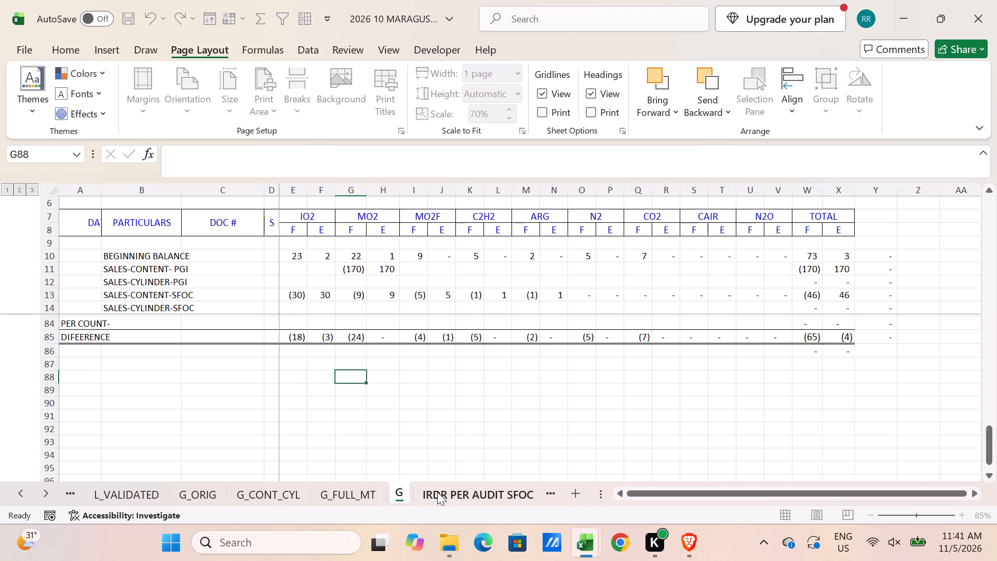
pyautogui.write('_ST')
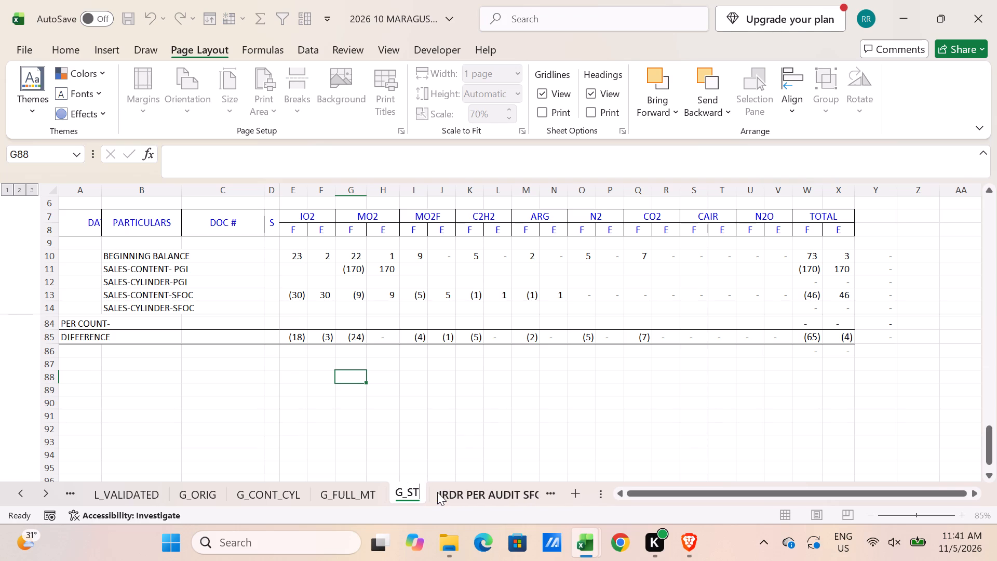
pyautogui.write('_ANALYSIS')
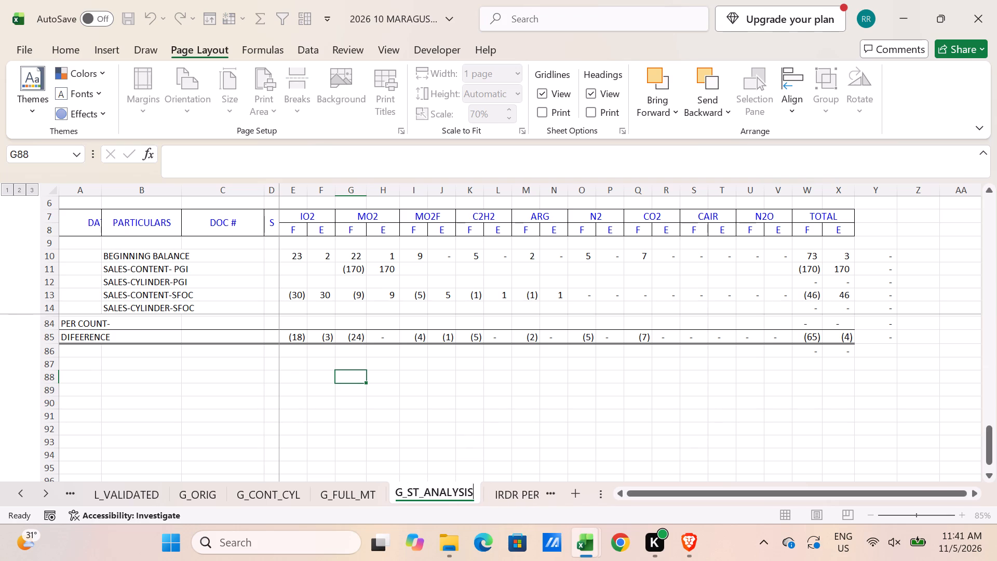
pyautogui.press('Return')
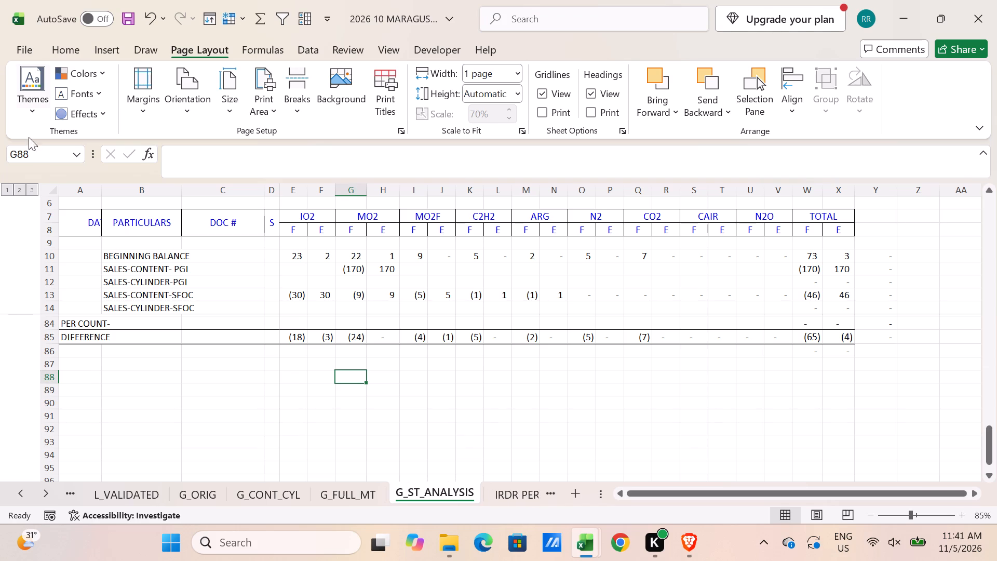
# Collapse the G_ST_ANALYSIS rows to outline level 2 and hide the DOC # and S columns.
pyautogui.click(25, 189)
pyautogui.moveTo(239, 186); pyautogui.dragTo(273, 192)
pyautogui.rightClick(250, 191)
pyautogui.moveTo(306, 447); pyautogui.dragTo(308, 454)
pyautogui.click(308, 454)
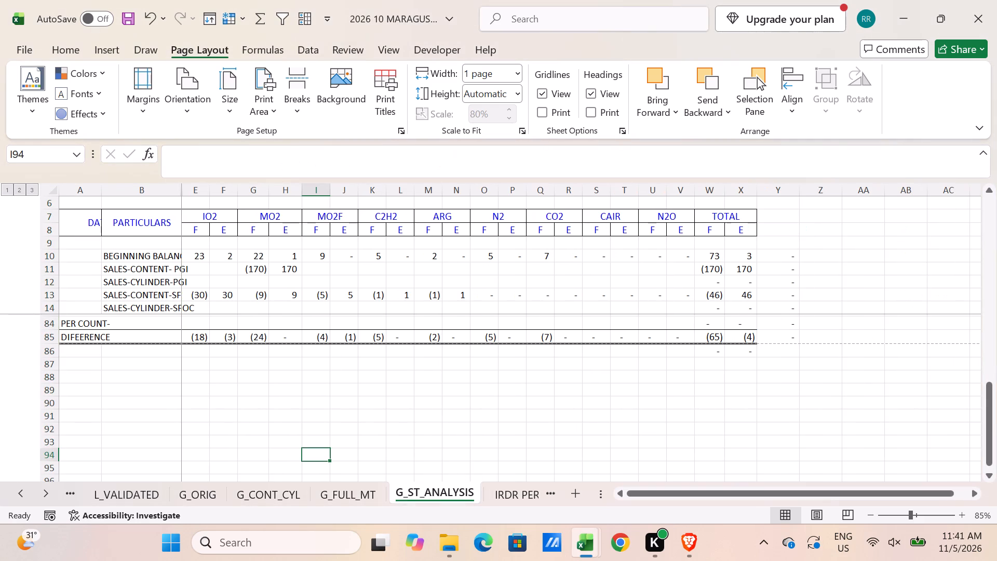
pyautogui.hotkey('ctrl', 'z')
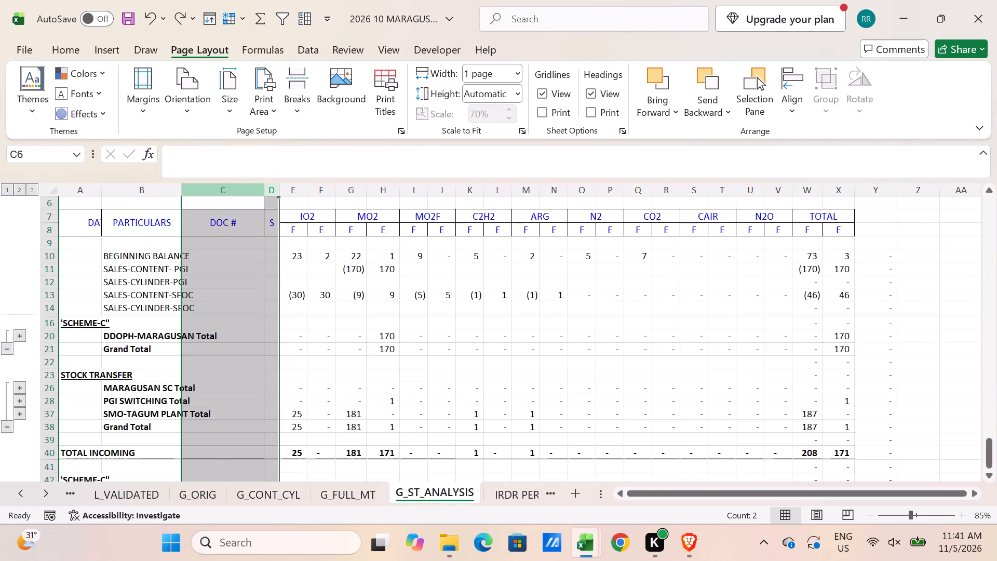
pyautogui.rightClick(223, 192)
pyautogui.click(273, 459)
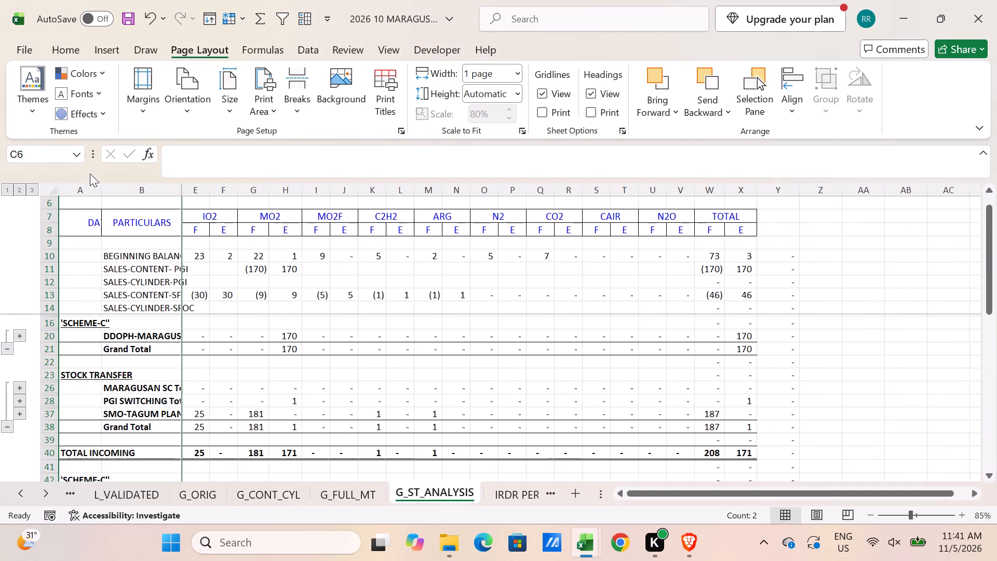
# Narrow the date column A in G_ST_ANALYSIS.
pyautogui.moveTo(103, 191); pyautogui.dragTo(70, 213)
pyautogui.scroll(-3, 234, 396)
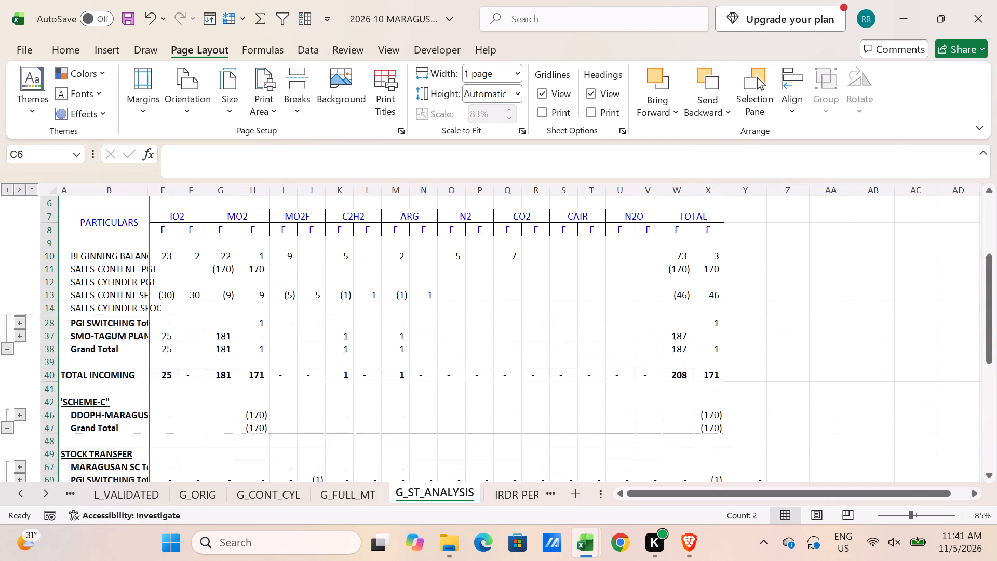
pyautogui.scroll(3, 233, 397)
# Copy the stock position, Scheme A, Scheme C and population rows from September's Maragusan gases sheet and insert them above BEGINNING BALANCE in G_ST_ANALYSIS.
pyautogui.click(587, 543)
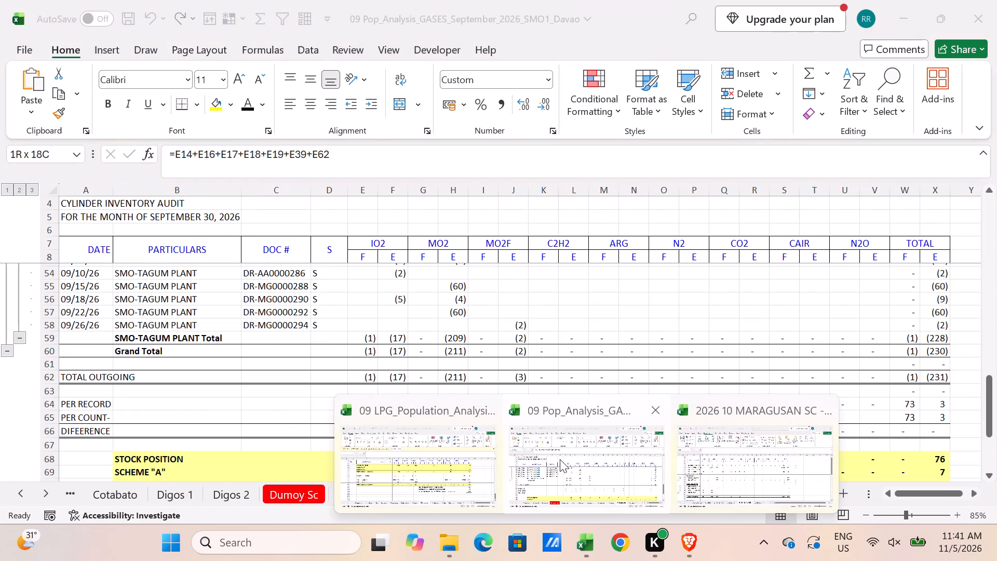
pyautogui.click(560, 459)
pyautogui.scroll(-2, 115, 436)
pyautogui.moveTo(45, 380); pyautogui.dragTo(59, 415)
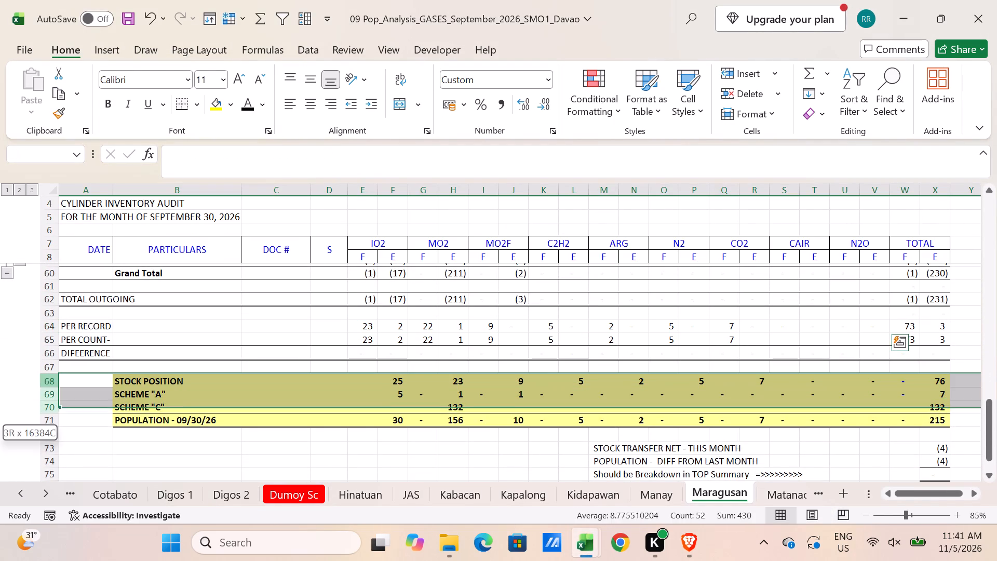
pyautogui.moveTo(59, 415); pyautogui.dragTo(59, 422)
pyautogui.hotkey('ctrl', 'c')
pyautogui.hotkey('alt', 'Tab')
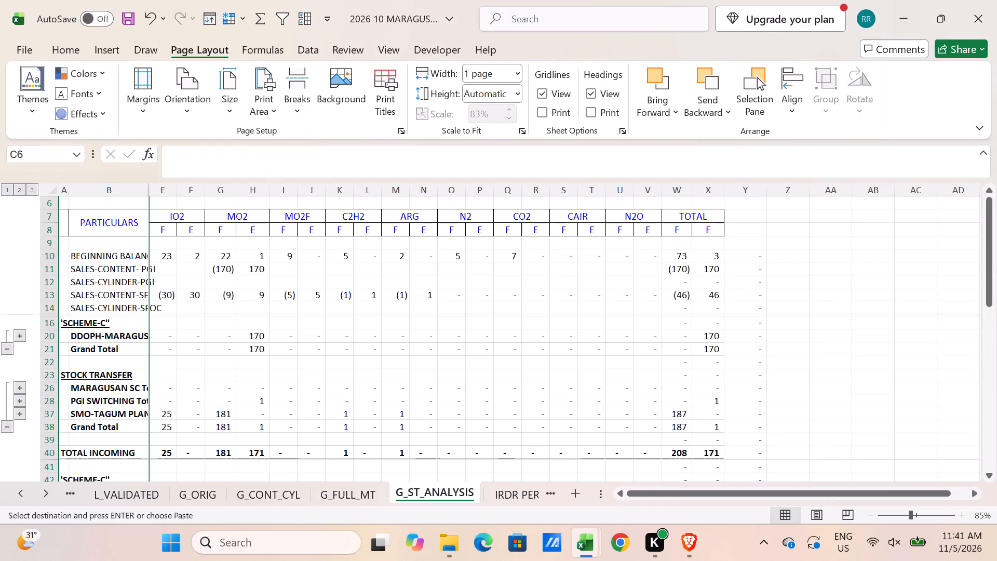
pyautogui.click(54, 256)
pyautogui.hotkey('ctrl', 'shift', '=')
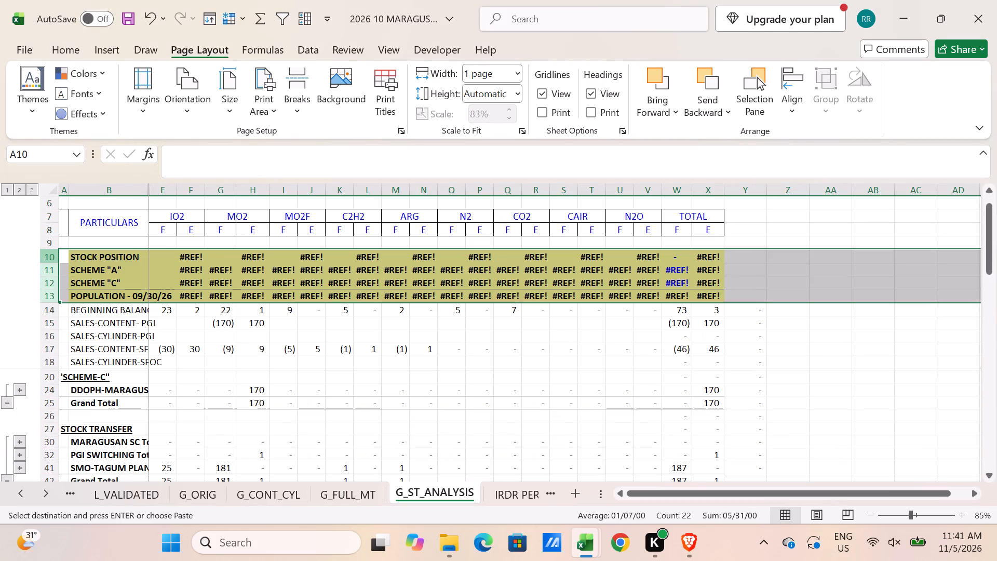
# Copy September's Maragusan figures E68:V70 and paste them as values from E10 in G_ST_ANALYSIS, replacing the broken references.
pyautogui.hotkey('alt', 'Tab')
pyautogui.moveTo(367, 380); pyautogui.dragTo(369, 380)
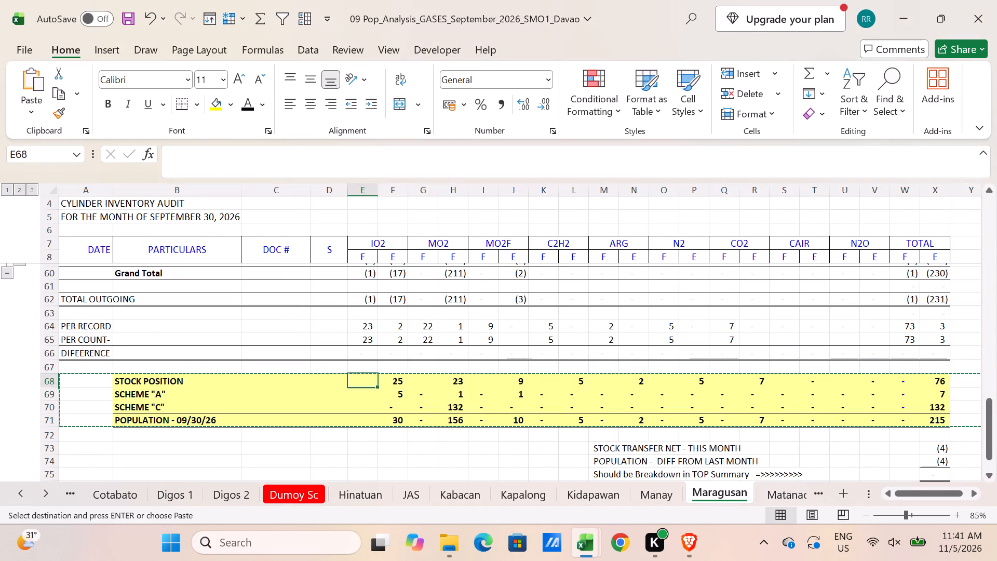
pyautogui.moveTo(369, 380); pyautogui.dragTo(866, 402)
pyautogui.hotkey('ctrl', 'c')
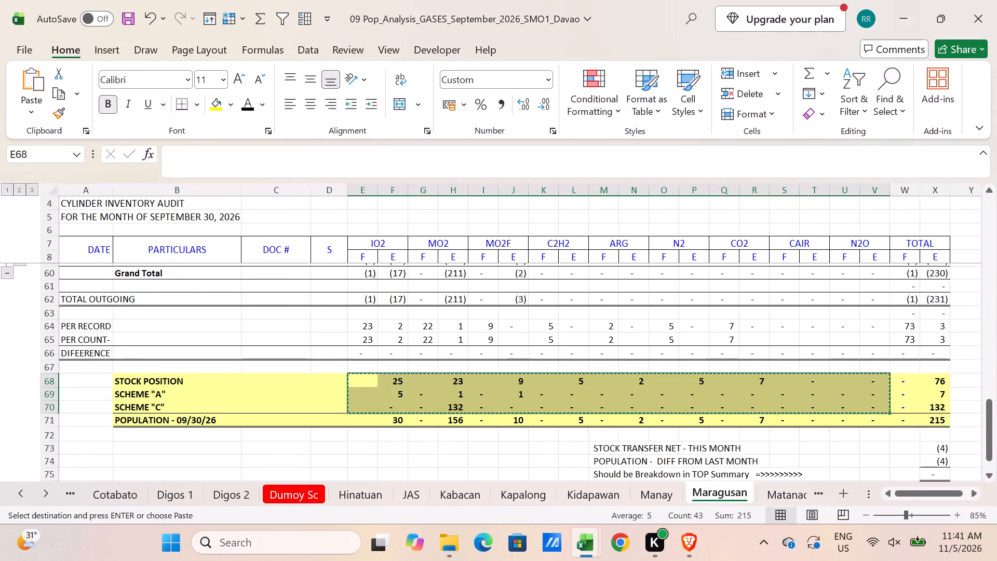
pyautogui.hotkey('alt', 'Tab')
pyautogui.click(165, 256)
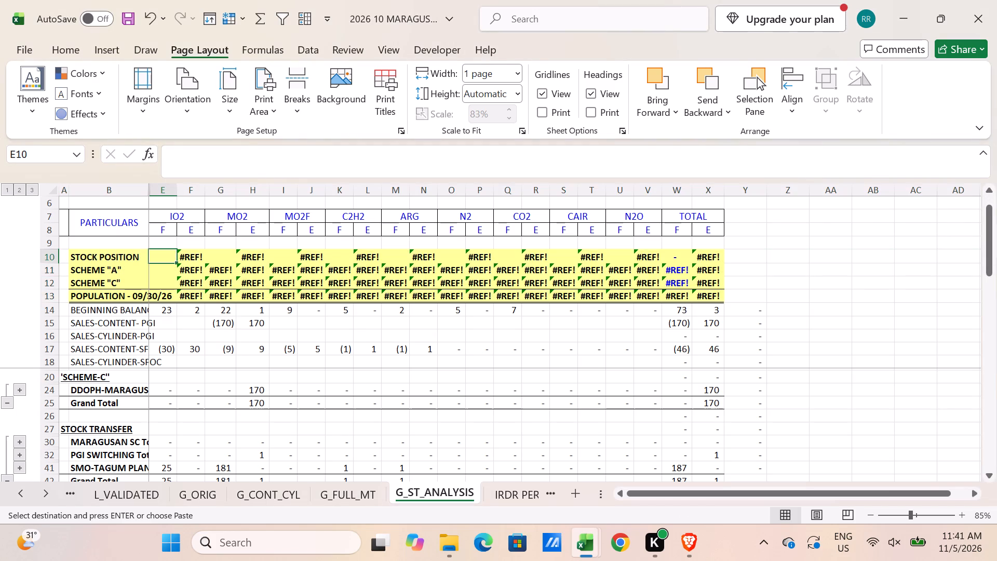
pyautogui.hotkey('alt', 'e')
pyautogui.write('SV')
pyautogui.press('Return')
# Copy rows 68 to 75 of September's Maragusan sheet and insert them at row 91 of G_ST_ANALYSIS, below the DIFFERENCE row.
pyautogui.scroll(-3, 195, 323)
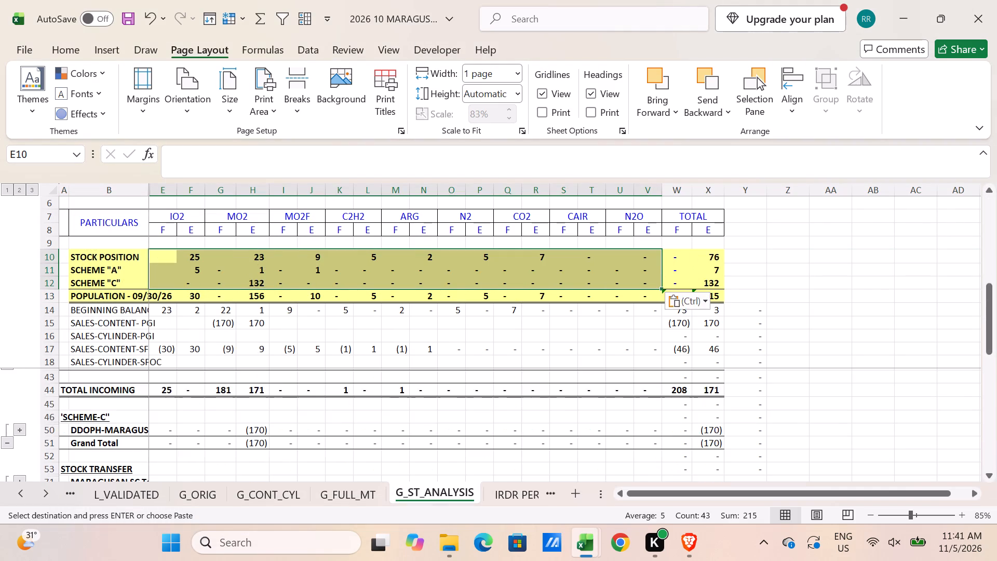
pyautogui.scroll(-6, 206, 380)
pyautogui.hotkey('alt', 'Tab')
pyautogui.scroll(-1, 178, 403)
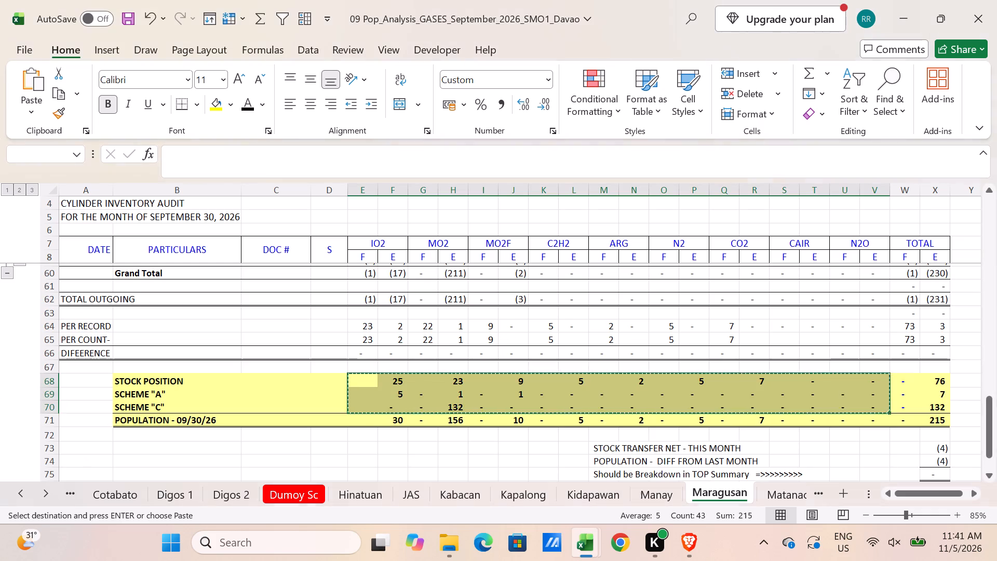
pyautogui.moveTo(49, 339); pyautogui.dragTo(61, 434)
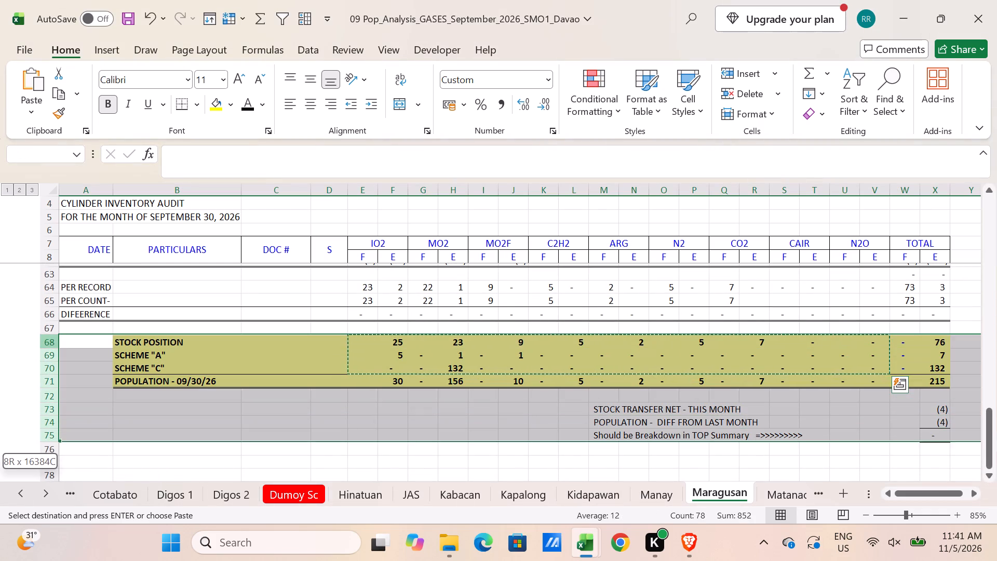
pyautogui.moveTo(61, 434); pyautogui.dragTo(61, 435)
pyautogui.hotkey('ctrl', 'c')
pyautogui.hotkey('alt', 'Tab')
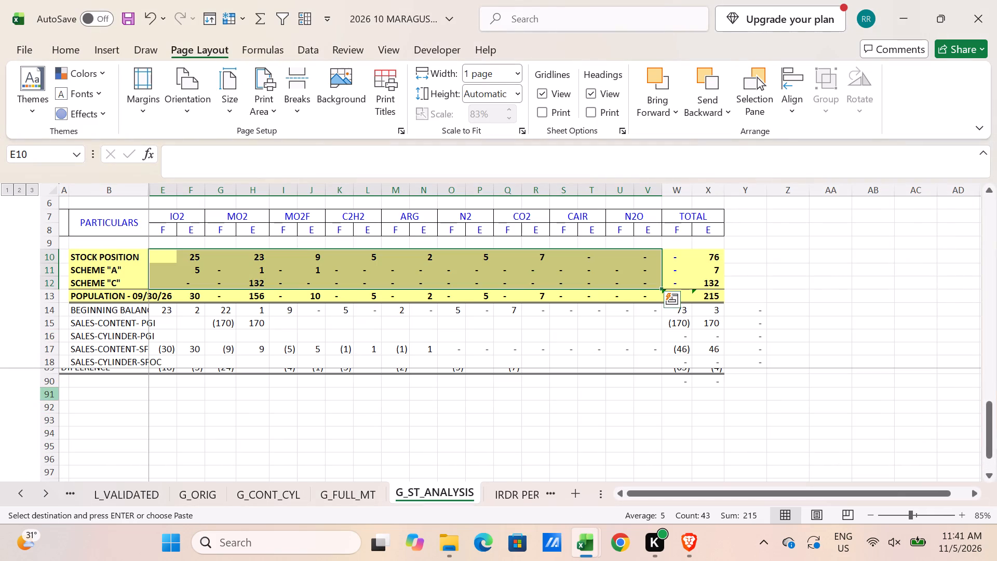
pyautogui.click(57, 393)
pyautogui.hotkey('ctrl', 'shift', '=')
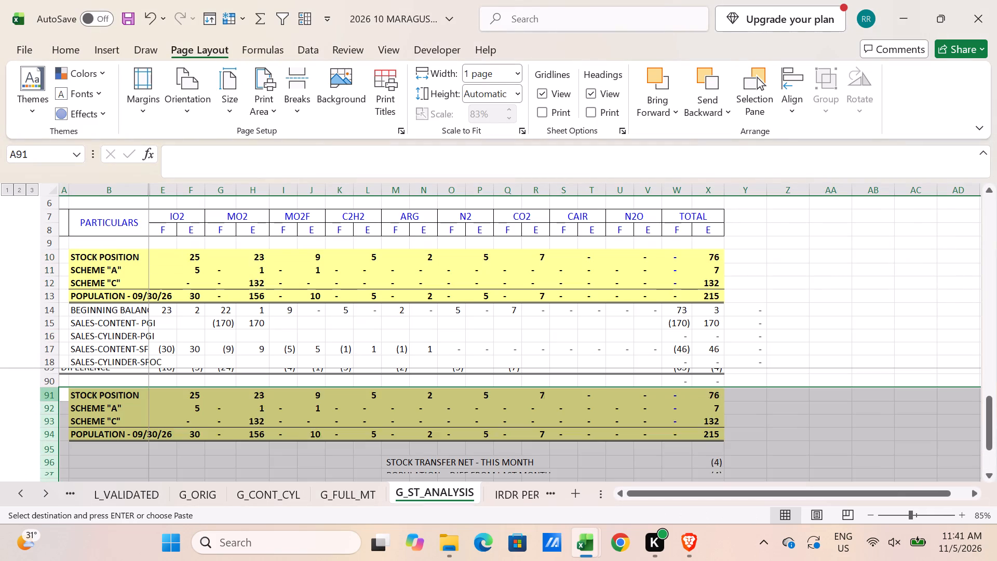
pyautogui.hotkey('alt', 'Tab')
pyautogui.hotkey('alt', 'Tab')
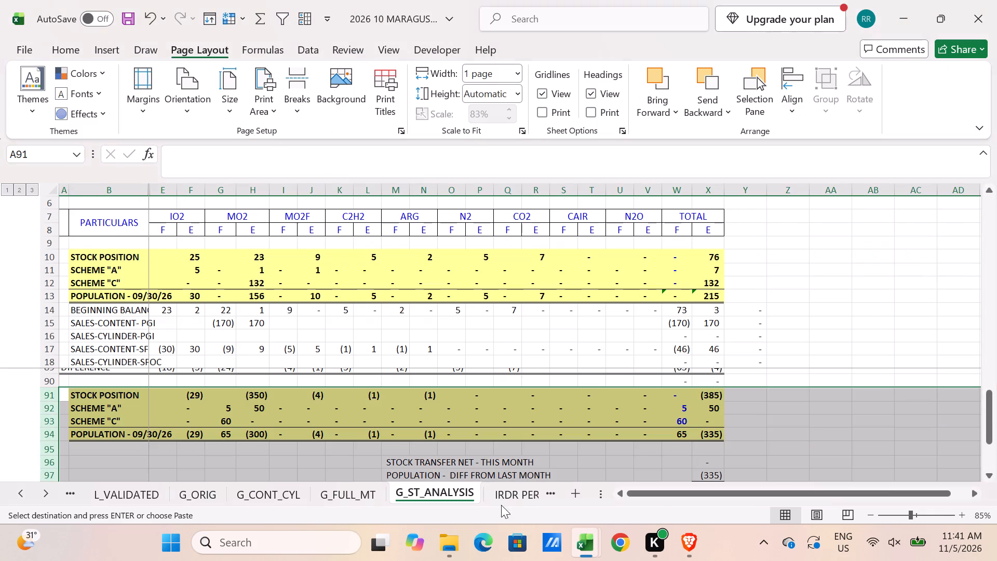
pyautogui.press('Escape')
# Change the lower population label in B94 to POPULATION - 10/31/26.
pyautogui.click(125, 431)
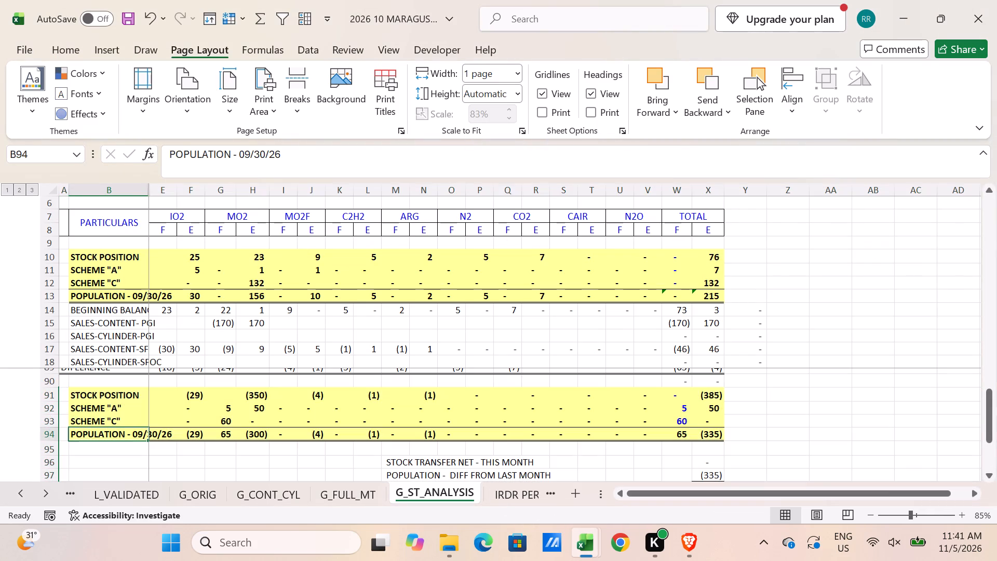
pyautogui.click(248, 155)
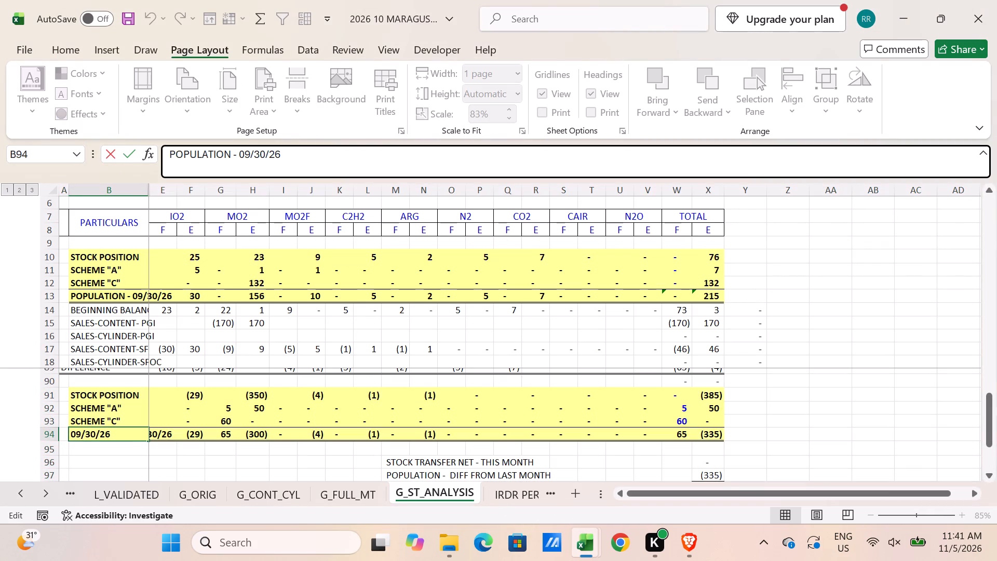
pyautogui.press('BackSpace')
pyautogui.press('BackSpace')
pyautogui.write('10')
pyautogui.press('Right')
pyautogui.press('Right')
pyautogui.press('Right')
pyautogui.press('BackSpace')
pyautogui.press('1')
pyautogui.press('Return')
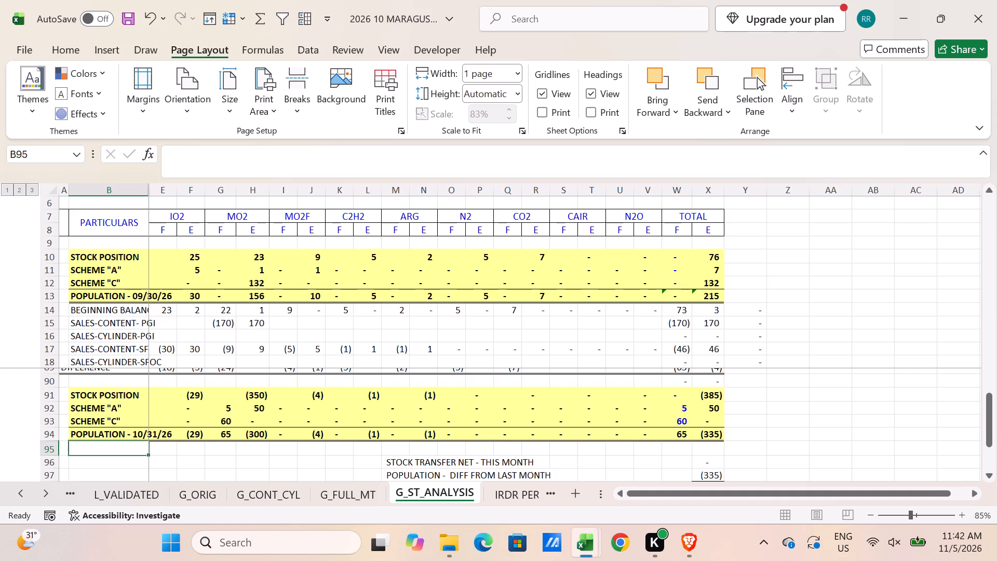
# Enter the IO2 closing stock position in F91 as =F10+F16+F18+F44+E44+F85+E85.
pyautogui.click(191, 398)
pyautogui.press('=')
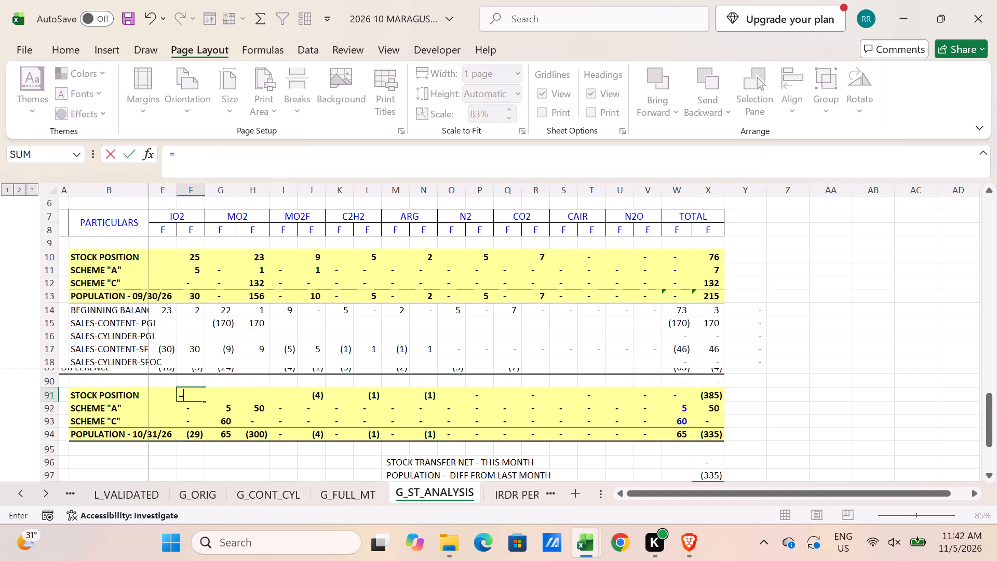
pyautogui.click(199, 256)
pyautogui.press('+')
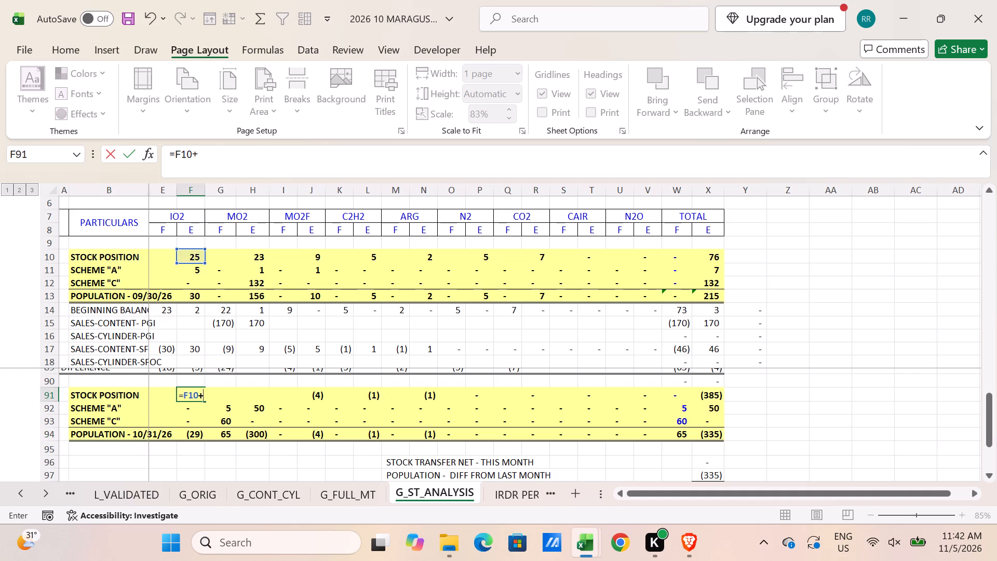
pyautogui.scroll(5, 184, 376)
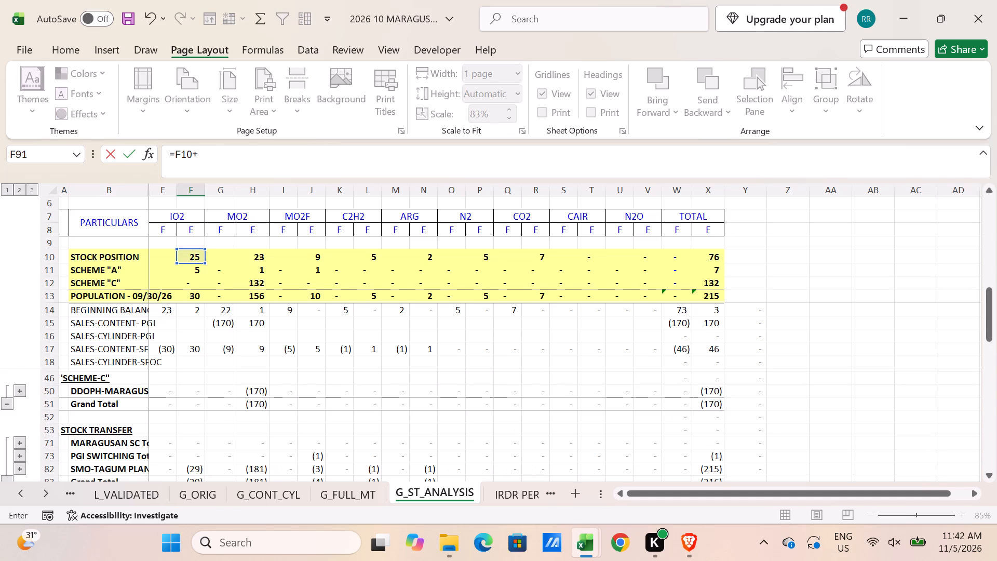
pyautogui.click(188, 338)
pyautogui.press('+')
pyautogui.click(194, 364)
pyautogui.press('+')
pyautogui.scroll(8, 213, 440)
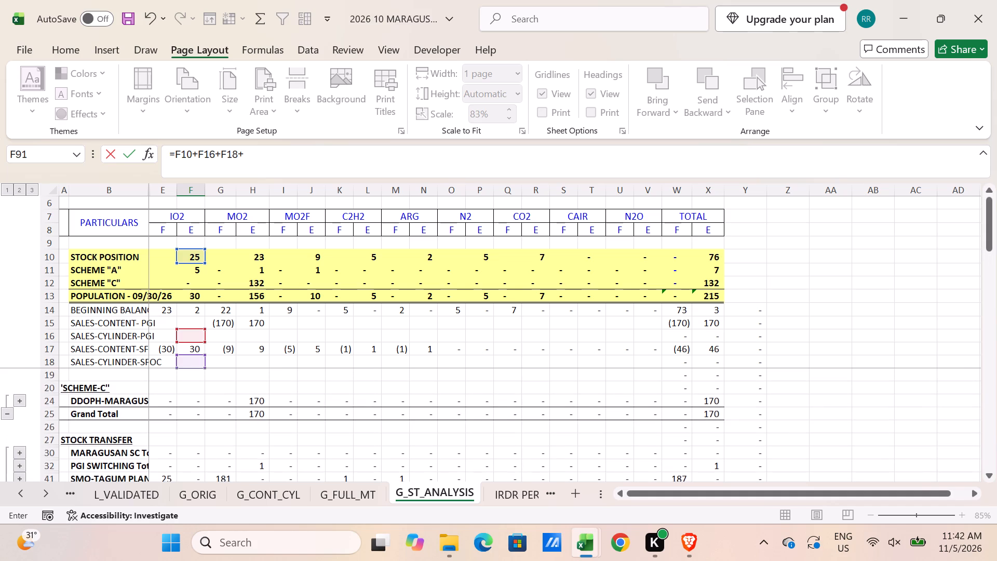
pyautogui.scroll(3, 210, 443)
pyautogui.scroll(-4, 208, 445)
pyautogui.scroll(1, 197, 421)
pyautogui.click(191, 401)
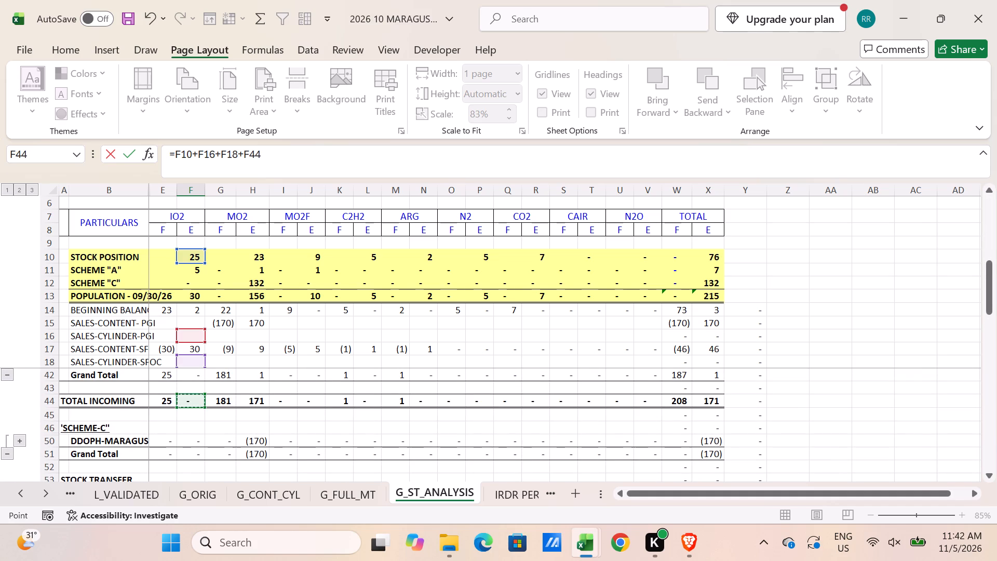
pyautogui.press('+')
pyautogui.click(165, 399)
pyautogui.press('+')
pyautogui.scroll(-3, 178, 434)
pyautogui.click(190, 443)
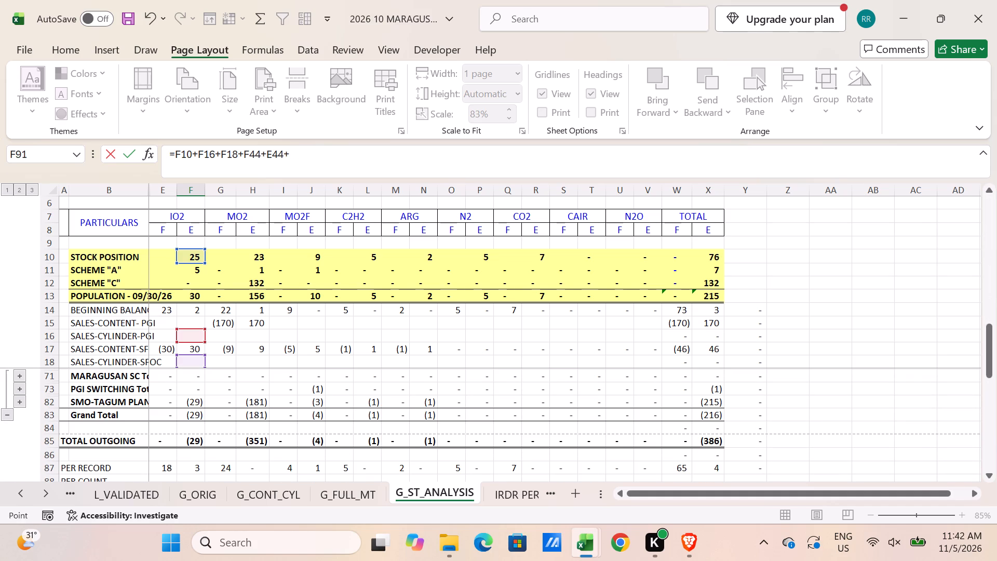
pyautogui.press('+')
pyautogui.click(165, 443)
pyautogui.press('Return')
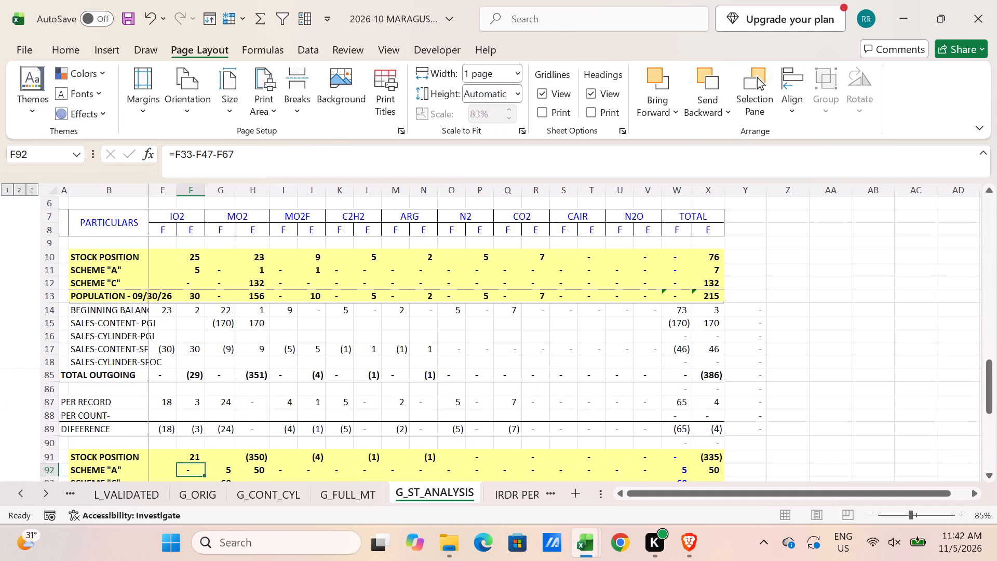
# Link the lower IO2 Scheme A and Scheme C cells, F92 and F93, to September's values in F11 and F12.
pyautogui.press('=')
pyautogui.click(194, 270)
pyautogui.press('Return')
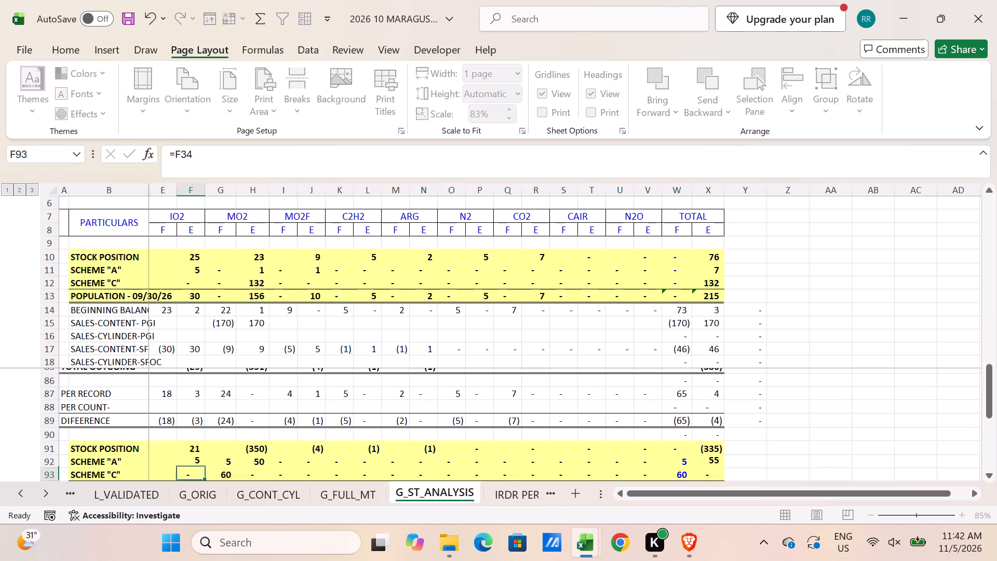
pyautogui.press('=')
pyautogui.click(194, 278)
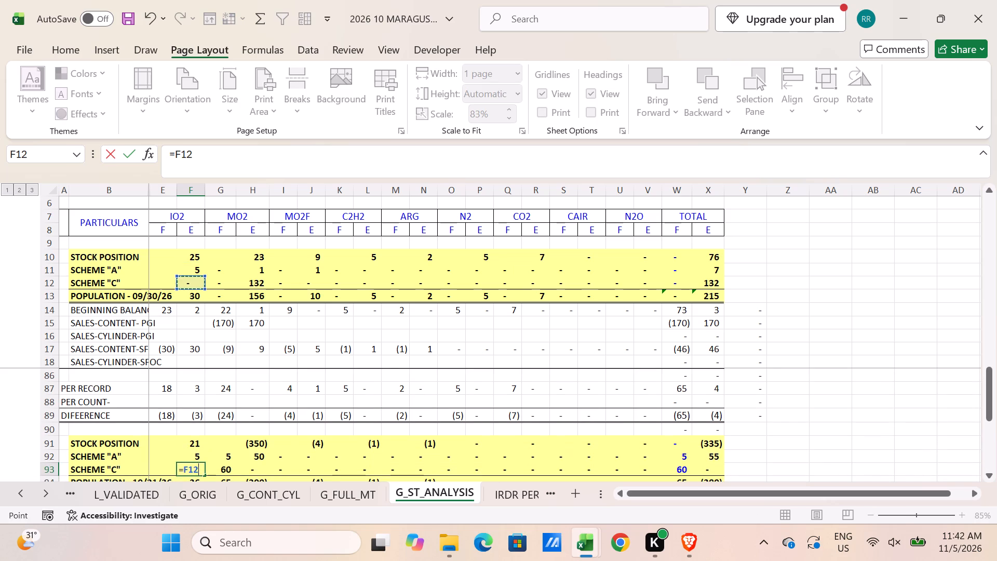
pyautogui.press('Return')
# Fill the IO2 formulas in E91:F93 across the remaining gas columns through column V.
pyautogui.moveTo(159, 424); pyautogui.dragTo(185, 453)
pyautogui.moveTo(205, 459); pyautogui.dragTo(687, 438)
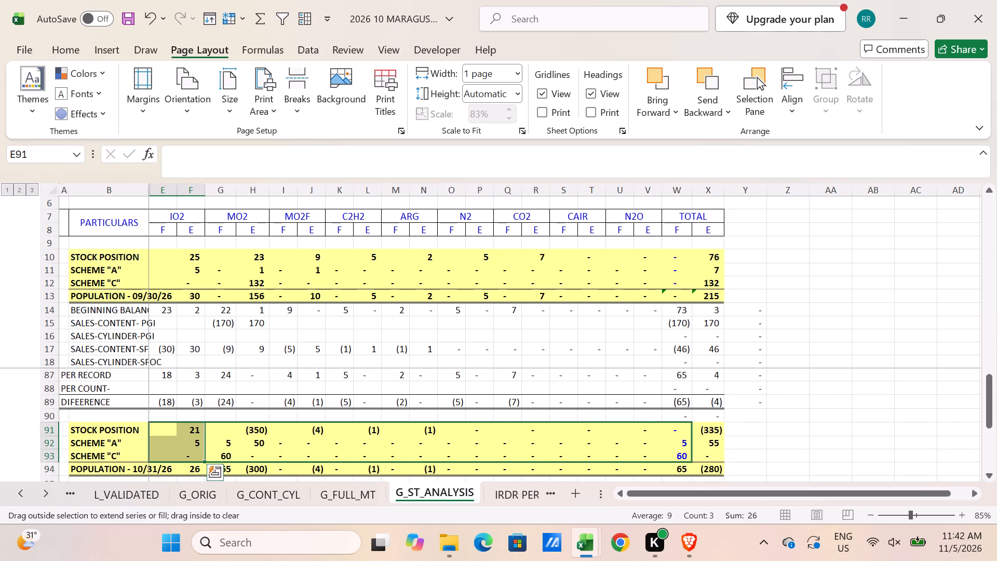
pyautogui.moveTo(687, 438); pyautogui.dragTo(664, 438)
# Set the STOCK TRANSFER NET - THIS MONTH cell X96 to the formula =X94-X13.
pyautogui.scroll(-3, 663, 438)
pyautogui.scroll(1, 687, 412)
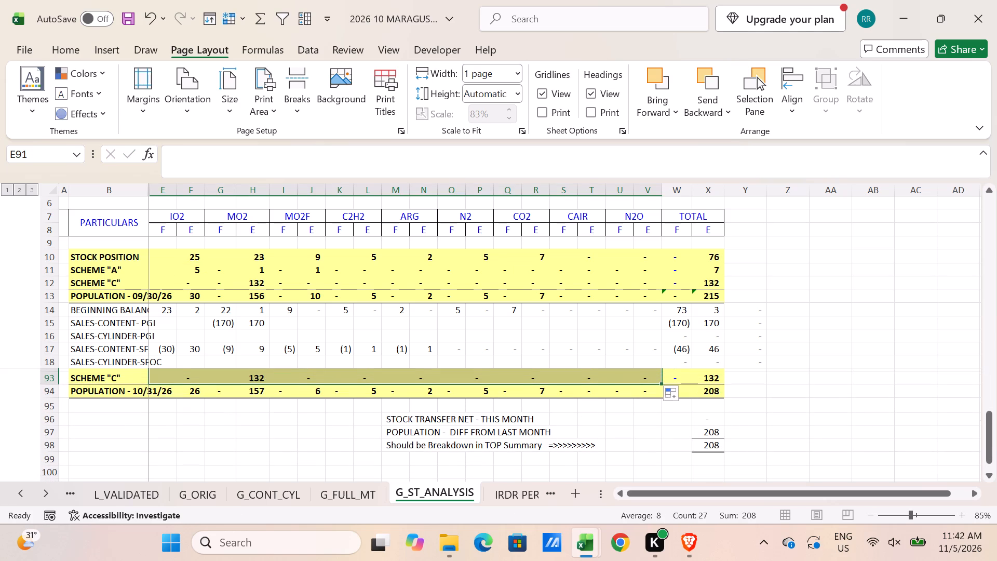
pyautogui.click(696, 415)
pyautogui.press('=')
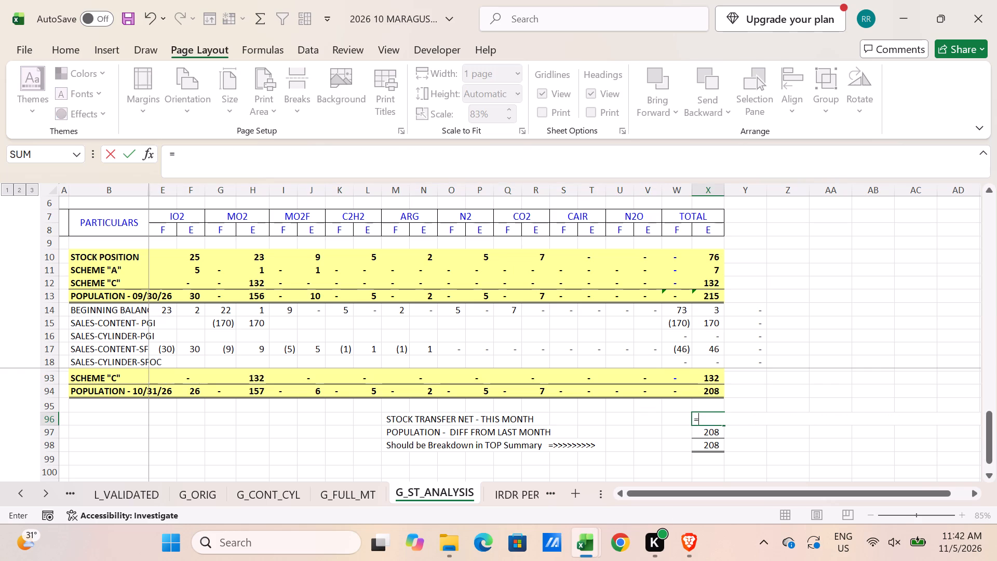
pyautogui.click(707, 395)
pyautogui.press('-')
pyautogui.click(710, 296)
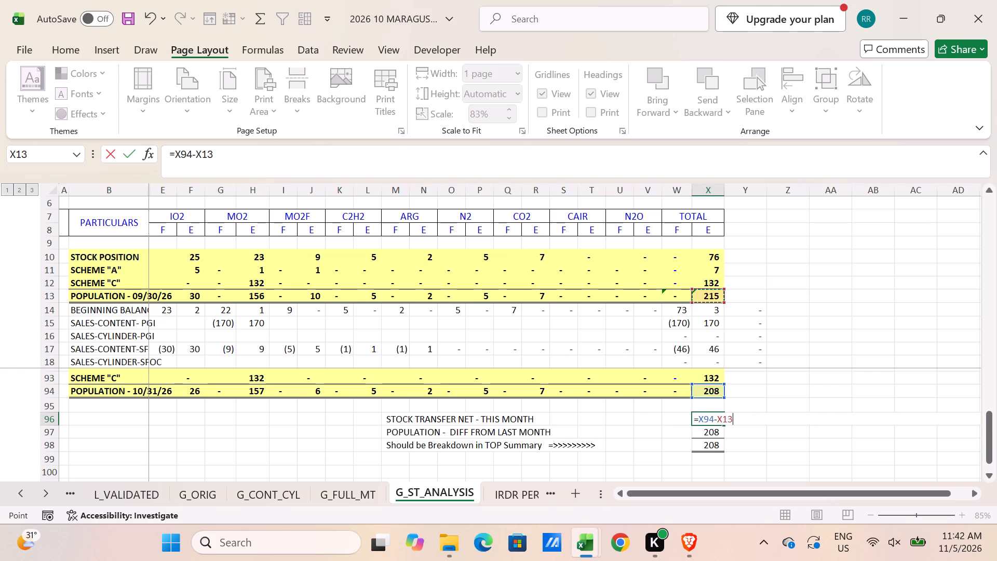
pyautogui.press('Return')
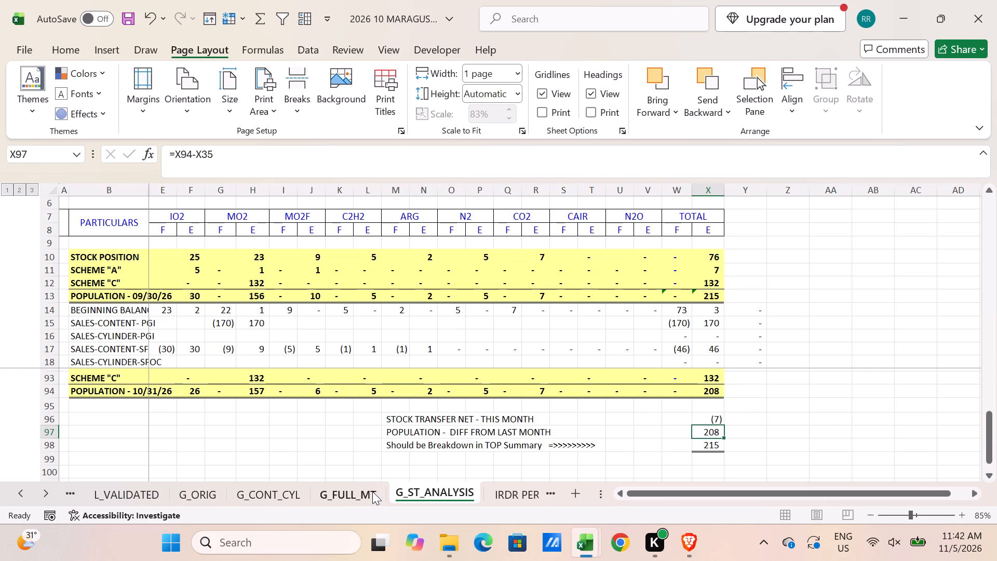
# Set the G_ST_ANALYSIS page orientation to Portrait.
pyautogui.click(185, 108)
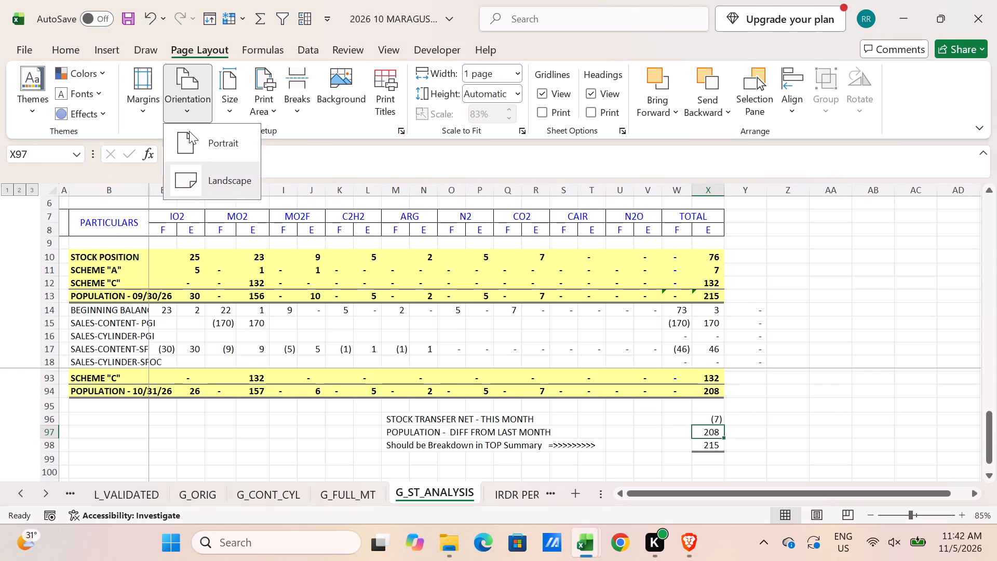
pyautogui.click(198, 148)
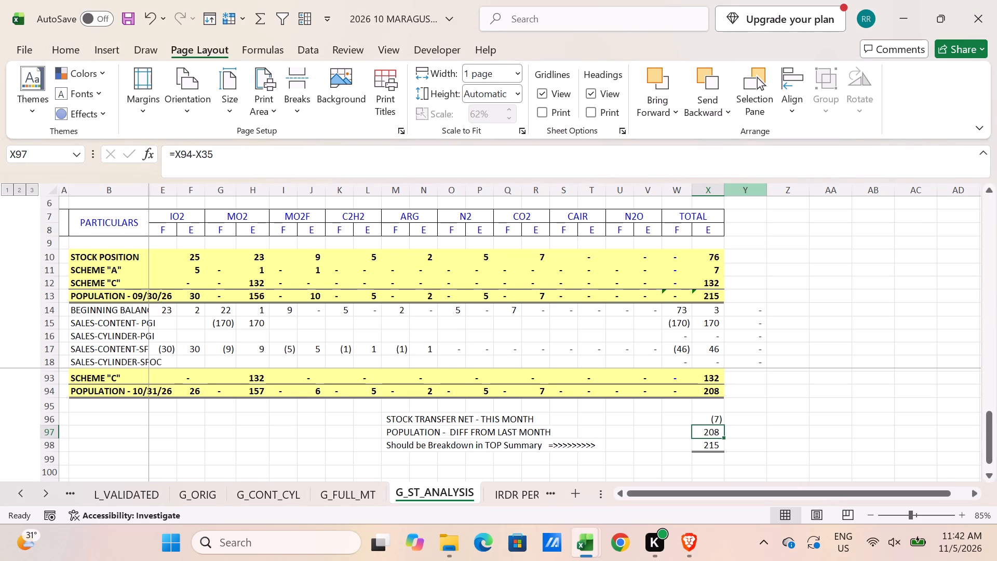
# Hide column Y beside the TOTAL columns in G_ST_ANALYSIS.
pyautogui.click(735, 194)
pyautogui.rightClick(735, 194)
pyautogui.click(786, 464)
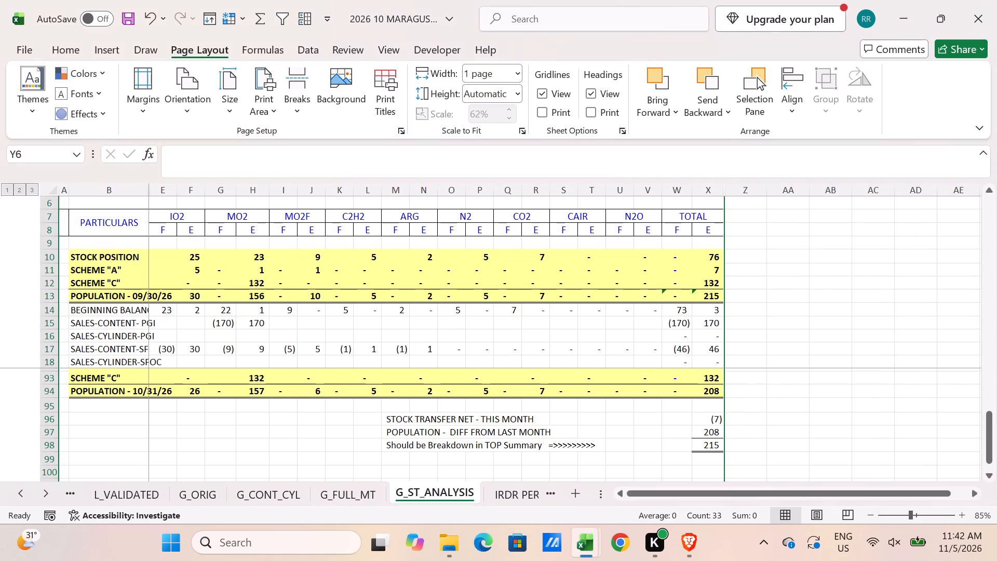
# Duplicate the G_FULL_MT sheet and place the copy directly after G_ST_ANALYSIS.
pyautogui.moveTo(344, 488); pyautogui.dragTo(530, 487)
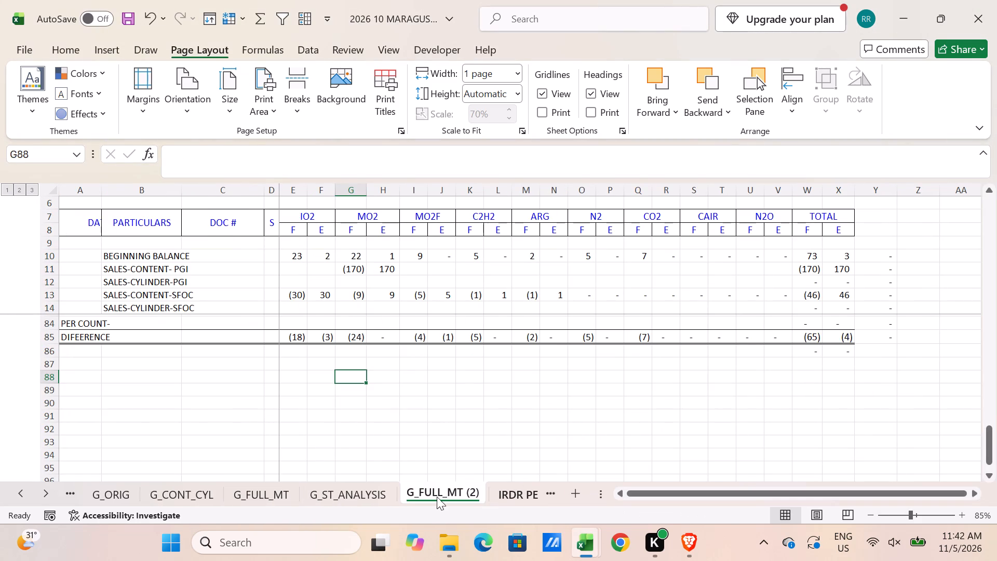
# Rename the copied sheet G_FULL_MT (2) as G_VALIDATED.
pyautogui.doubleClick(437, 497)
pyautogui.write('G_VALIDATED')
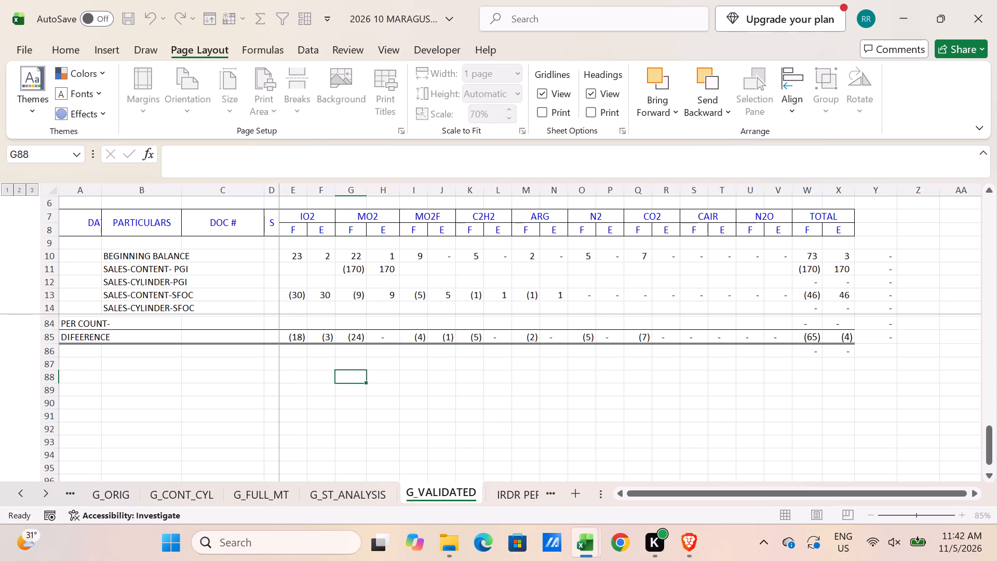
pyautogui.press('Return')
# Remove all subtotals from the transaction rows, A16 through the TOTAL OUTGOING row at X81, in G_VALIDATED.
pyautogui.scroll(16, 0, 345)
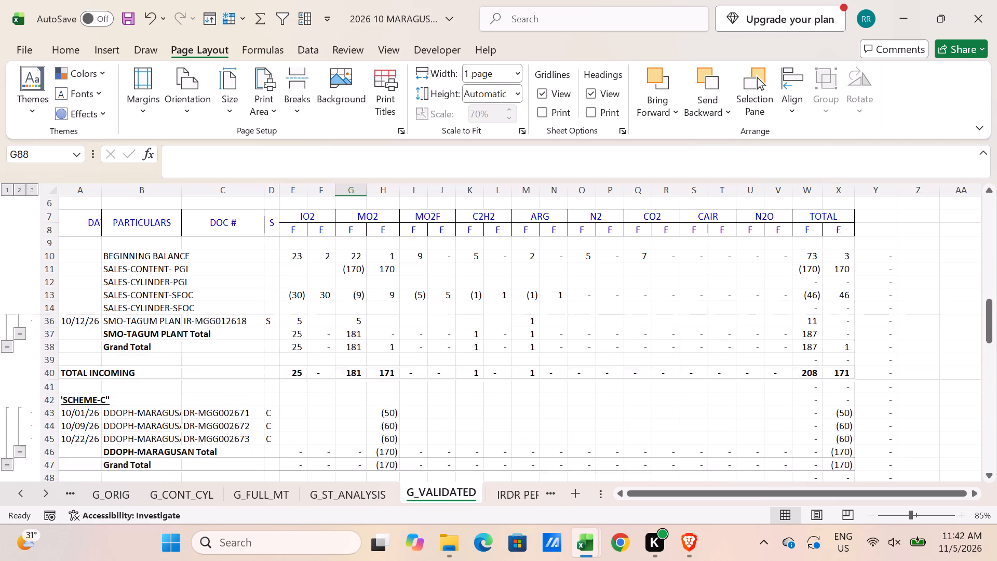
pyautogui.scroll(15, 90, 316)
pyautogui.click(85, 331)
pyautogui.scroll(-4, 704, 372)
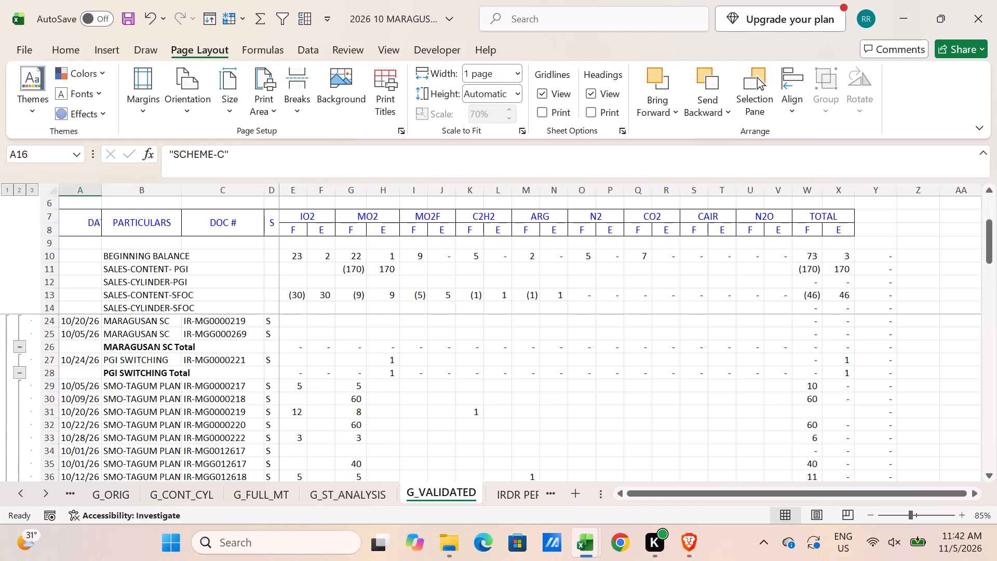
pyautogui.scroll(-3, 695, 459)
pyautogui.scroll(-3, 777, 472)
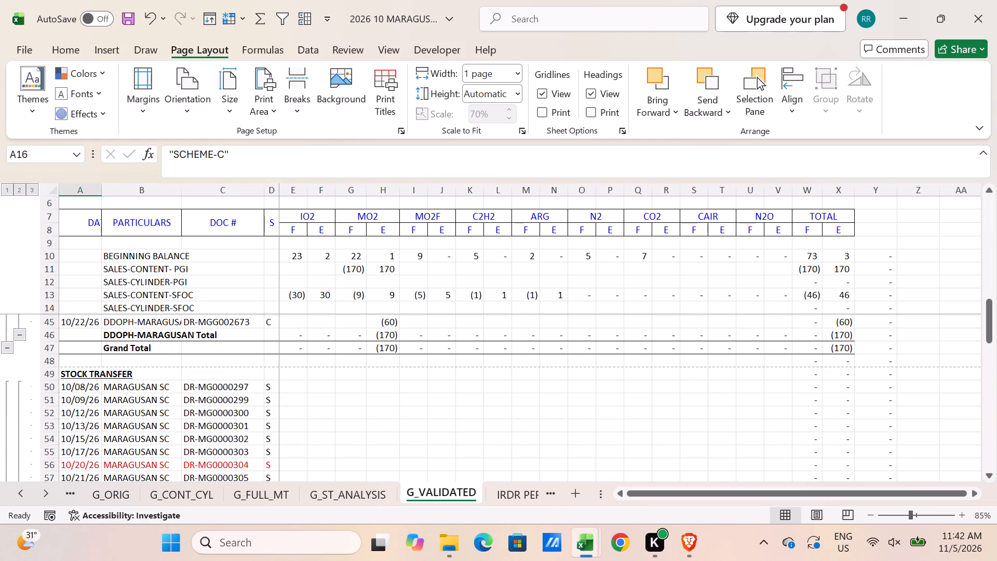
pyautogui.scroll(-9, 779, 467)
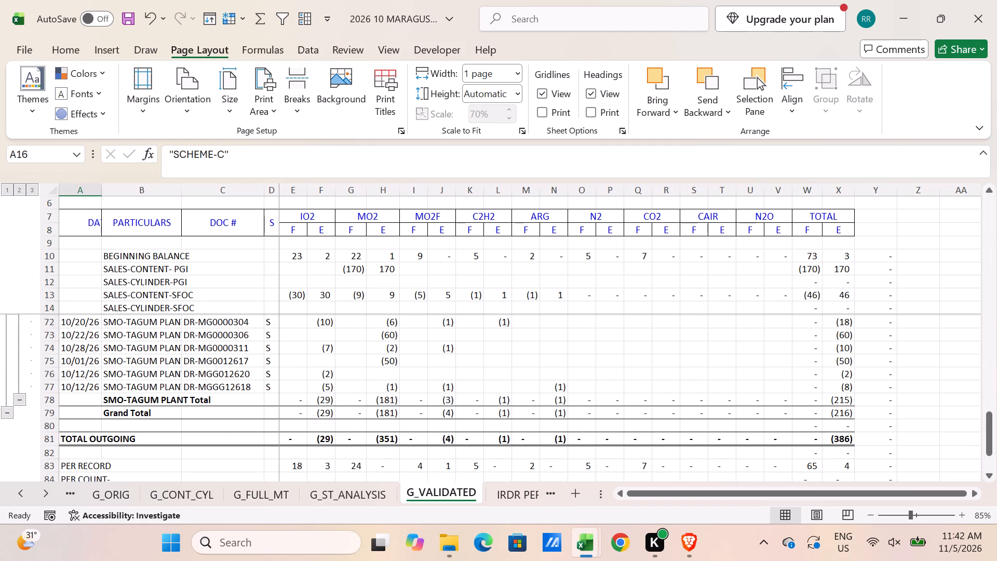
pyautogui.keyDown('shift'); pyautogui.click(839, 440); pyautogui.keyUp('shift')
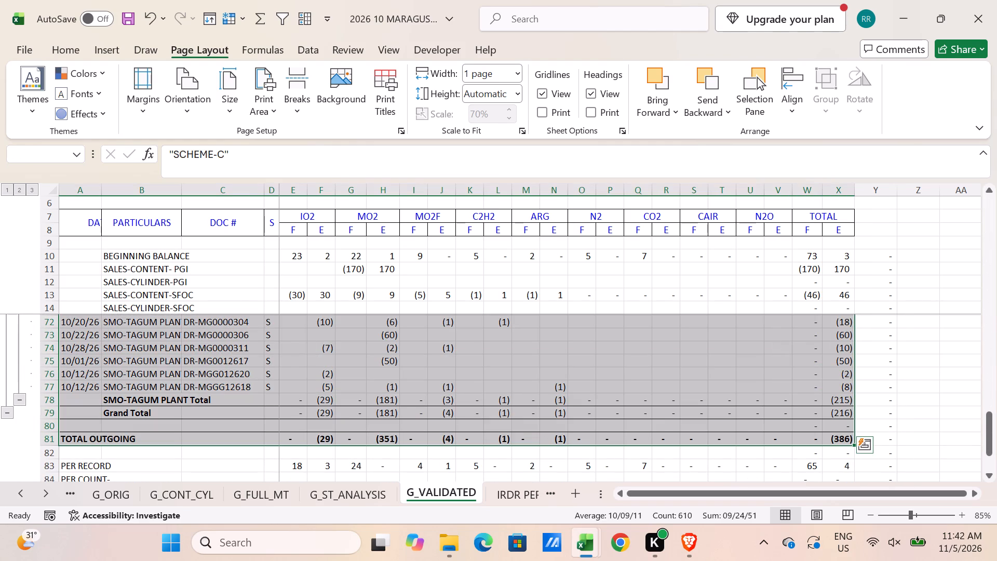
pyautogui.click(305, 19)
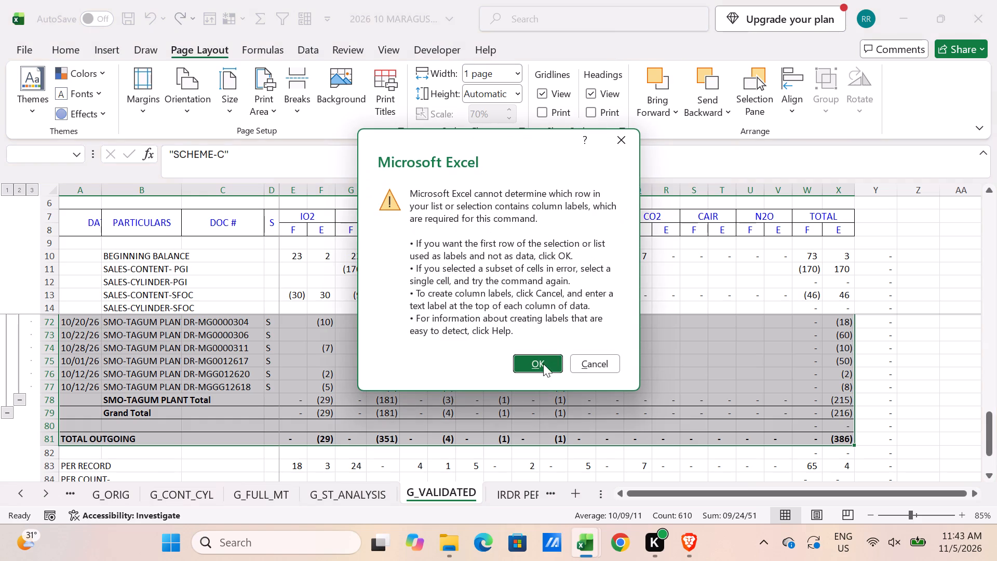
pyautogui.click(543, 359)
pyautogui.click(183, 501)
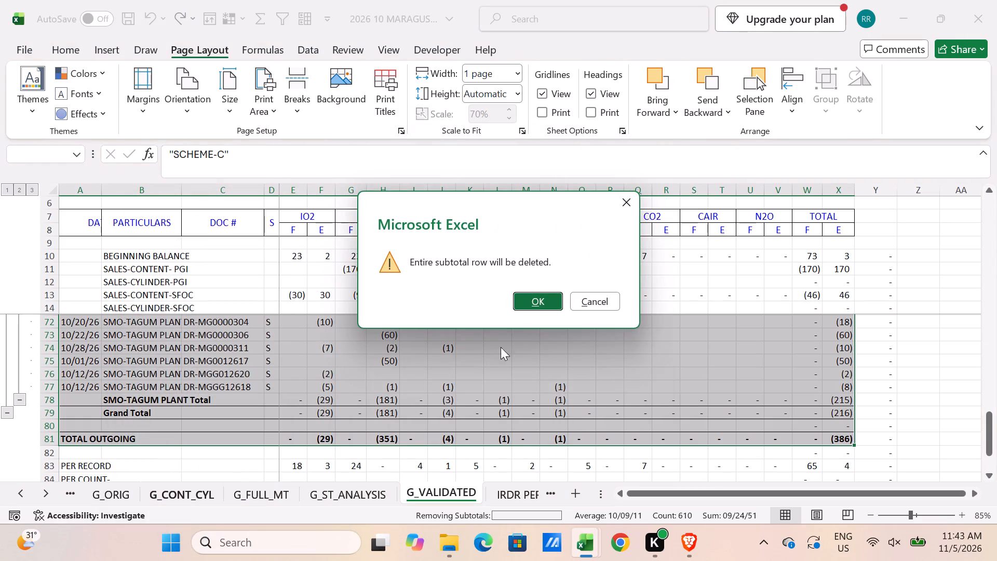
pyautogui.click(528, 303)
# Sort rows A16:X67 by Column A from oldest to newest, then by Column C from A to Z.
pyautogui.scroll(4, 581, 434)
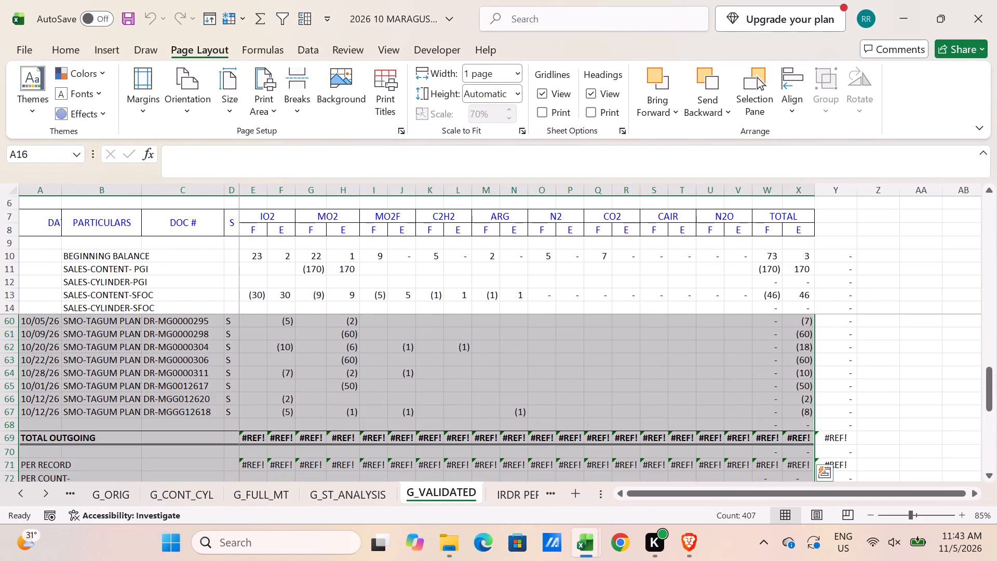
pyautogui.keyDown('shift'); pyautogui.click(811, 409); pyautogui.keyUp('shift')
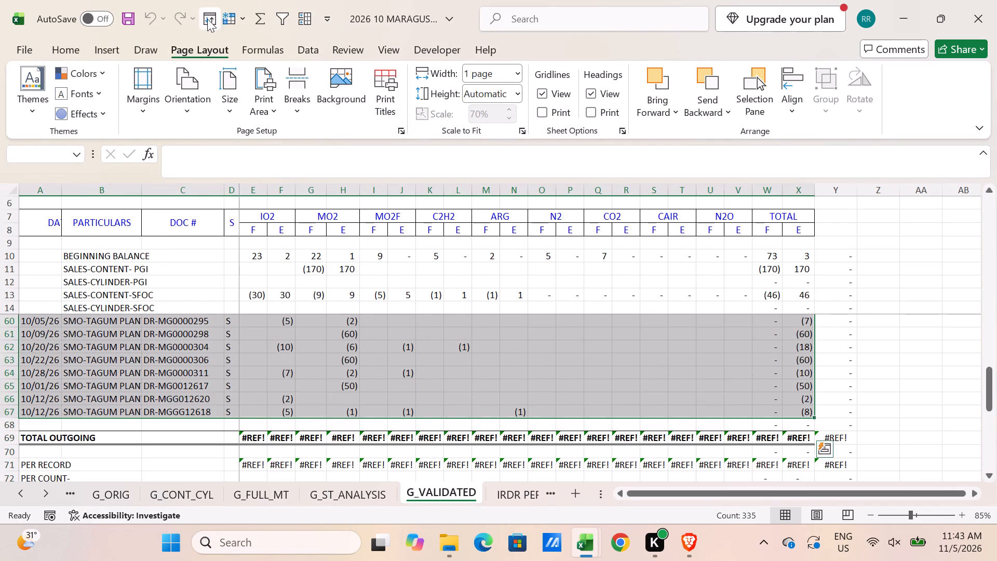
pyautogui.click(207, 19)
pyautogui.click(138, 312)
pyautogui.click(80, 324)
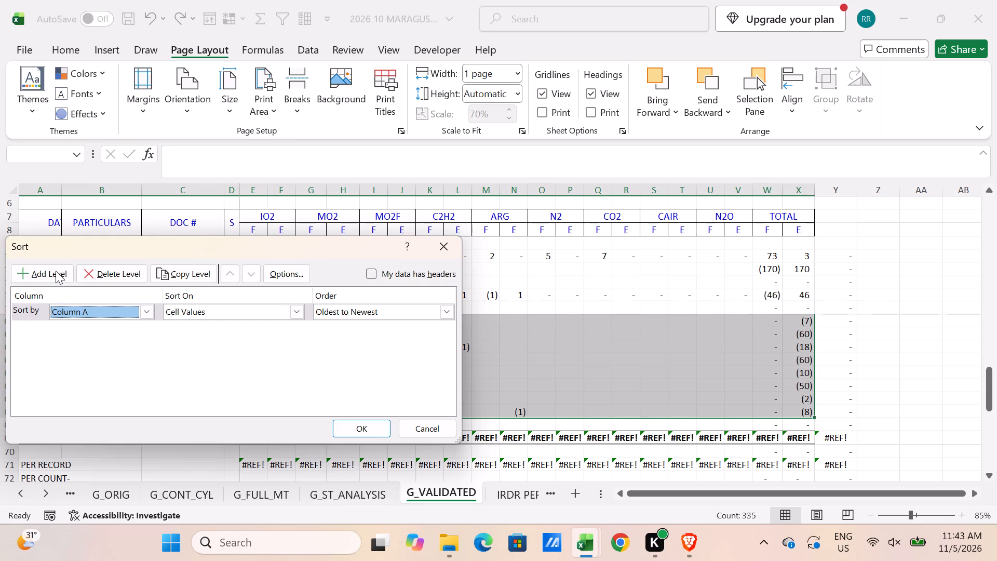
pyautogui.click(56, 271)
pyautogui.click(91, 332)
pyautogui.click(89, 365)
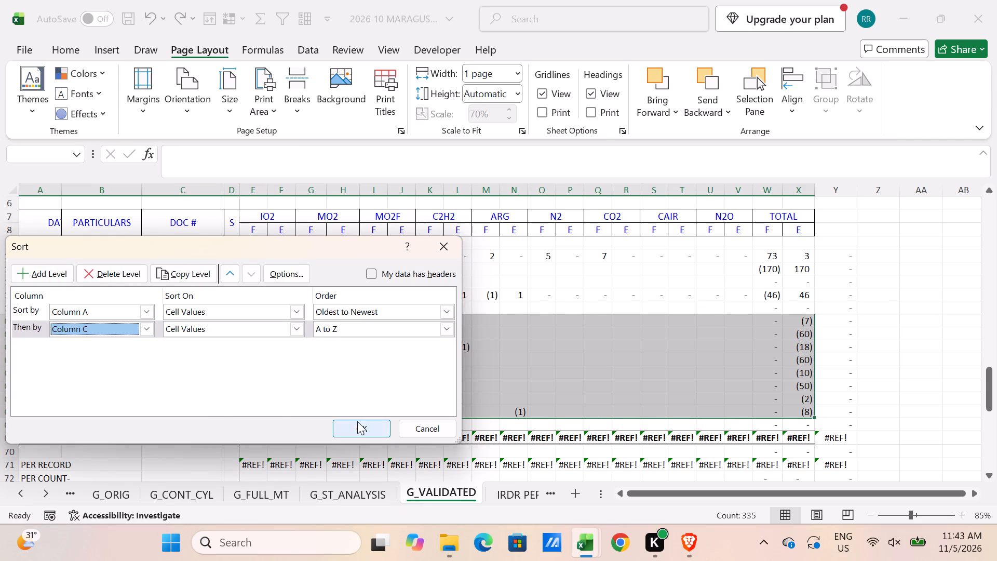
pyautogui.click(357, 421)
# Apply top, inside horizontal and bottom borders to the dated transaction rows A16:X58.
pyautogui.scroll(3, 583, 421)
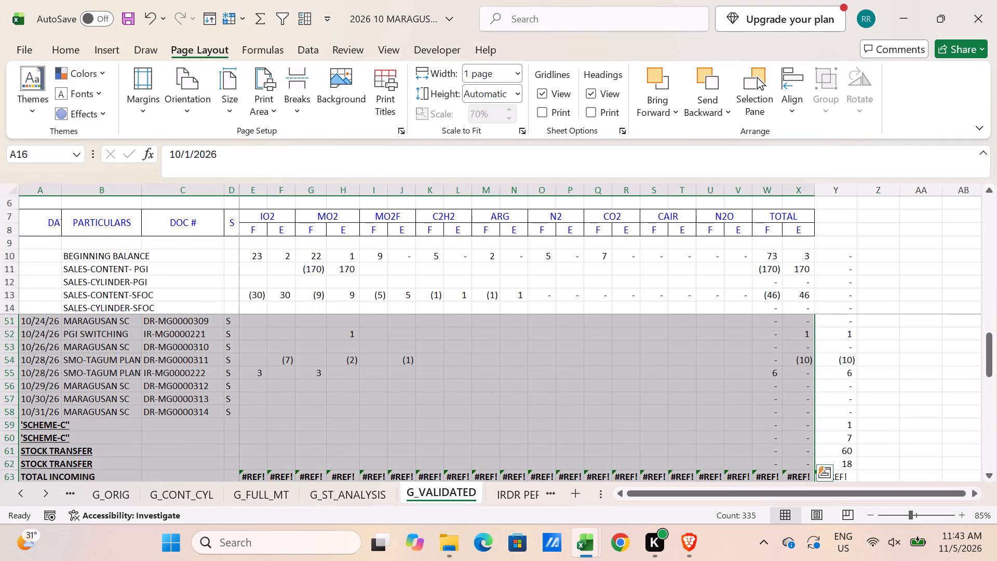
pyautogui.keyDown('shift'); pyautogui.click(793, 430); pyautogui.keyUp('shift')
pyautogui.keyDown('shift'); pyautogui.click(793, 413); pyautogui.keyUp('shift')
pyautogui.rightClick(704, 357)
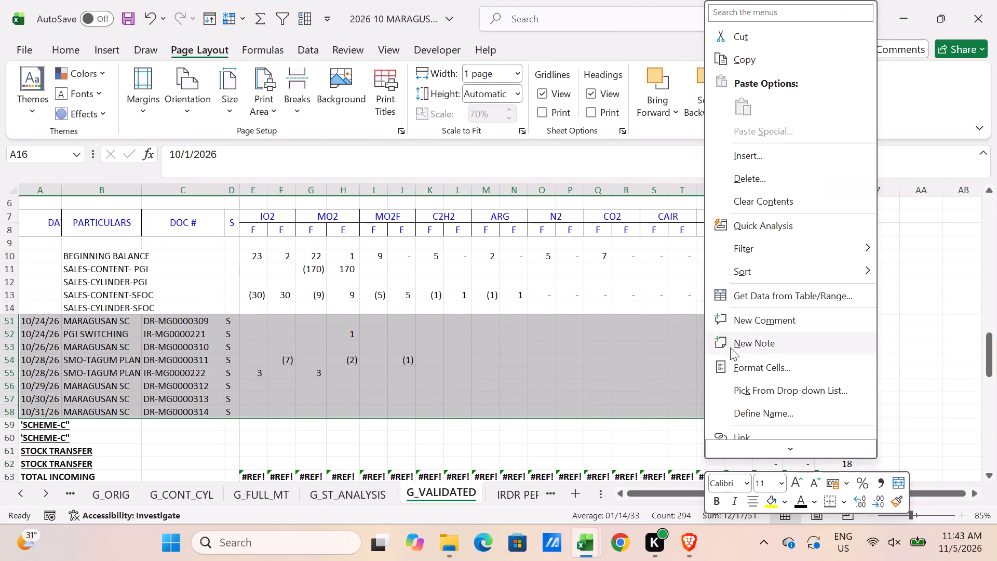
pyautogui.click(764, 364)
pyautogui.moveTo(725, 153); pyautogui.dragTo(725, 160)
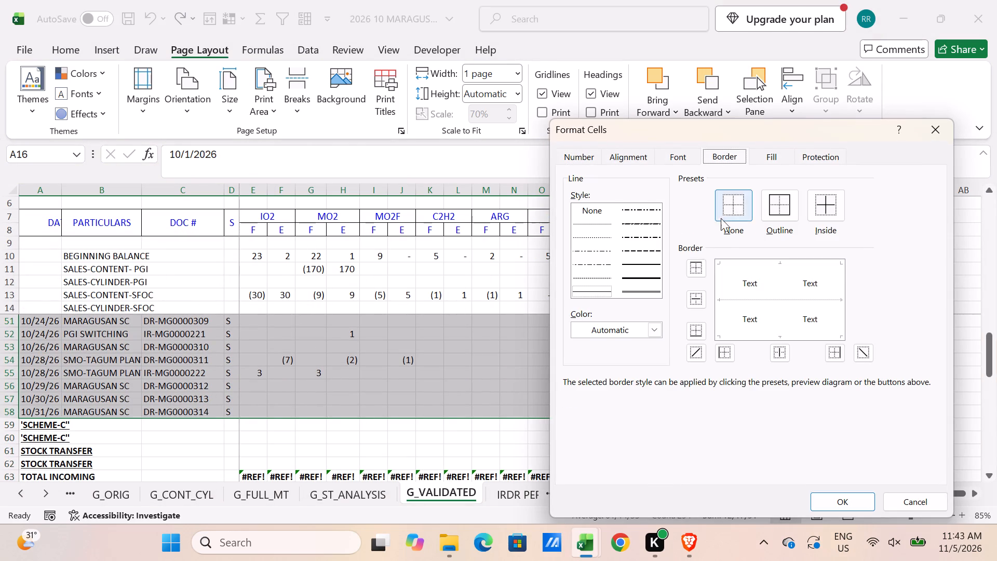
pyautogui.click(695, 268)
pyautogui.click(698, 298)
pyautogui.click(693, 328)
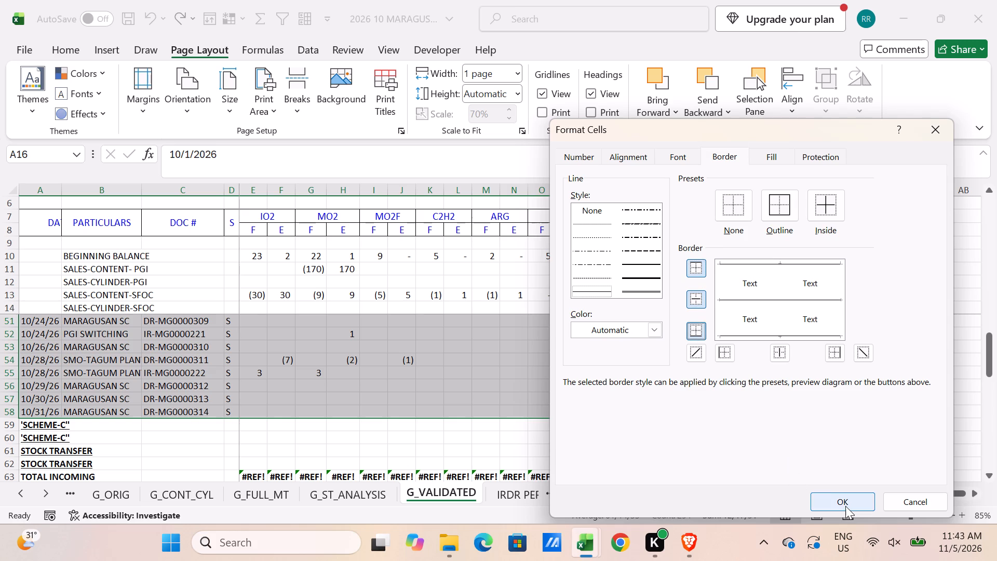
pyautogui.click(845, 506)
# Delete rows 59 to 69, holding the leftover section headings, blank rows and TOTAL INCOMING and TOTAL OUTGOING lines.
pyautogui.scroll(-1, 192, 428)
pyautogui.moveTo(17, 385); pyautogui.dragTo(45, 557)
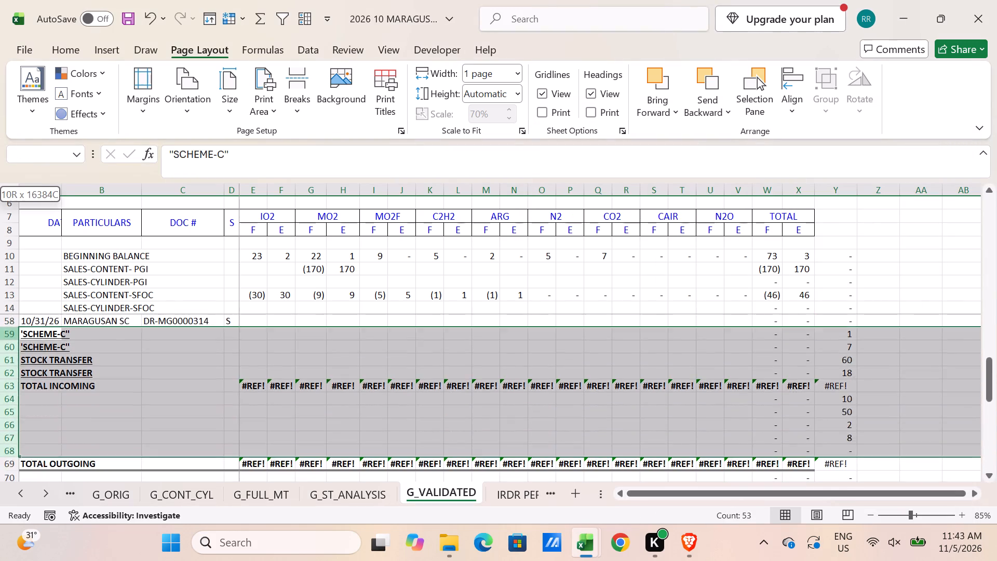
pyautogui.moveTo(45, 557); pyautogui.dragTo(77, 416)
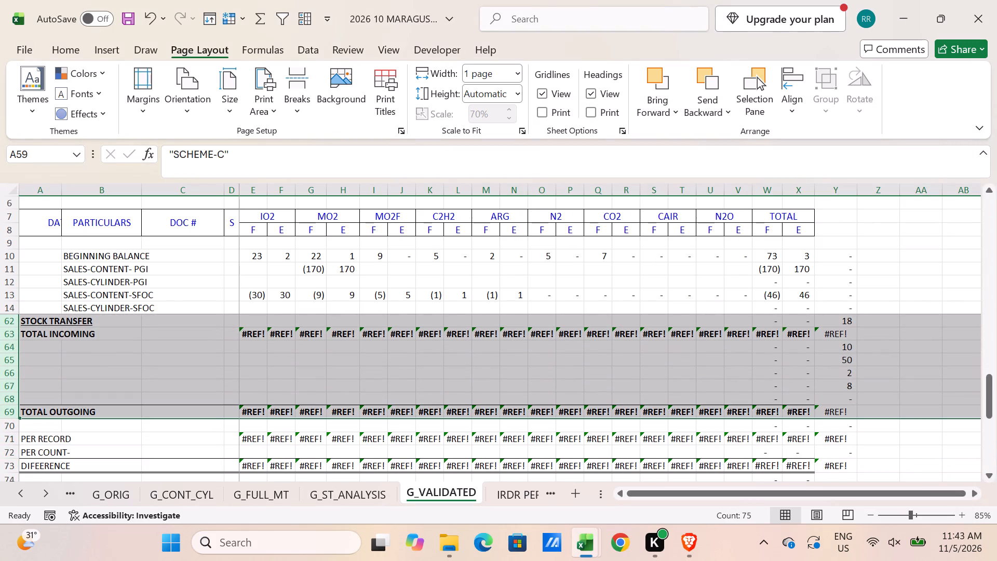
pyautogui.hotkey('ctrl', '-')
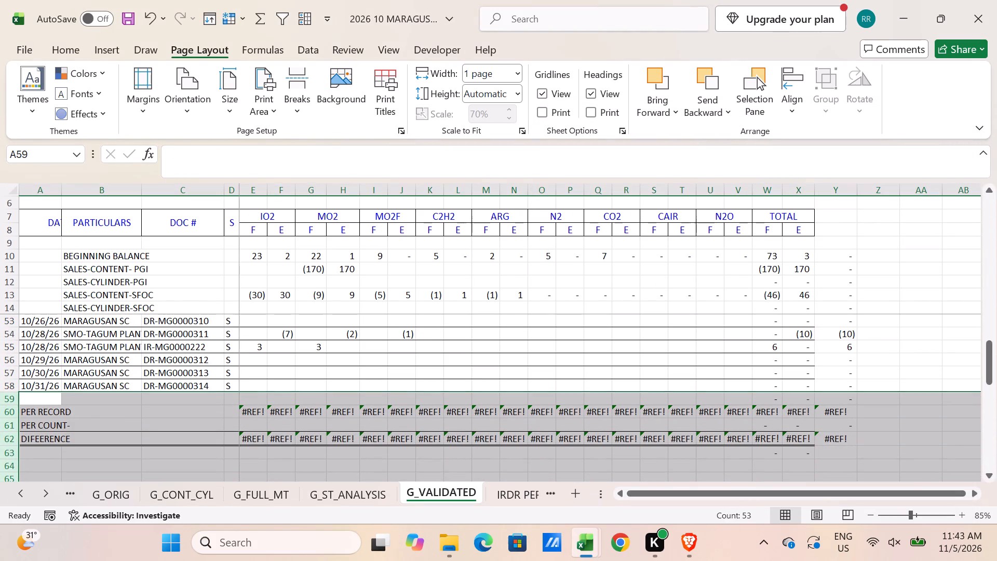
# Set the PER RECORD cell E60 to =SUM(E10:E58) and fill the formula across to V60.
pyautogui.click(250, 411)
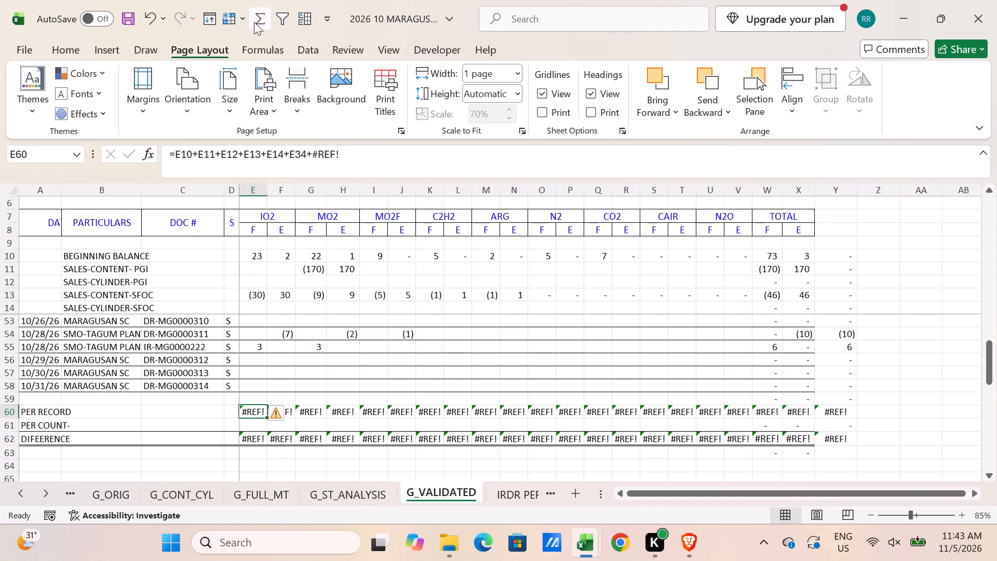
pyautogui.click(254, 22)
pyautogui.click(253, 257)
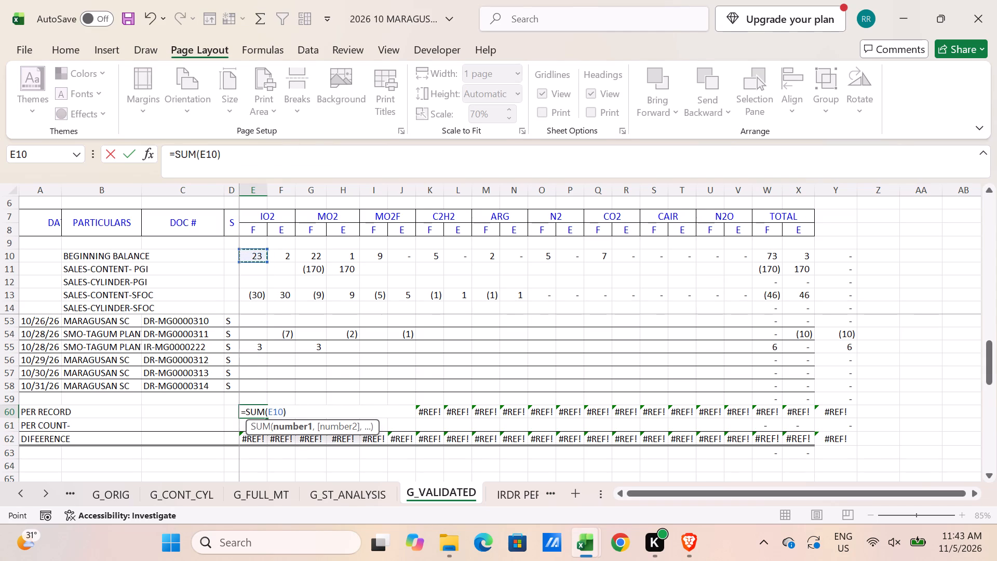
pyautogui.keyDown('shift'); pyautogui.click(251, 384); pyautogui.keyUp('shift')
pyautogui.press('Return')
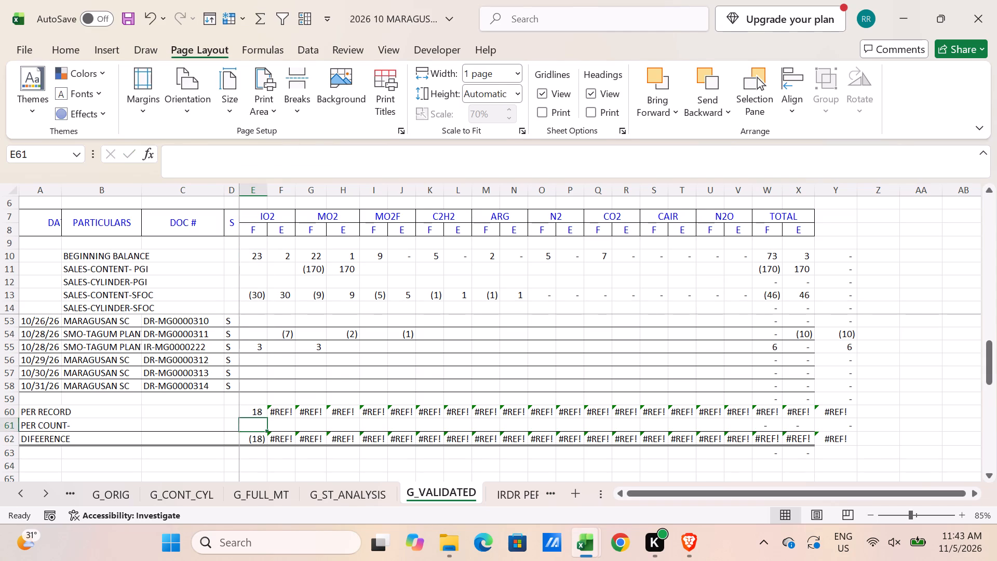
pyautogui.click(254, 409)
pyautogui.moveTo(265, 418); pyautogui.dragTo(736, 403)
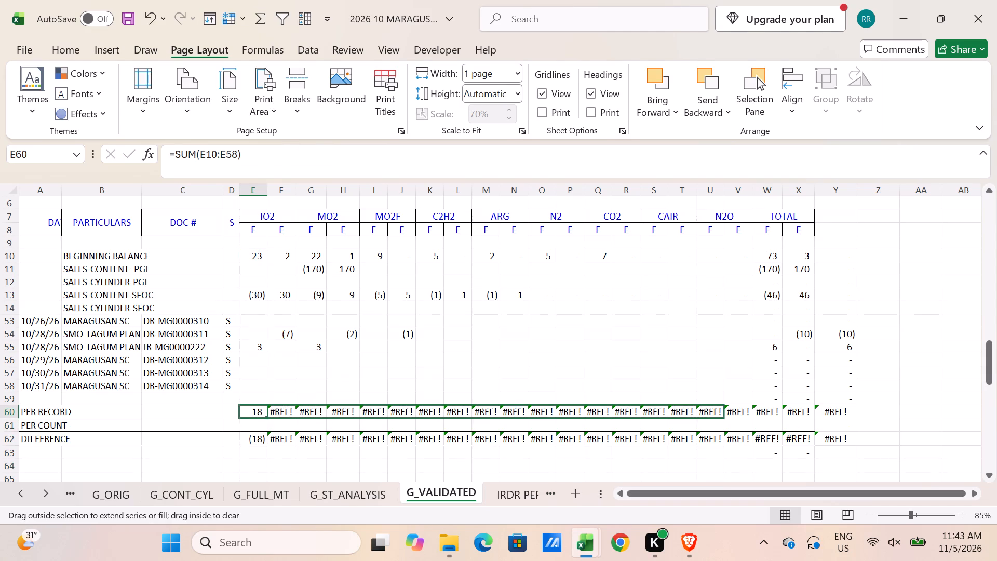
pyautogui.moveTo(736, 403); pyautogui.dragTo(747, 406)
# Delete column Y beside the TOTAL columns and save the workbook.
pyautogui.click(824, 190)
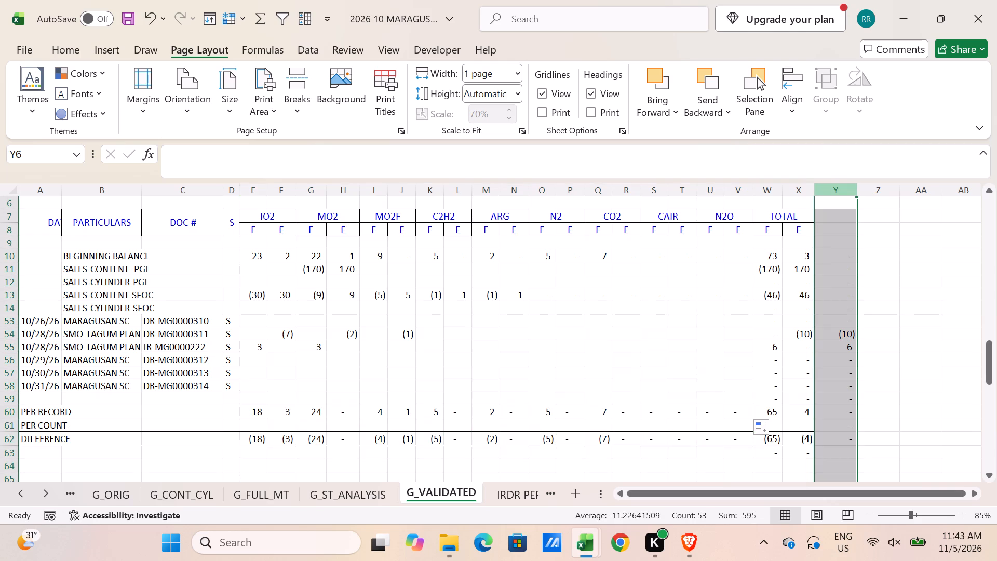
pyautogui.hotkey('ctrl', '-')
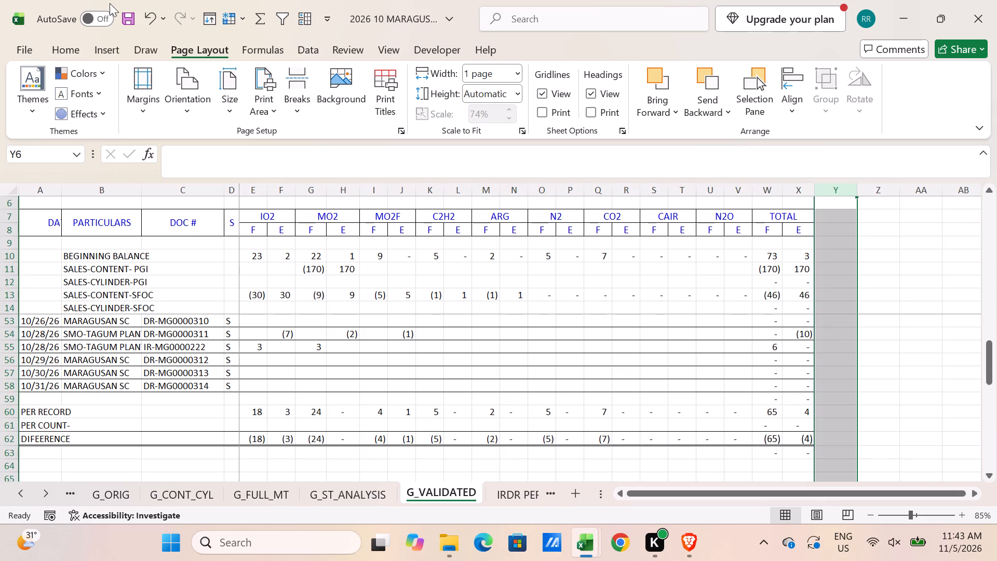
pyautogui.click(126, 21)
# Review the sorted transactions and both pages of the G_VALIDATED print preview.
pyautogui.scroll(-3, 192, 338)
pyautogui.scroll(2, 230, 421)
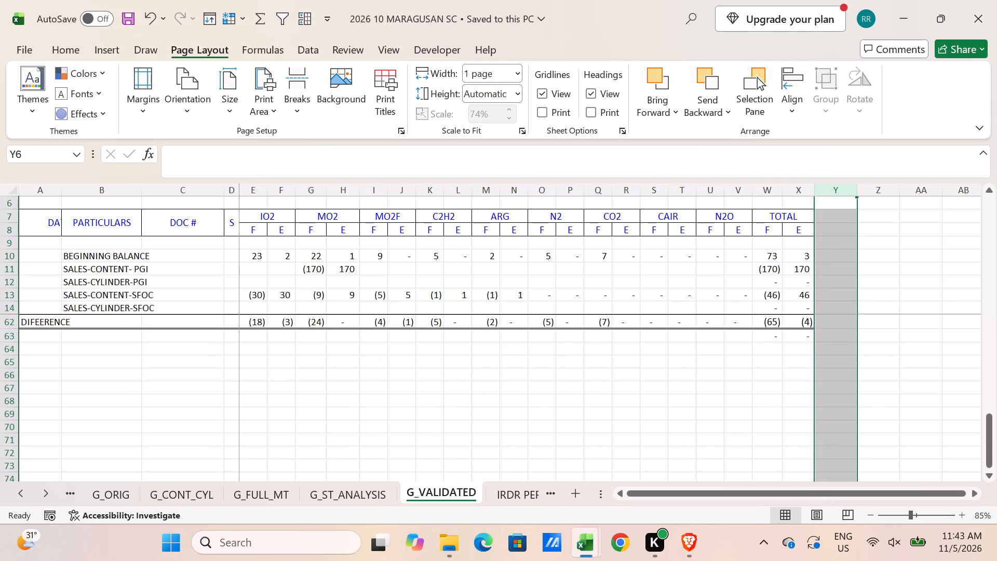
pyautogui.scroll(3, 230, 421)
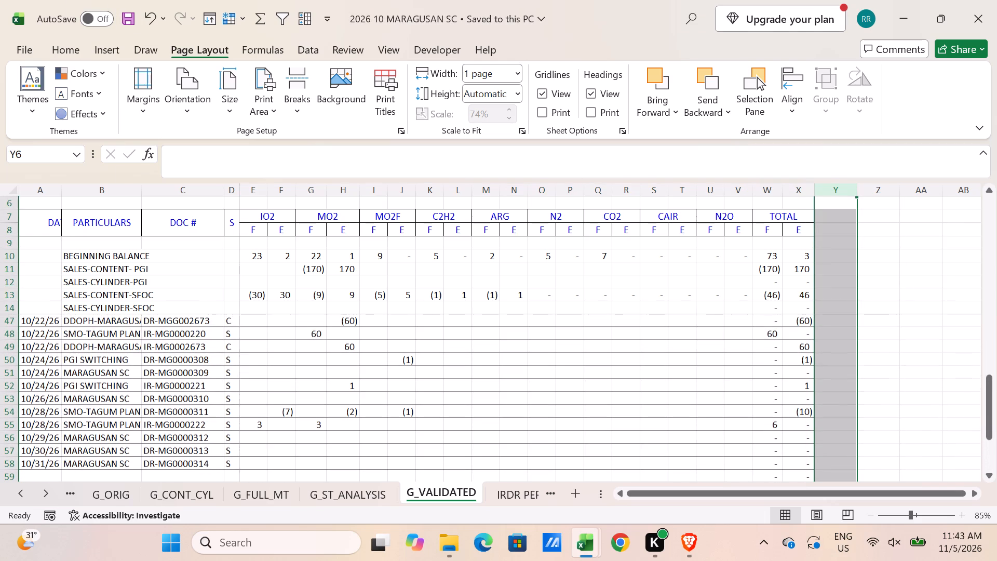
pyautogui.hotkey('ctrl', 'p')
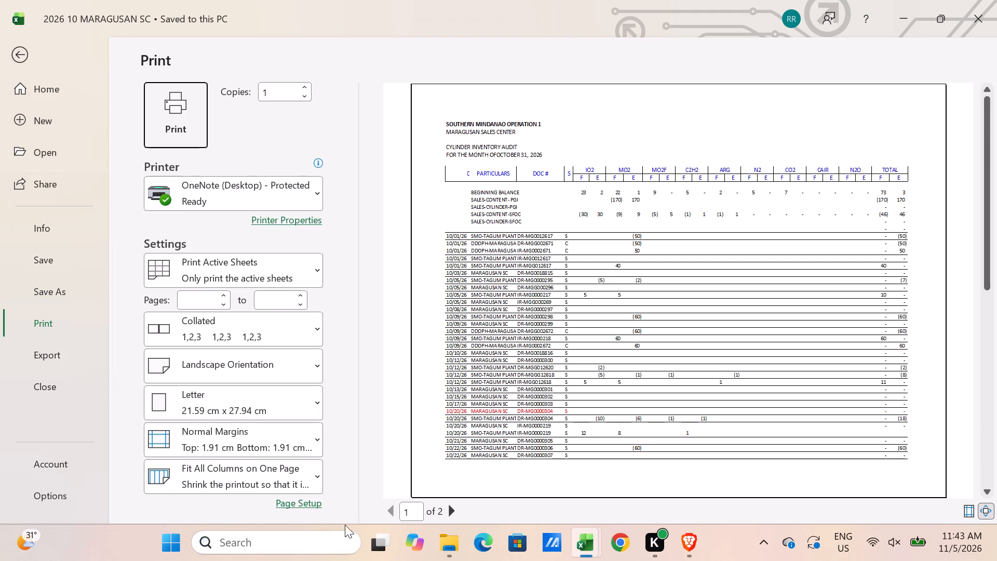
pyautogui.click(456, 512)
pyautogui.press('Escape')
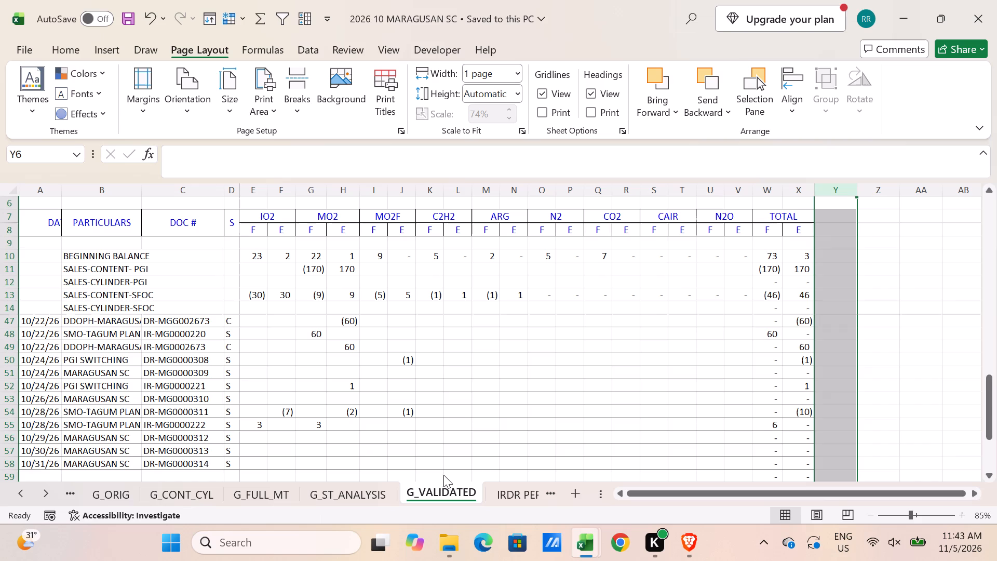
# Set rows 7 to 9, starting with the column headers, to repeat at the top of each printed G_VALIDATED page.
pyautogui.click(388, 92)
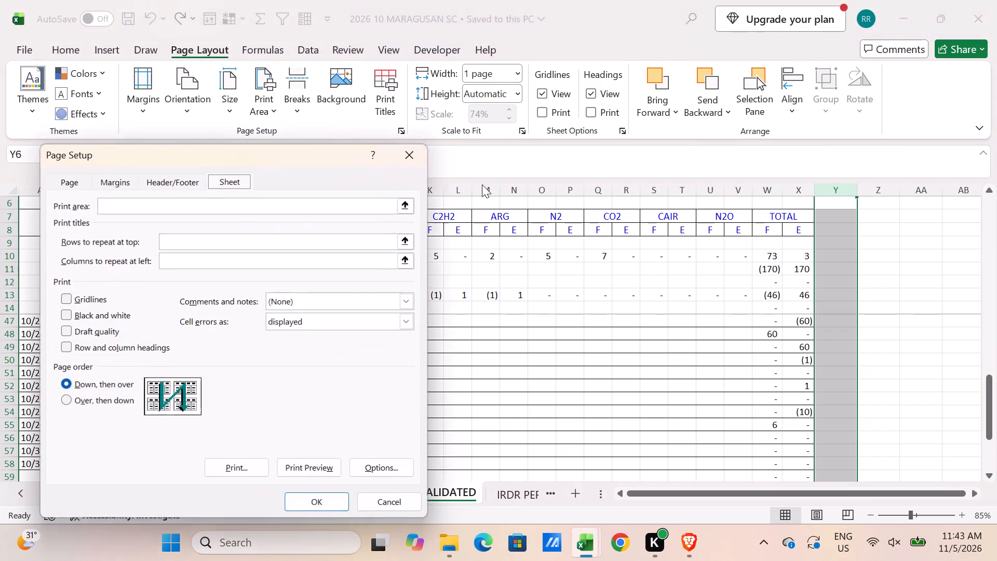
pyautogui.click(402, 237)
pyautogui.moveTo(10, 210); pyautogui.dragTo(10, 230)
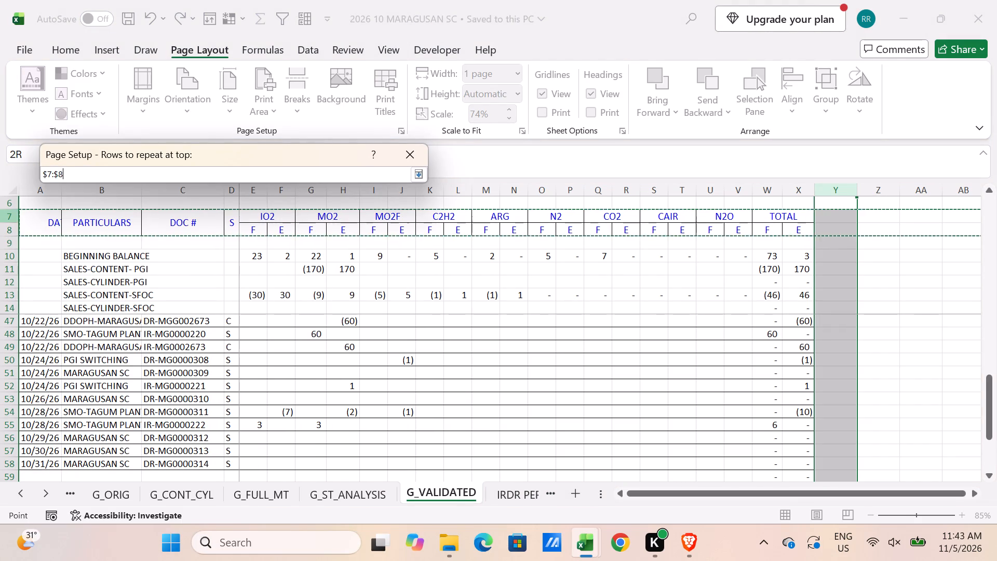
pyautogui.moveTo(10, 230); pyautogui.dragTo(10, 242)
pyautogui.press('Return')
pyautogui.press('Return')
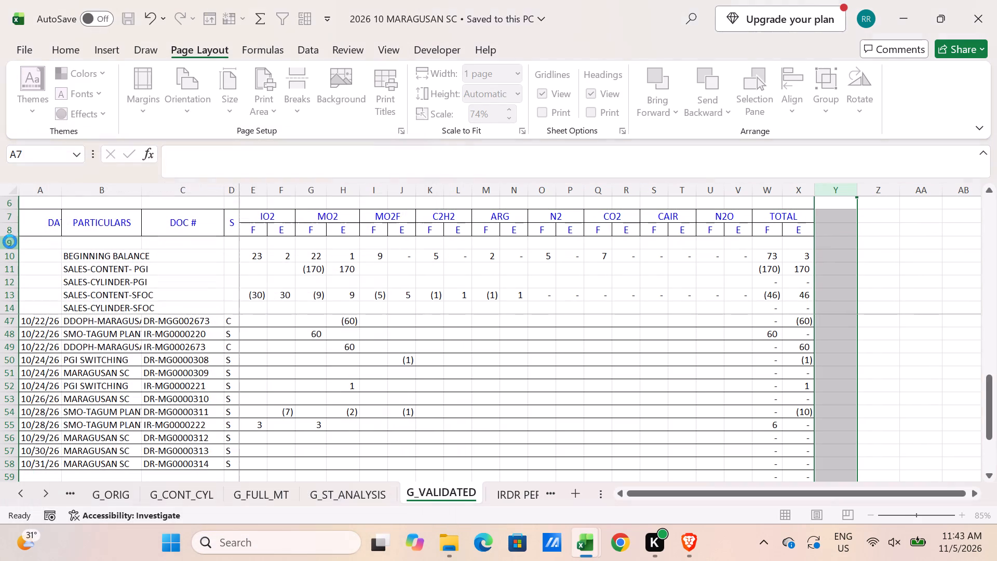
pyautogui.click(259, 367)
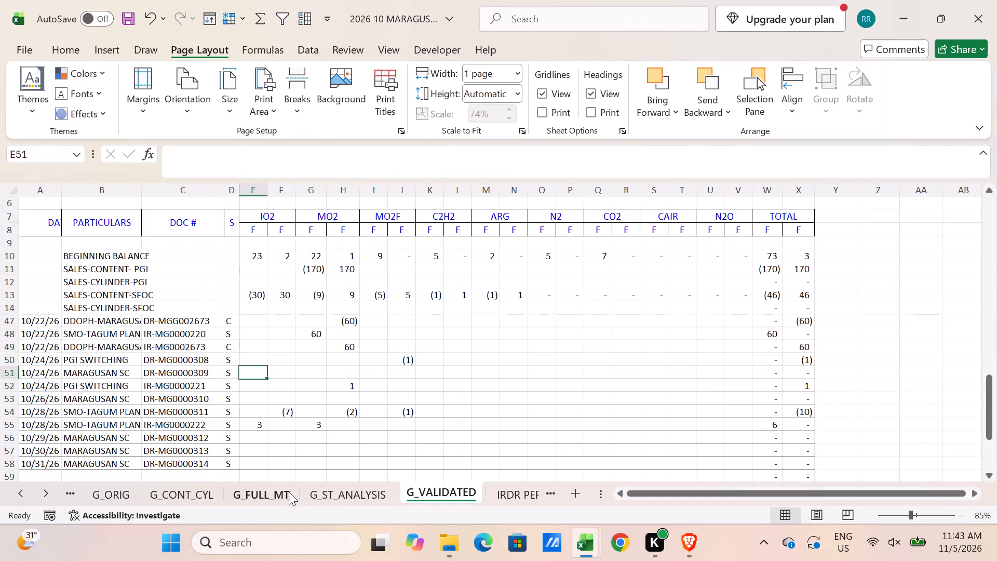
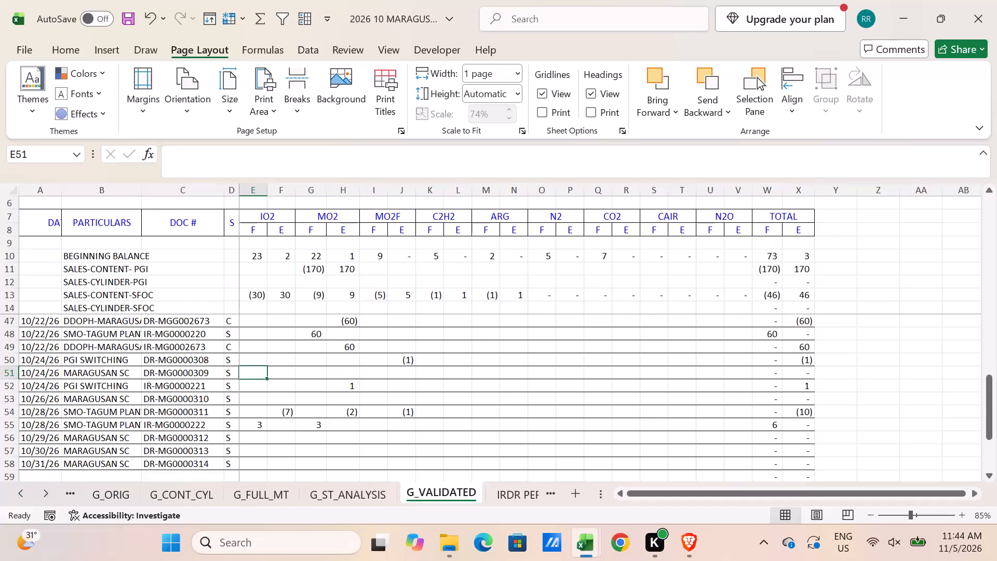
# Close the Maragusan workbook, saving the changes in the 10.2026 folder.
pyautogui.scroll(-2, 259, 269)
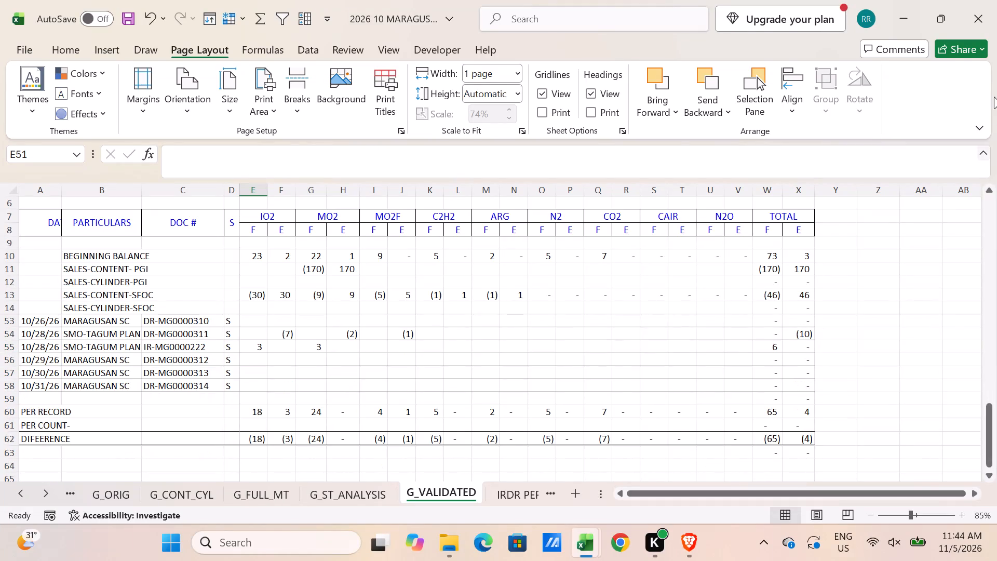
pyautogui.click(995, 13)
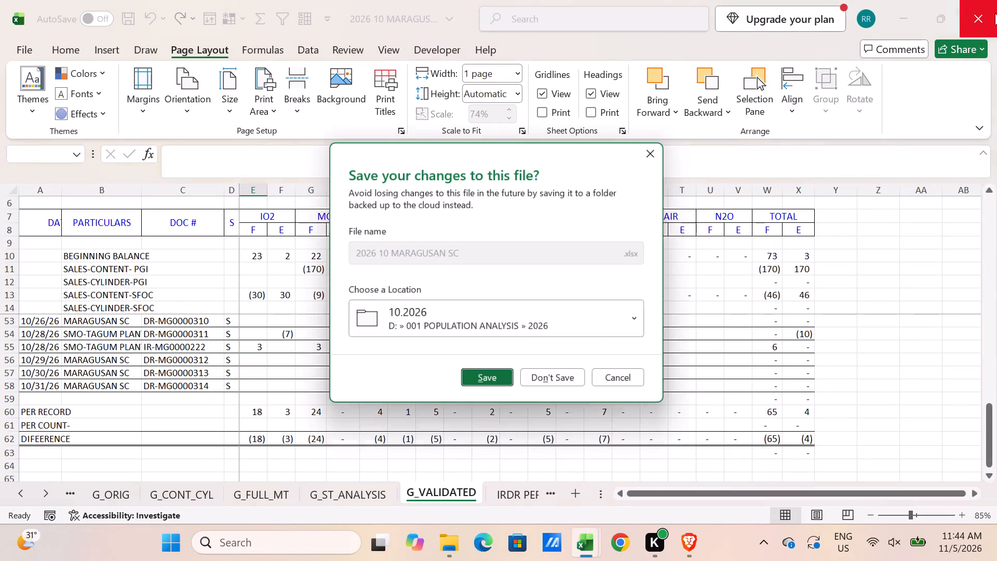
pyautogui.click(504, 383)
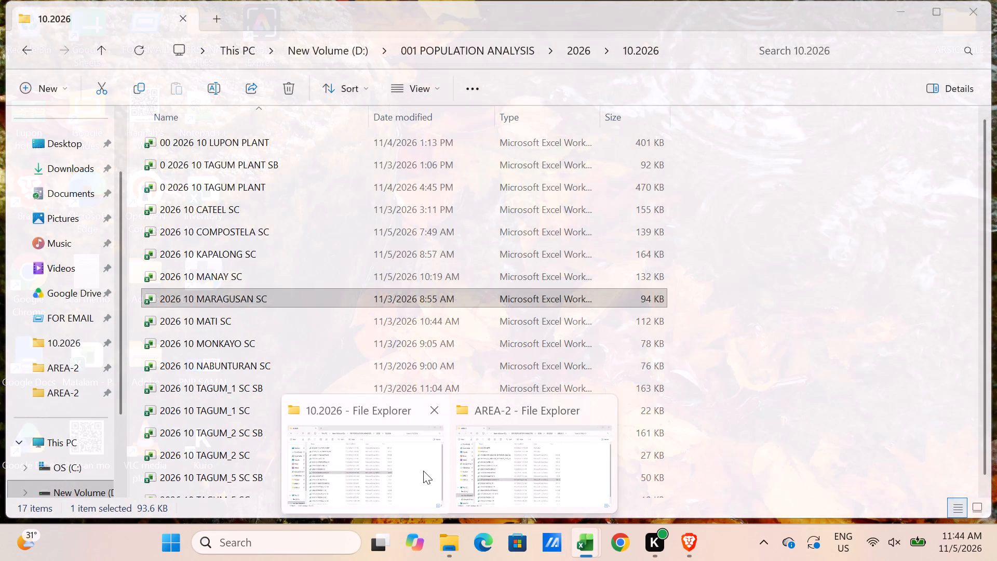
# Switch to the File Explorer window showing AREA-2 and open the 2026 folder's 10.2026 subfolder.
pyautogui.click(536, 467)
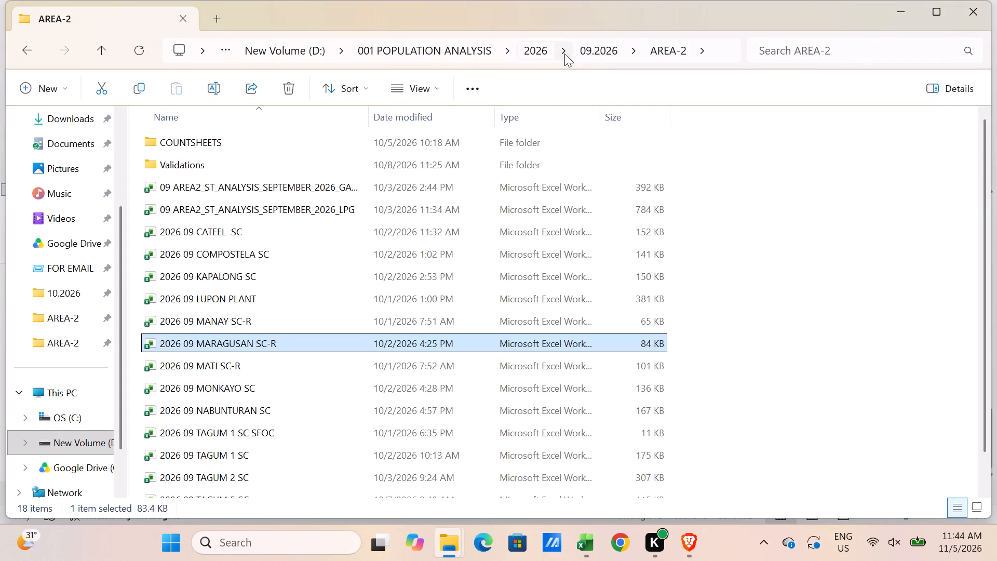
pyautogui.click(537, 50)
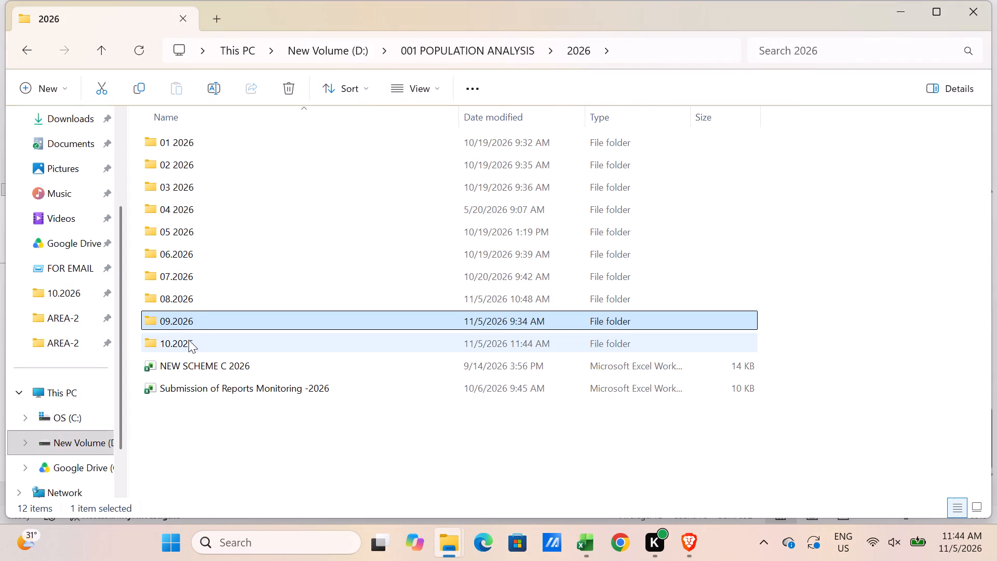
pyautogui.doubleClick(188, 340)
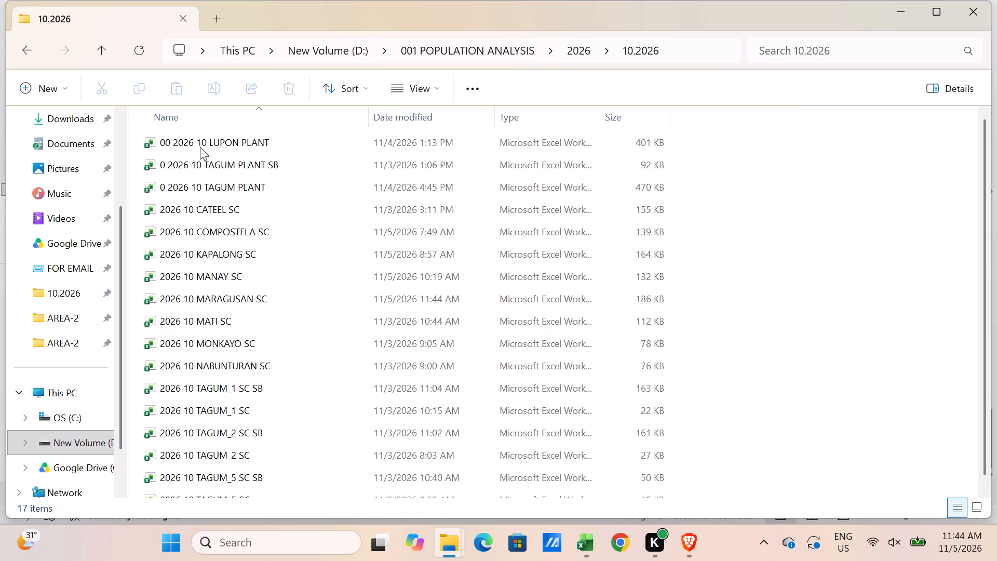
# Rename the Lupon Plant workbook so the month precedes the year, starting with 00 10 2026.
pyautogui.click(200, 147)
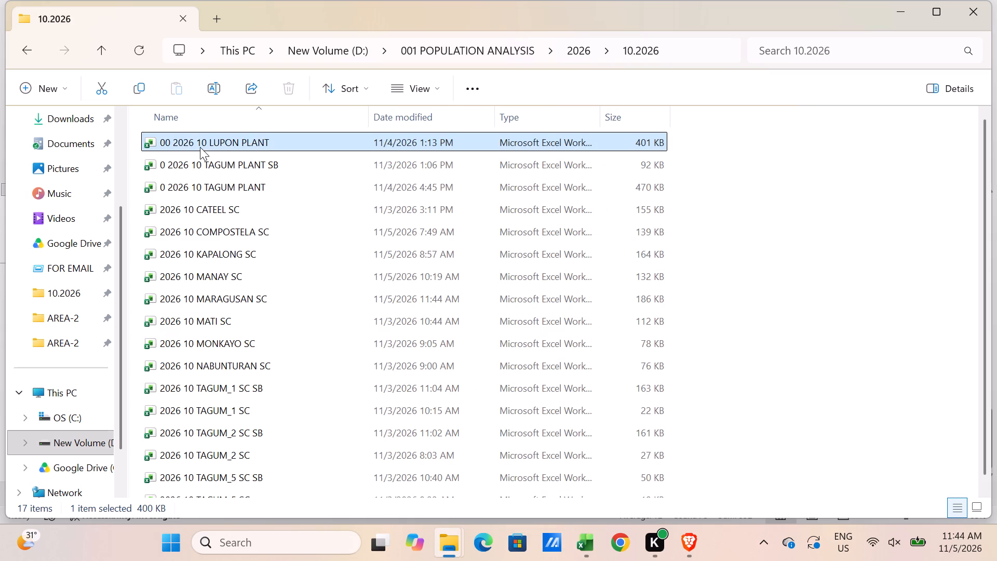
pyautogui.press('F2')
pyautogui.press('Right')
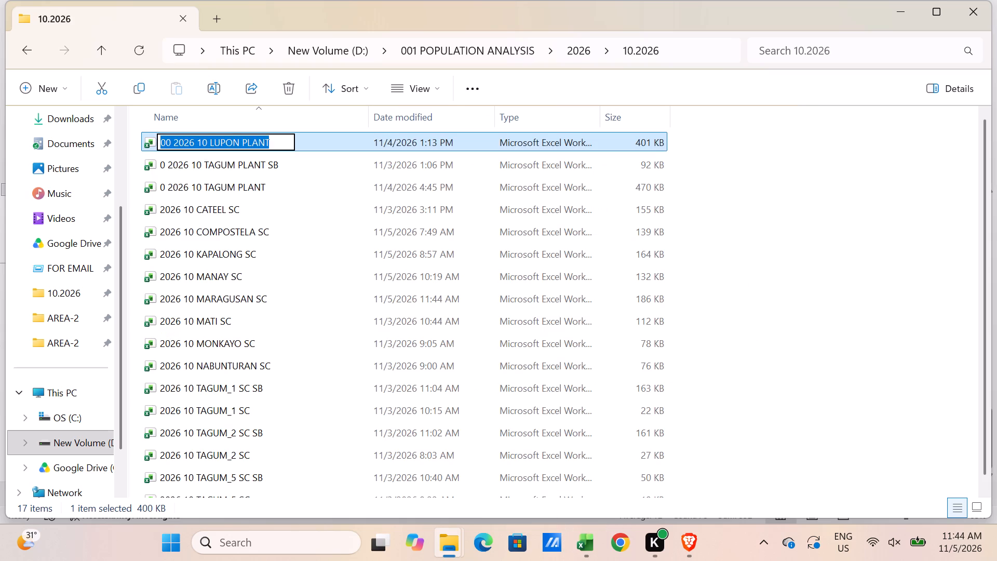
pyautogui.press('Right')
pyautogui.press('Left')
pyautogui.press('Left')
pyautogui.press('Left')
pyautogui.press('Left')
pyautogui.press('Left')
pyautogui.press('Left')
pyautogui.press('Left')
pyautogui.press('Left')
pyautogui.press('Left')
pyautogui.press('Left')
pyautogui.press('Left')
pyautogui.press('Left')
pyautogui.press('Left')
pyautogui.press('Left')
pyautogui.press('Left')
pyautogui.press('Left')
pyautogui.press('Left')
pyautogui.press('Left')
pyautogui.press('Left')
pyautogui.press('Left')
pyautogui.press('Left')
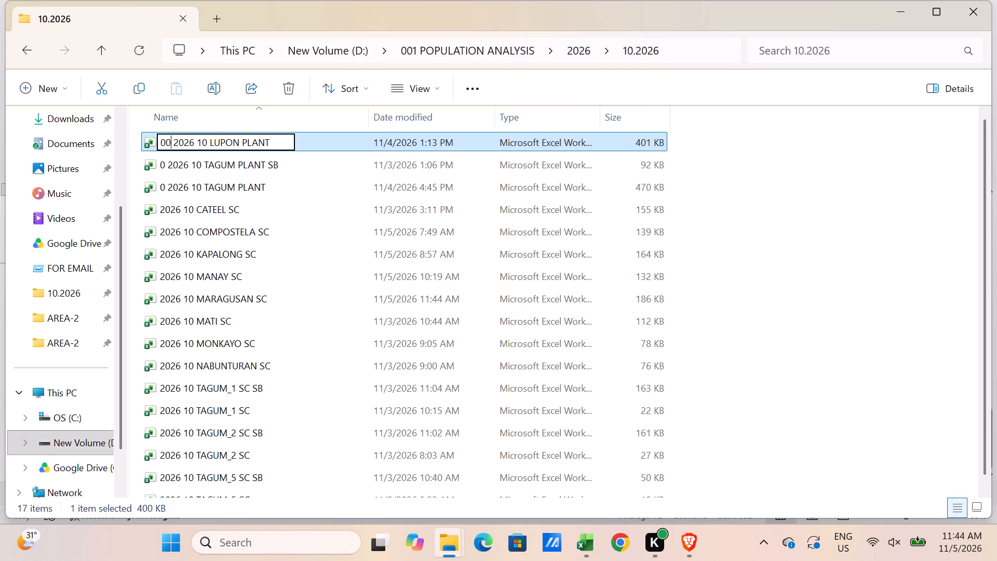
pyautogui.press('Right')
pyautogui.press('Right')
pyautogui.write('10')
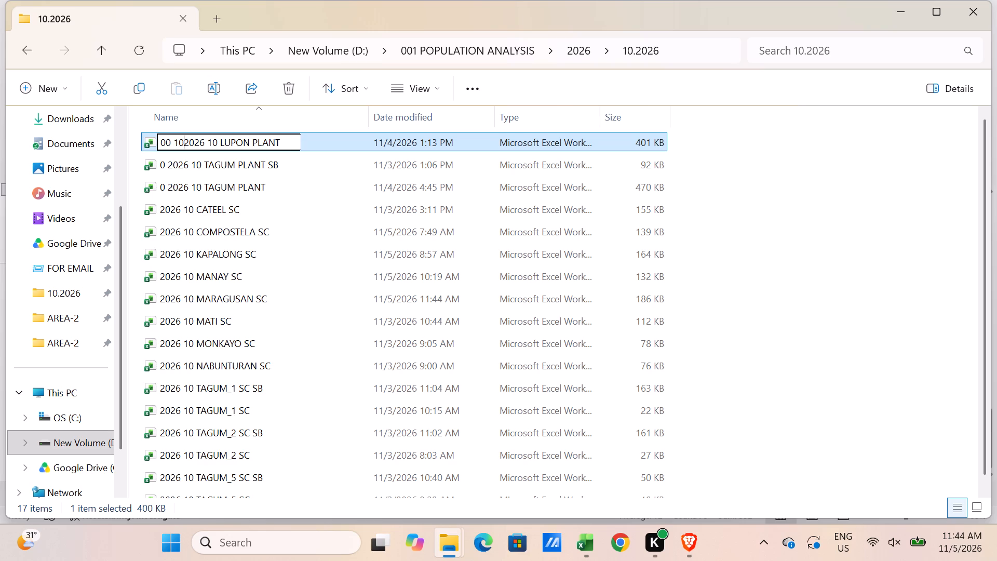
pyautogui.press('space')
pyautogui.press('Right')
pyautogui.press('Right')
pyautogui.press('Right')
pyautogui.press('Right')
pyautogui.press('Right')
pyautogui.press('Right')
pyautogui.press('Right')
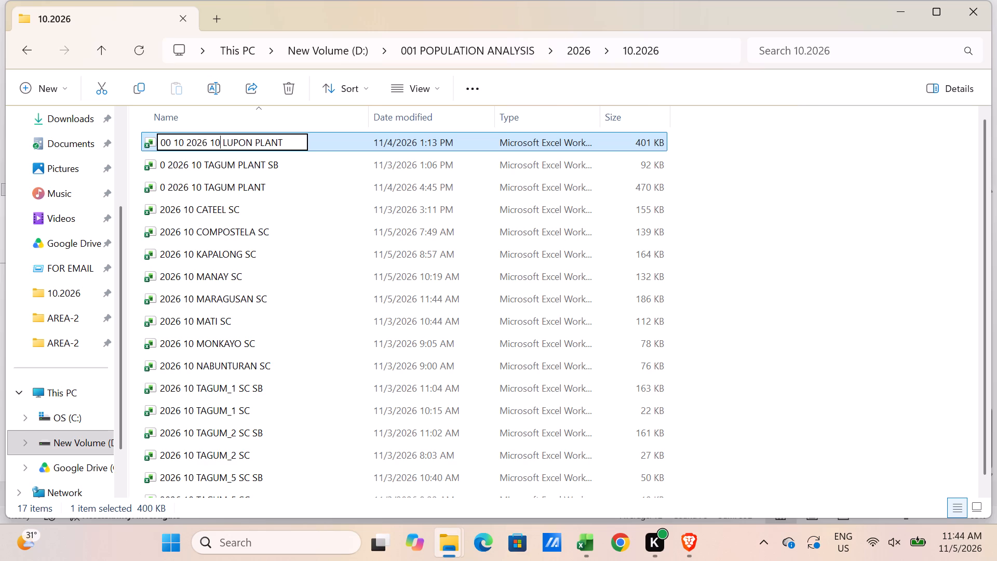
pyautogui.press('BackSpace')
pyautogui.press('BackSpace')
pyautogui.press('Return')
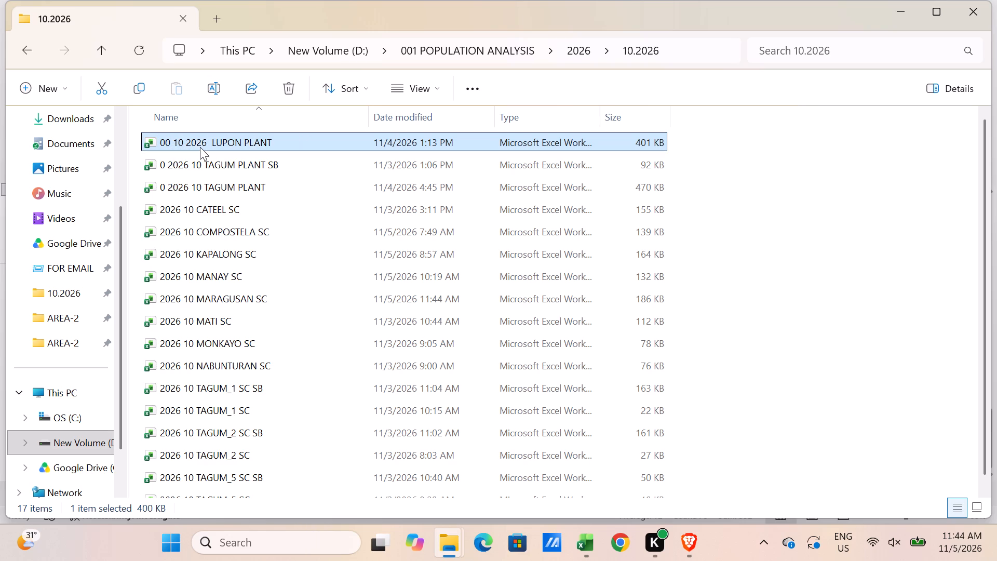
# Rename the Tagum Plant SB workbook as 00 10 2026 TAGUM PLANT SB.
pyautogui.press('Down')
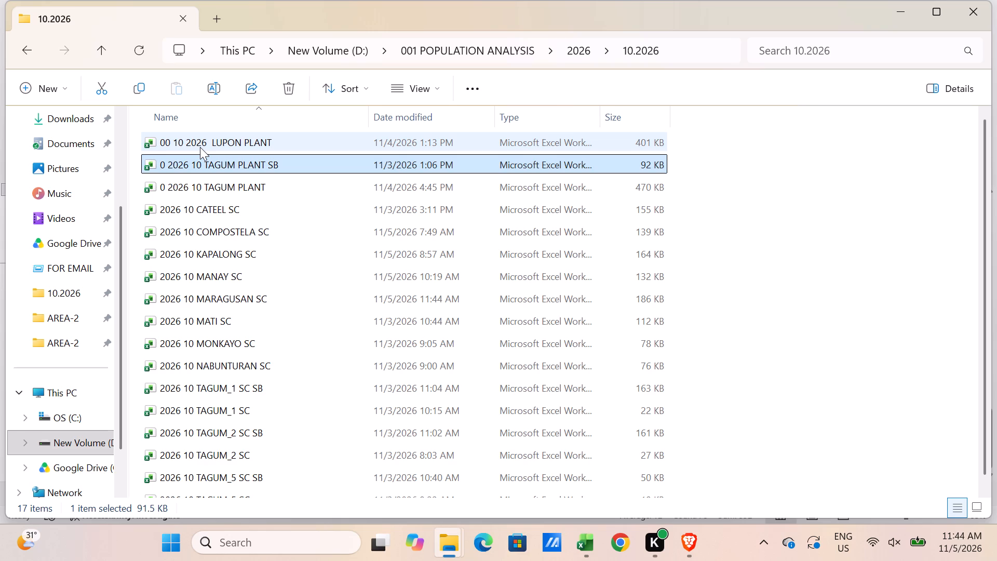
pyautogui.press('F2')
pyautogui.press('Left')
pyautogui.press('Left')
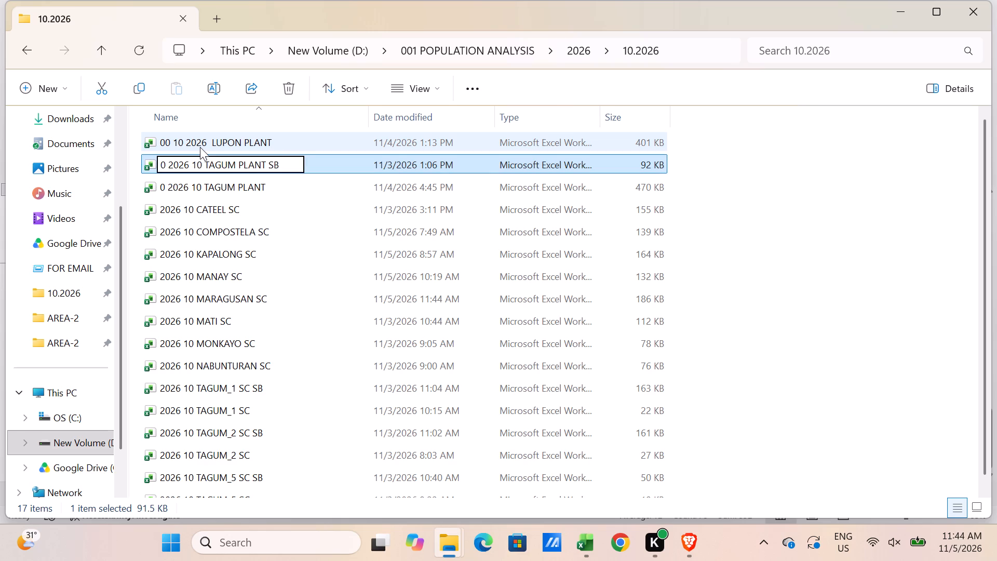
pyautogui.press('0')
pyautogui.press('Right')
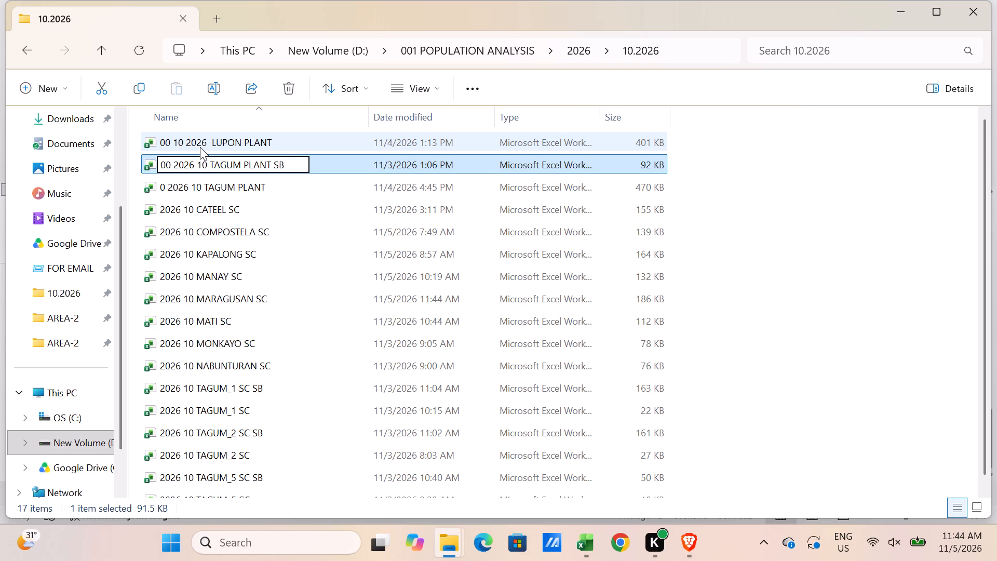
pyautogui.press('space')
pyautogui.write('10')
pyautogui.press('Right')
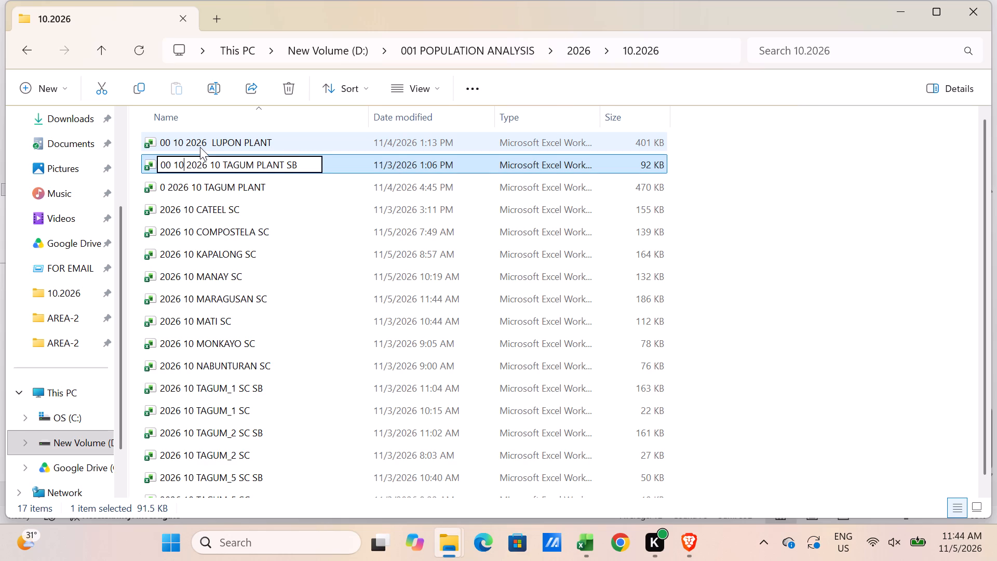
pyautogui.press('Right')
pyautogui.press('Right')
pyautogui.press('Right')
pyautogui.press('Right')
pyautogui.press('Right')
pyautogui.press('Right')
pyautogui.press('Right')
pyautogui.press('Right')
pyautogui.press('Right')
pyautogui.press('Right')
pyautogui.press('Right')
pyautogui.press('Right')
pyautogui.press('Left')
pyautogui.press('Left')
pyautogui.press('Left')
pyautogui.press('Left')
pyautogui.press('Left')
pyautogui.press('BackSpace')
pyautogui.press('BackSpace')
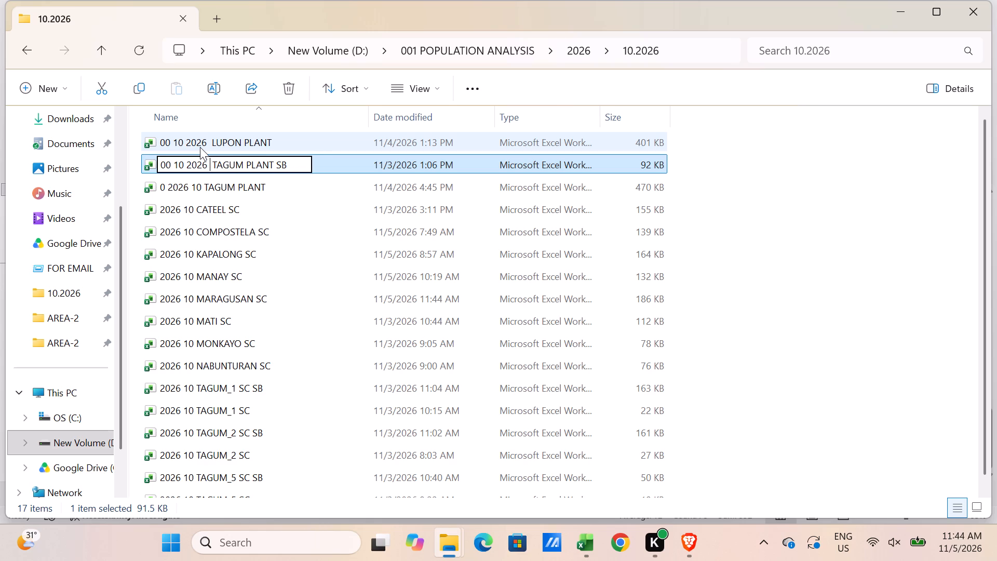
pyautogui.press('BackSpace')
pyautogui.press('Return')
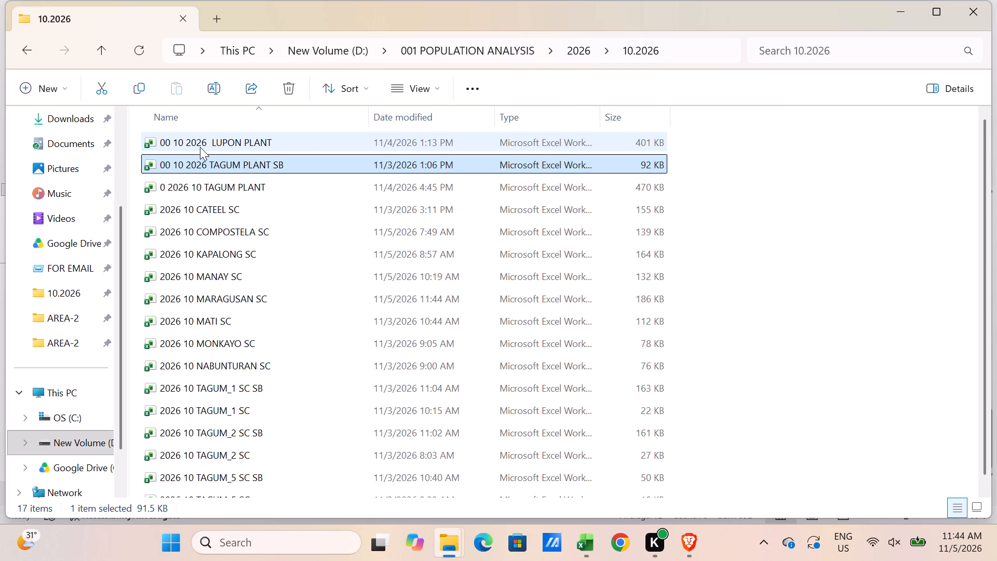
# Remove the extra space before LUPON so the file name reads 00 10 2026 LUPON PLANT.
pyautogui.click(205, 141)
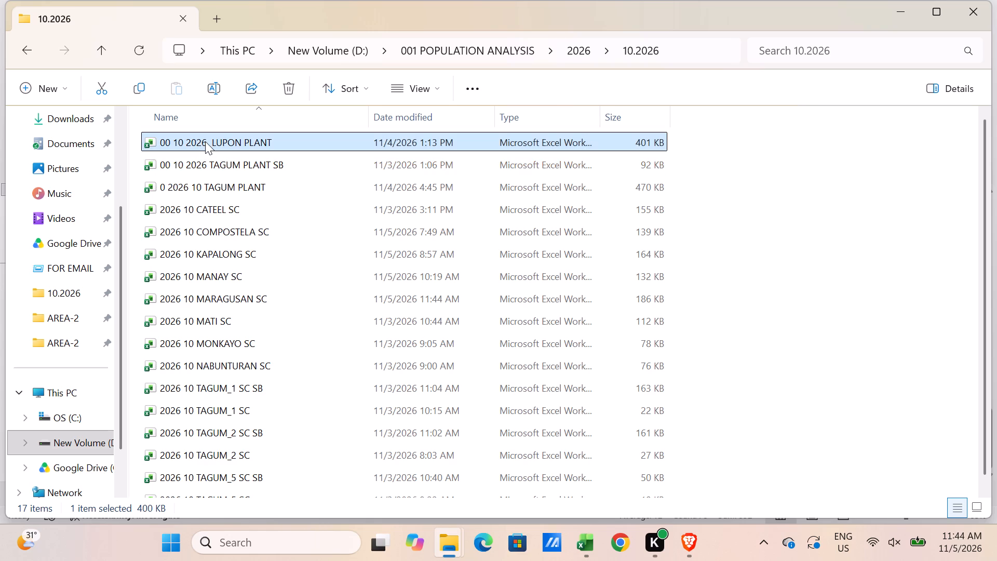
pyautogui.press('F2')
pyautogui.press('Right')
pyautogui.press('Left')
pyautogui.press('Left')
pyautogui.press('Left')
pyautogui.press('Left')
pyautogui.press('Left')
pyautogui.press('Left')
pyautogui.press('Left')
pyautogui.press('Left')
pyautogui.press('Left')
pyautogui.press('Left')
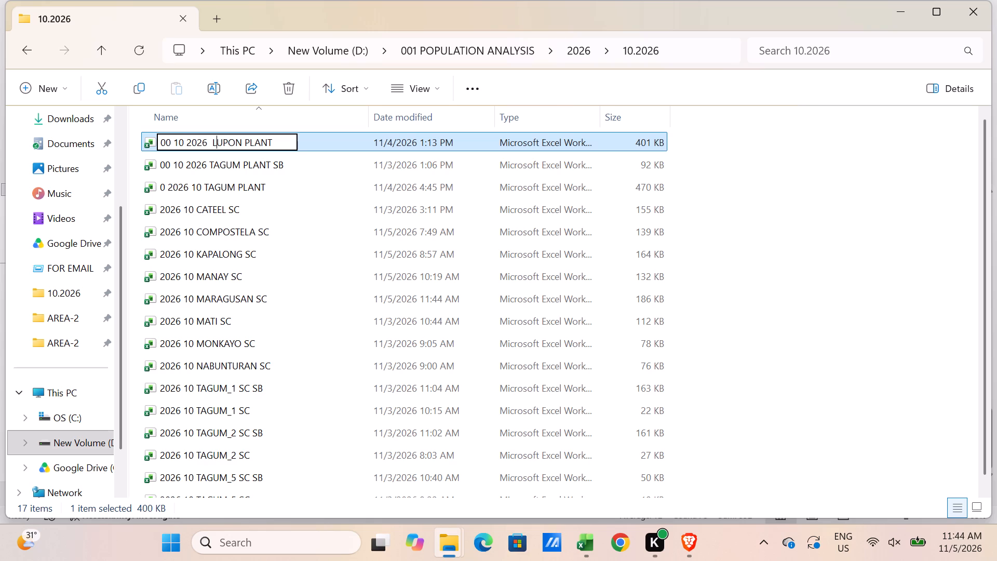
pyautogui.press('Left')
pyautogui.press('BackSpace')
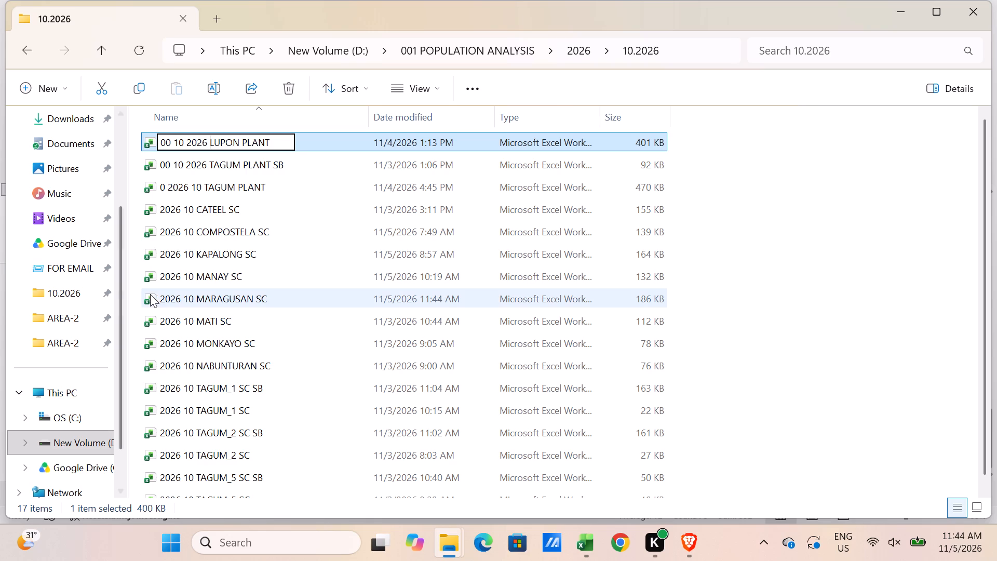
pyautogui.press('Return')
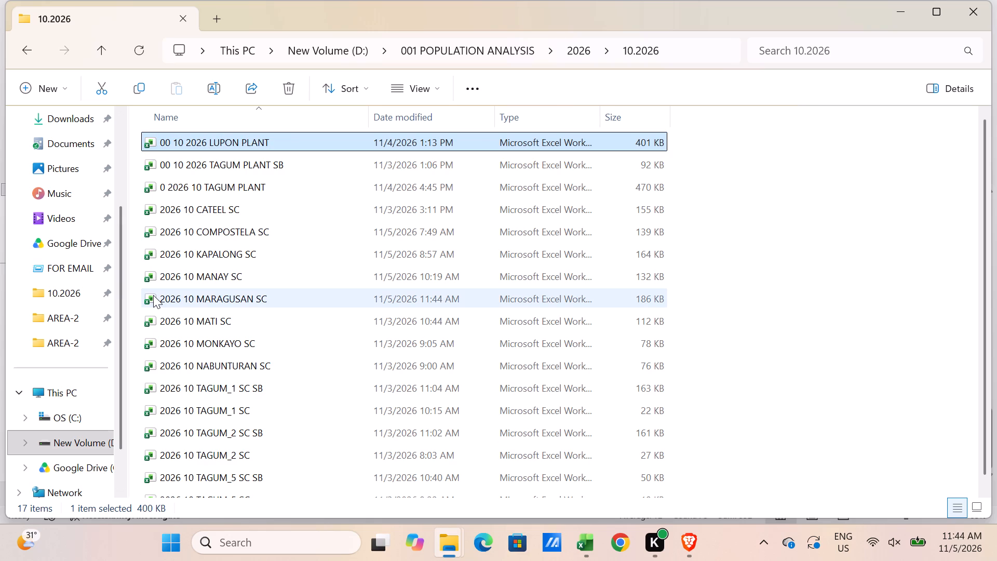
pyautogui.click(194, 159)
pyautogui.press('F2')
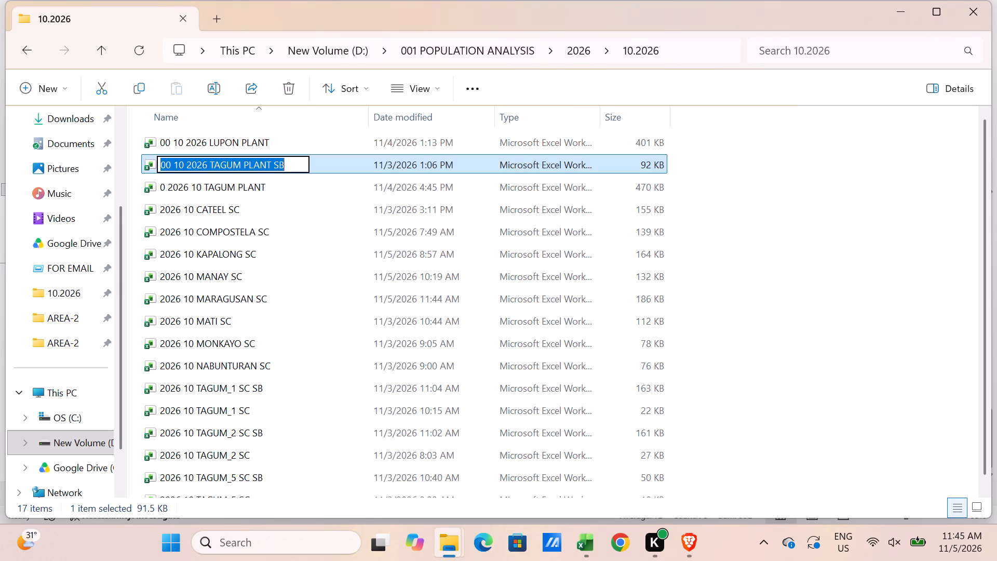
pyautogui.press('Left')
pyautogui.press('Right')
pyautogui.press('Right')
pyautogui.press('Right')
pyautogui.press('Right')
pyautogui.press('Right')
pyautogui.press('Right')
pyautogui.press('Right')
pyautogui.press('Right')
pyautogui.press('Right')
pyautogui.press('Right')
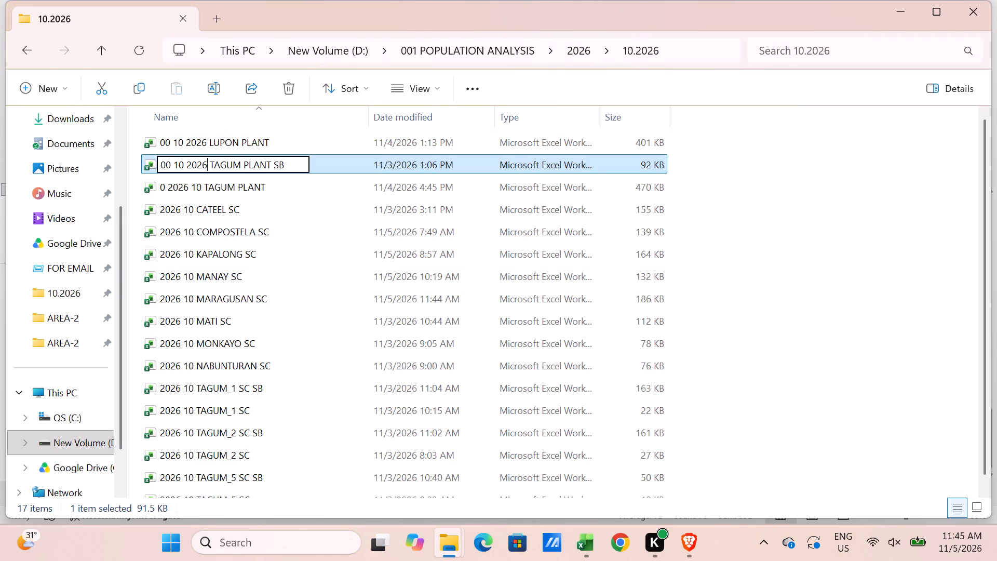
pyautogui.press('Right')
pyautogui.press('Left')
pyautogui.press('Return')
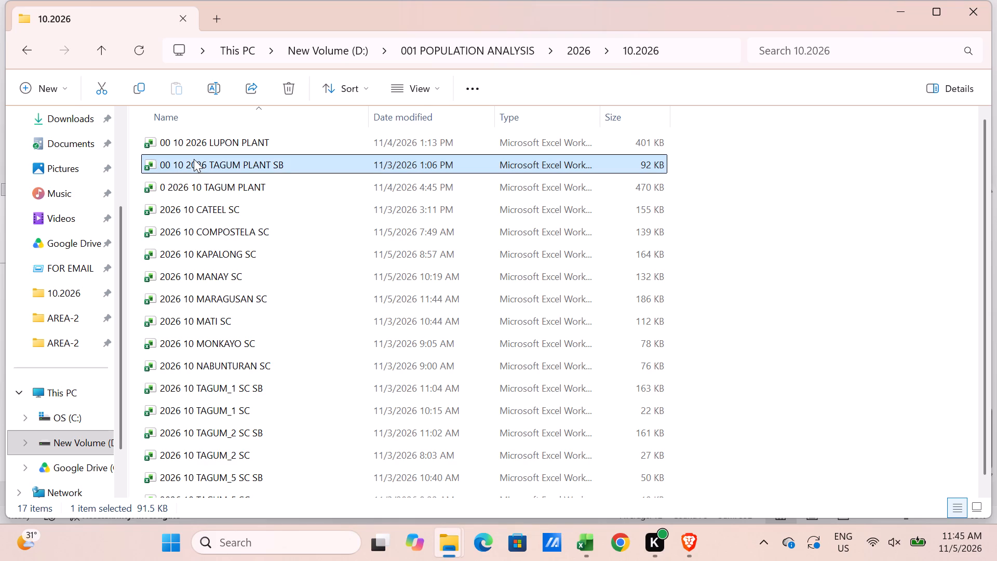
# Rename the 0 2026 10 TAGUM PLANT workbook as 00 10 2026 TAGUM PLANT.
pyautogui.click(201, 185)
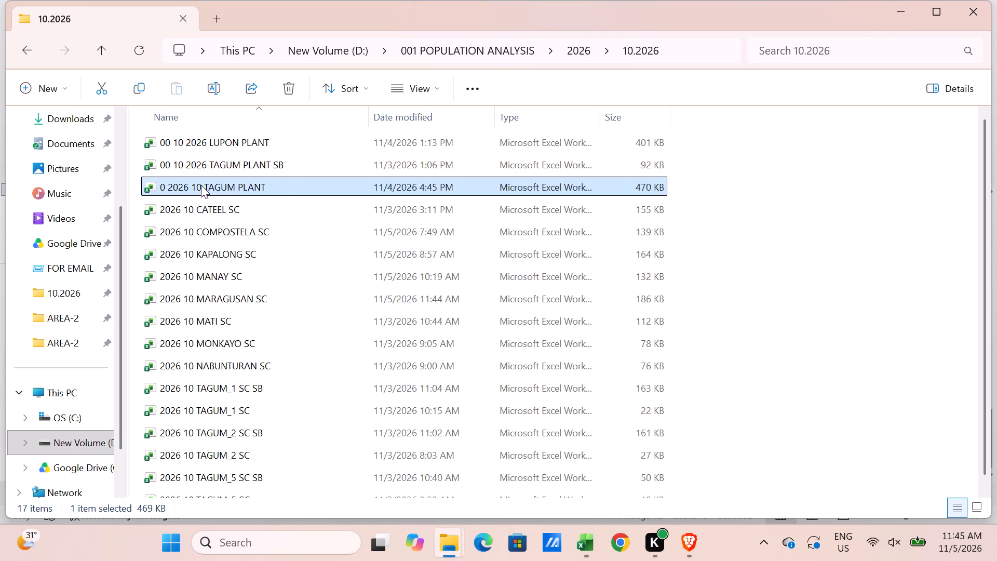
pyautogui.press('F2')
pyautogui.press('Left')
pyautogui.press('Left')
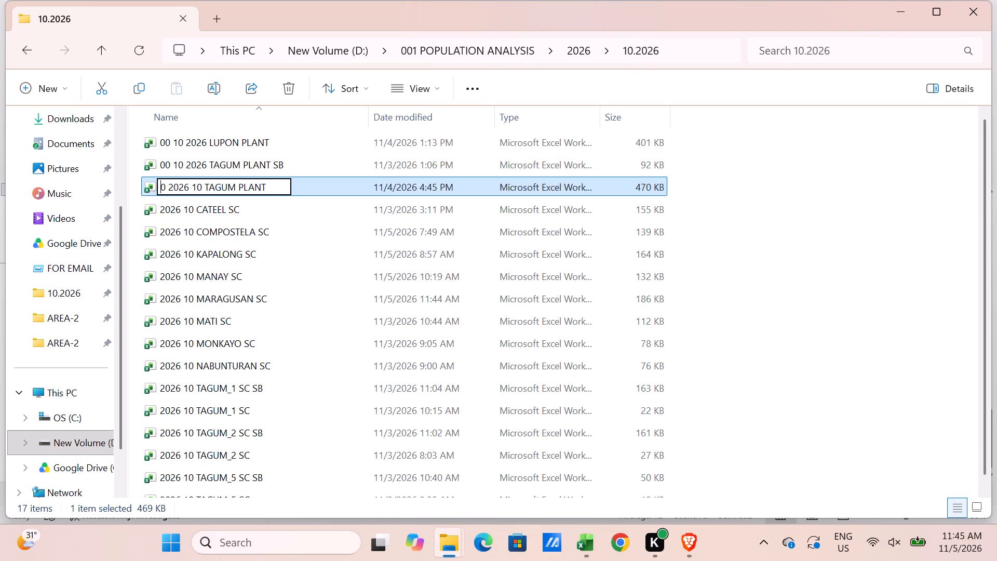
pyautogui.press('0')
pyautogui.press('Right')
pyautogui.press('Right')
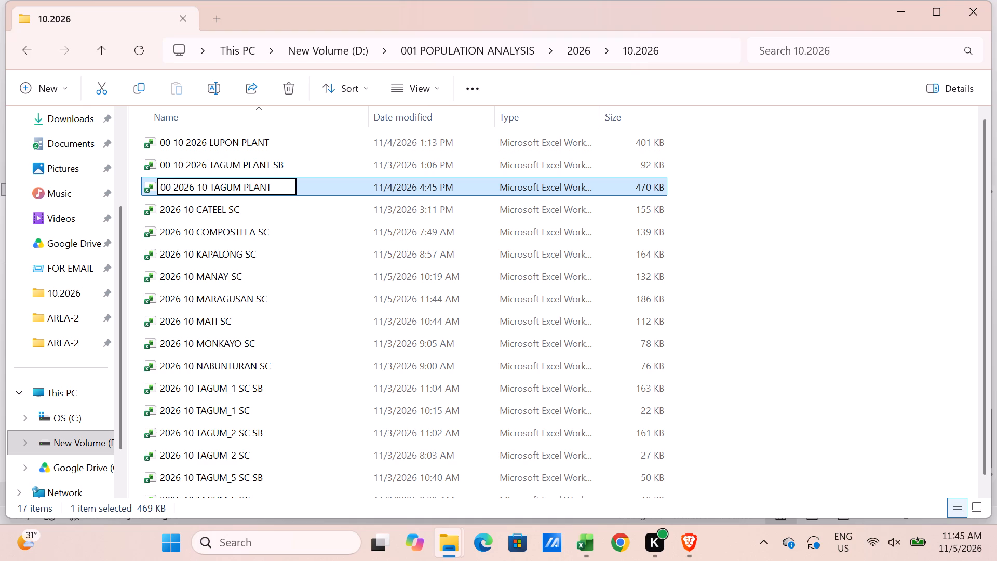
pyautogui.write('10')
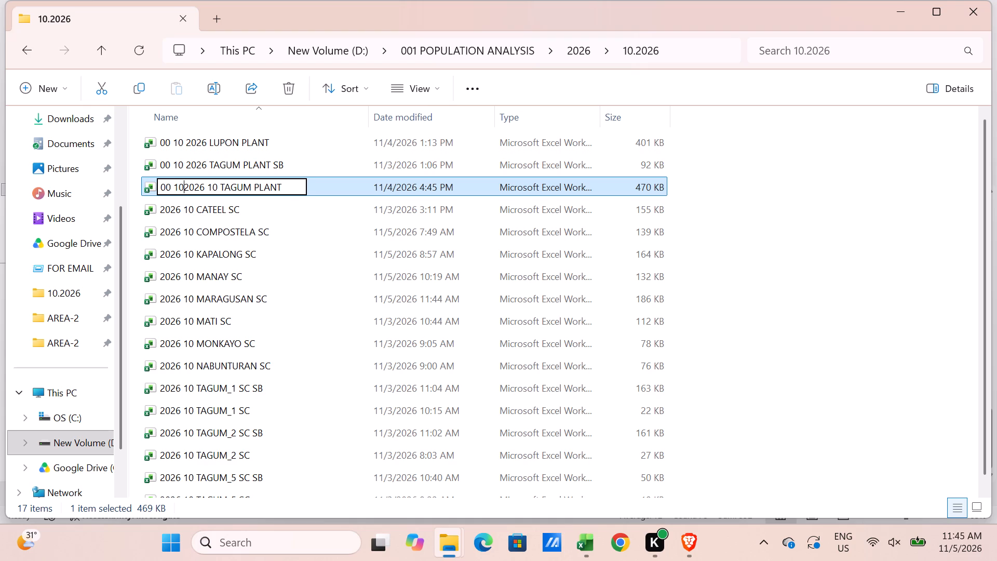
pyautogui.press('space')
pyautogui.click(225, 186)
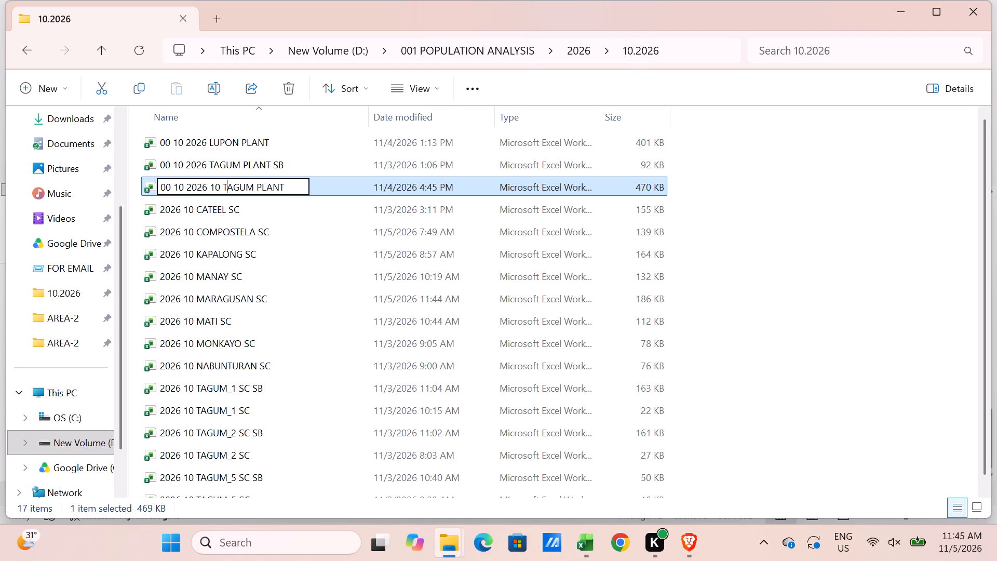
pyautogui.press('Left')
pyautogui.press('BackSpace')
pyautogui.press('BackSpace')
pyautogui.press('BackSpace')
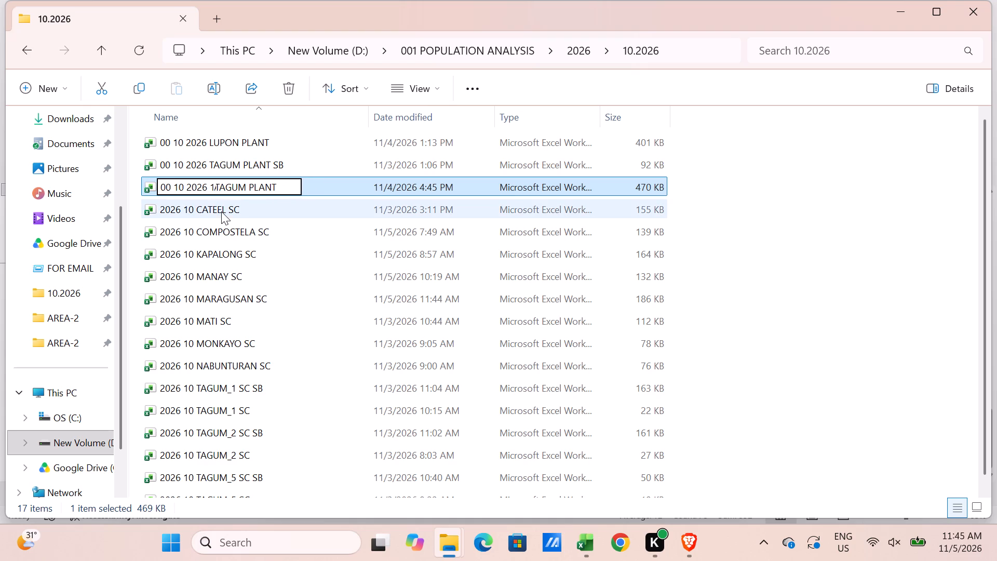
pyautogui.press('BackSpace')
pyautogui.press('space')
pyautogui.press('Return')
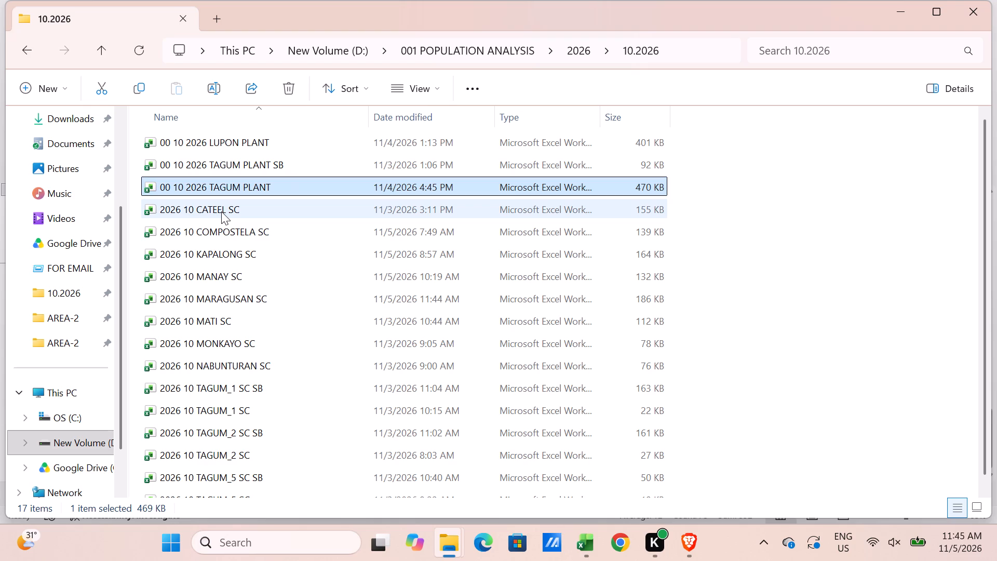
# Rename the 2026 10 CATEEL SC workbook as 10 2026 CATEEL SC.
pyautogui.click(204, 211)
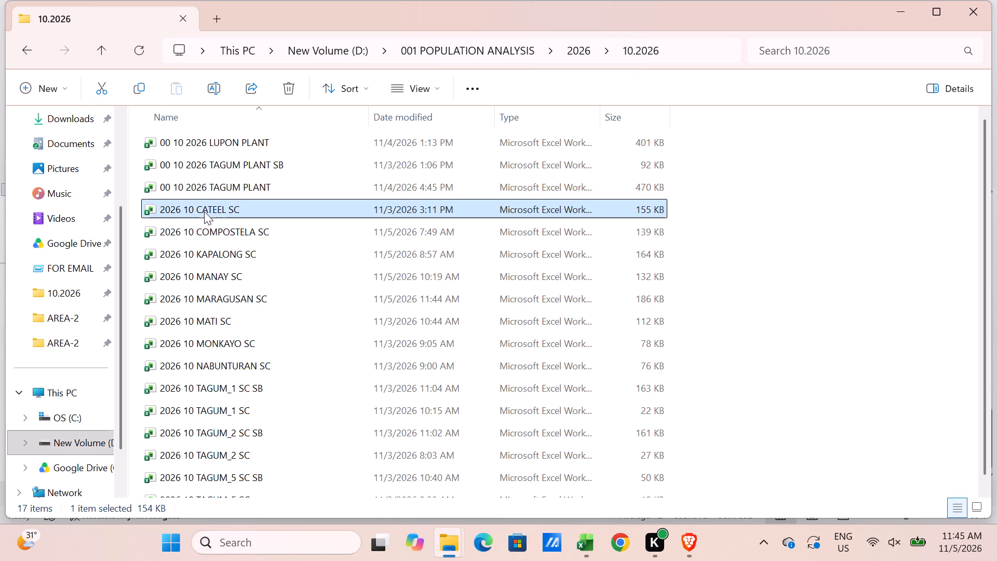
pyautogui.press('F2')
pyautogui.press('Left')
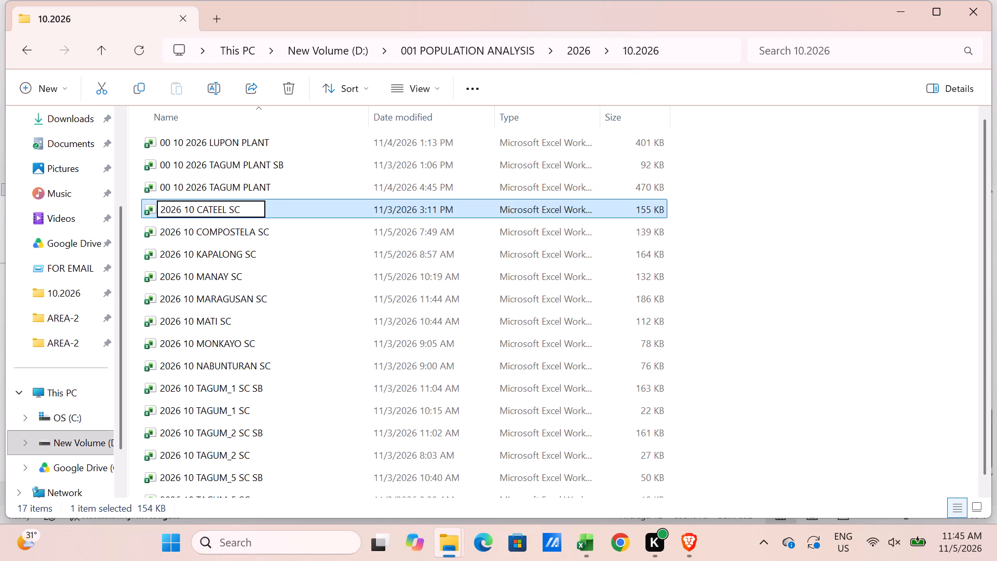
pyautogui.write('10')
pyautogui.press('space')
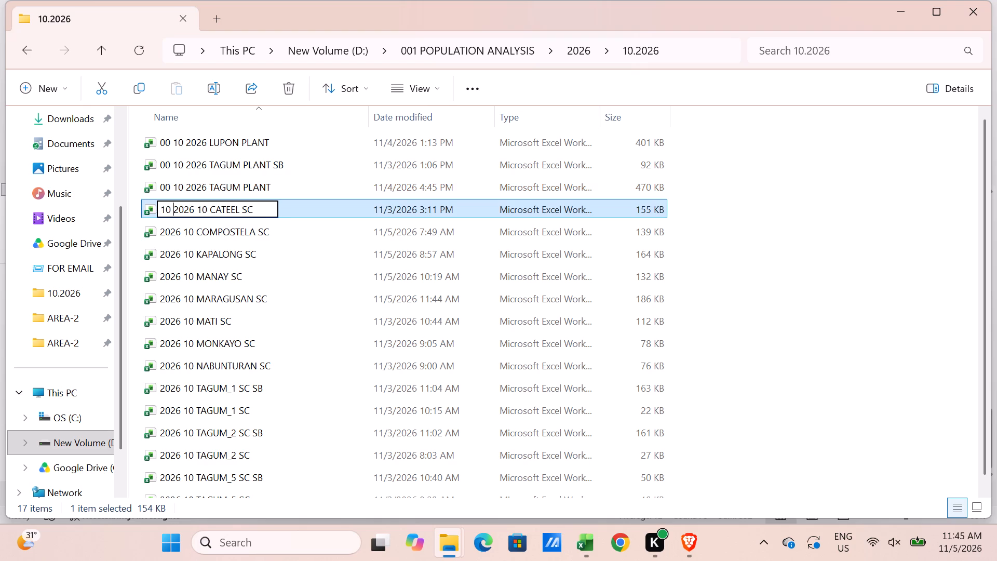
pyautogui.click(211, 212)
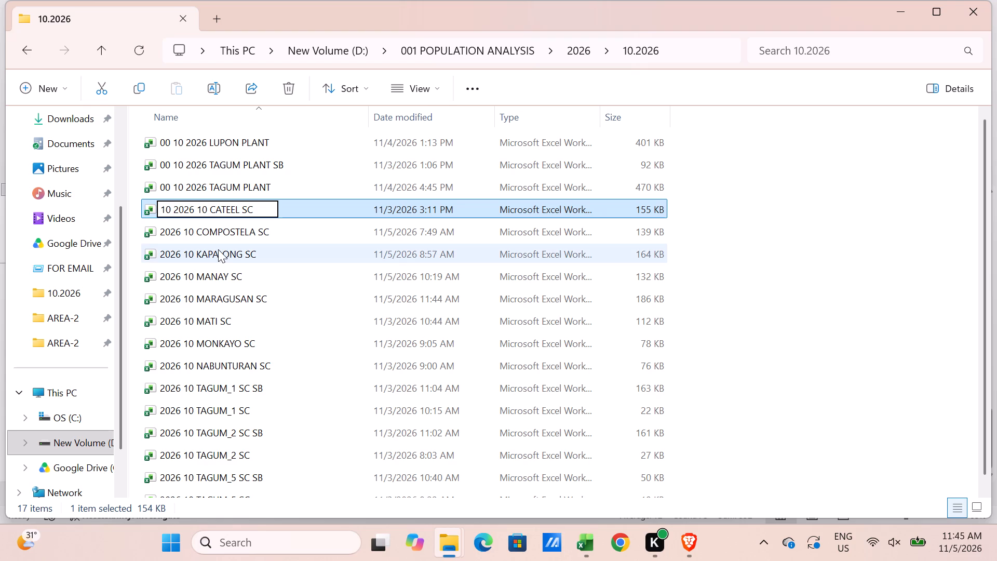
pyautogui.press('BackSpace')
pyautogui.press('BackSpace')
pyautogui.press('BackSpace')
pyautogui.press('Return')
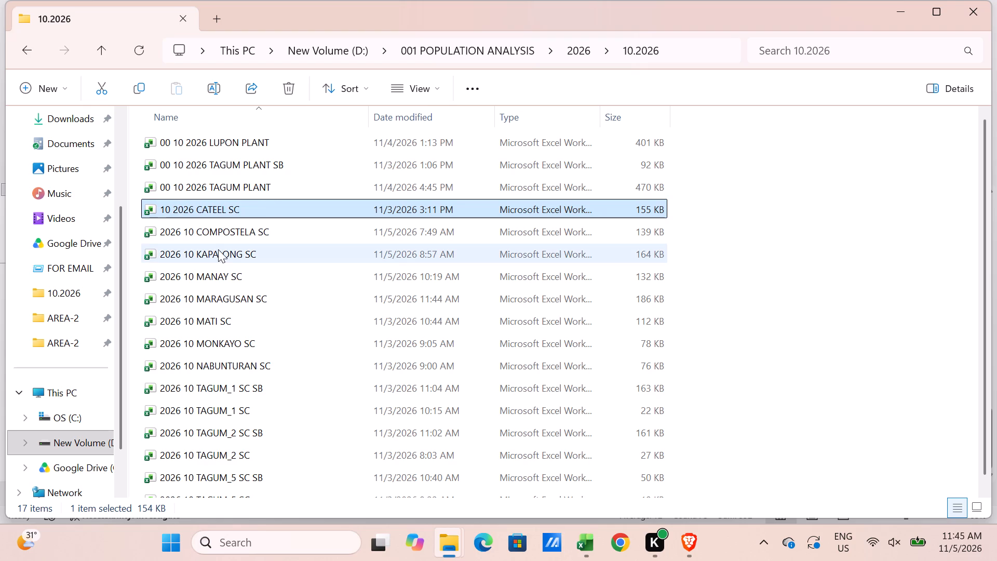
# Rename the 2026 10 COMPOSTELA SC workbook as 10 2026 COMPOSTELA SC.
pyautogui.click(205, 228)
pyautogui.press('F2')
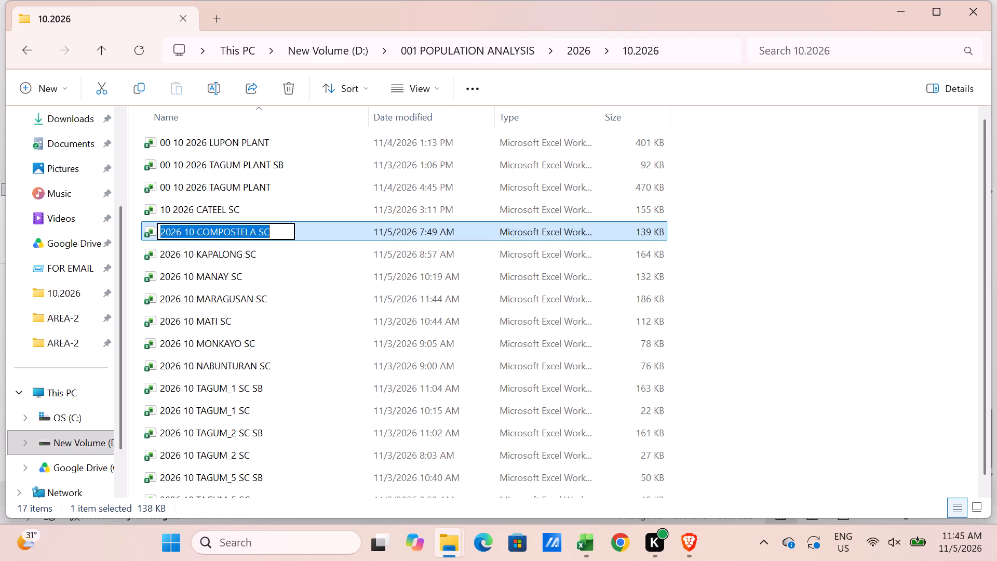
pyautogui.press('Left')
pyautogui.press('Left')
pyautogui.write('10')
pyautogui.press('space')
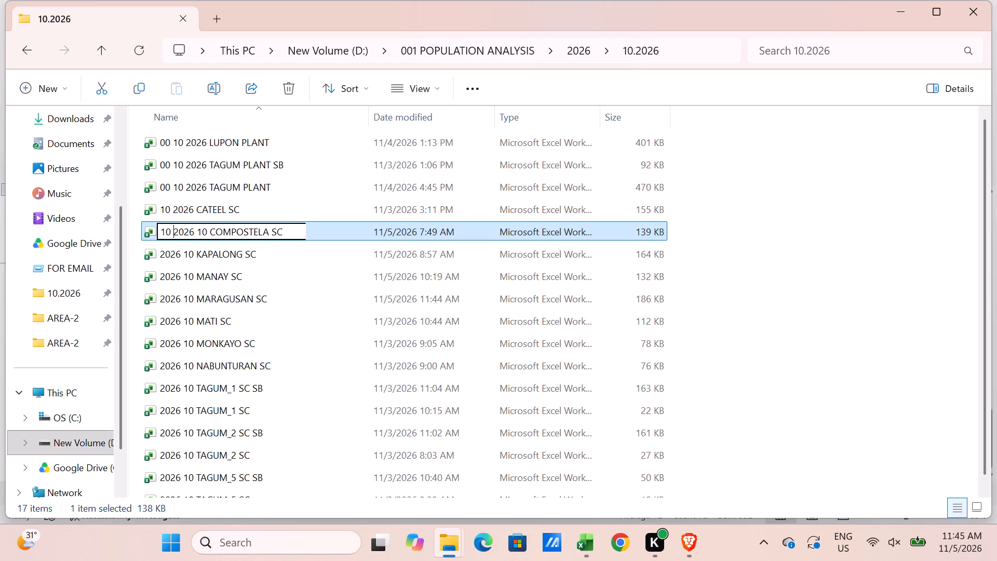
pyautogui.click(209, 228)
pyautogui.press('BackSpace')
pyautogui.press('BackSpace')
pyautogui.press('BackSpace')
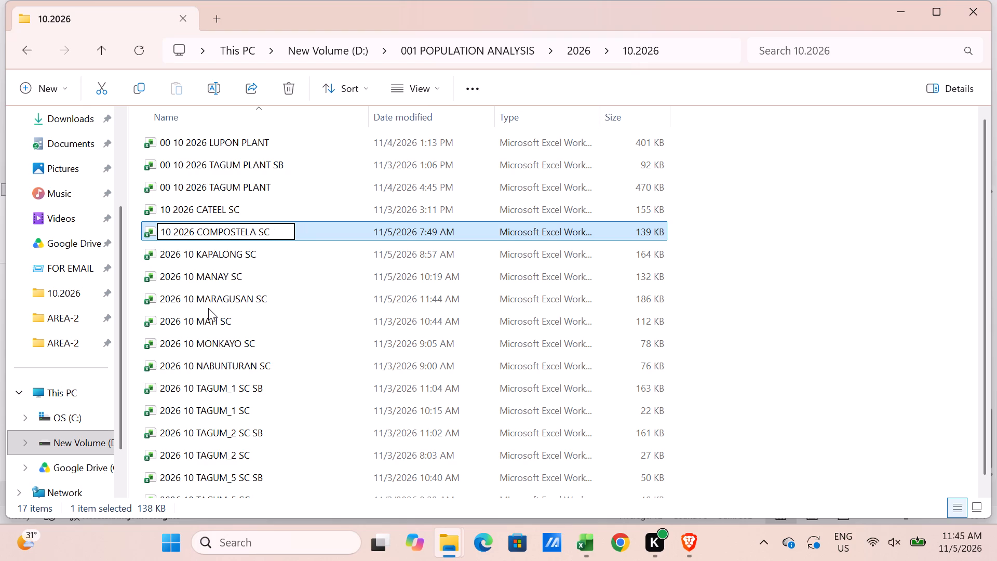
pyautogui.press('Return')
# Rename the 2026 10 KAPALONG SC workbook as 10 2026 KAPALONG SC.
pyautogui.click(207, 253)
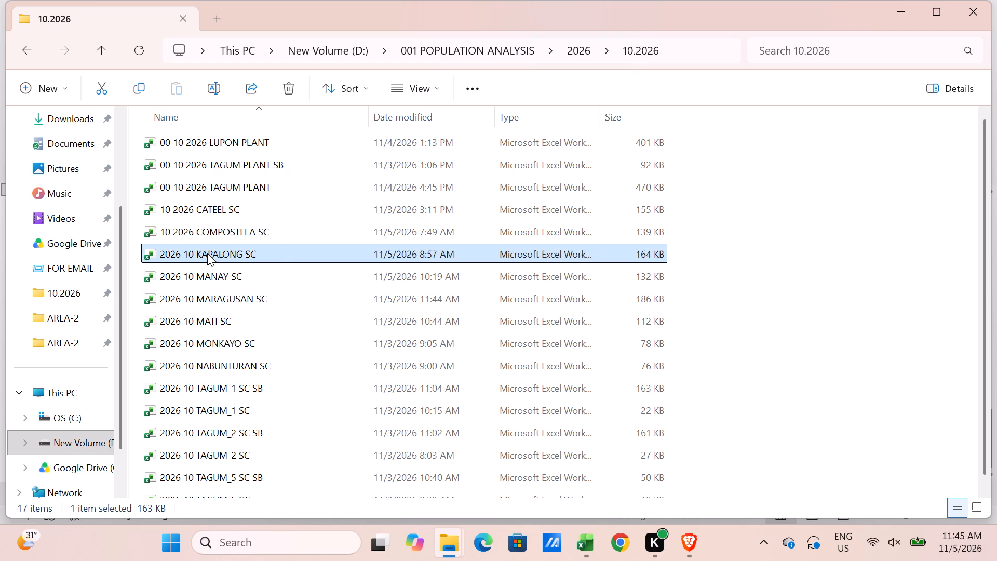
pyautogui.press('F2')
pyautogui.press('Left')
pyautogui.write('10')
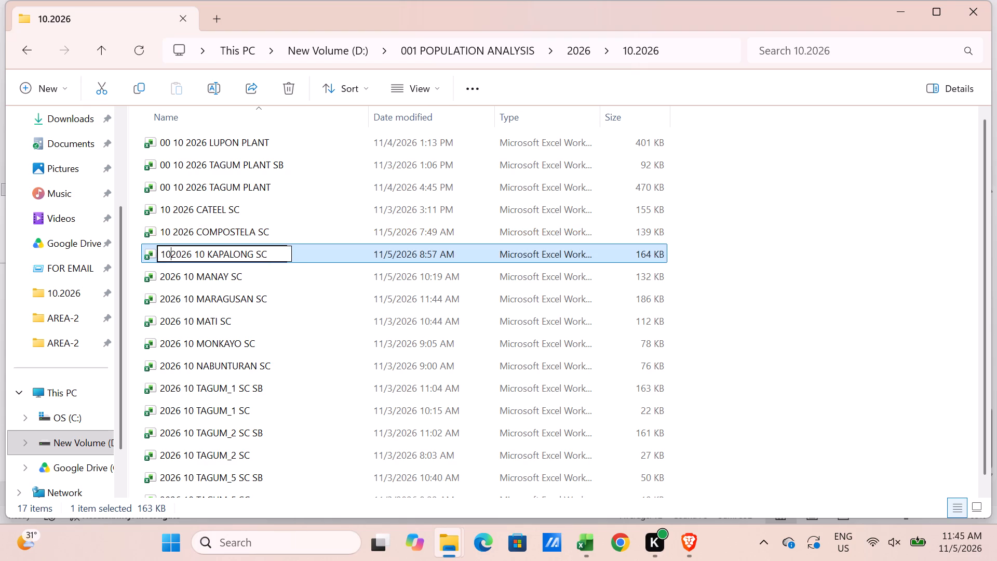
pyautogui.press('space')
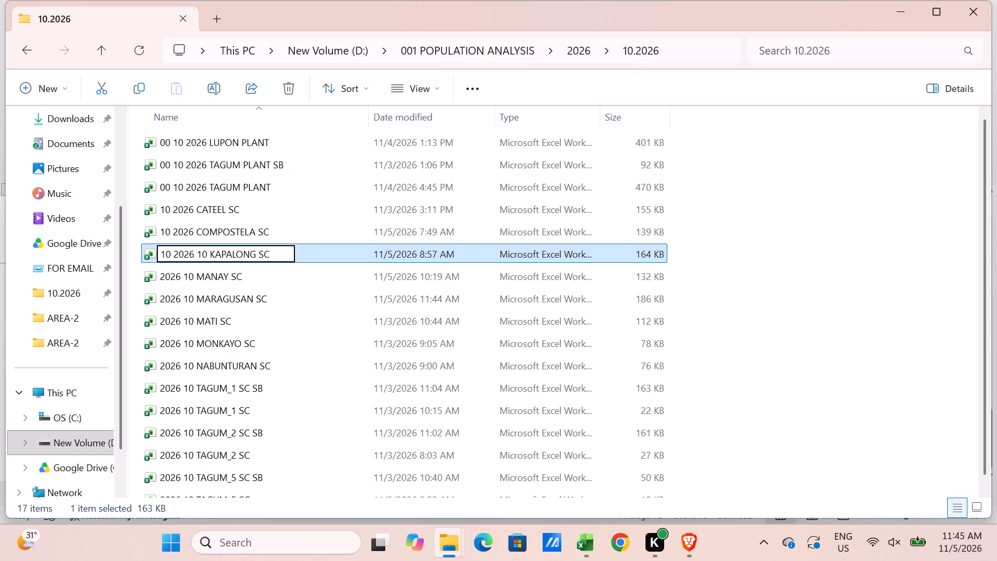
pyautogui.click(210, 253)
pyautogui.press('BackSpace')
pyautogui.press('BackSpace')
pyautogui.press('BackSpace')
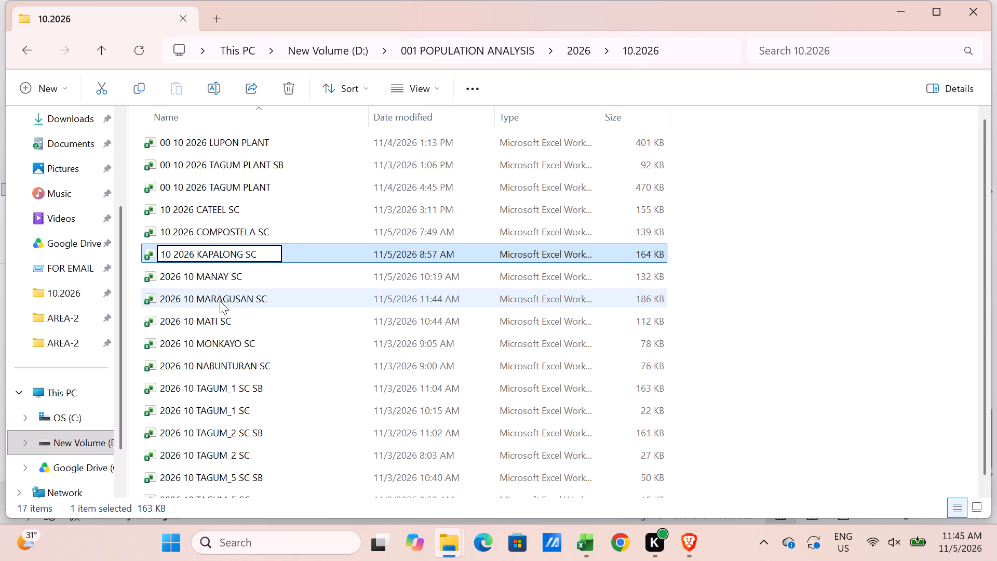
pyautogui.press('BackSpace')
pyautogui.press('space')
pyautogui.press('Return')
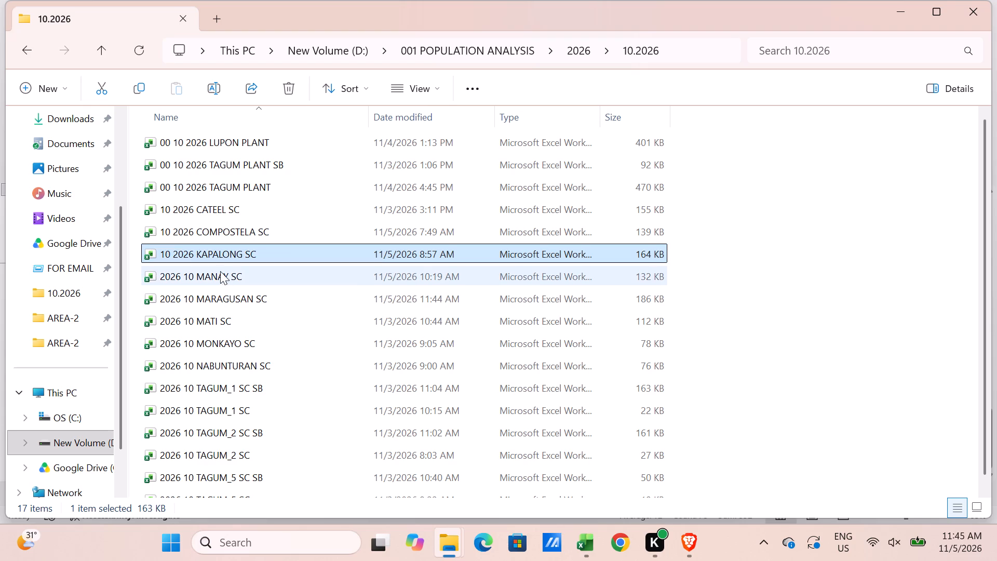
# Rename the 2026 10 MANAY SC workbook as 10 2026 MANAY SC.
pyautogui.click(220, 271)
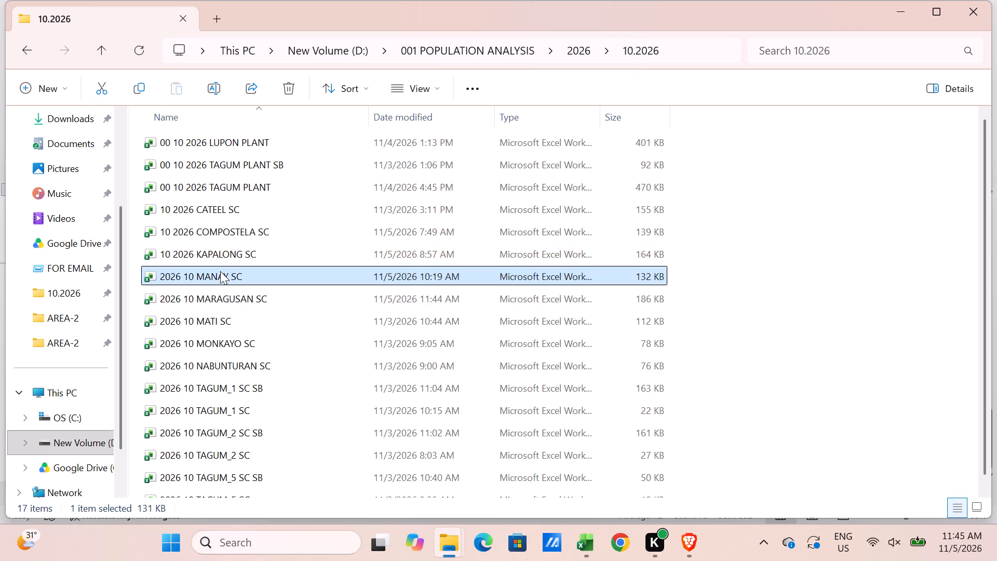
pyautogui.press('F2')
pyautogui.press('Left')
pyautogui.write('10')
pyautogui.press('space')
pyautogui.press('Right')
pyautogui.press('Right')
pyautogui.press('Right')
pyautogui.press('Right')
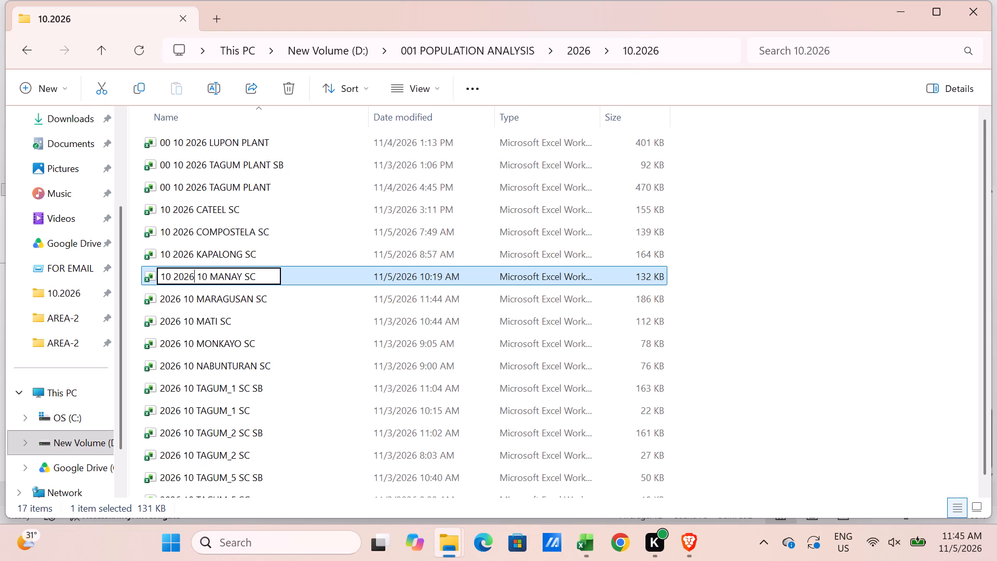
pyautogui.press('Right')
pyautogui.press('Right')
pyautogui.press('Right')
pyautogui.press('Right')
pyautogui.press('BackSpace')
pyautogui.press('BackSpace')
pyautogui.press('BackSpace')
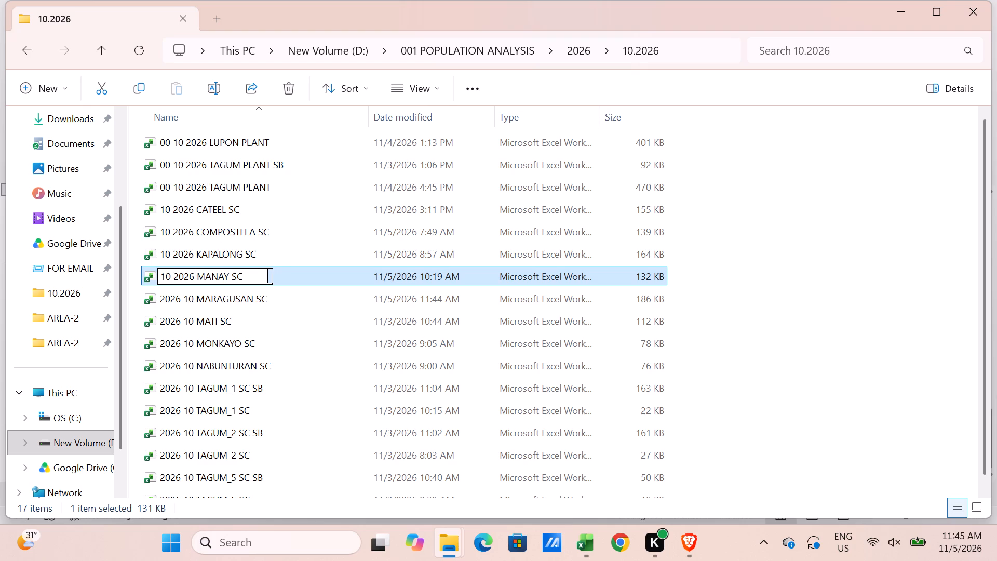
pyautogui.press('Return')
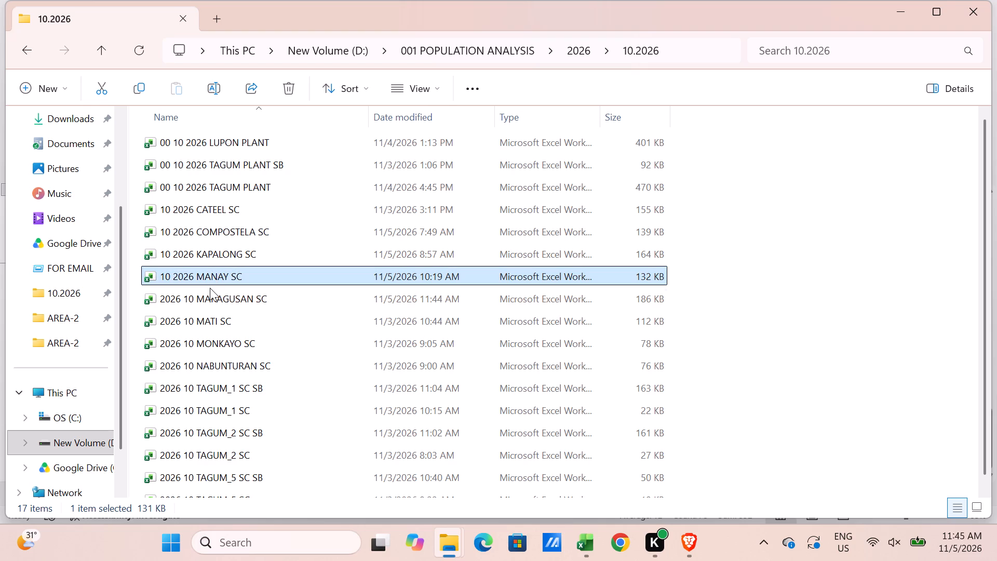
# Rename the 2026 10 MARAGUSAN SC workbook as 10 2026 MARAGUSAN SC.
pyautogui.click(217, 295)
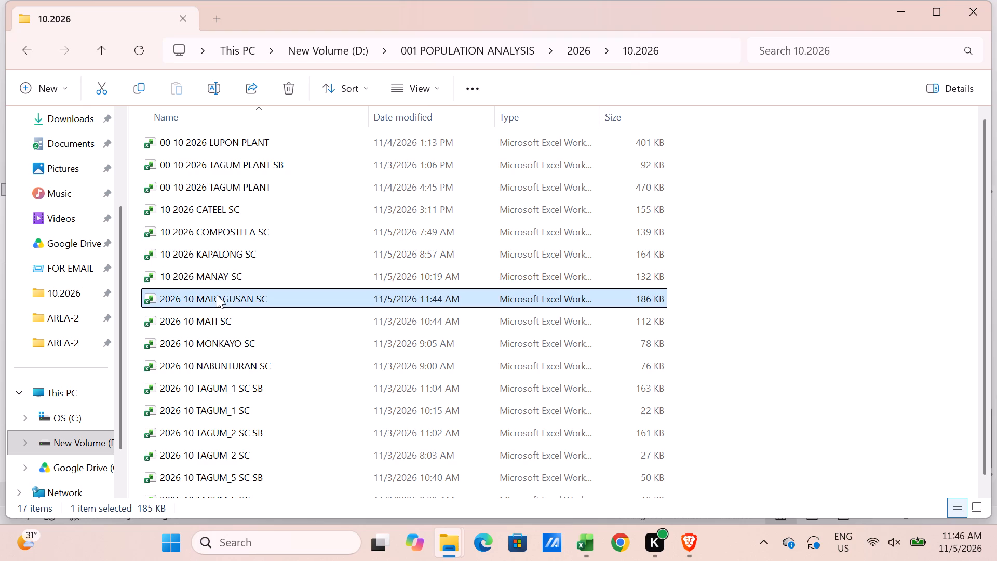
pyautogui.press('F2')
pyautogui.press('Left')
pyautogui.write('10')
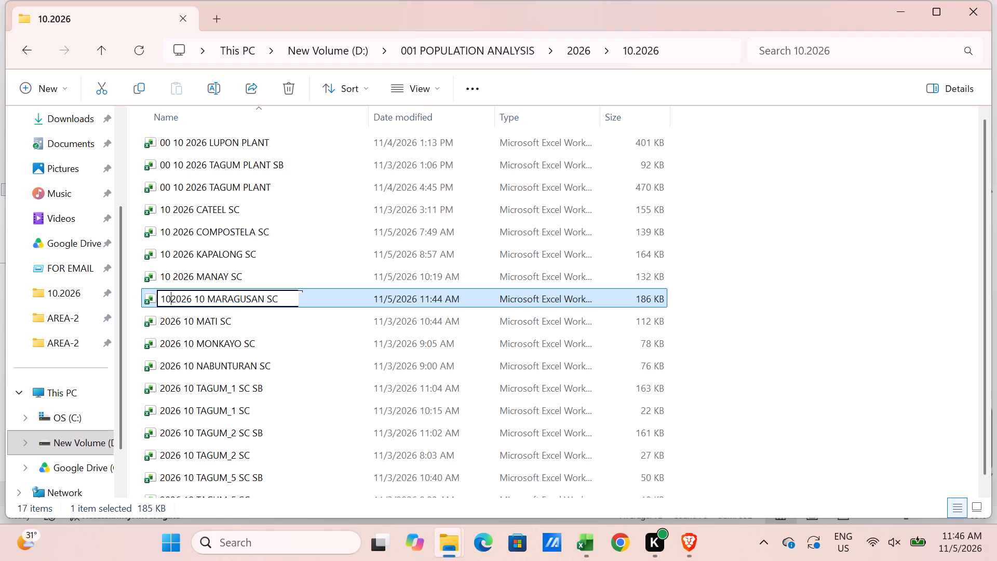
pyautogui.press('space')
pyautogui.click(209, 296)
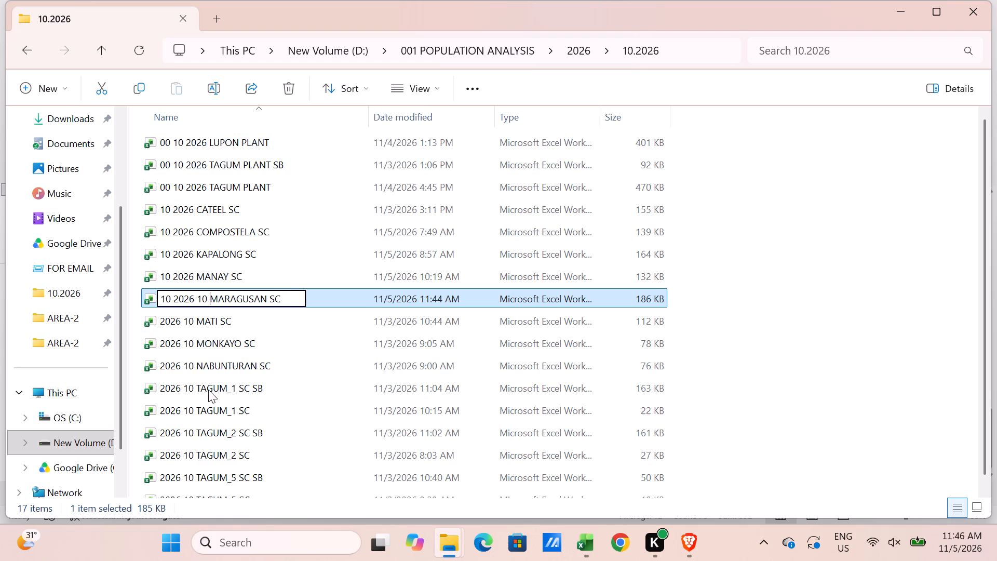
pyautogui.press('BackSpace')
pyautogui.press('BackSpace')
pyautogui.press('BackSpace')
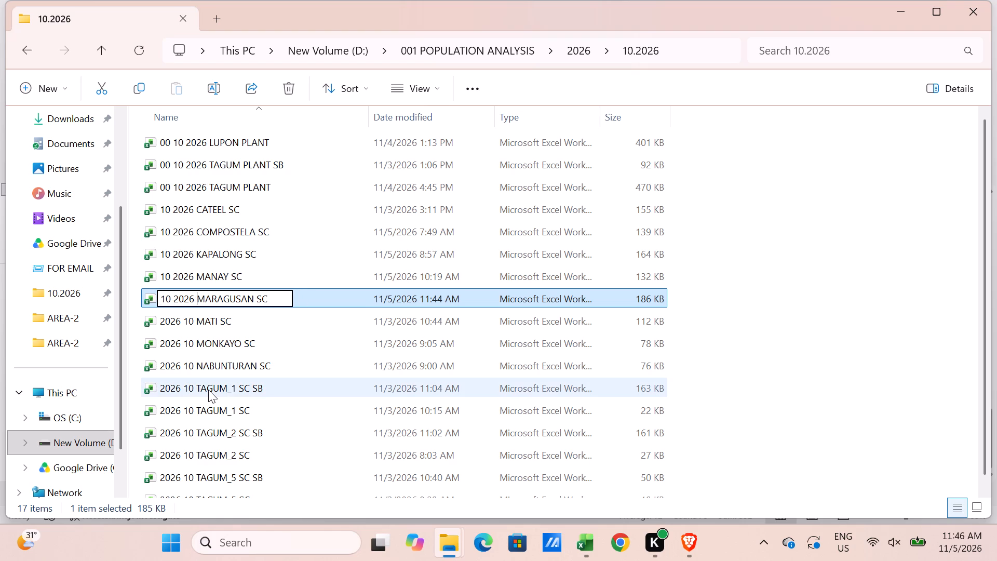
pyautogui.press('Return')
# Rename the 2026 10 MATI SC workbook as 10 2026 MATI SC.
pyautogui.scroll(-2, 199, 423)
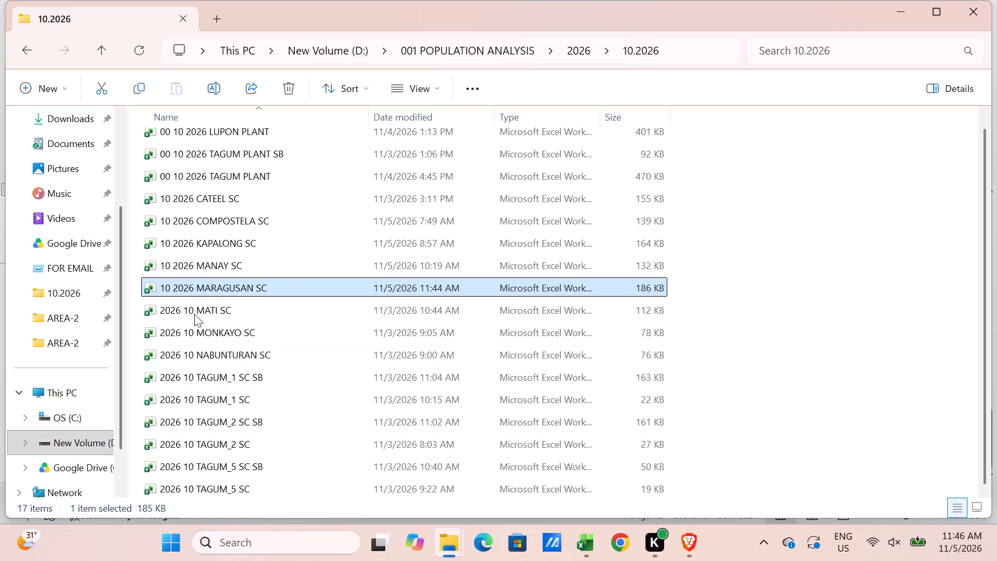
pyautogui.click(194, 313)
pyautogui.scroll(-2, 219, 372)
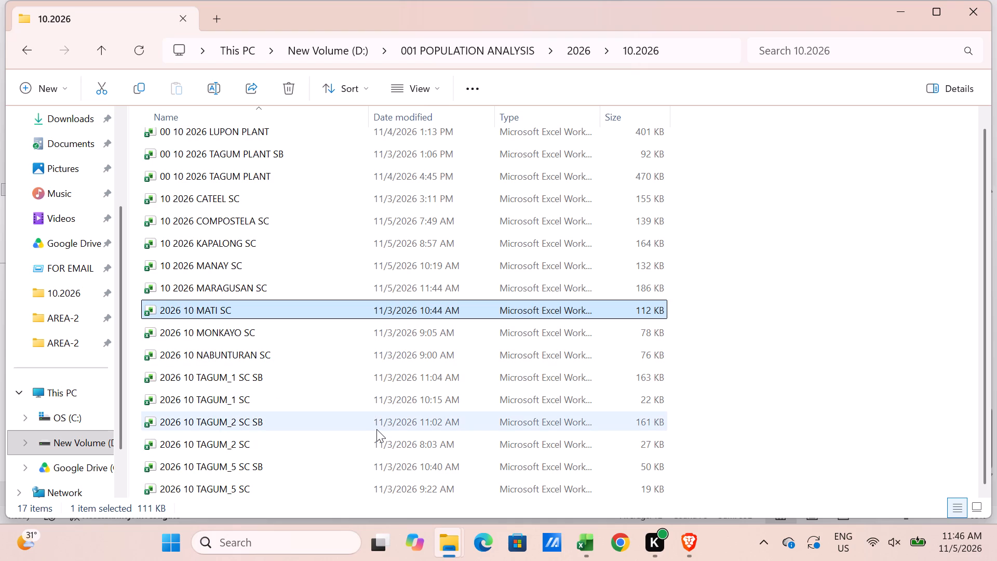
pyautogui.press('F2')
pyautogui.press('Left')
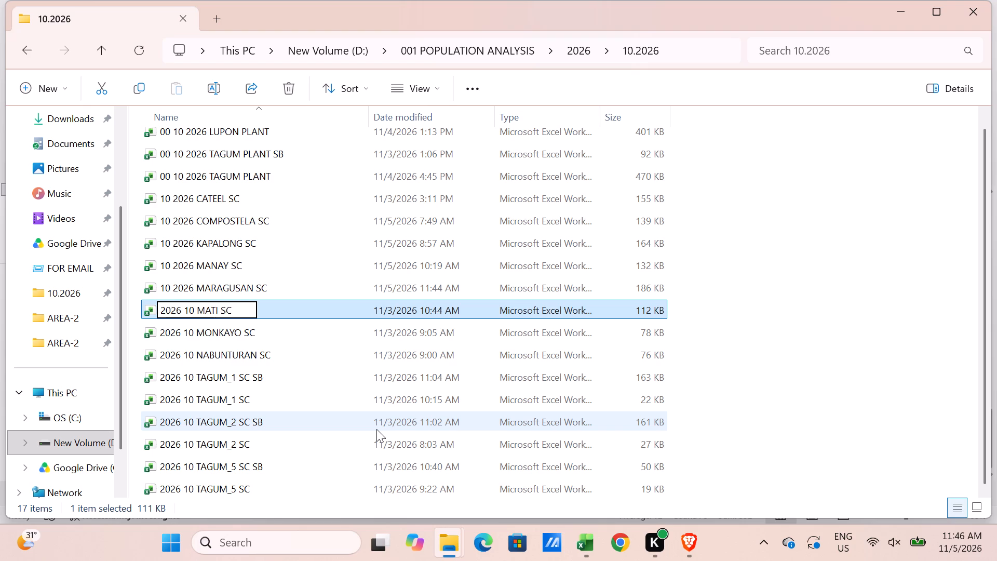
pyautogui.write('10')
pyautogui.press('space')
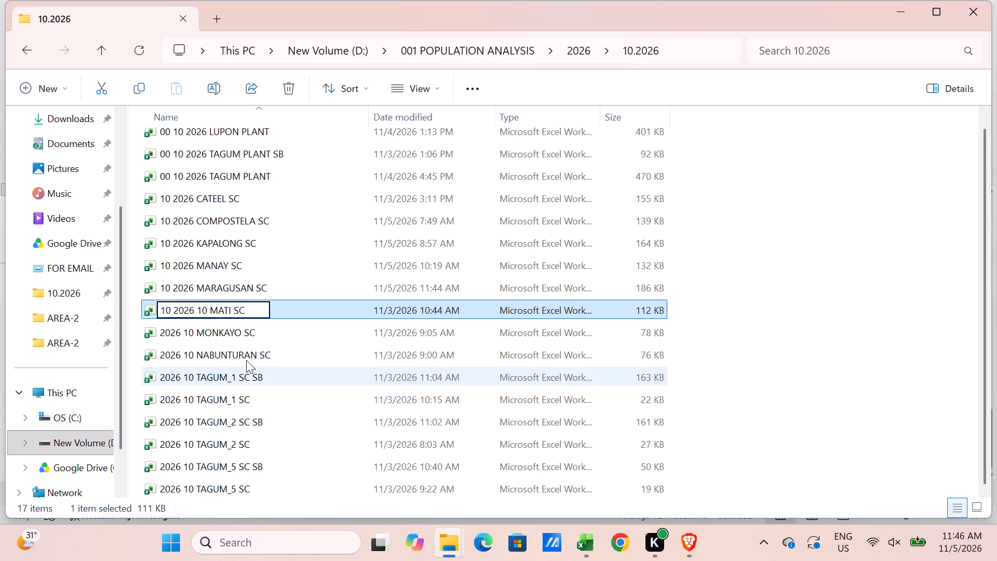
pyautogui.click(210, 308)
pyautogui.press('BackSpace')
pyautogui.press('BackSpace')
pyautogui.press('BackSpace')
pyautogui.press('Return')
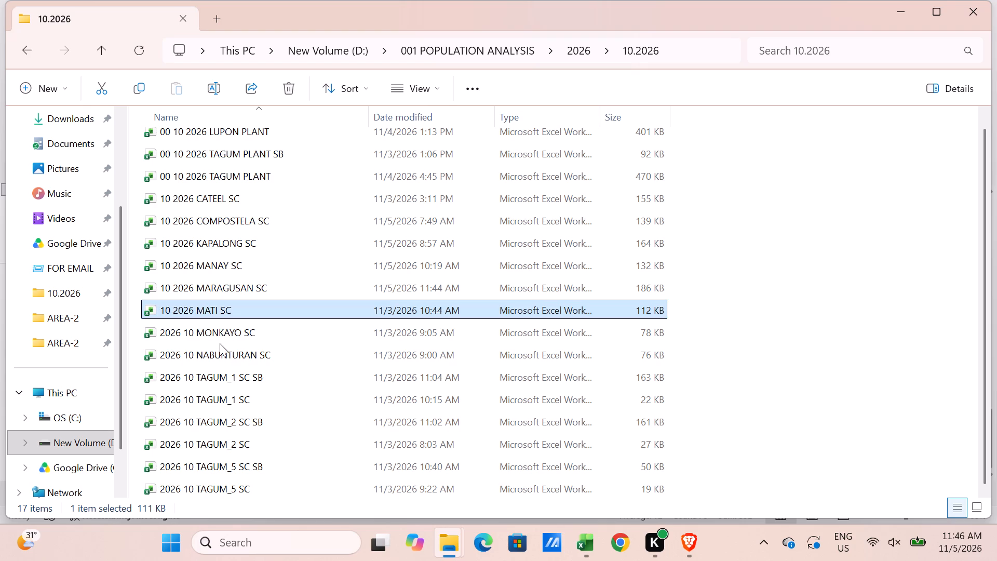
# Rename the 2026 10 MONKAYO SC workbook as 10 2026 MONKAYO SC.
pyautogui.click(221, 335)
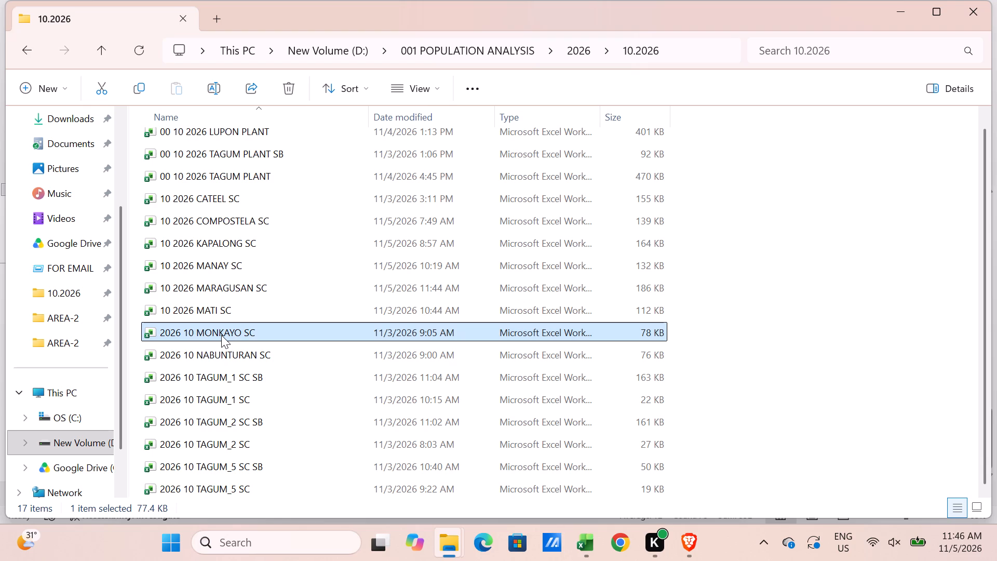
pyautogui.press('F2')
pyautogui.press('Left')
pyautogui.write('10')
pyautogui.press('space')
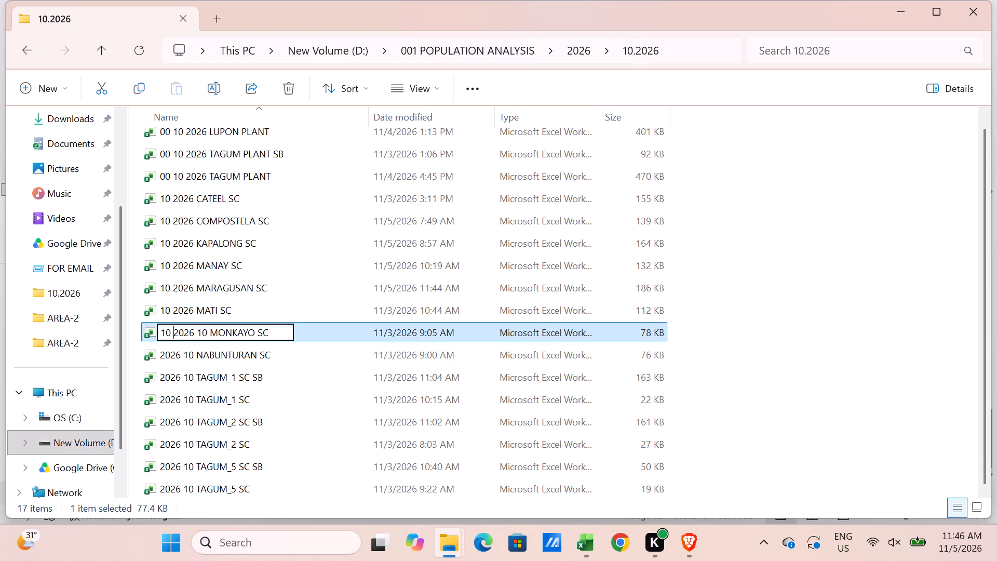
pyautogui.click(209, 333)
pyautogui.press('BackSpace')
pyautogui.press('BackSpace')
pyautogui.press('BackSpace')
pyautogui.press('Return')
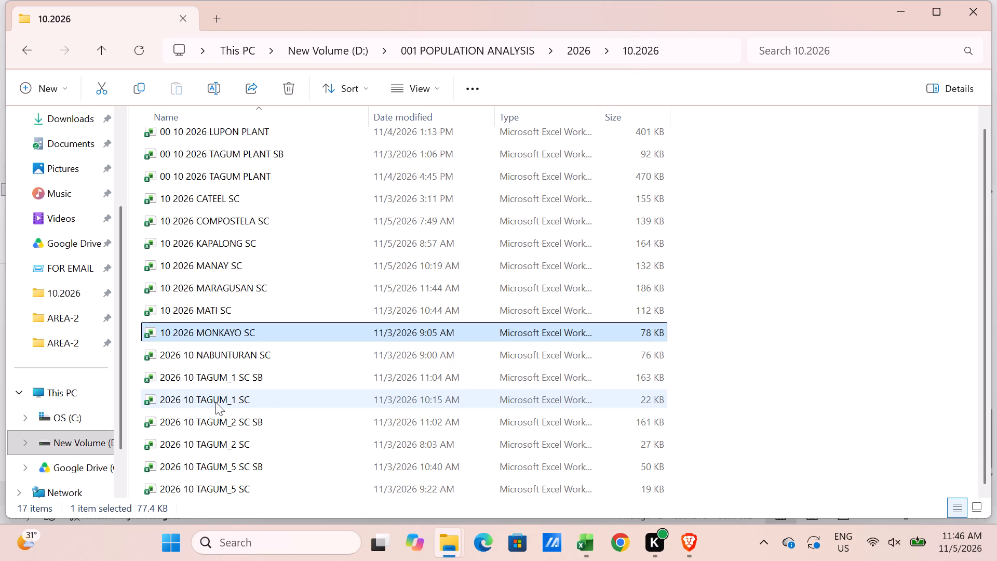
# Rename the 2026 10 NABUNTURAN SC workbook as 10 2026 NABUNTURAN SC.
pyautogui.click(195, 352)
pyautogui.press('F2')
pyautogui.press('Left')
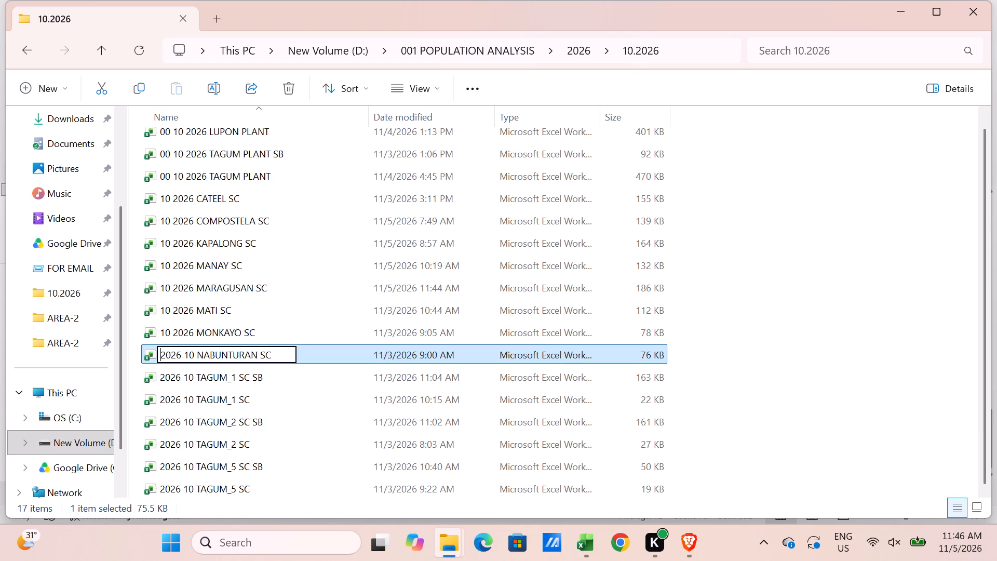
pyautogui.write('10')
pyautogui.press('space')
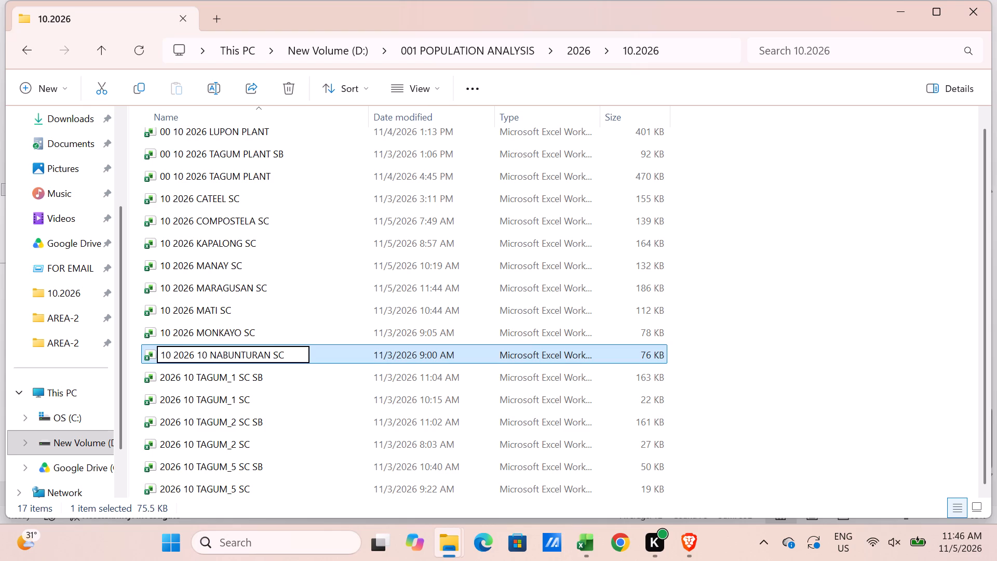
pyautogui.click(209, 351)
pyautogui.press('BackSpace')
pyautogui.press('BackSpace')
pyautogui.press('BackSpace')
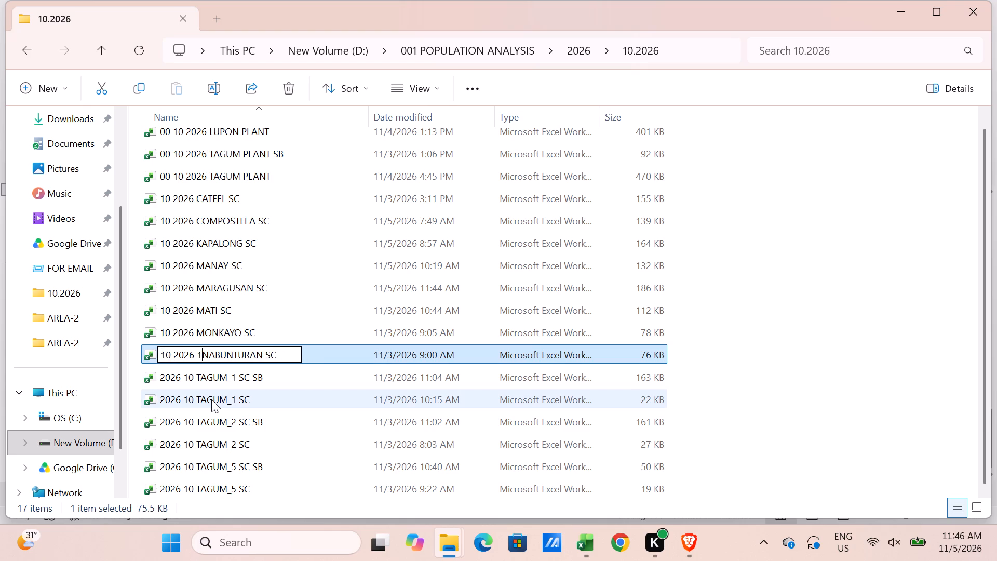
pyautogui.press('Return')
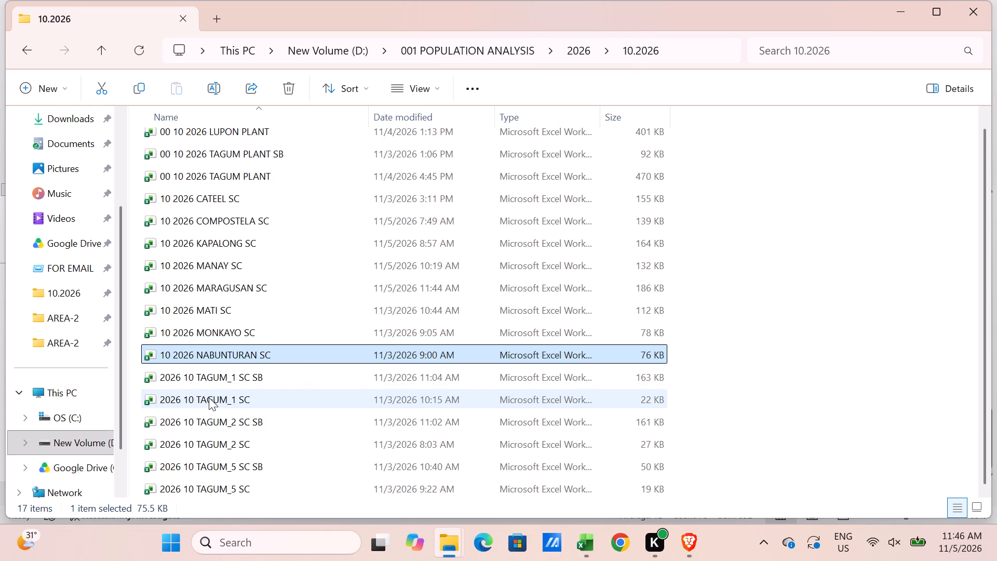
# Rename the 2026 10 TAGUM_1 SC SB workbook as 10 2026 TAGUM_1 SC SB.
pyautogui.click(207, 378)
pyautogui.press('F2')
pyautogui.press('Left')
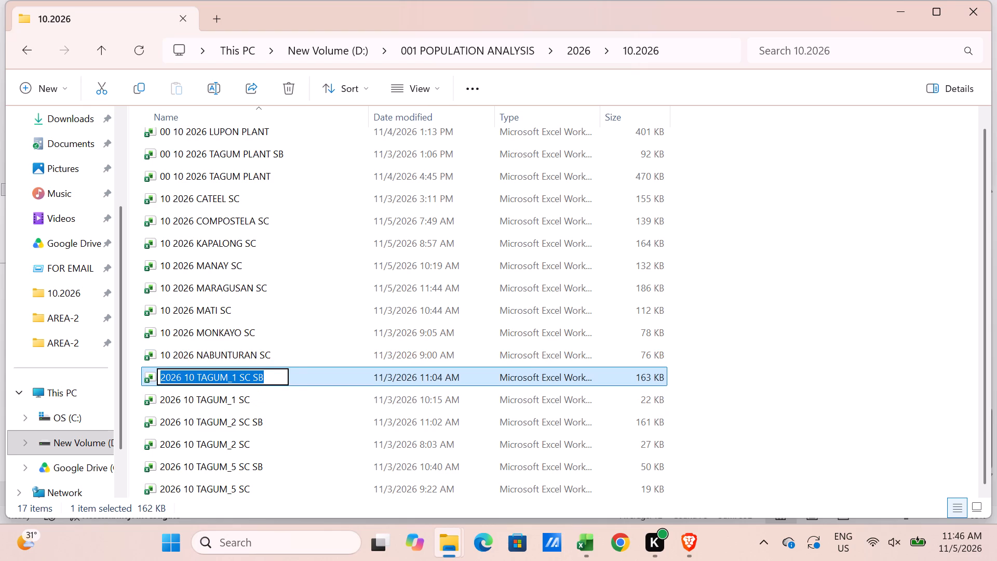
pyautogui.write('10')
pyautogui.press('space')
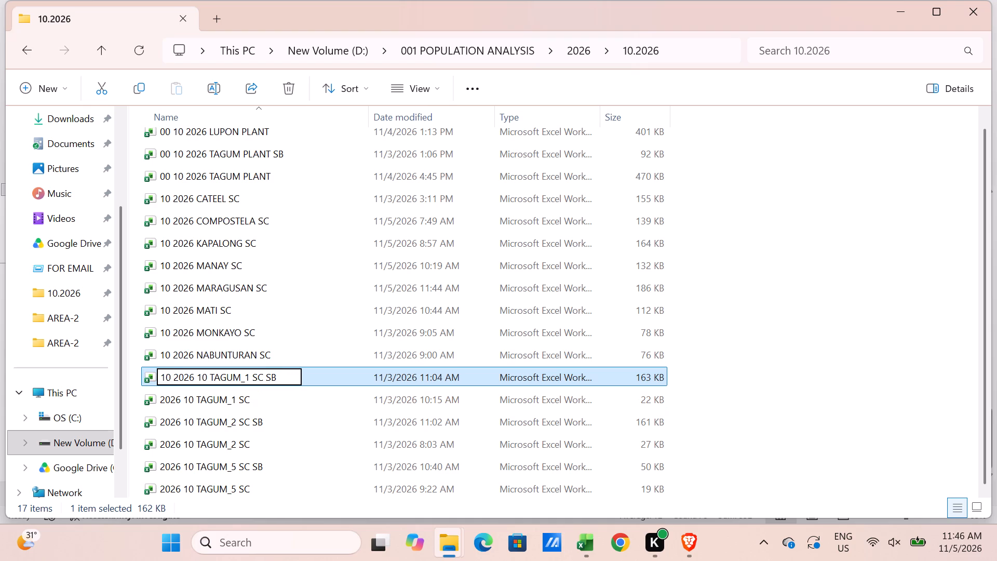
pyautogui.click(212, 378)
pyautogui.press('Left')
pyautogui.press('BackSpace')
pyautogui.press('BackSpace')
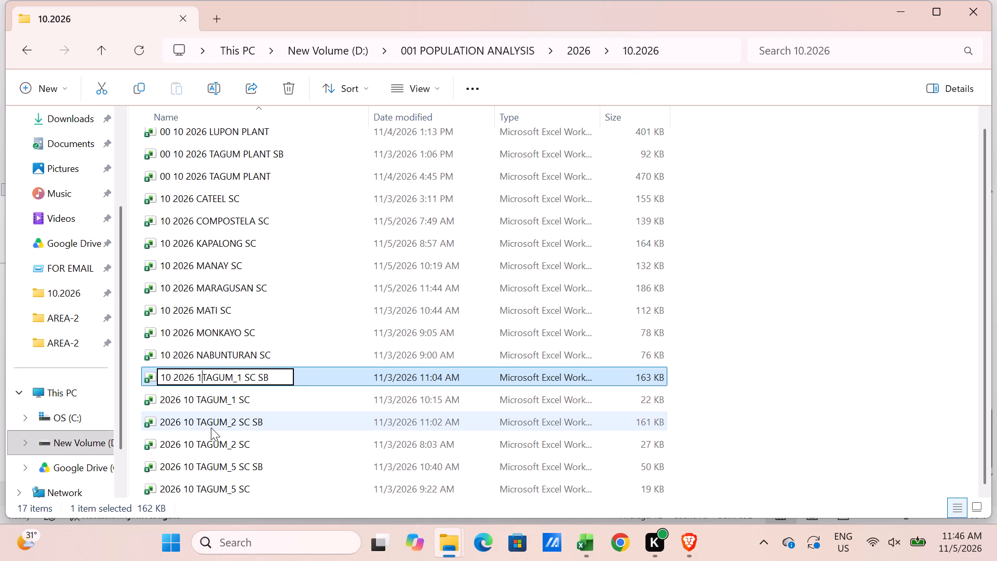
pyautogui.press('BackSpace')
pyautogui.press('Return')
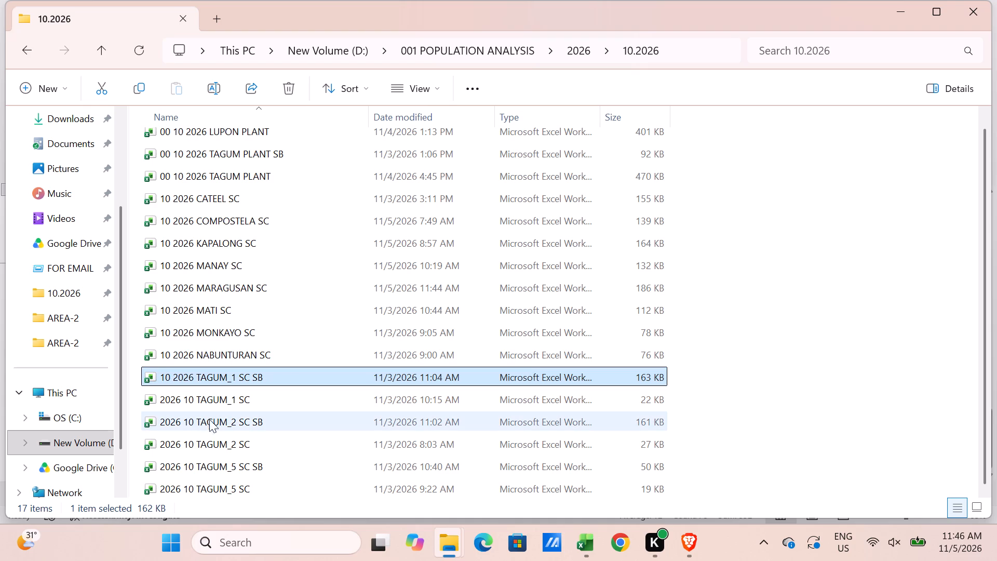
# Rename the 2026 10 TAGUM_1 SC workbook as 10 2026 TAGUM_1 SC.
pyautogui.click(207, 394)
pyautogui.press('F2')
pyautogui.press('Left')
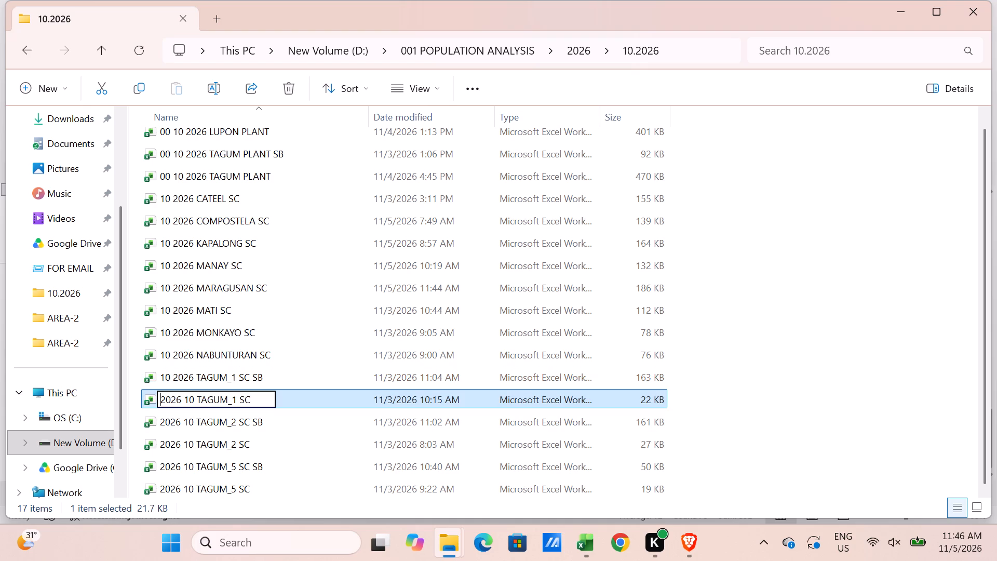
pyautogui.write('10')
pyautogui.press('space')
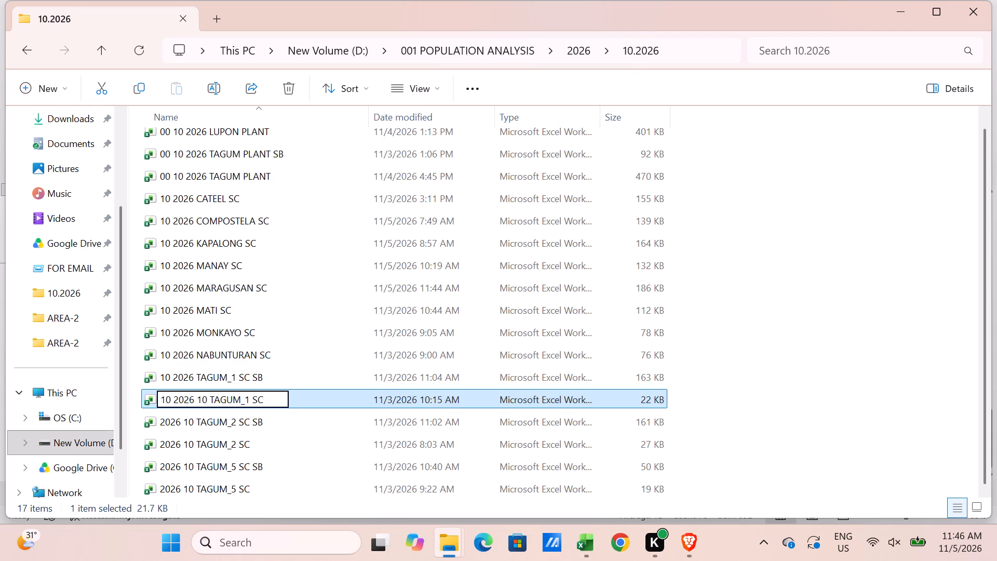
pyautogui.click(209, 399)
pyautogui.press('BackSpace')
pyautogui.press('BackSpace')
pyautogui.press('BackSpace')
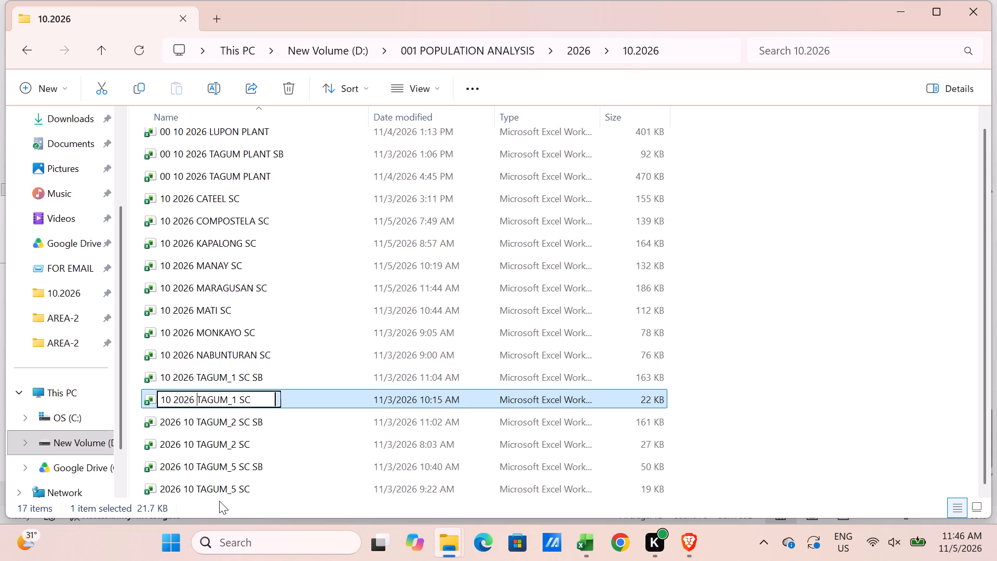
pyautogui.press('Return')
# Rename the 2026 10 TAGUM_2 SC SB workbook as 10 2026 TAGUM_2 SC SB.
pyautogui.click(196, 422)
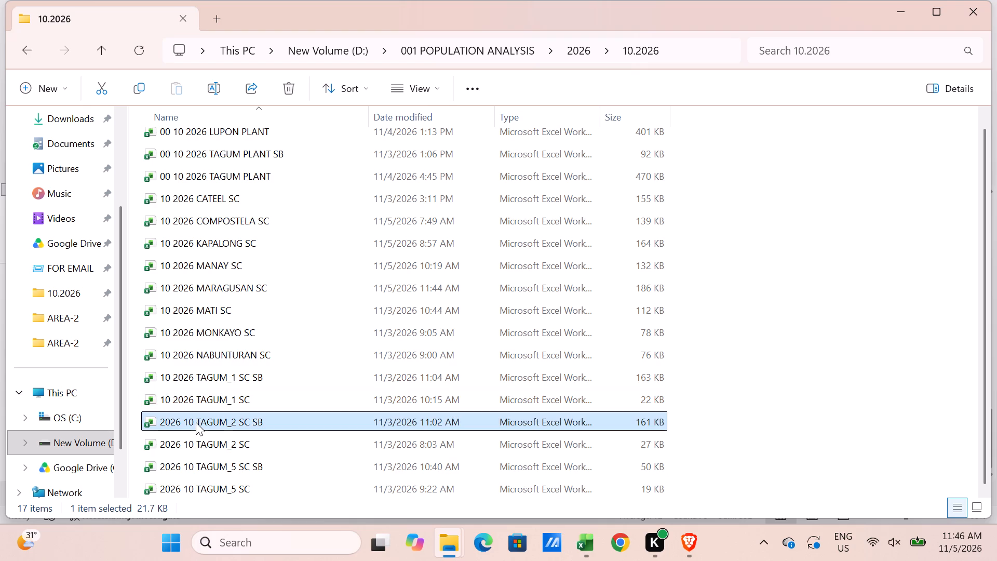
pyautogui.press('F2')
pyautogui.press('Left')
pyautogui.write('10')
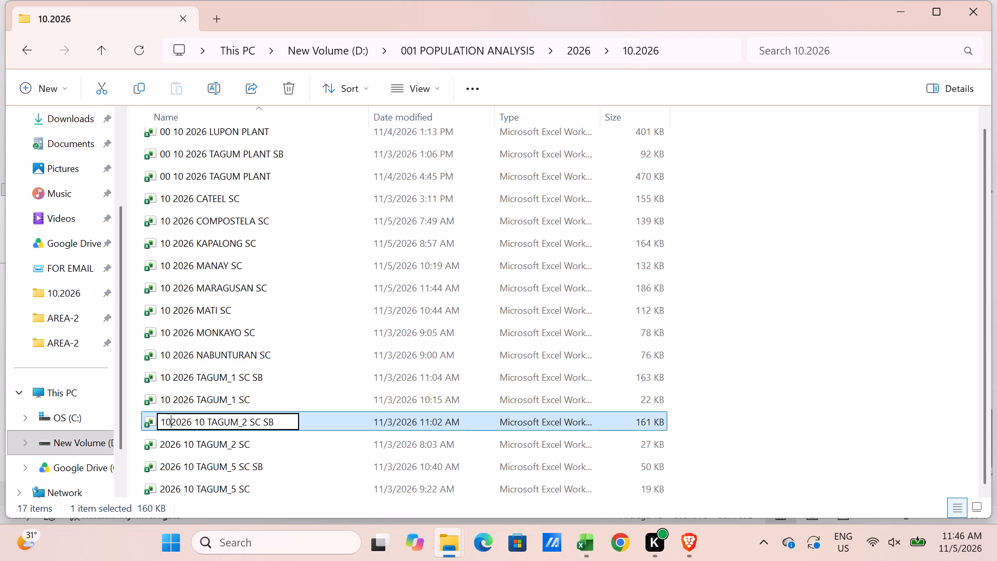
pyautogui.press('space')
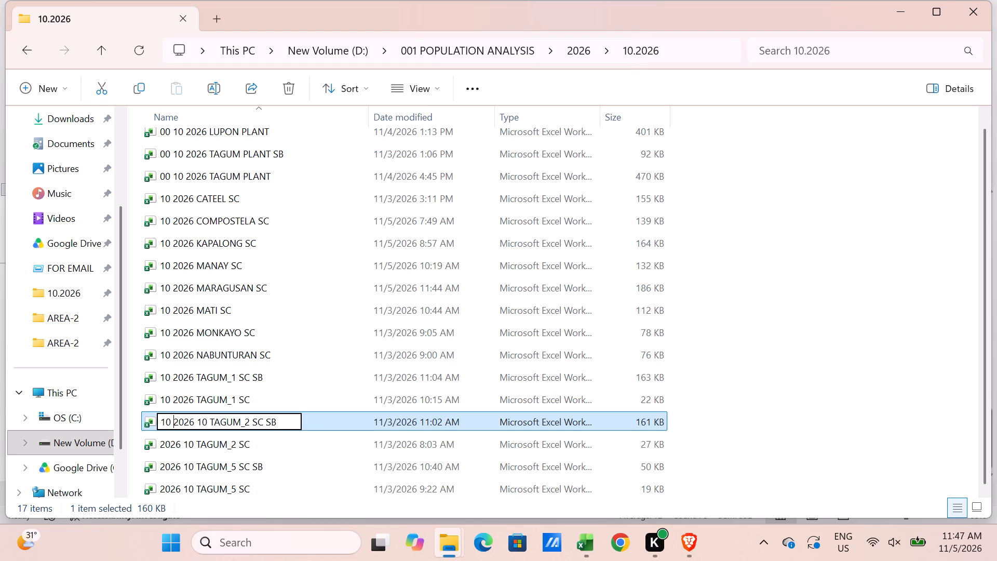
pyautogui.click(209, 423)
pyautogui.press('BackSpace')
pyautogui.press('BackSpace')
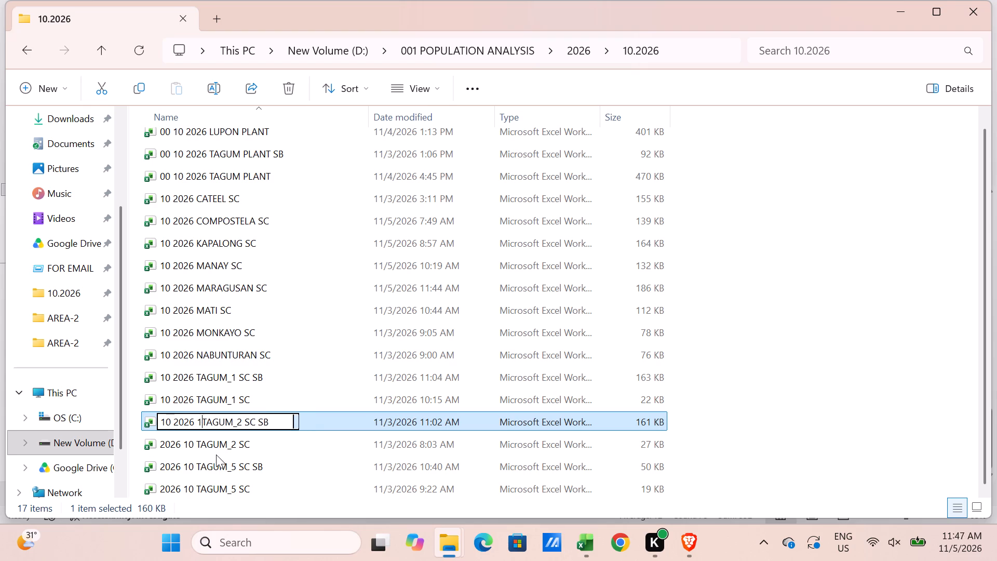
pyautogui.press('BackSpace')
pyautogui.press('Return')
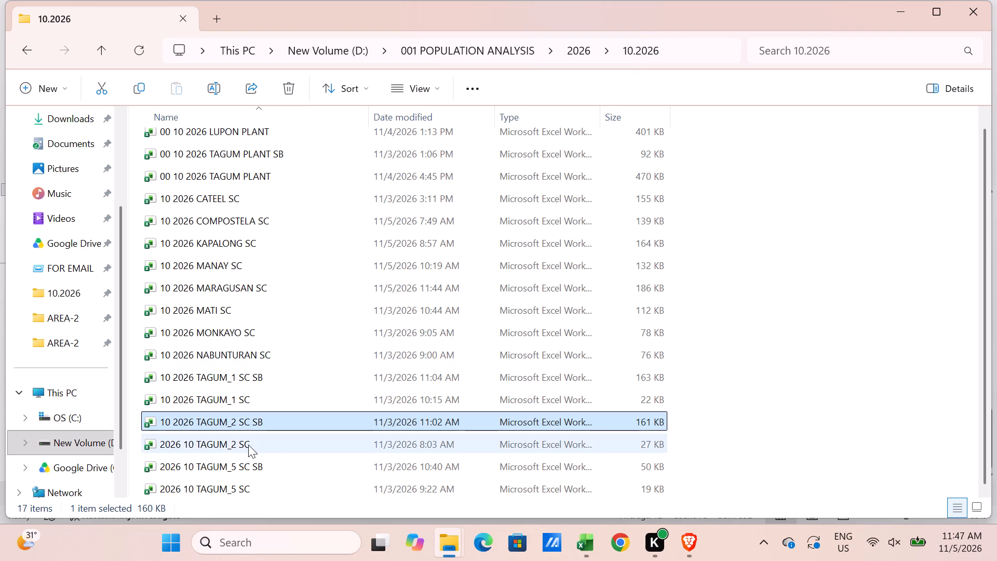
# Rename the 2026 10 TAGUM_2 SC workbook as 10 2026 TAGUM_2 SC.
pyautogui.click(248, 445)
pyautogui.press('F2')
pyautogui.press('Left')
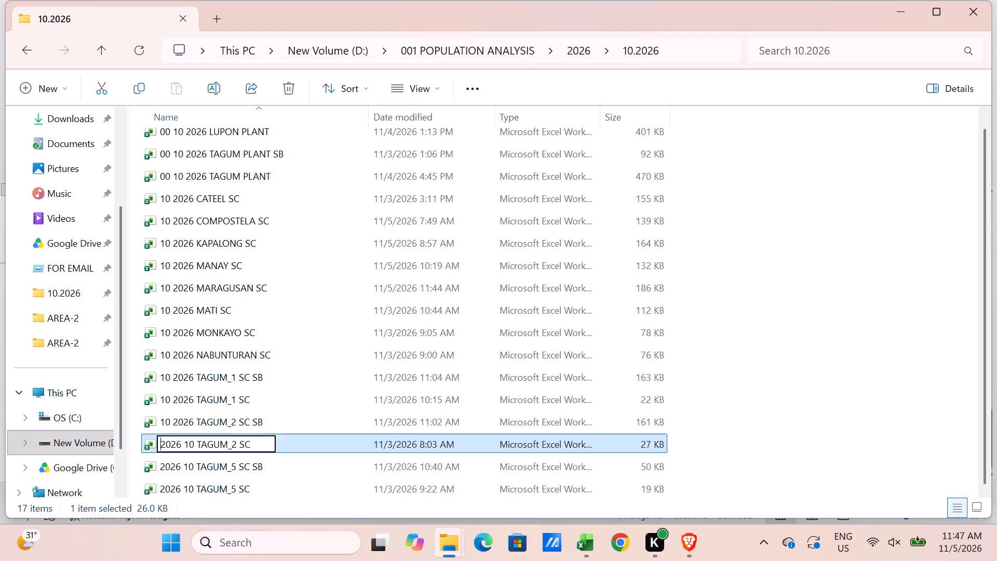
pyautogui.write('10')
pyautogui.press('space')
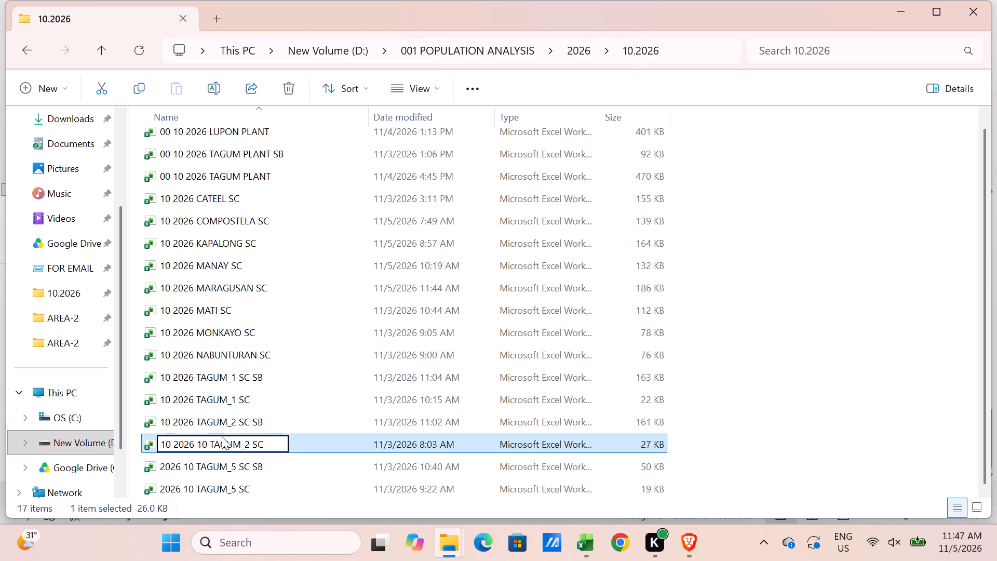
pyautogui.click(210, 449)
pyautogui.press('BackSpace')
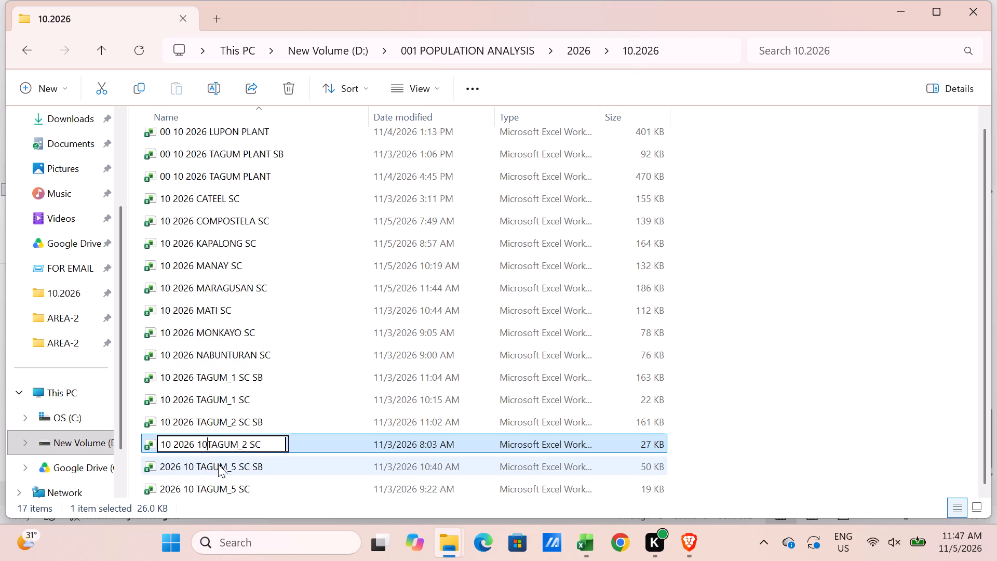
pyautogui.press('BackSpace')
pyautogui.press('BackSpace')
pyautogui.press('Return')
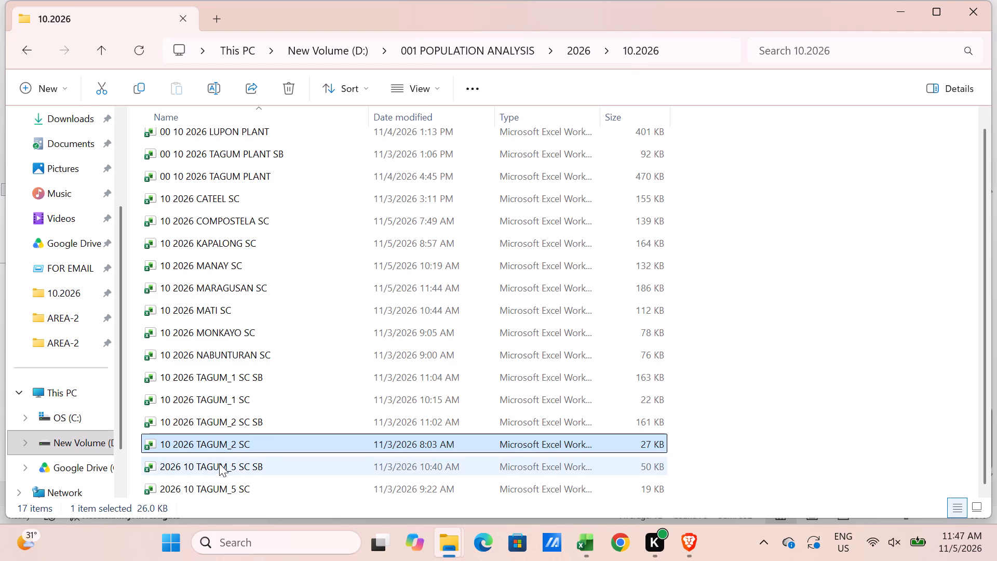
# Rename the 2026 10 TAGUM_5 SC SB workbook as 10 2026 TAGUM_5 SC SB.
pyautogui.scroll(-2, 233, 412)
pyautogui.click(195, 463)
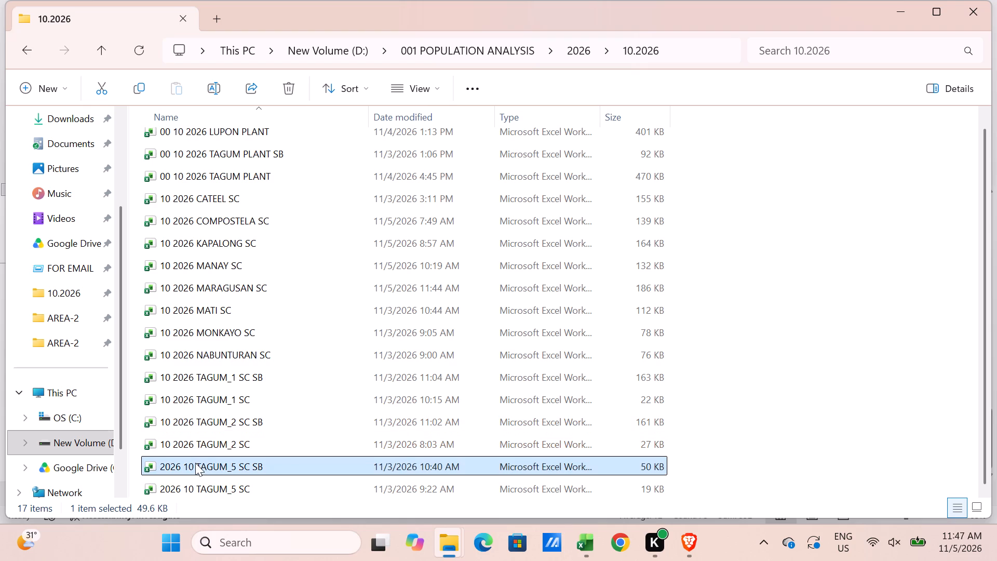
pyautogui.press('F2')
pyautogui.press('Left')
pyautogui.write('10')
pyautogui.press('space')
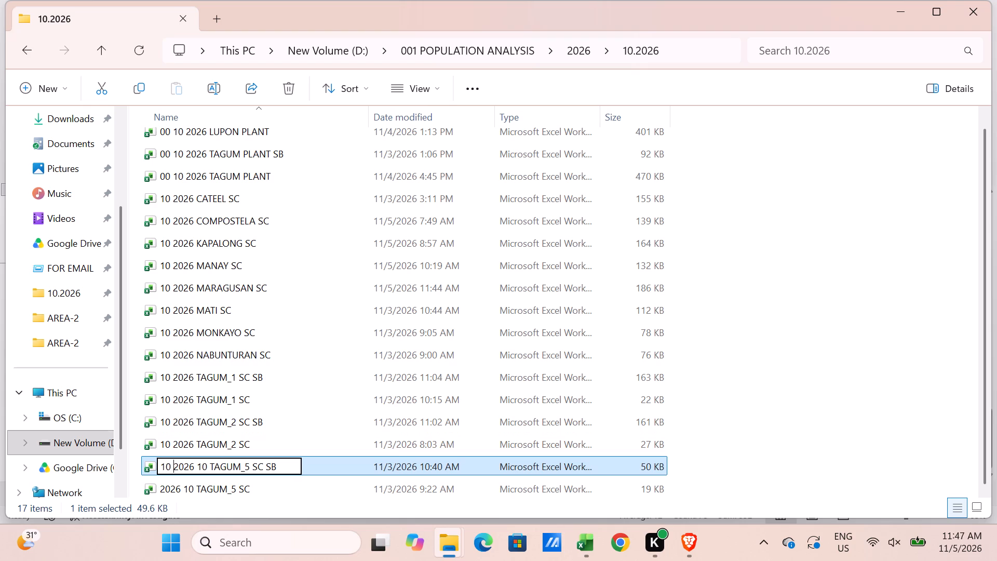
pyautogui.click(212, 464)
pyautogui.press('Left')
pyautogui.press('BackSpace')
pyautogui.press('BackSpace')
pyautogui.press('BackSpace')
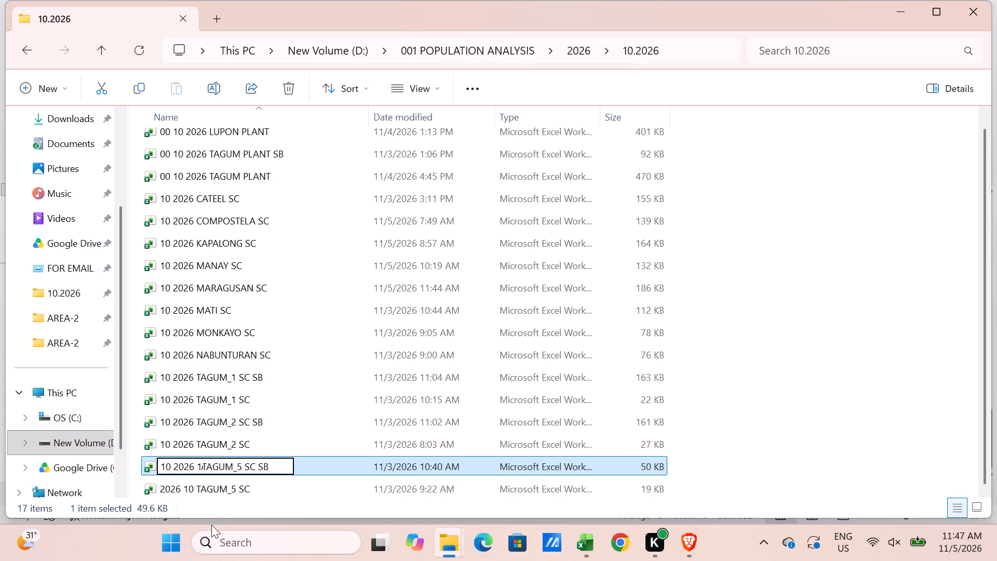
pyautogui.press('Return')
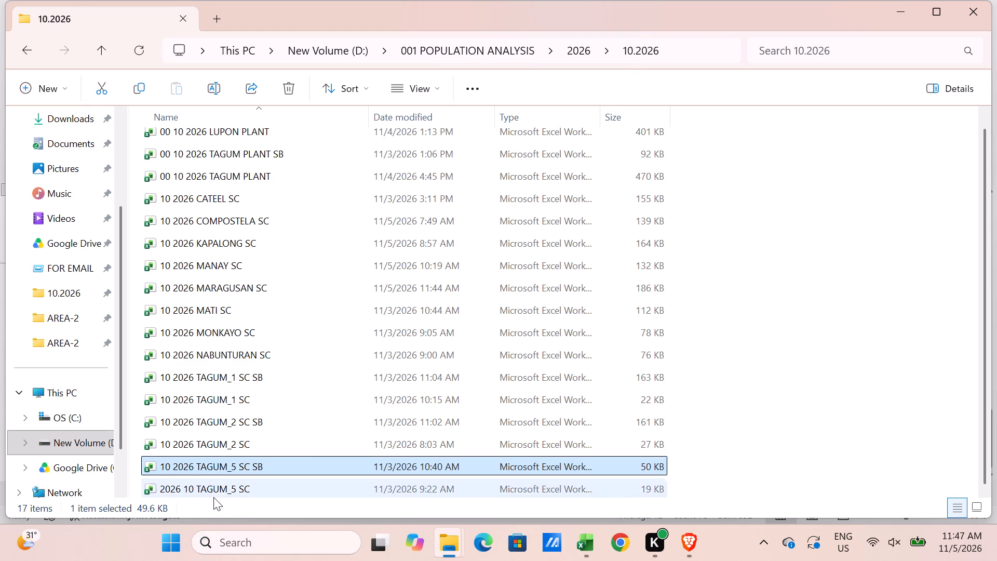
# Rename the 2026 10 TAGUM_5 SC workbook as 10 2026 TAGUM_5 SC.
pyautogui.click(215, 483)
pyautogui.press('F2')
pyautogui.press('Left')
pyautogui.press('Left')
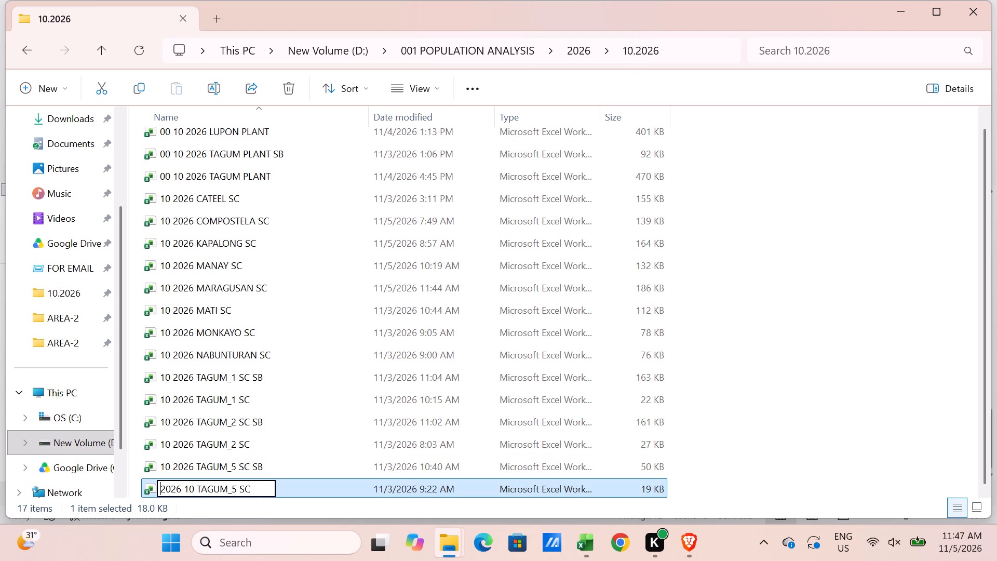
pyautogui.write('10')
pyautogui.press('space')
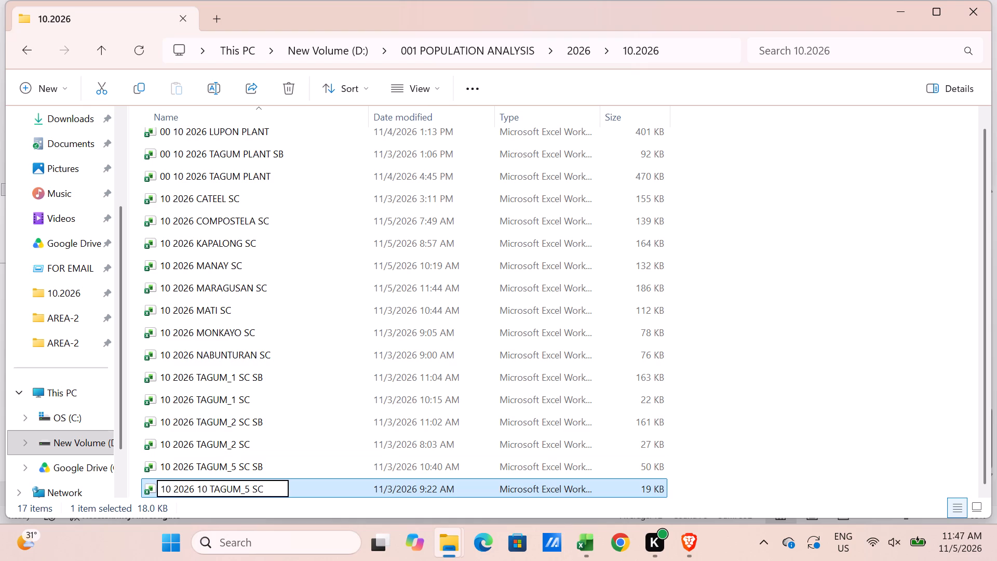
pyautogui.click(211, 485)
pyautogui.press('BackSpace')
pyautogui.press('BackSpace')
pyautogui.press('BackSpace')
pyautogui.press('Return')
# Close the 10.2026 folder window.
pyautogui.scroll(3, 201, 501)
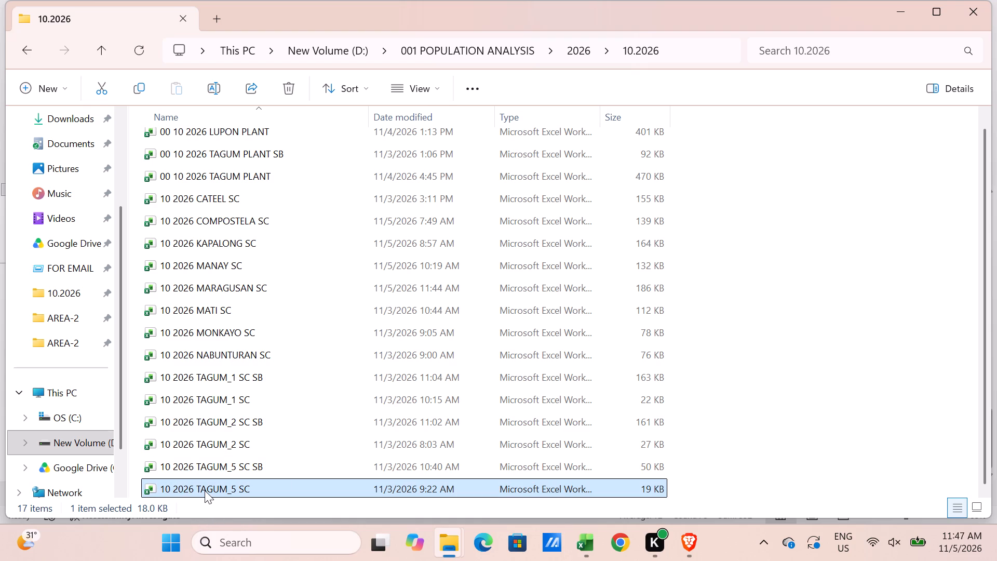
pyautogui.click(980, 14)
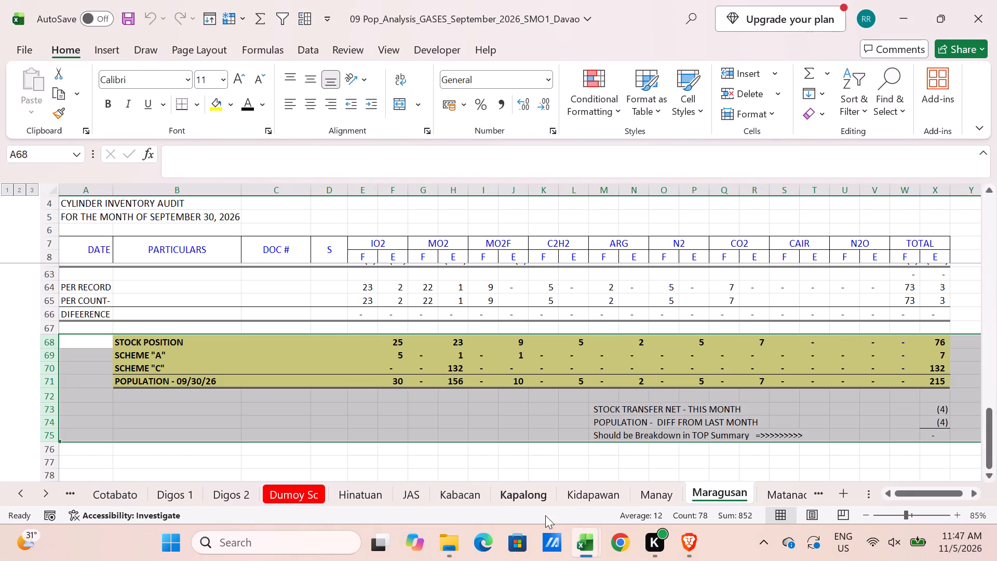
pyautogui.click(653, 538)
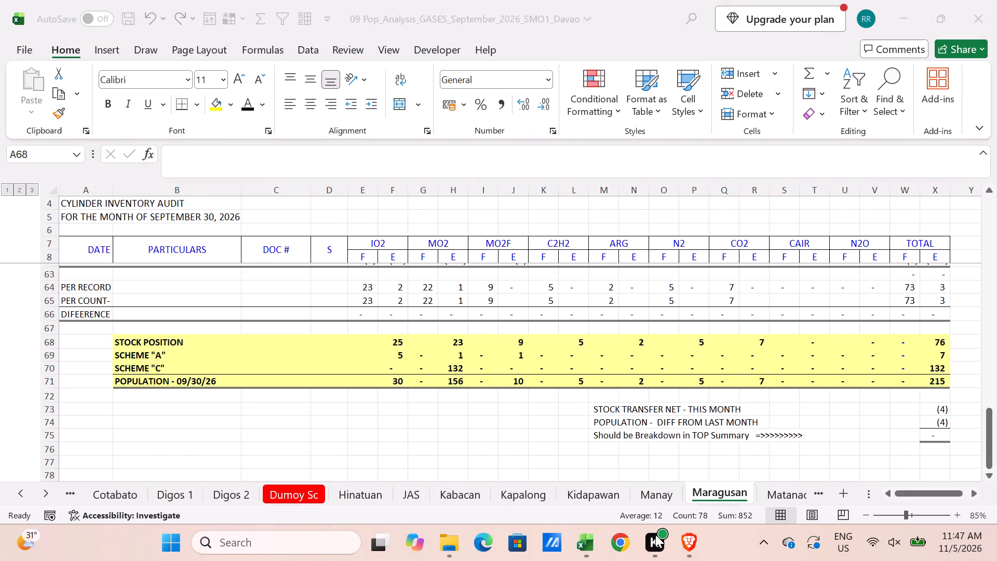
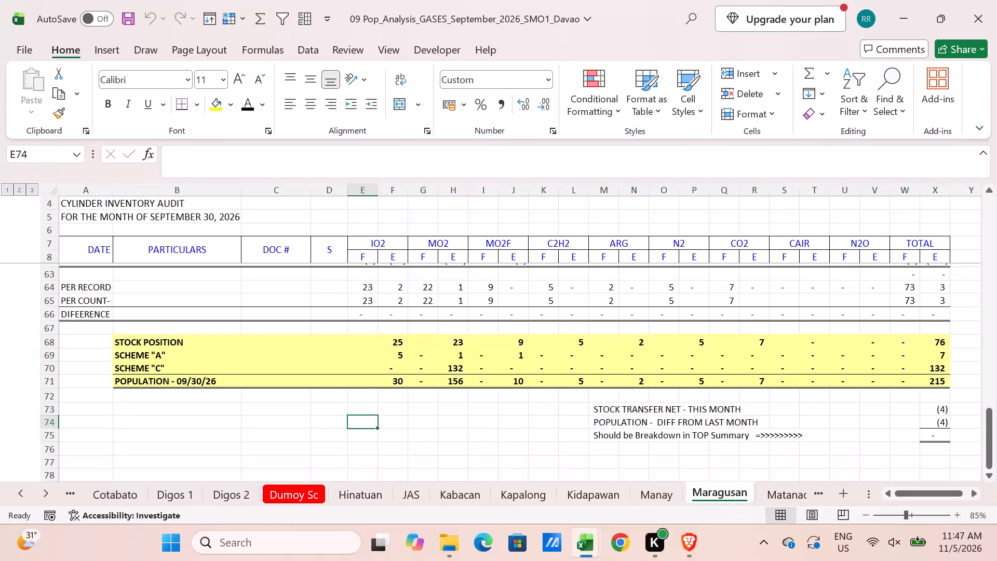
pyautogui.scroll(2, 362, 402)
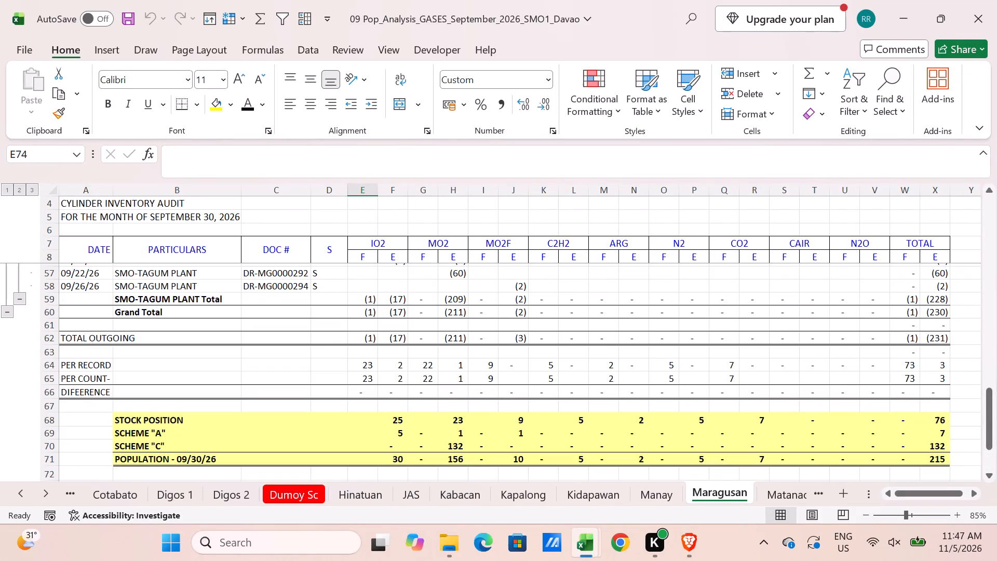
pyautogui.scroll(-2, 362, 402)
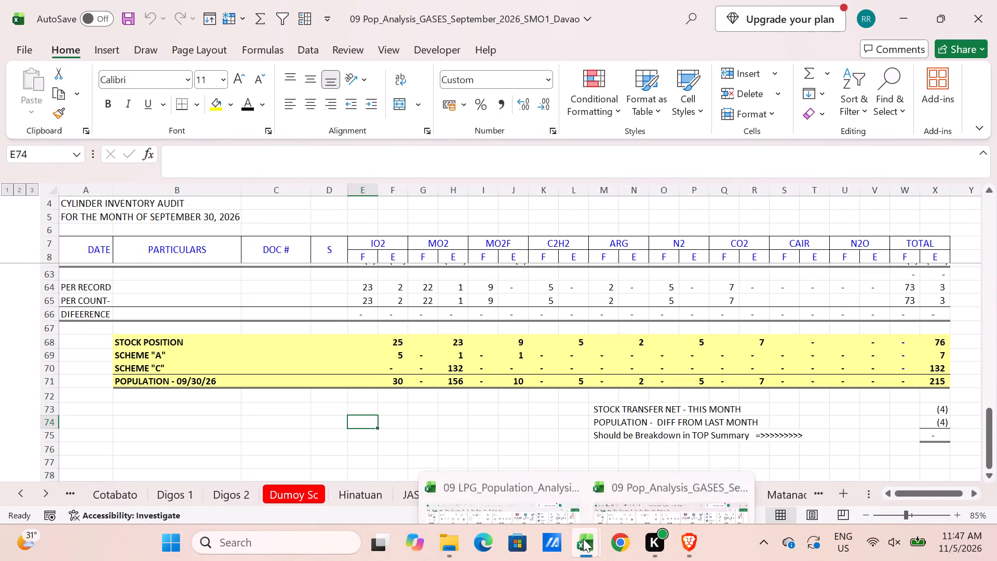